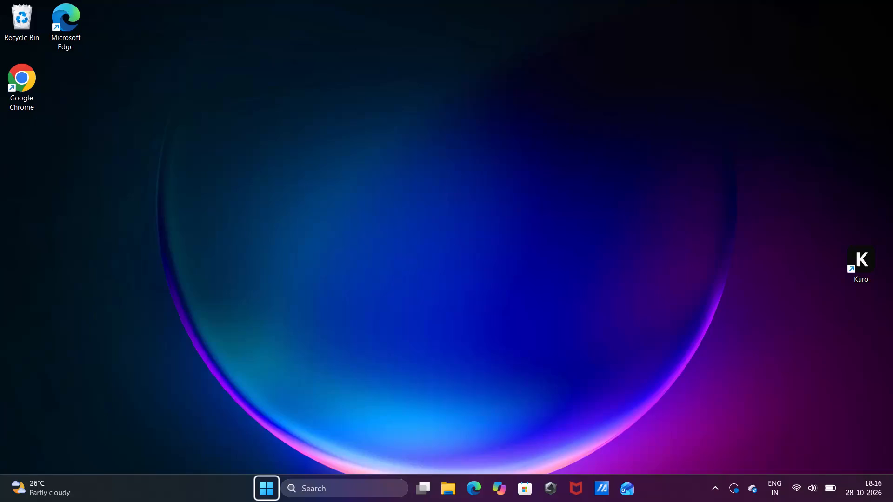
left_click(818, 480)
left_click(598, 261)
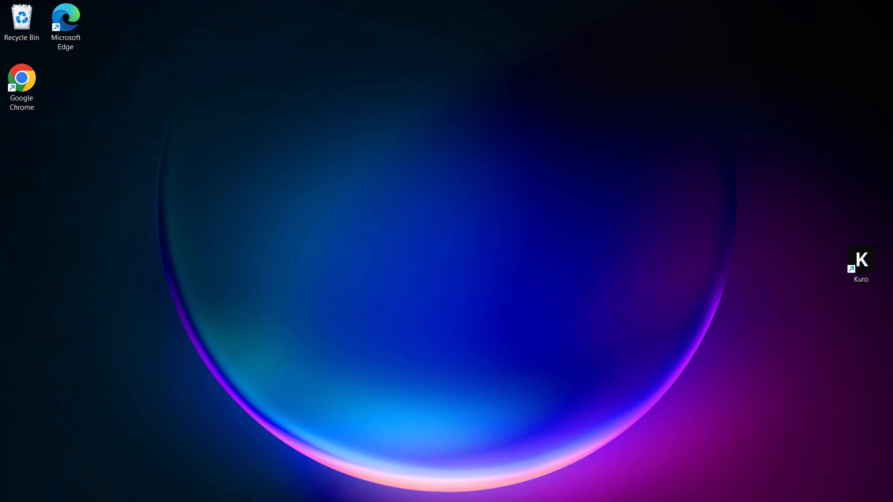
Launch the Kuro application from its desktop shortcut.
double_click(859, 265)
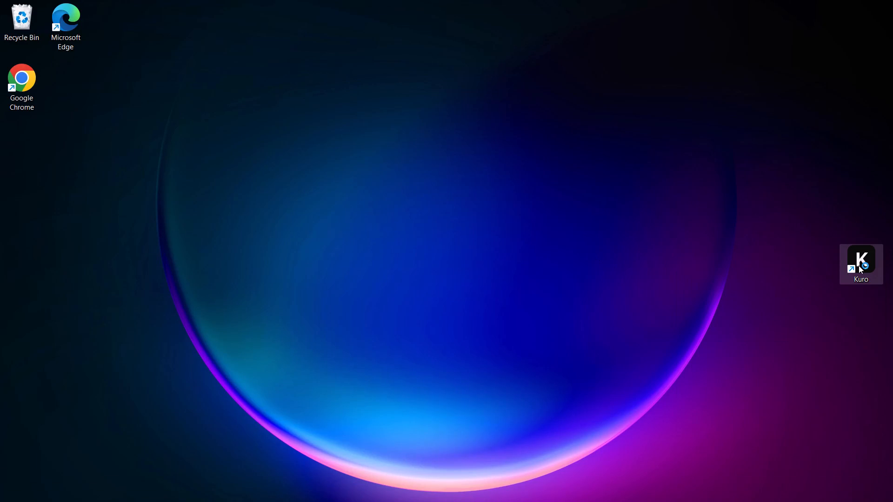
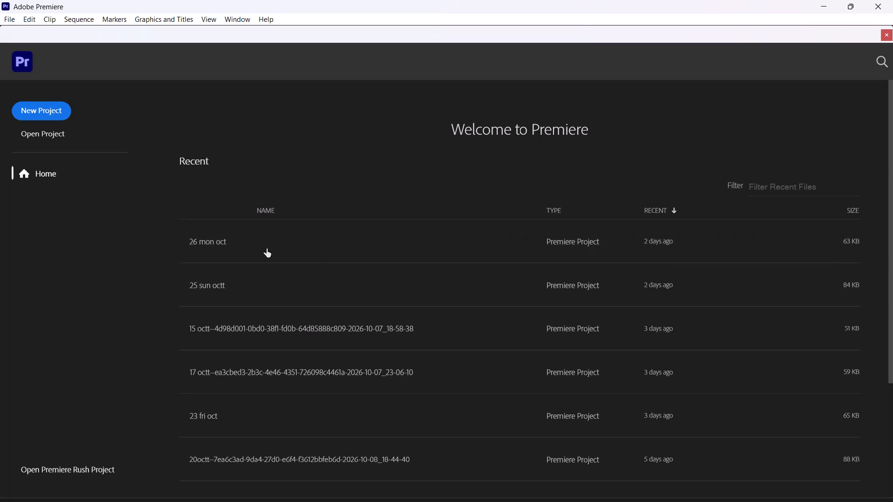
Start a new project, enter "28 wed oct" as the project name, and copy that name.
left_click(59, 112)
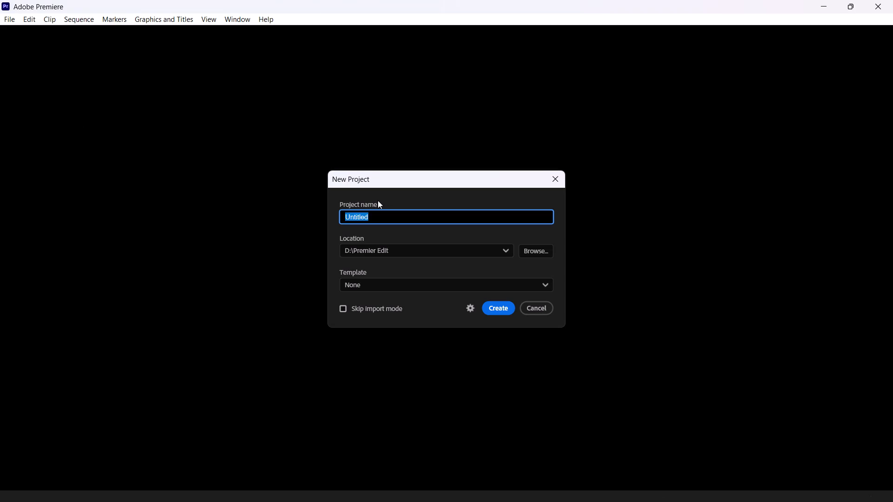
type("28")
key("space")
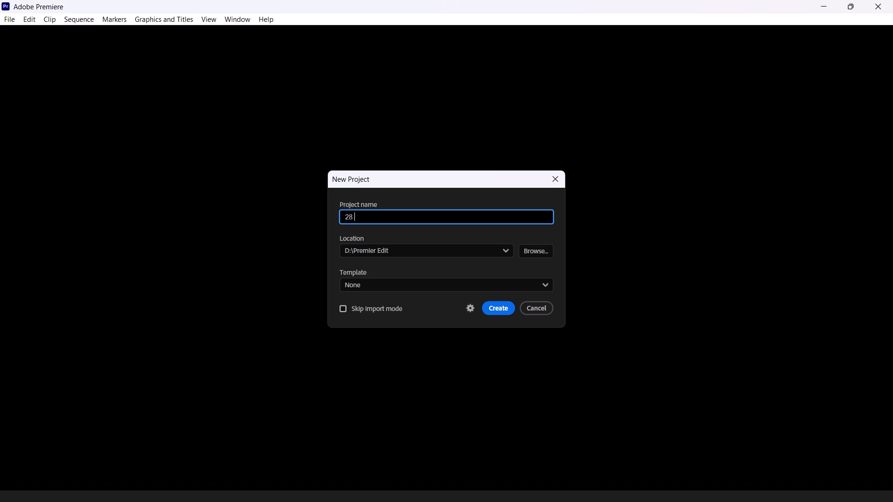
type("wed")
key("space")
type("oct")
key("space")
left_click_drag(385, 211, 359, 221)
left_click_drag(385, 218, 300, 223)
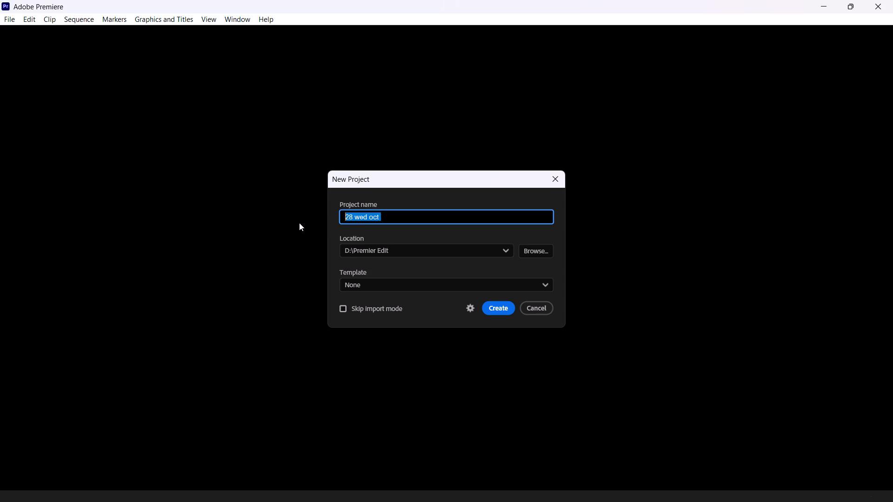
key("ctrl+c")
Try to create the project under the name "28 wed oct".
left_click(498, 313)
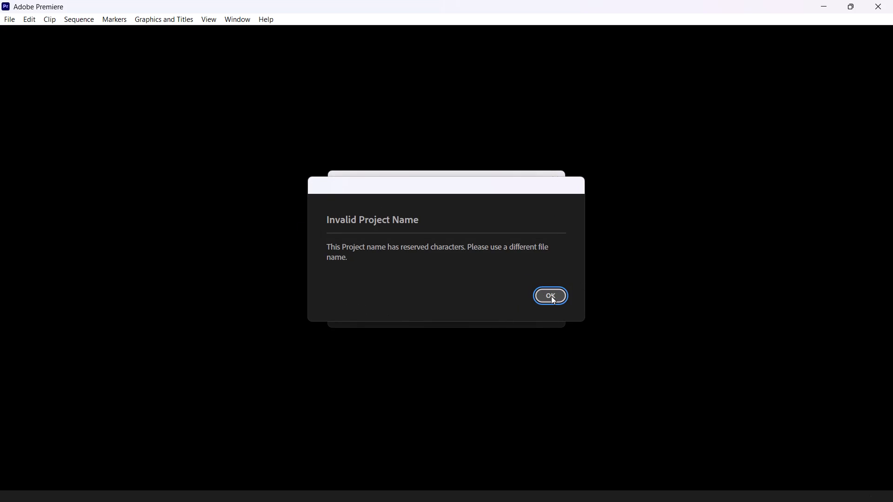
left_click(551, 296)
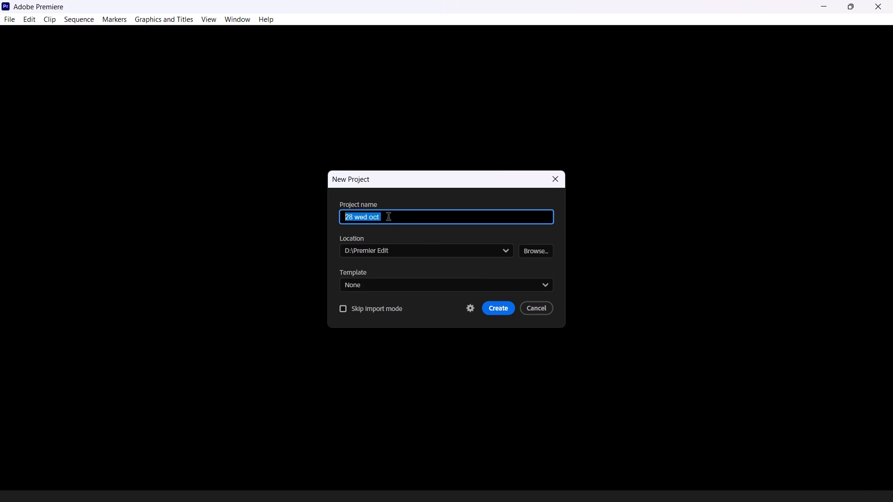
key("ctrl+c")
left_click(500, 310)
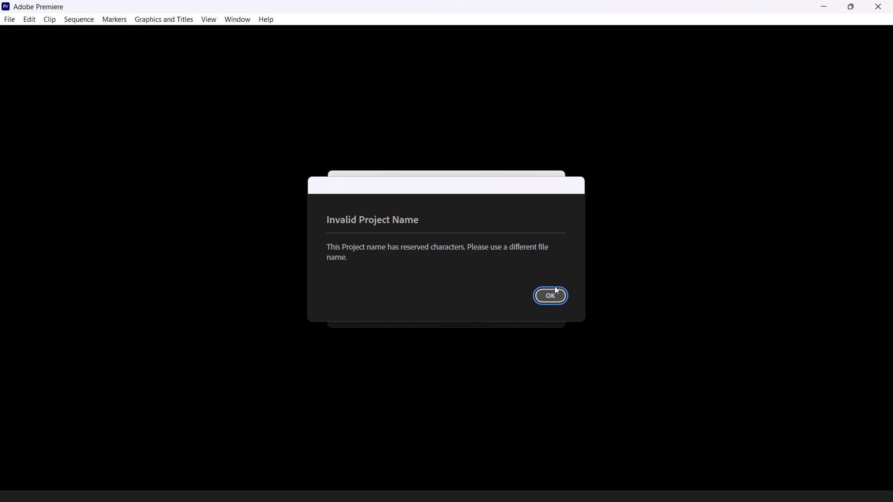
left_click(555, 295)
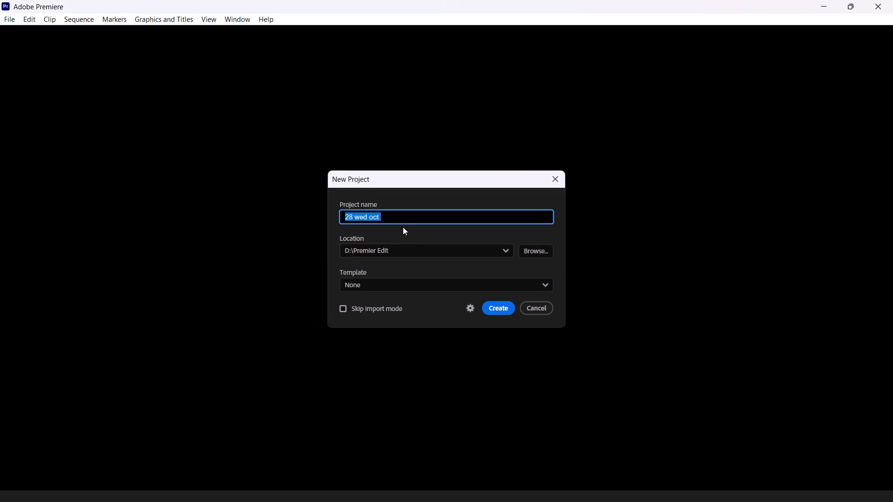
Change the project name to "28 wed octt" and create the project in D:\Premier Edit.
left_click(393, 220)
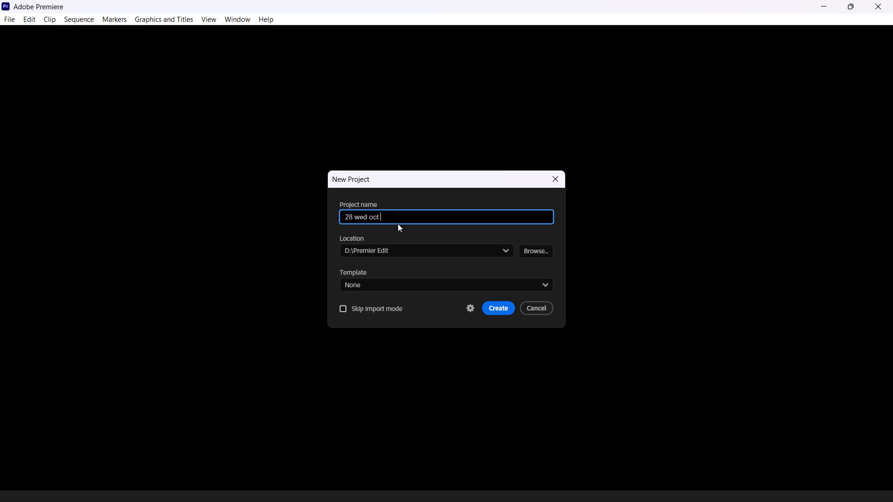
key("BackSpace")
key("t")
left_click(498, 307)
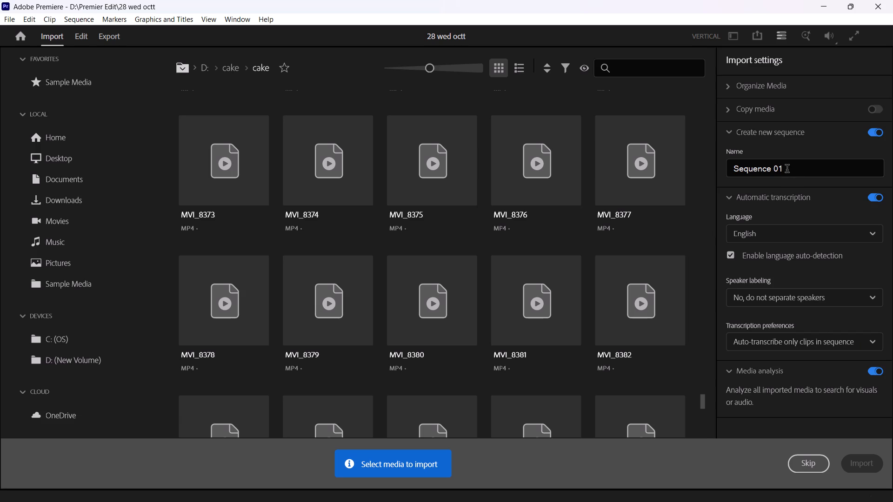
Replace the new sequence's name with the copied text "28 wed oct" in the import settings.
left_click_drag(787, 170, 708, 164)
left_click_drag(789, 170, 720, 164)
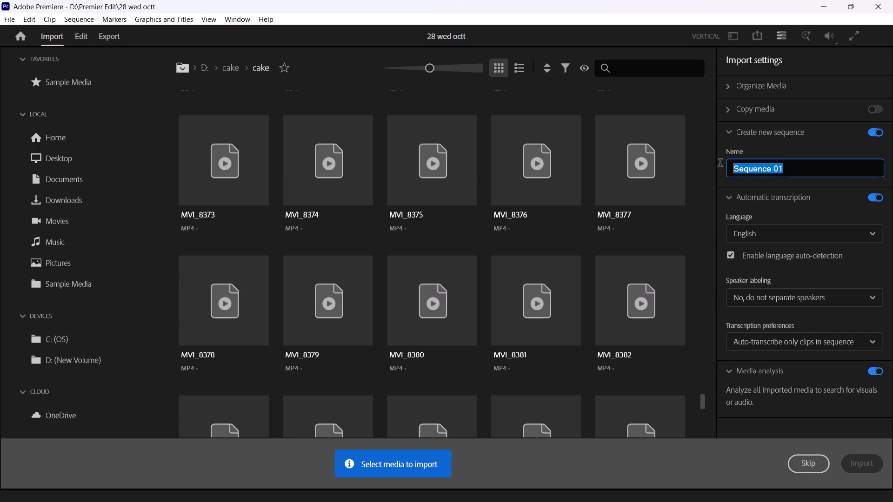
left_click_drag(720, 164, 713, 164)
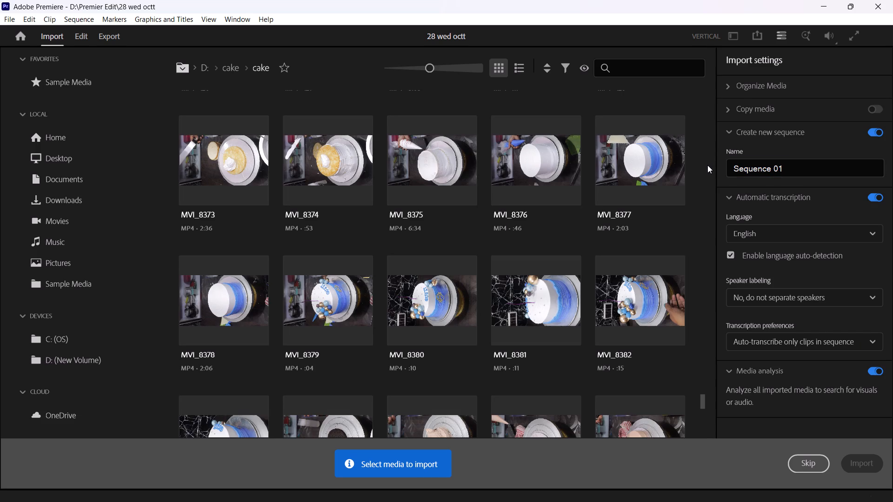
key("ctrl+v")
left_click_drag(788, 166, 694, 169)
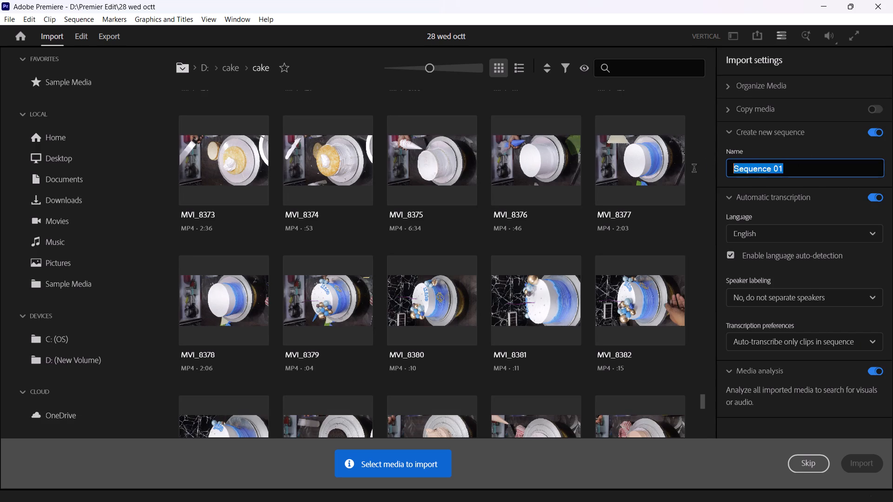
left_click_drag(694, 169, 653, 170)
key("ctrl+v")
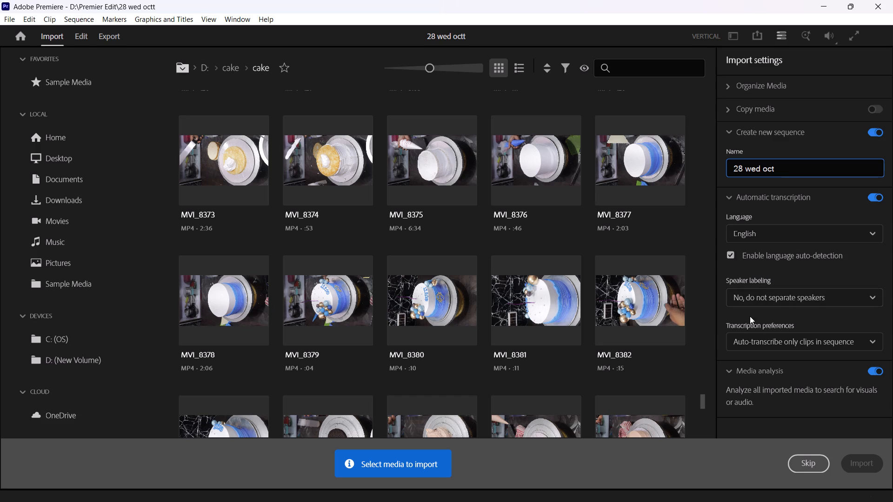
Look through the video clips in the cake folder to find the footage of one cake for import.
scroll(535, 281, "up", 8)
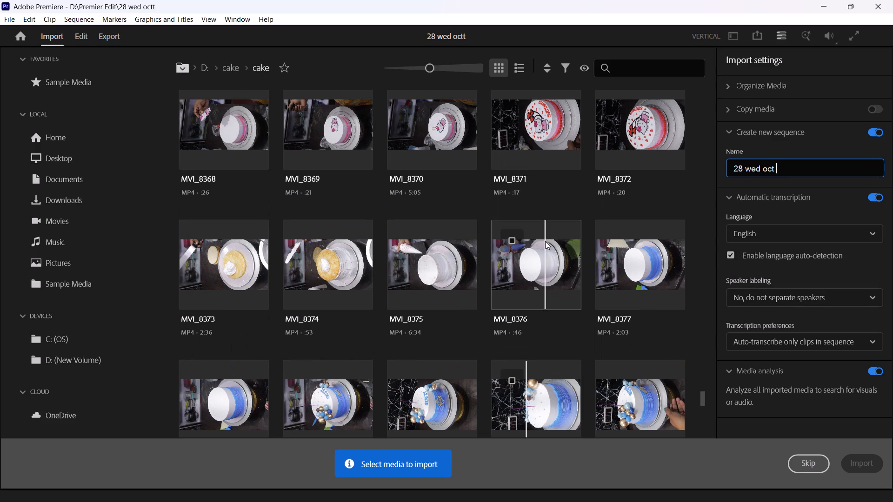
scroll(558, 240, "down", 11)
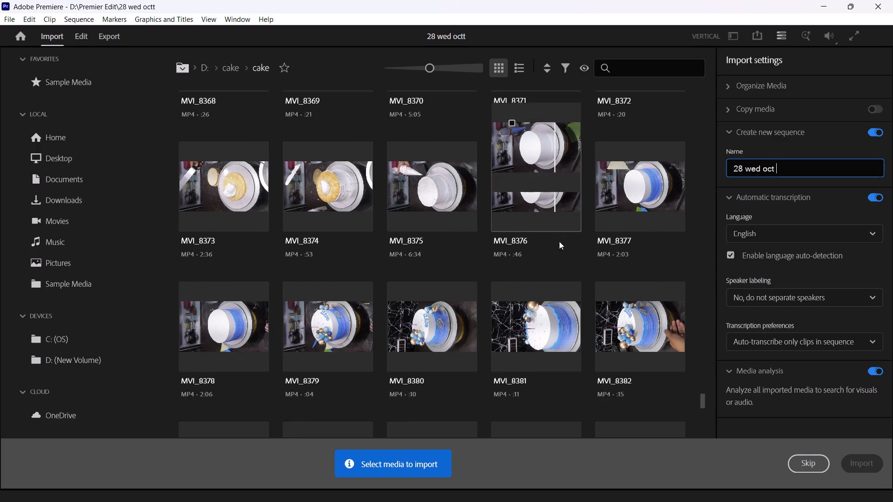
scroll(555, 241, "down", 11)
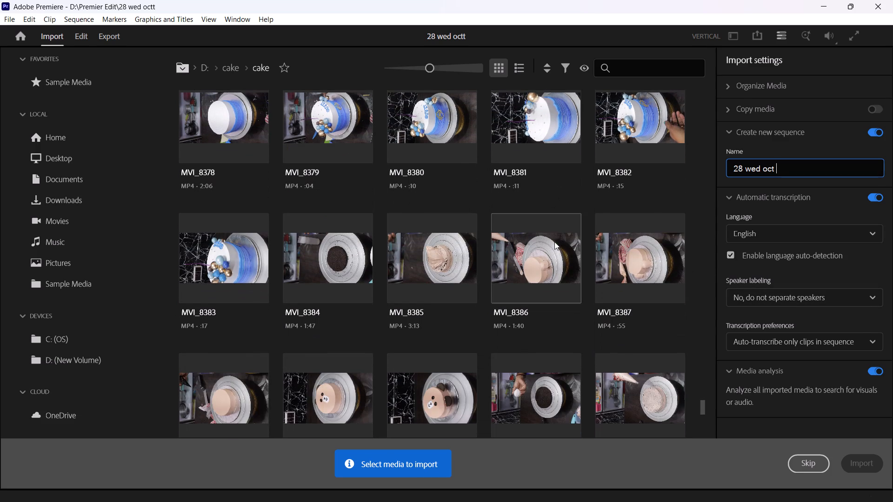
scroll(554, 242, "down", 6)
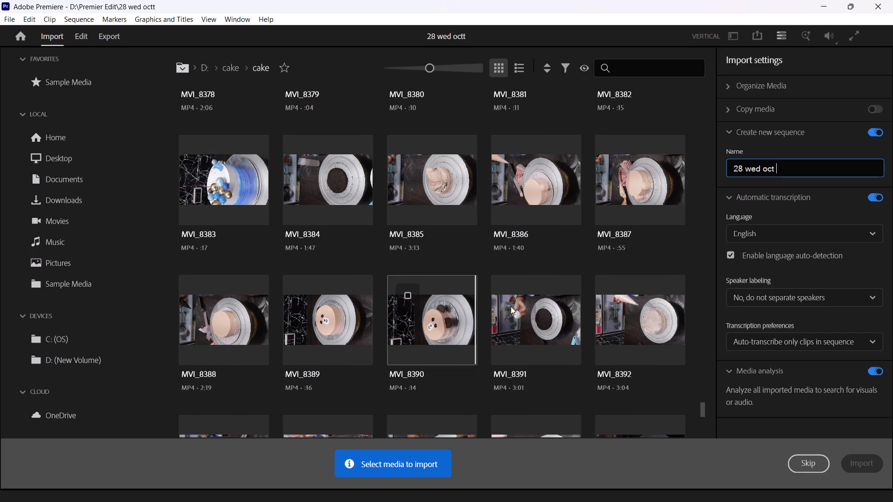
scroll(594, 310, "down", 4)
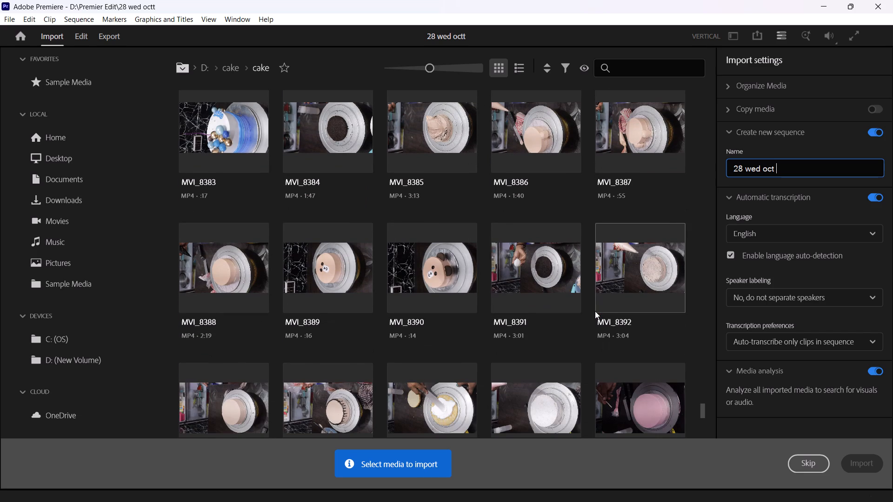
scroll(595, 312, "down", 15)
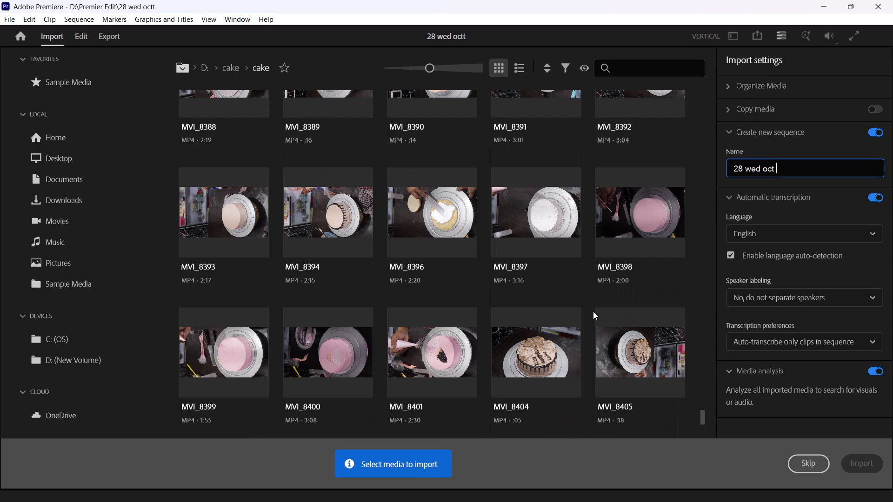
scroll(593, 311, "up", 5)
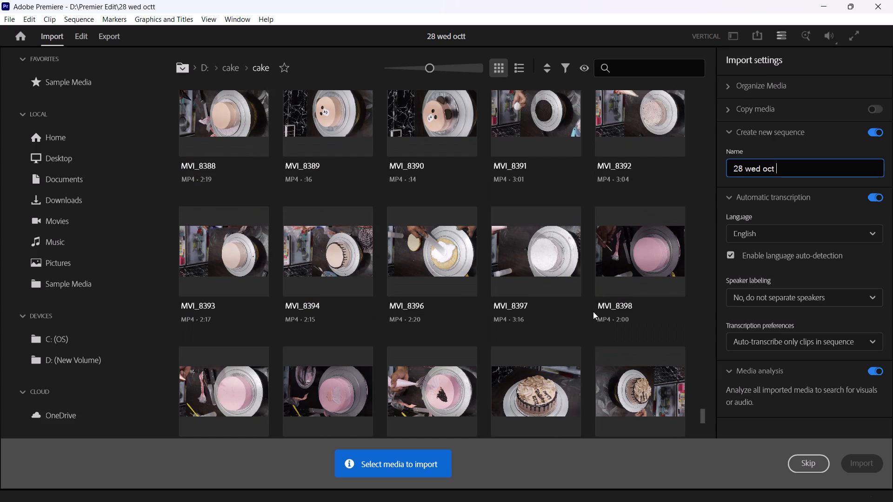
scroll(593, 311, "up", 4)
scroll(592, 311, "down", 6)
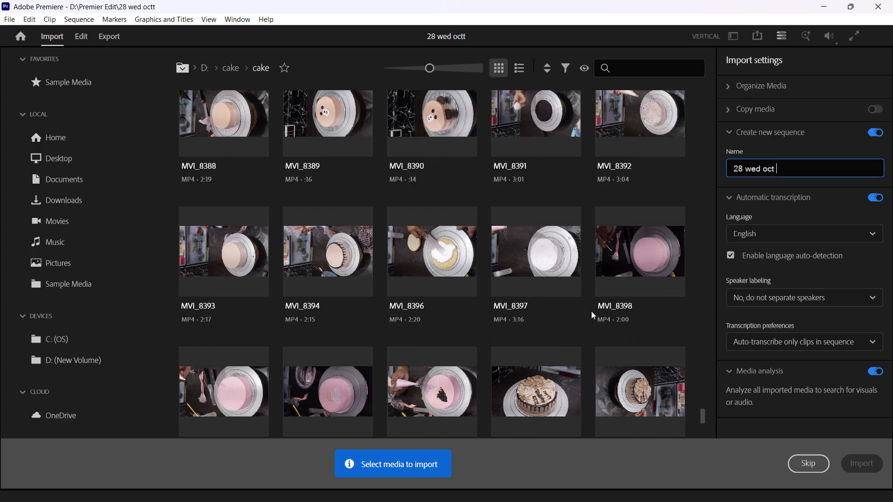
scroll(591, 311, "down", 4)
scroll(589, 309, "up", 5)
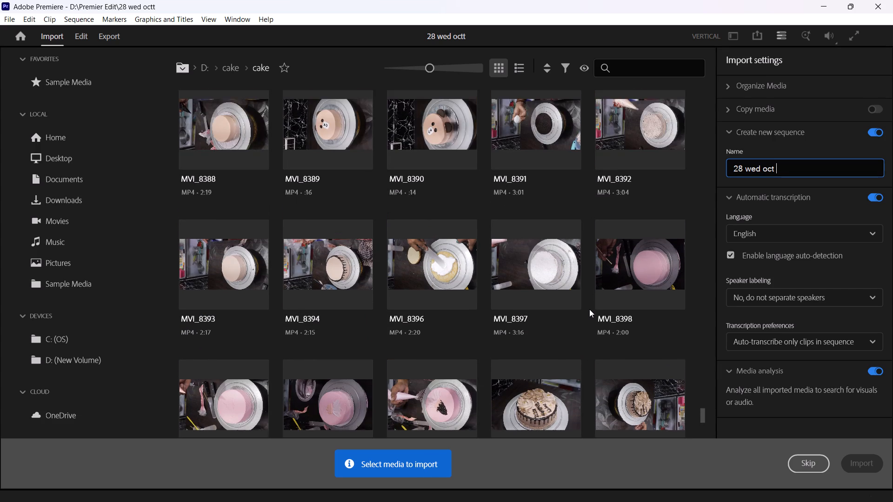
scroll(589, 309, "down", 5)
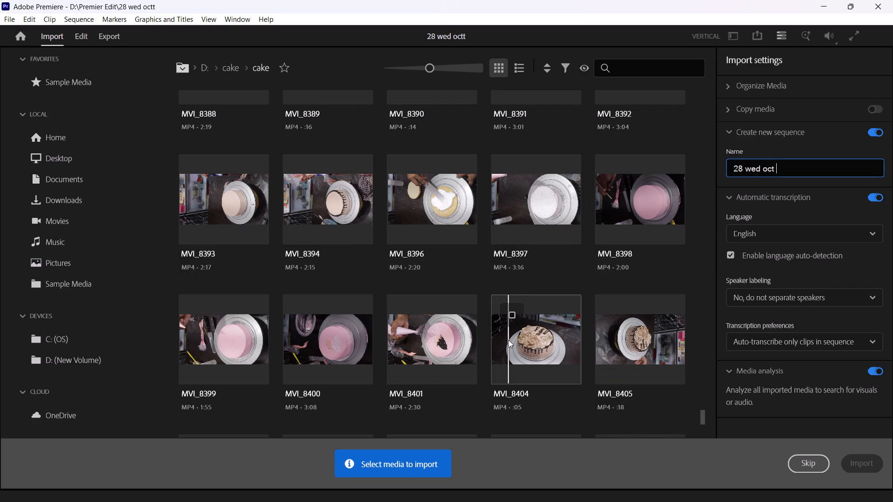
Select the clips MVI_8391 to MVI_8394, MVI_8404 and MVI_8405 from the cake folder and import them into the new sequence.
scroll(509, 327, "up", 7)
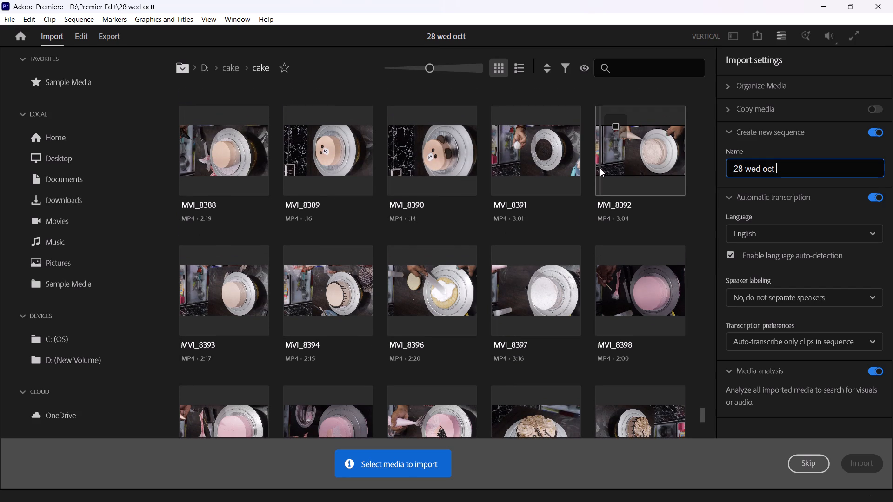
left_click(560, 147)
left_click(625, 143)
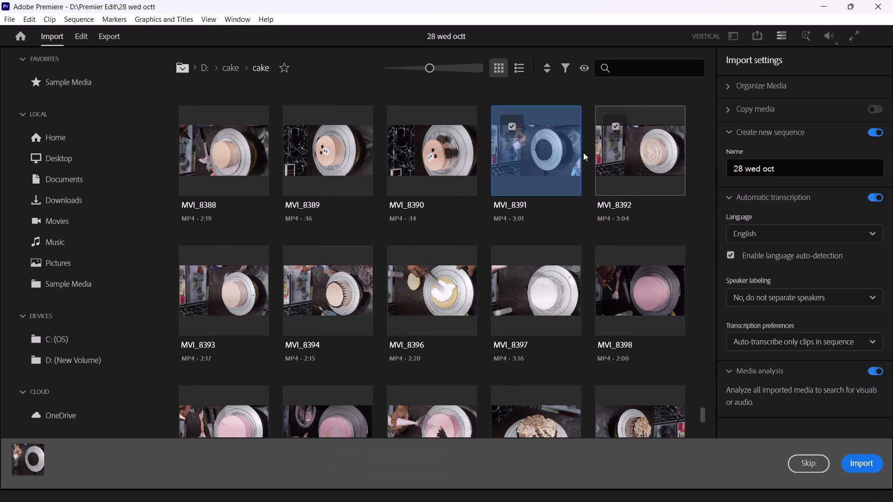
left_click(239, 286)
left_click(319, 288)
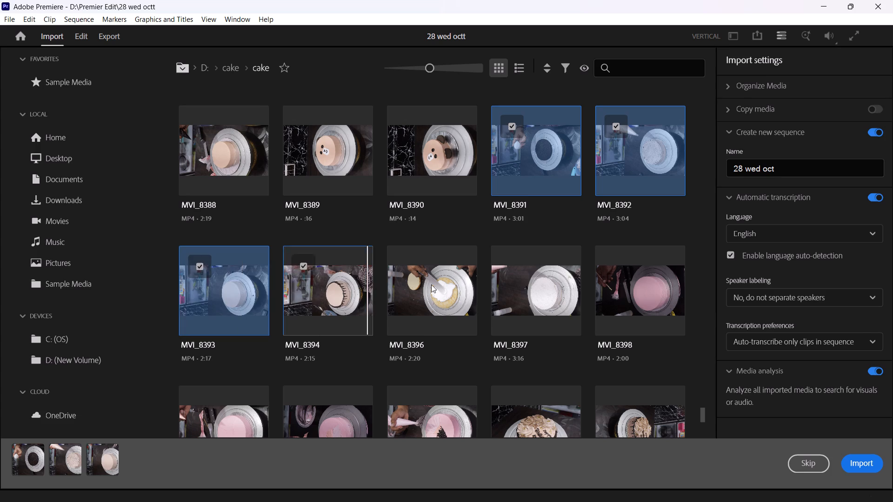
scroll(464, 291, "down", 7)
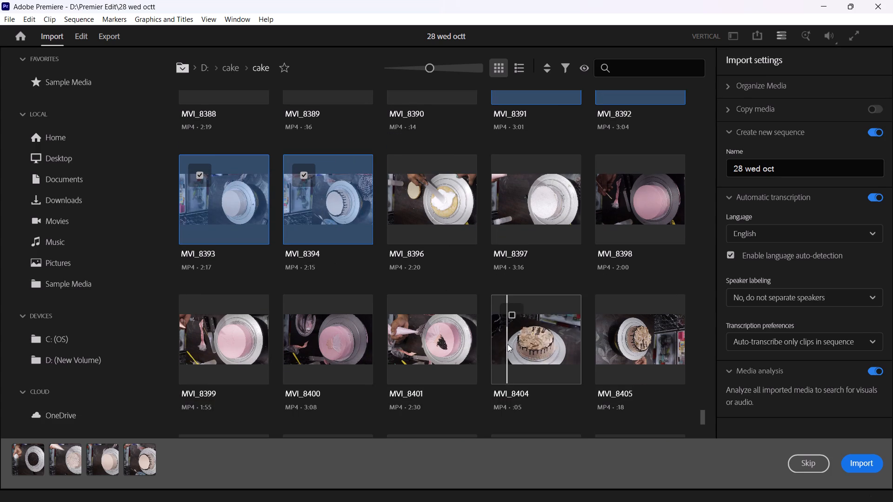
left_click(528, 344)
left_click(651, 336)
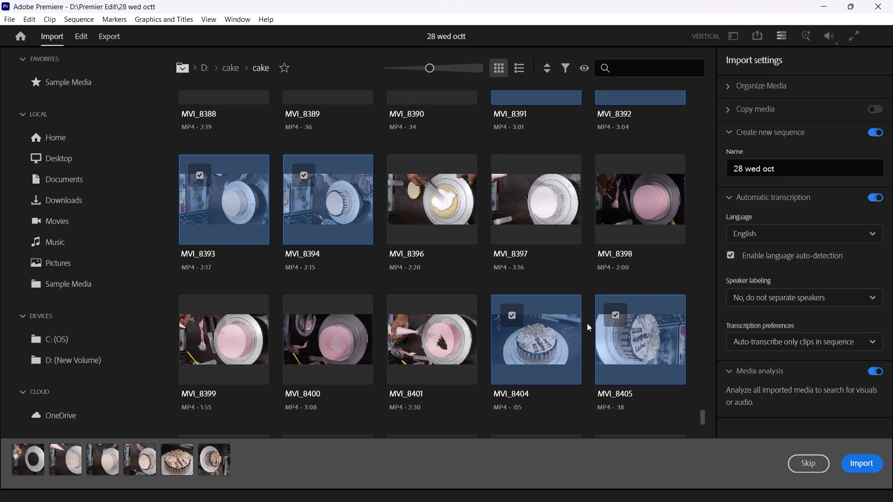
scroll(454, 282, "down", 6)
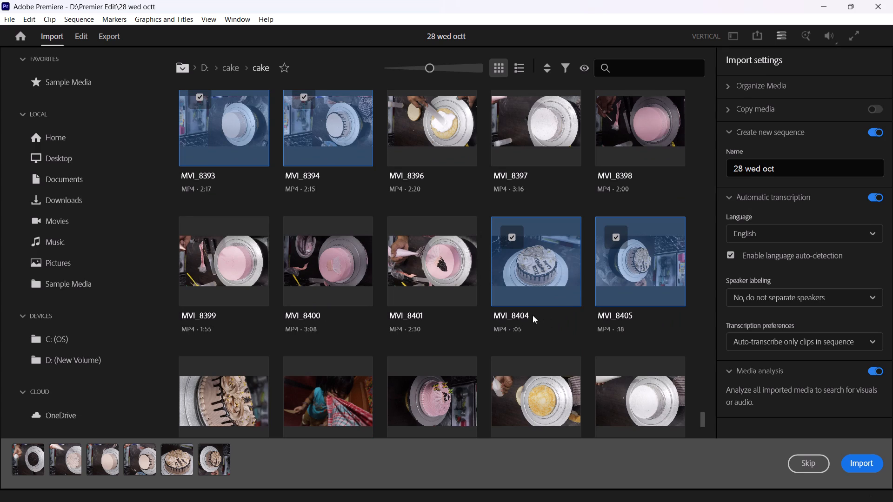
scroll(577, 299, "down", 5)
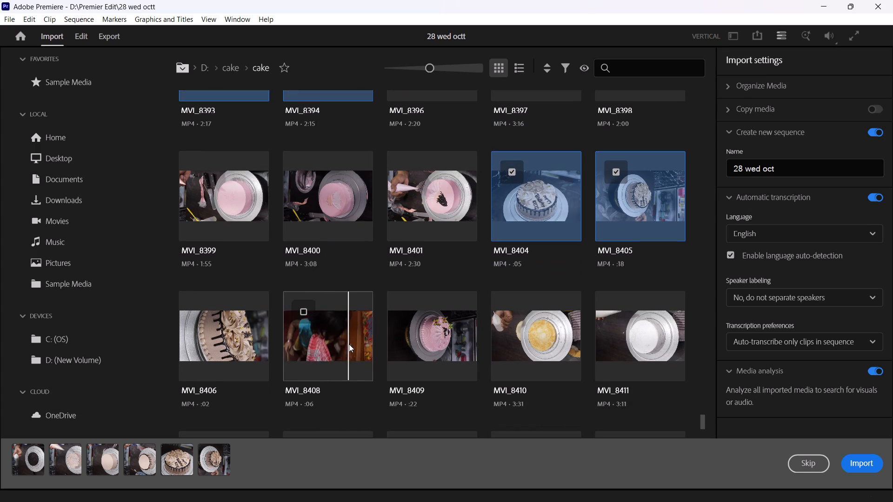
scroll(510, 342, "down", 7)
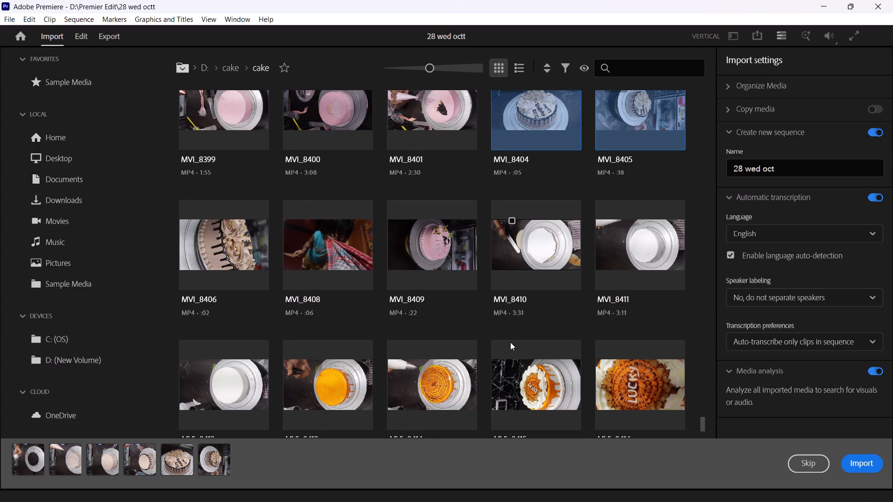
scroll(511, 342, "down", 11)
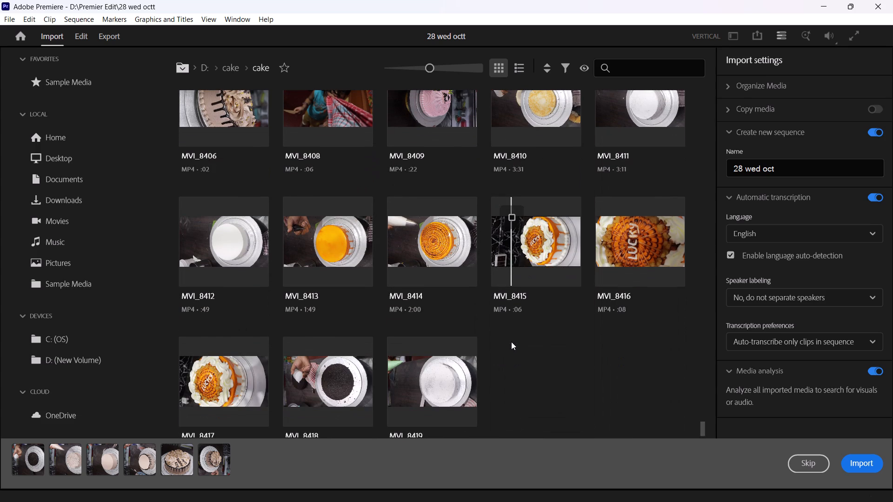
left_click(868, 461)
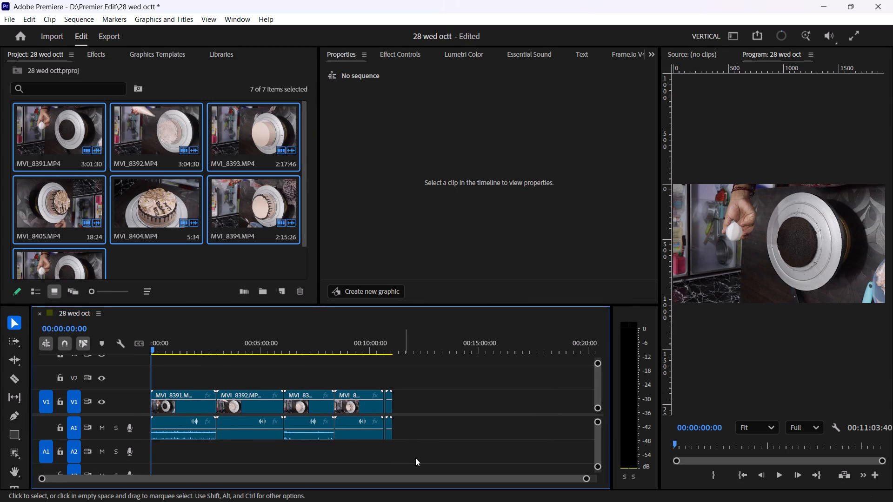
Unlink the audio from all clips in the timeline and delete every audio clip from track A1.
left_click_drag(405, 456, 156, 427)
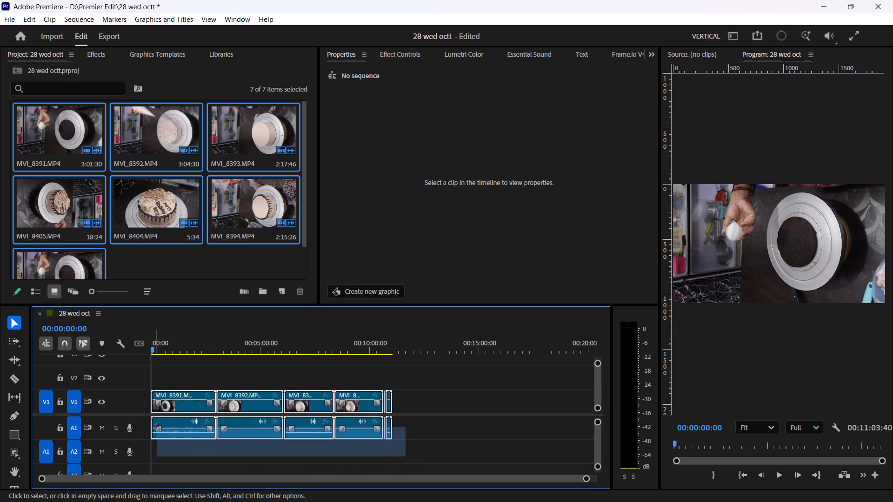
left_click_drag(156, 427, 157, 427)
right_click(181, 420)
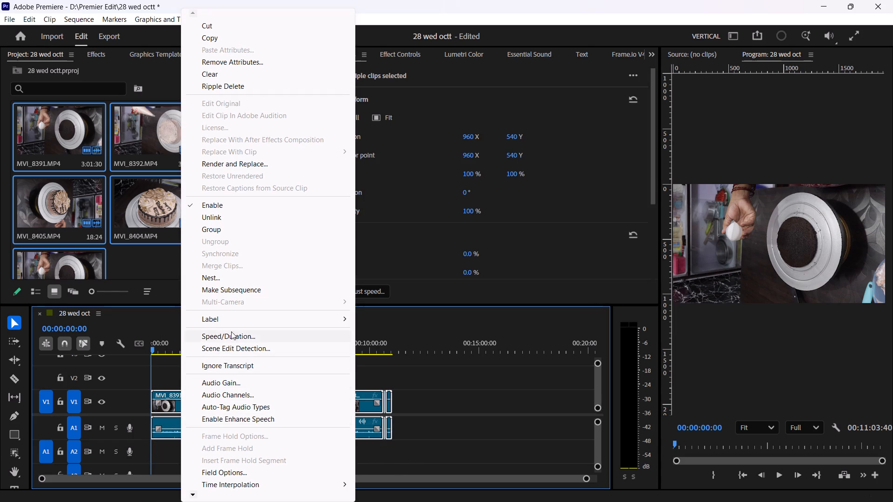
left_click(214, 217)
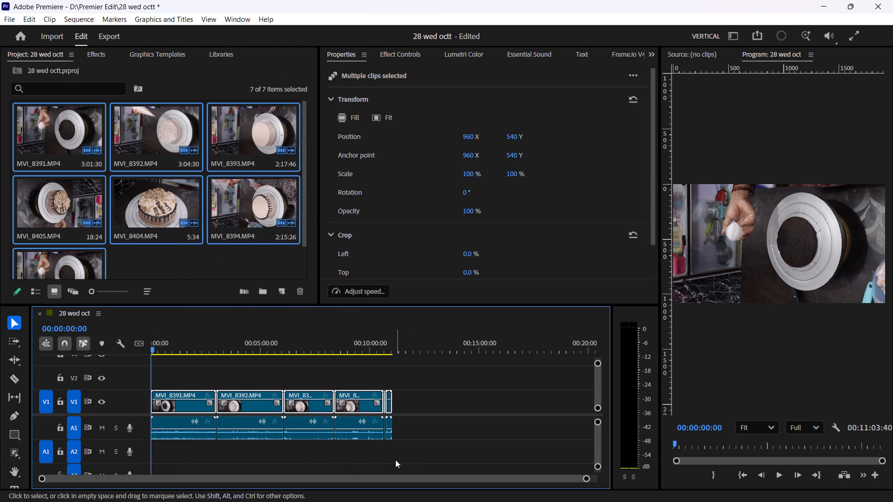
left_click_drag(414, 447, 187, 427)
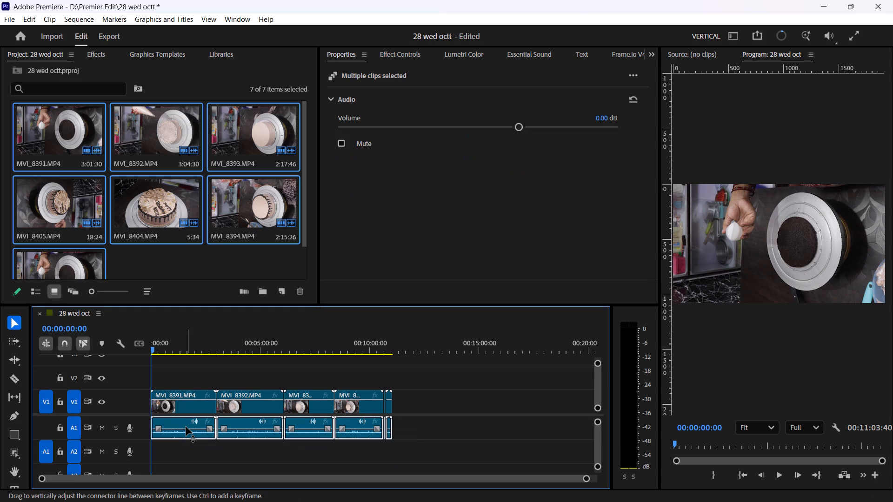
key("Delete")
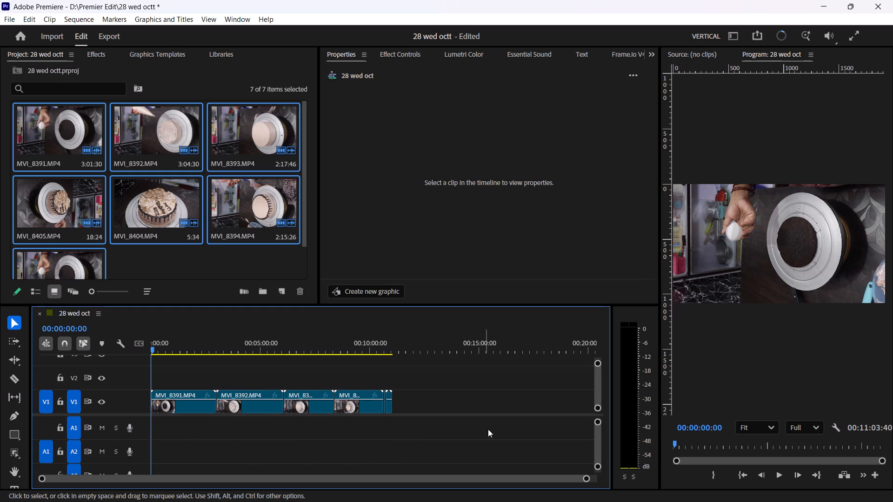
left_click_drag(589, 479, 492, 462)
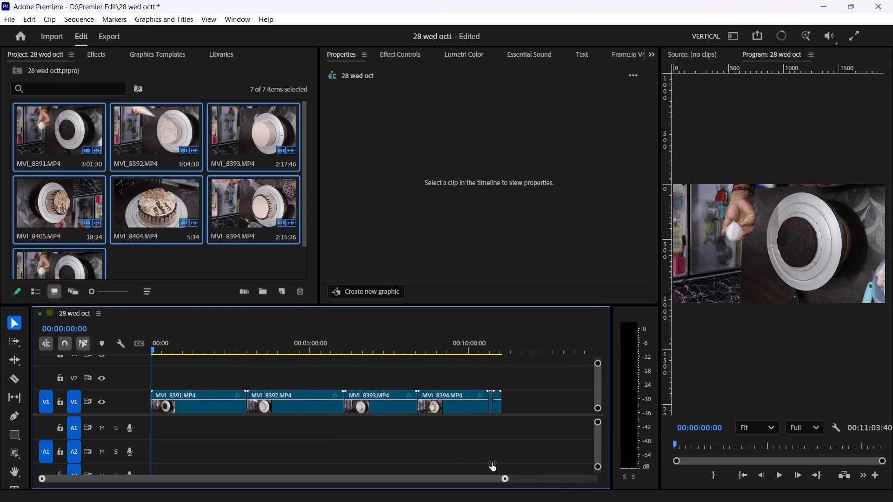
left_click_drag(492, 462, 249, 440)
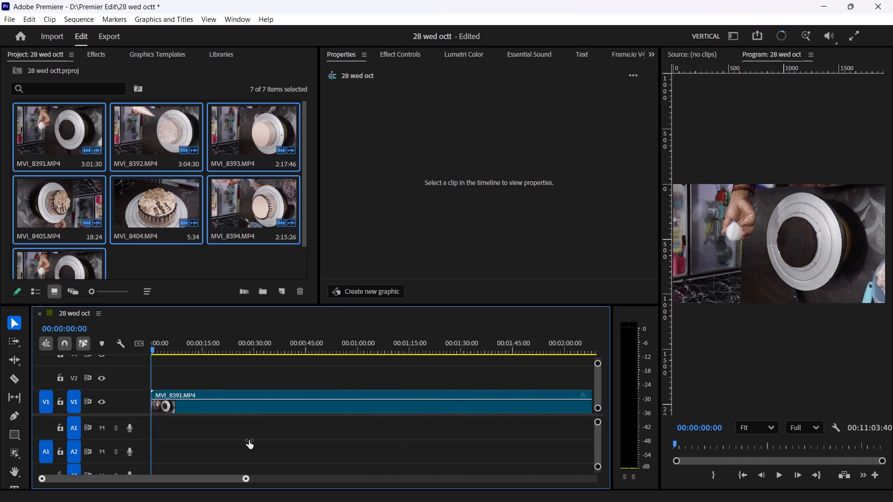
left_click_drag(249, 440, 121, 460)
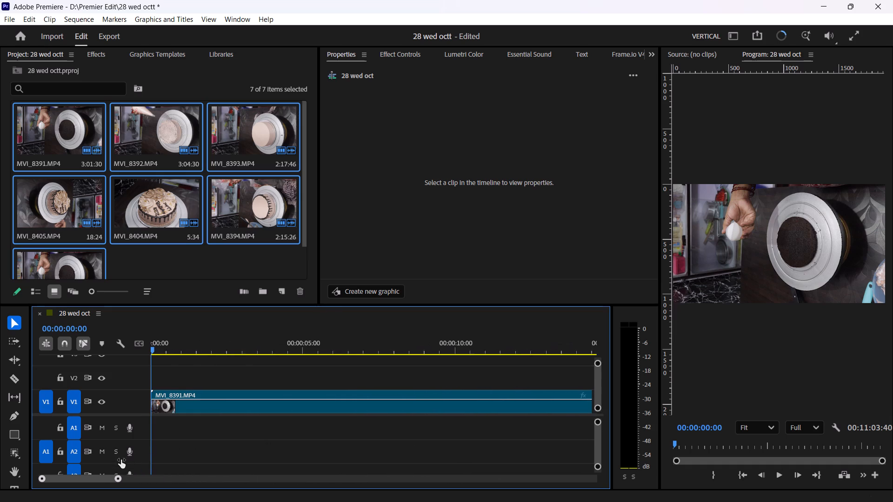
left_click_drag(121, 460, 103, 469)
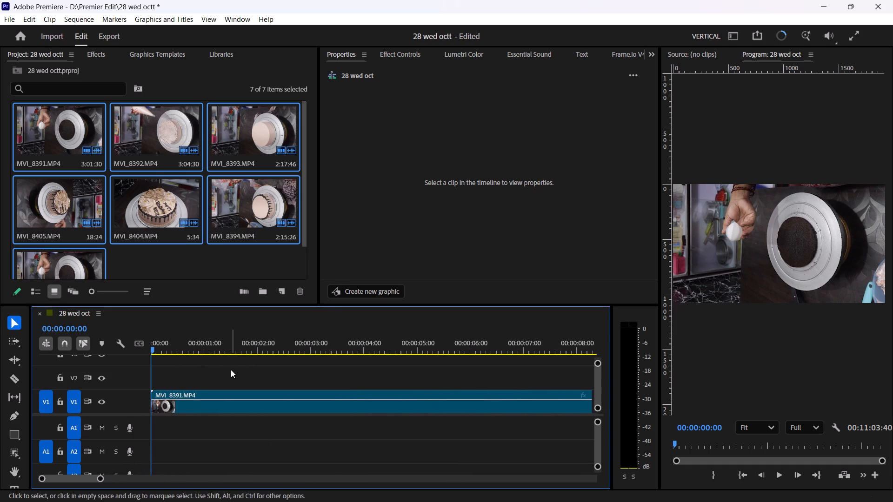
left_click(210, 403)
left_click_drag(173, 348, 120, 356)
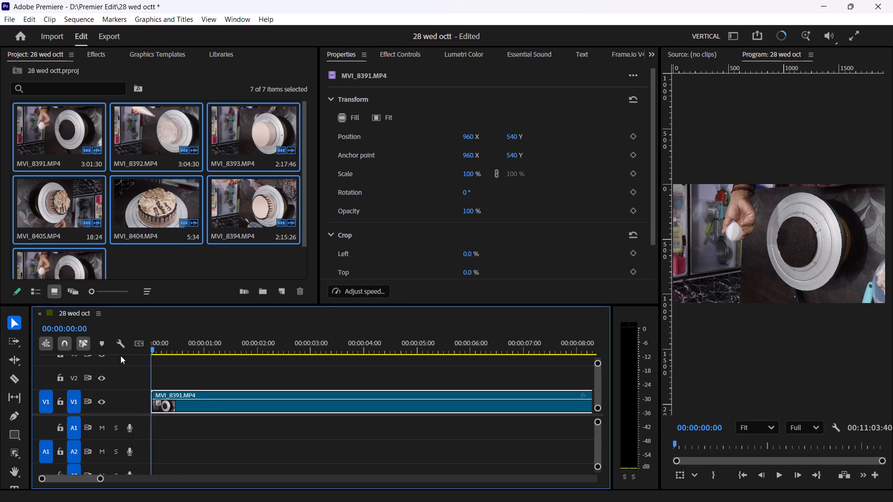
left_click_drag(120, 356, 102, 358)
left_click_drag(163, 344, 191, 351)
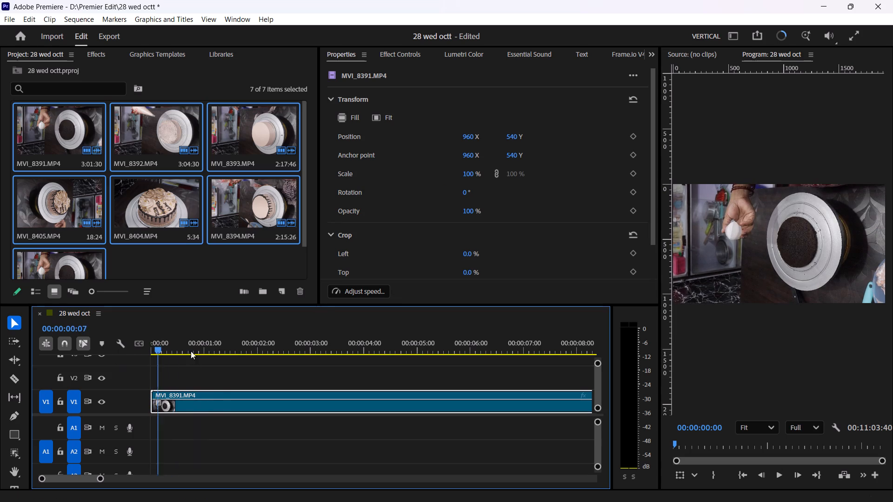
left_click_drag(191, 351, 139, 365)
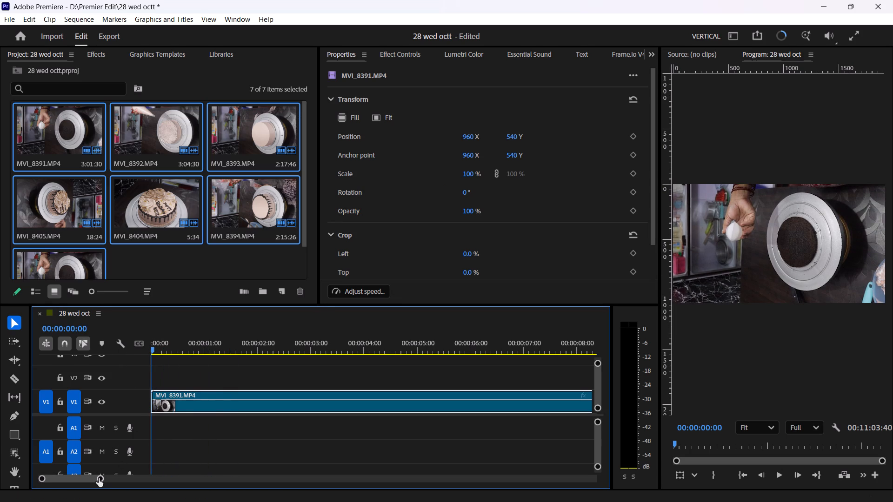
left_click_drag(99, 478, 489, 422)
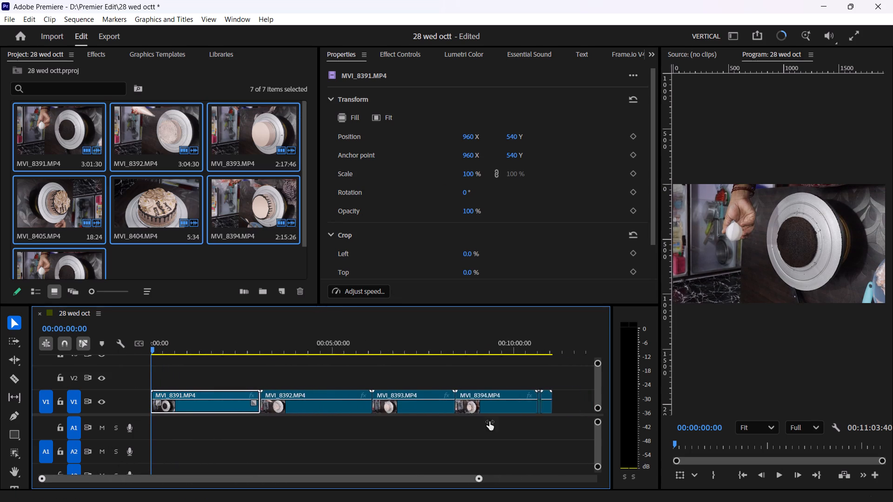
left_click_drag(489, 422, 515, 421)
Select all video clips and set the sequence frame size to 1080 horizontal by 1920 vertical.
left_click_drag(488, 422, 153, 382)
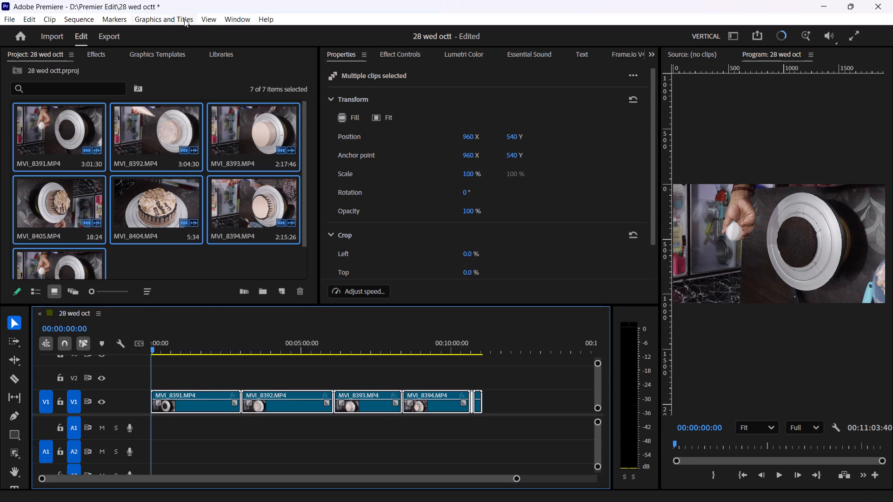
left_click(85, 18)
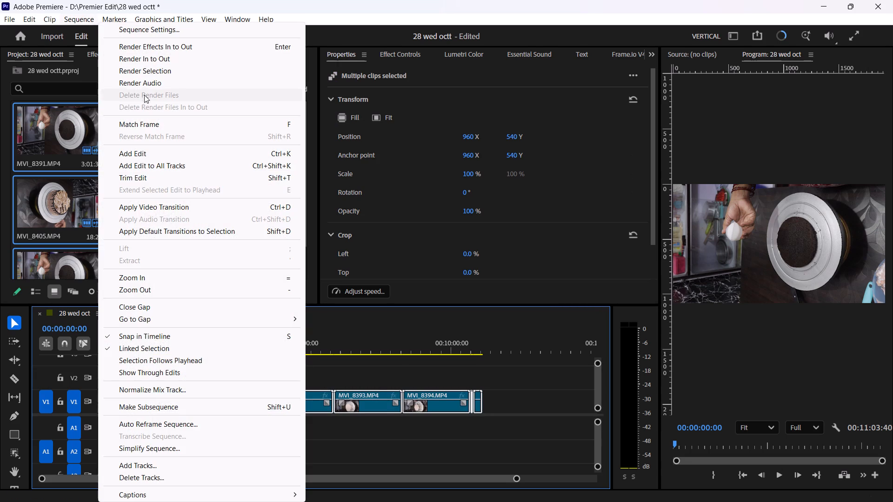
left_click(151, 29)
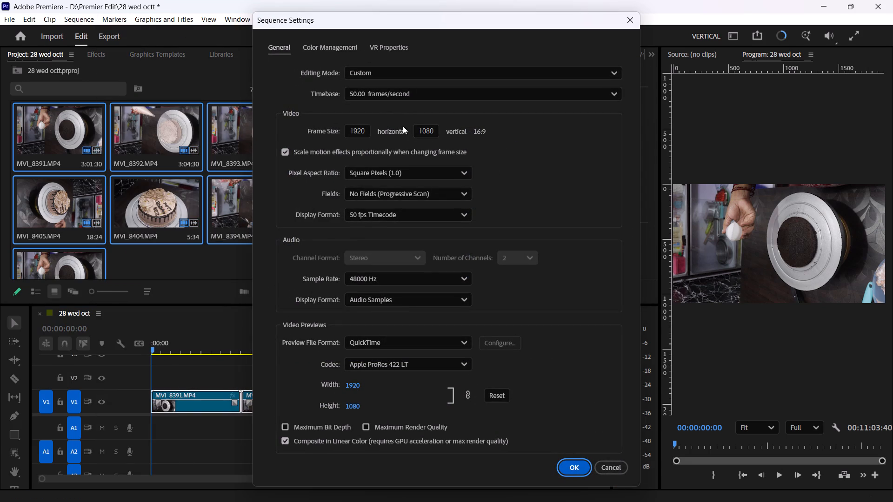
left_click_drag(364, 130, 322, 134)
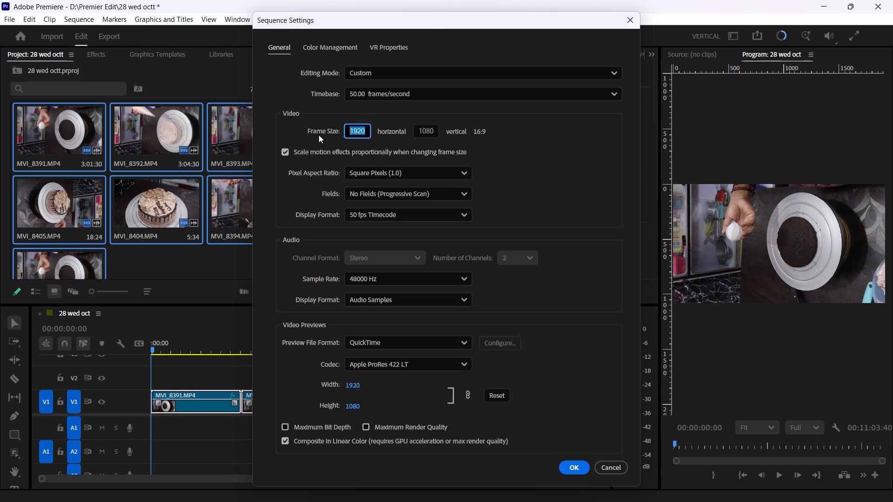
key("ctrl+x")
type("1080")
left_click_drag(419, 132, 437, 132)
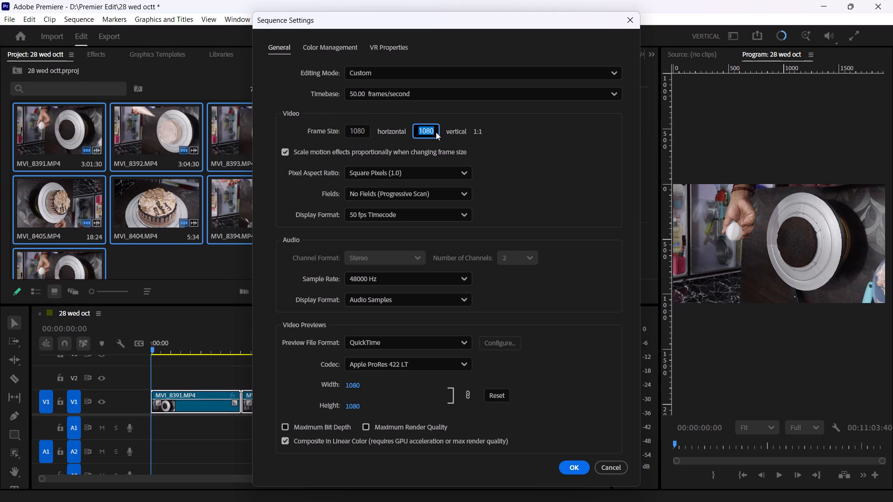
key("ctrl+v")
Set the video preview codec to H.264 in the sequence settings.
left_click(469, 363)
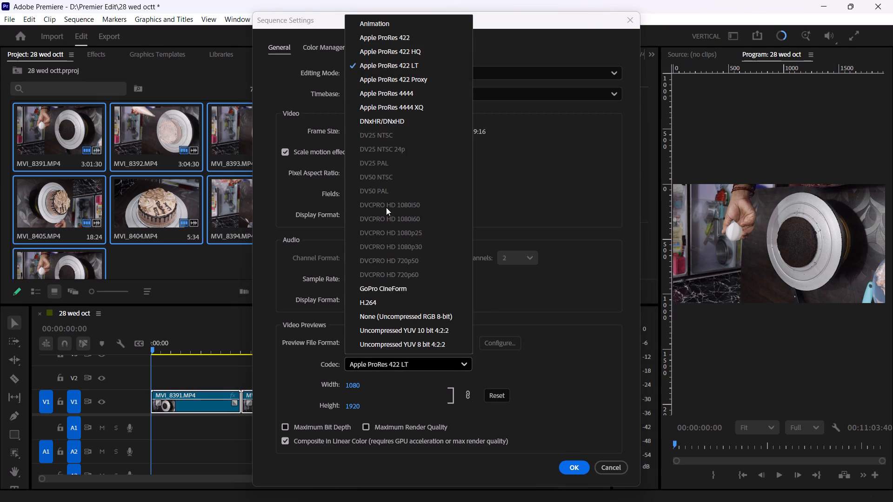
left_click(376, 302)
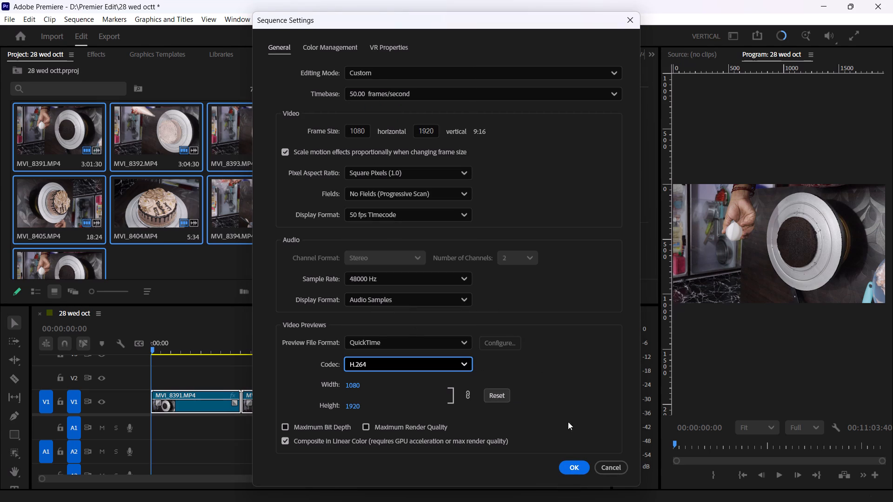
Keep QuickTime as the preview file format and apply the sequence settings.
left_click(461, 347)
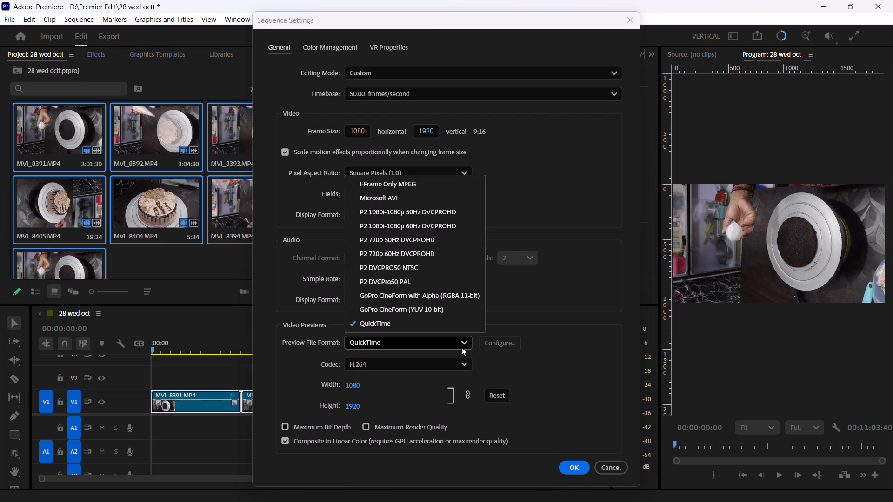
scroll(400, 221, "down", 5)
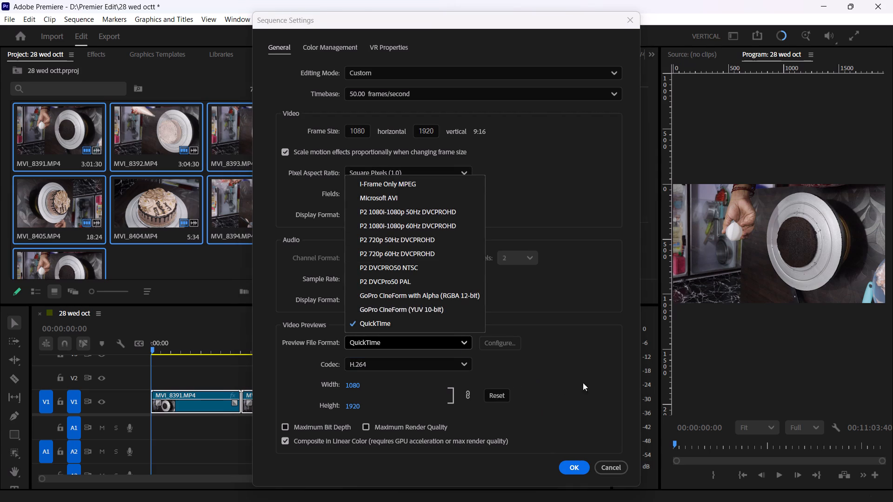
left_click(592, 383)
left_click(573, 469)
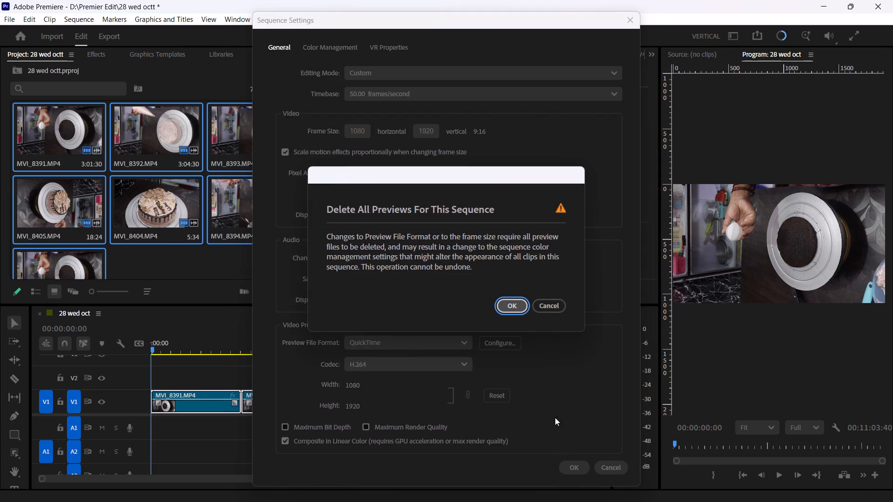
Accept deleting all previews for the sequence so the new frame size and preview settings are applied.
left_click(512, 304)
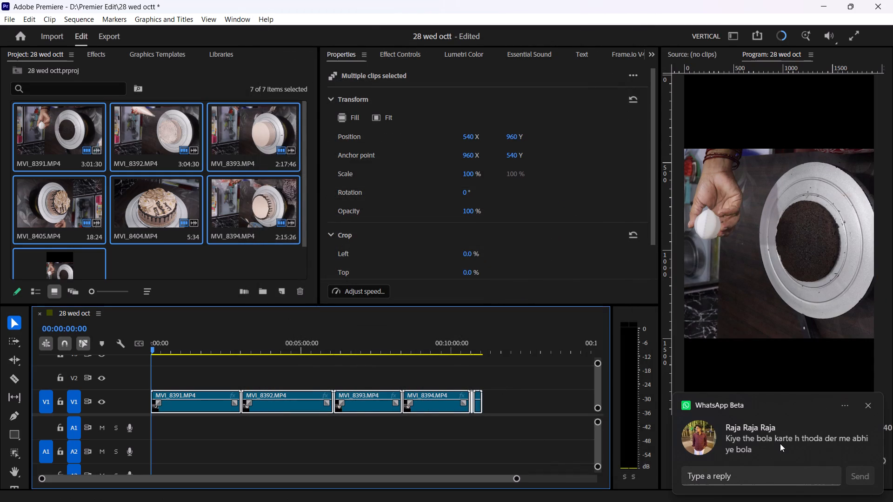
left_click(723, 478)
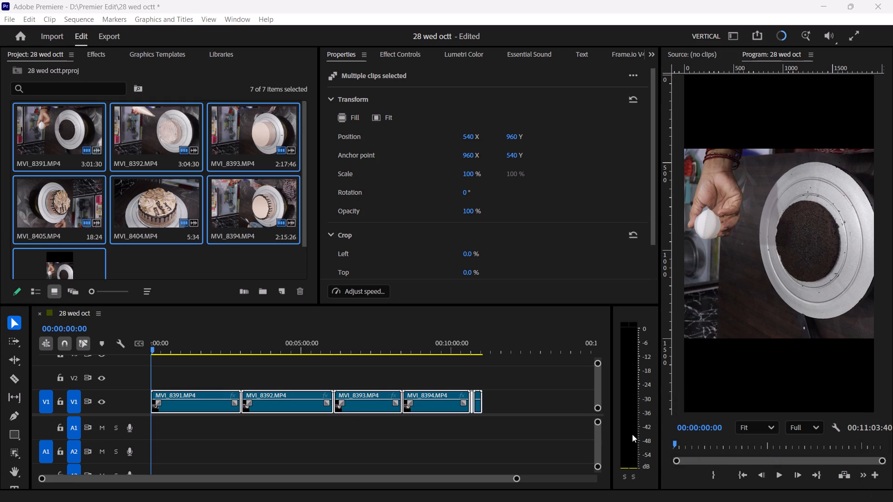
Open the rotation value of all selected video clips for editing.
left_click(467, 191)
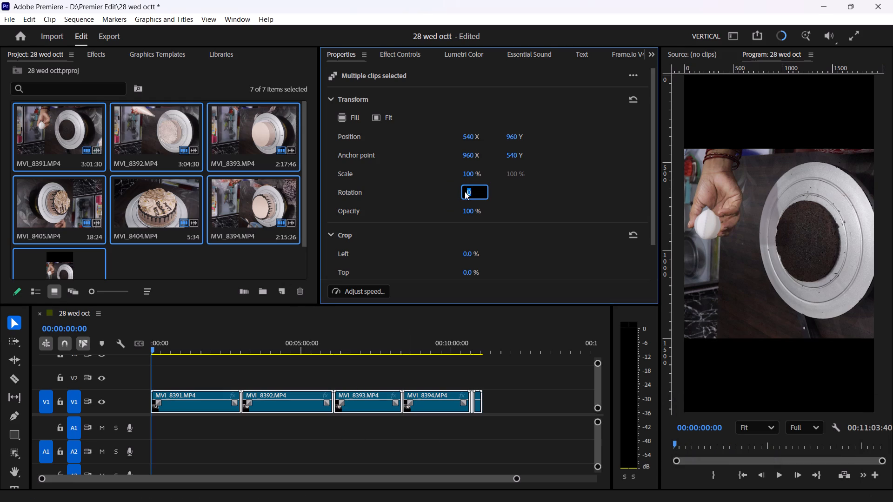
Set the rotation of all selected video clips to 90° and deselect them.
type("90")
key("Return")
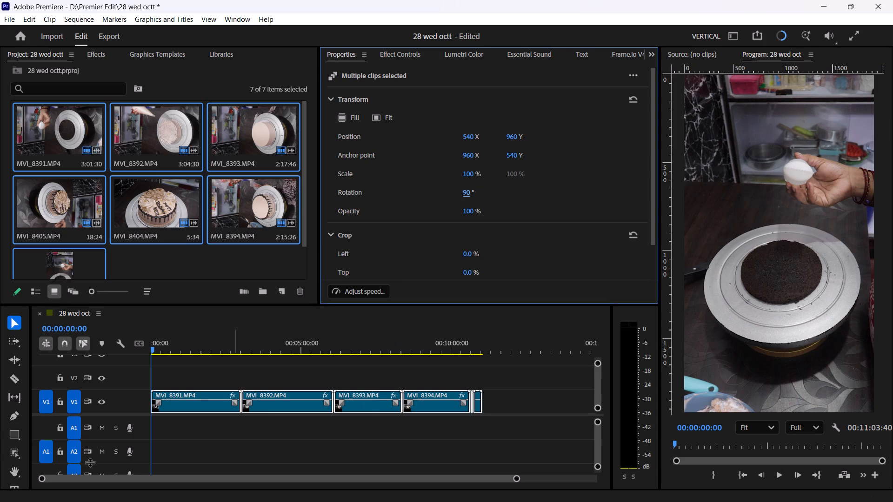
left_click(213, 428)
Trim the start of the first MVI_8391 clip to 00:00:01:22 and move the clip back to the sequence start.
left_click_drag(176, 335, 72, 352)
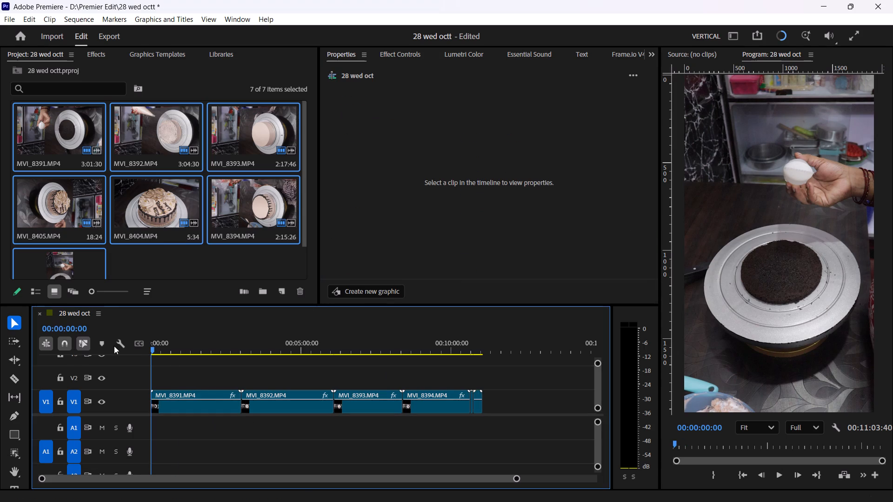
key("space")
key("space")
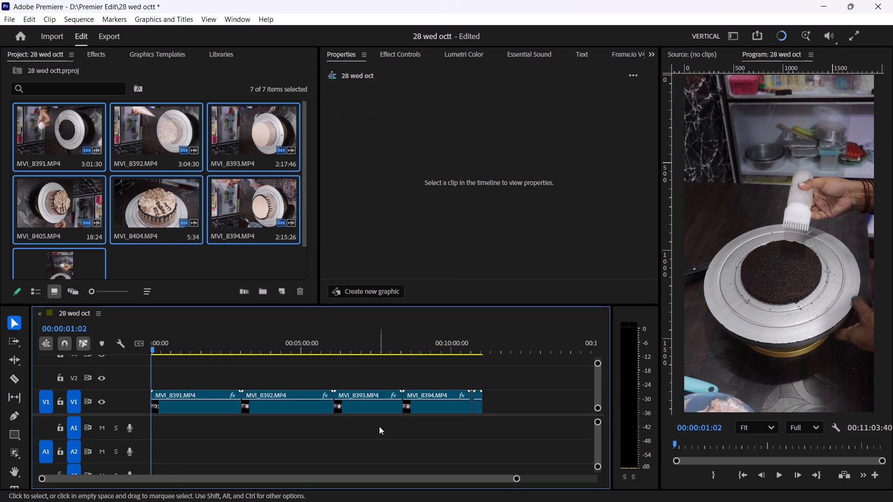
left_click_drag(519, 479, 519, 479)
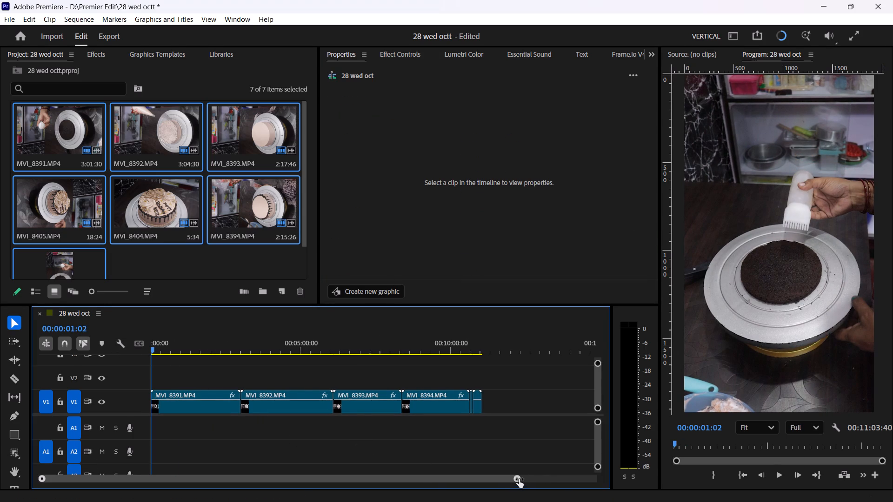
left_click_drag(519, 479, 201, 482)
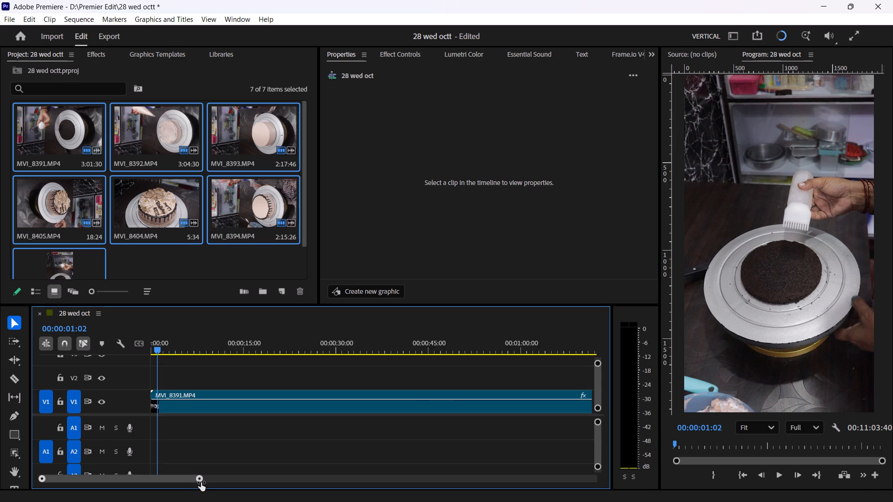
left_click_drag(201, 482, 134, 485)
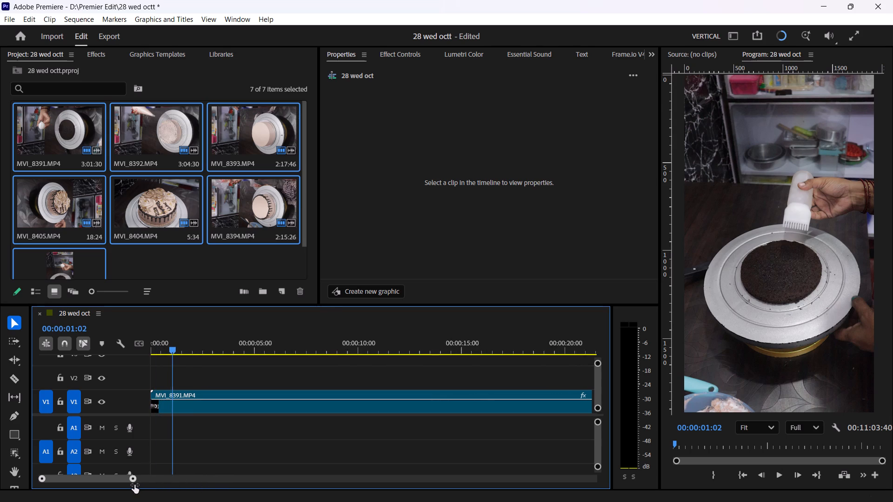
left_click_drag(134, 485, 136, 482)
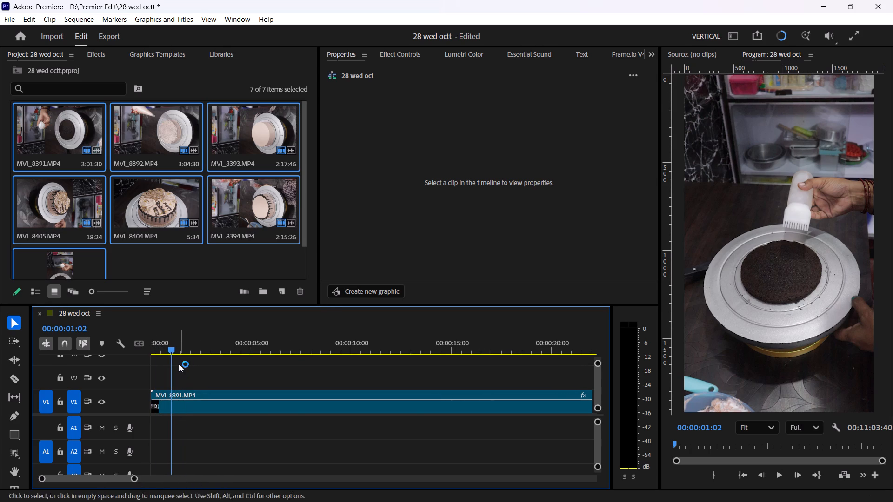
left_click_drag(176, 346, 250, 349)
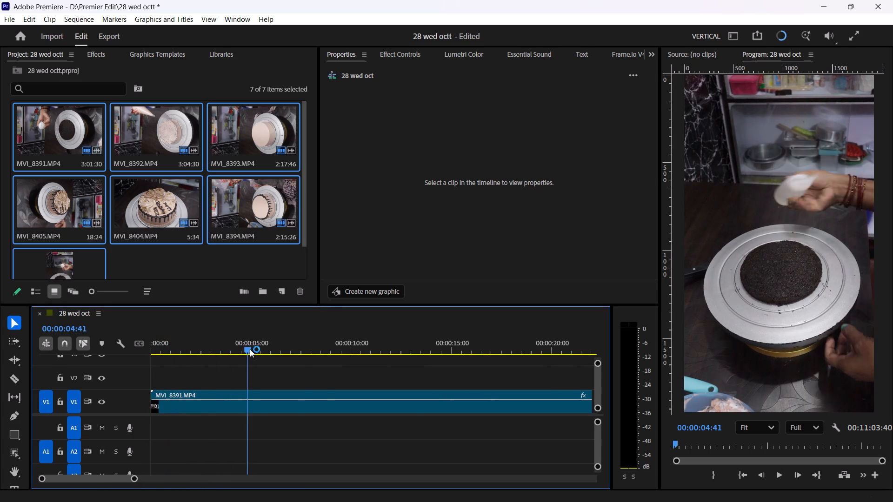
left_click_drag(250, 349, 109, 398)
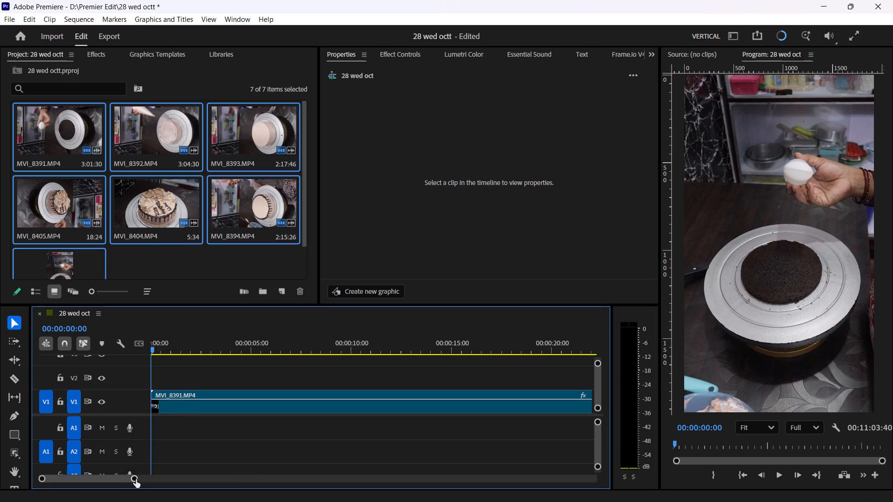
left_click_drag(136, 480, 121, 481)
left_click_drag(169, 346, 116, 350)
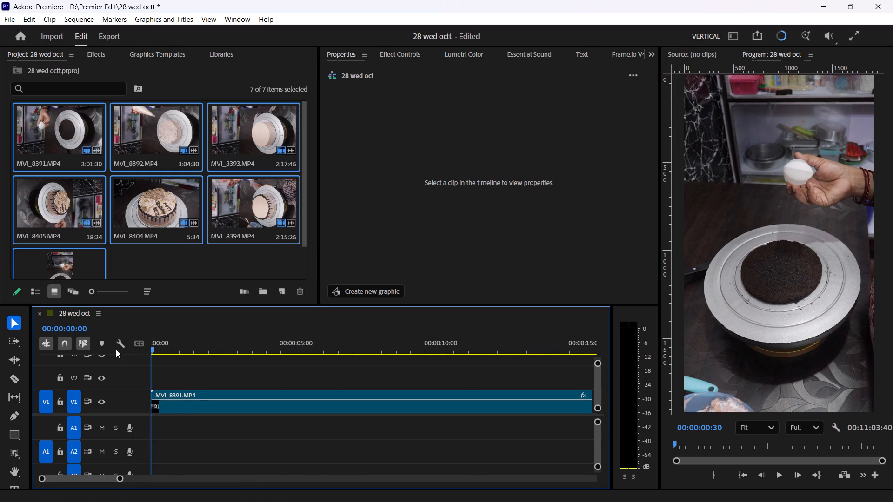
left_click_drag(116, 350, 194, 359)
left_click(191, 412)
left_click_drag(156, 393, 174, 393)
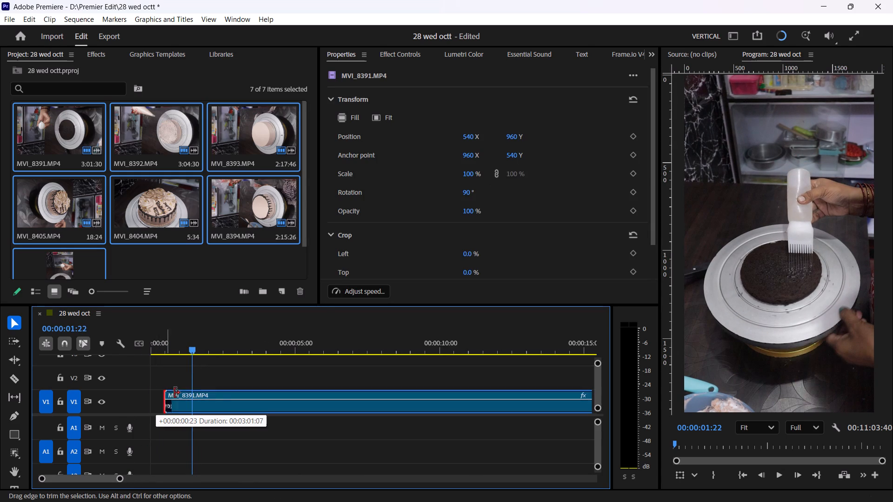
left_click_drag(174, 393, 196, 414)
left_click_drag(209, 408, 157, 403)
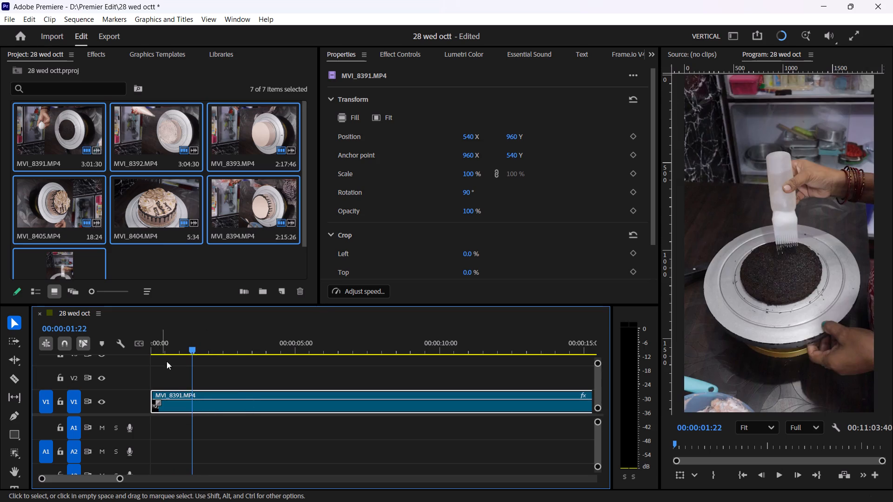
Play the opening and split the MVI_8391 clip at about 2 seconds.
left_click_drag(173, 336, 114, 355)
key("space")
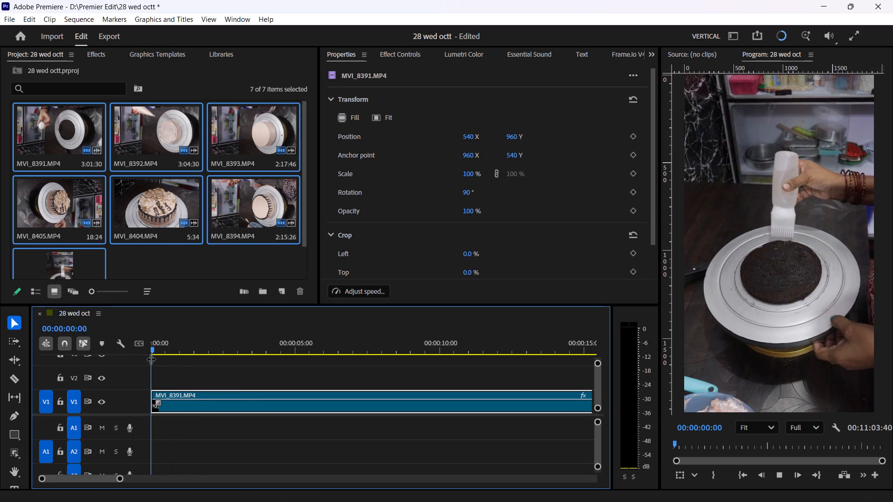
key("space")
key("c")
left_click(208, 400)
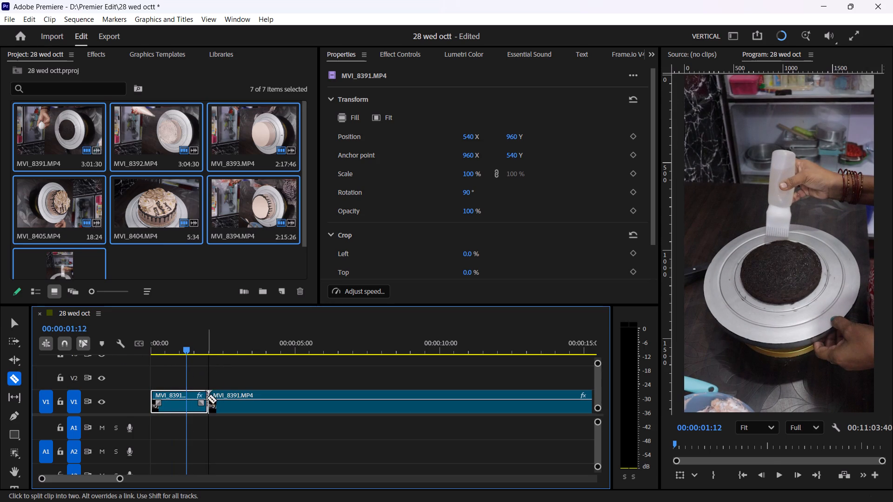
key("v")
Replay the first MVI_8391 segment and rate-stretch its end to shorten it to about 1.7 seconds.
key("space")
key("space")
left_click_drag(179, 345, 81, 355)
key("space")
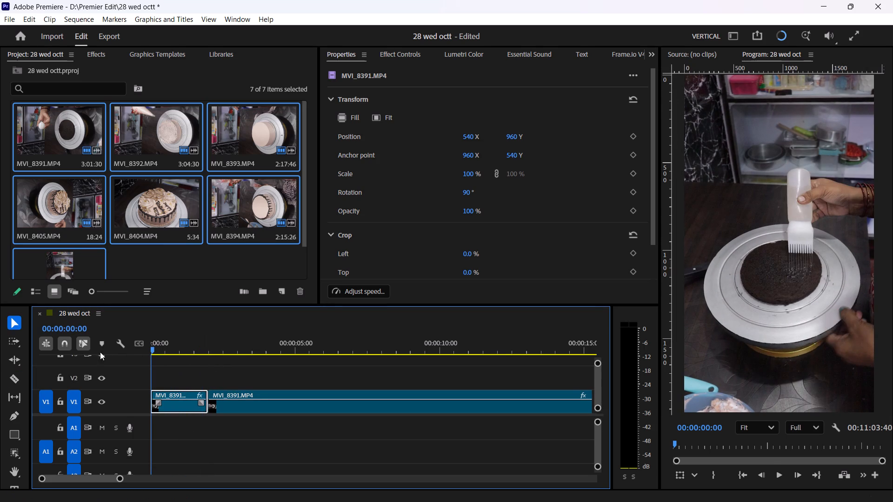
key("space")
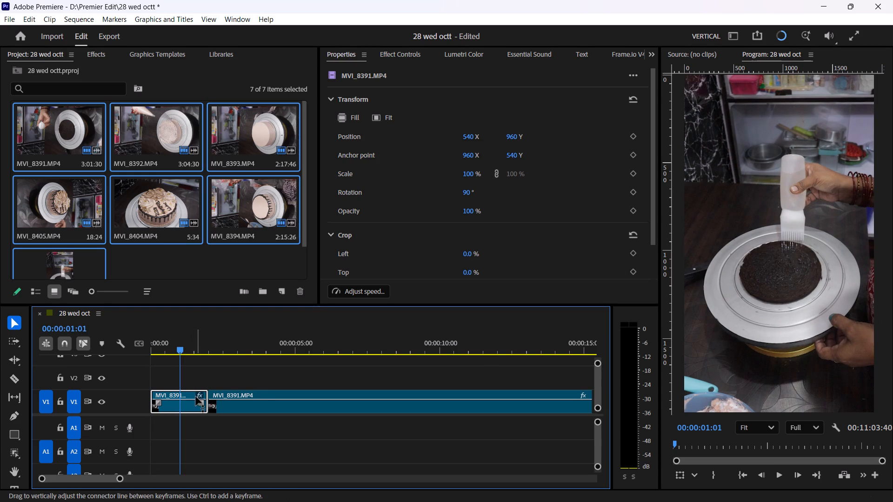
key("r")
left_click_drag(206, 394, 200, 396)
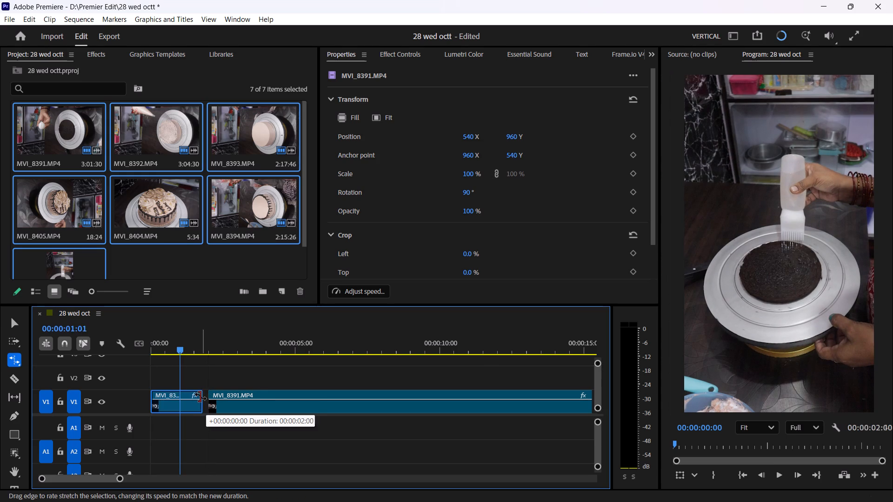
left_click_drag(200, 396, 198, 397)
key("v")
Trim the end of the first segment to 00:00:01:15 and move the remaining MVI_8391 clip up against it.
left_click_drag(180, 341, 107, 360)
key("space")
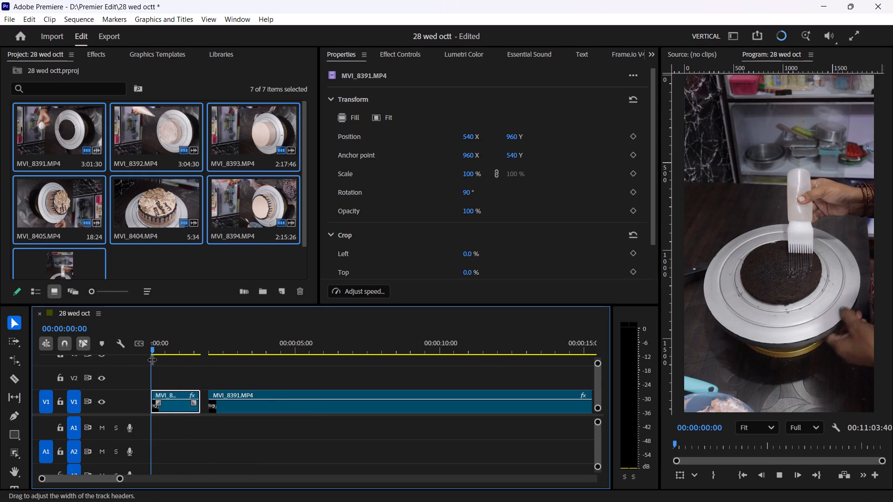
key("space")
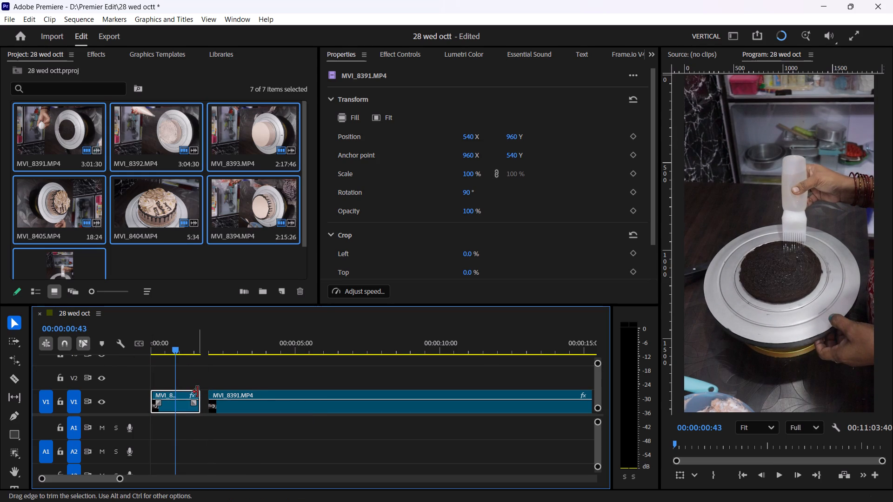
key("space")
key("space")
left_click_drag(198, 395, 188, 395)
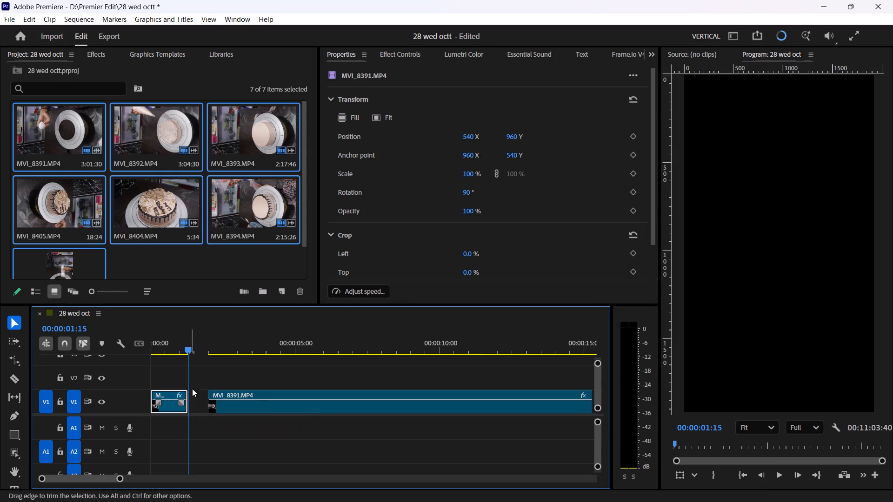
left_click_drag(238, 406, 222, 406)
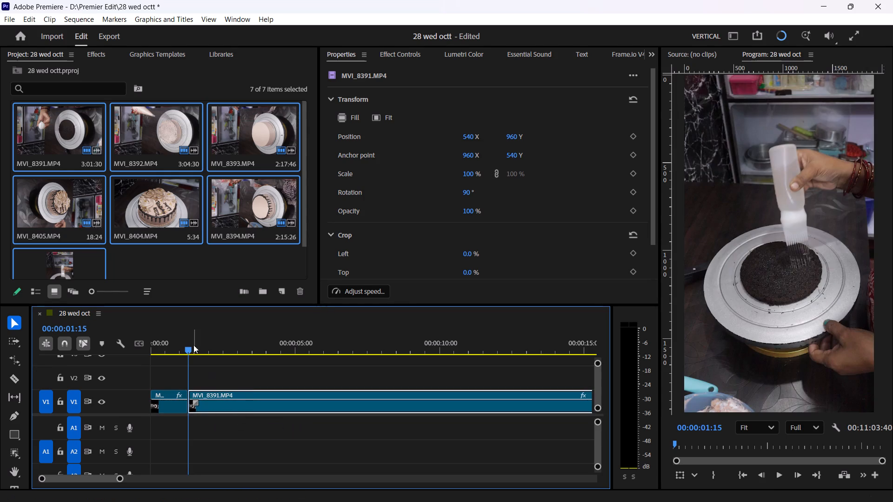
Trim about 4 seconds off the start of the remaining MVI_8391 clip and close the gap after the first segment.
left_click_drag(193, 345, 333, 355)
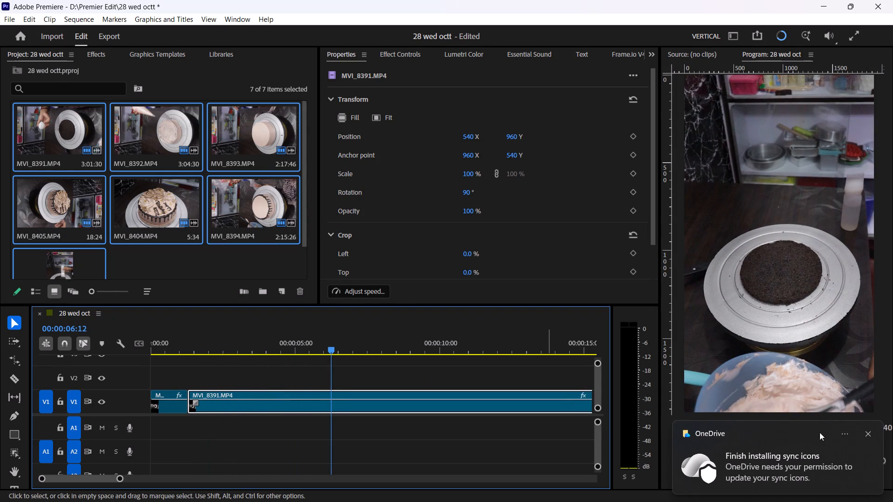
left_click(868, 433)
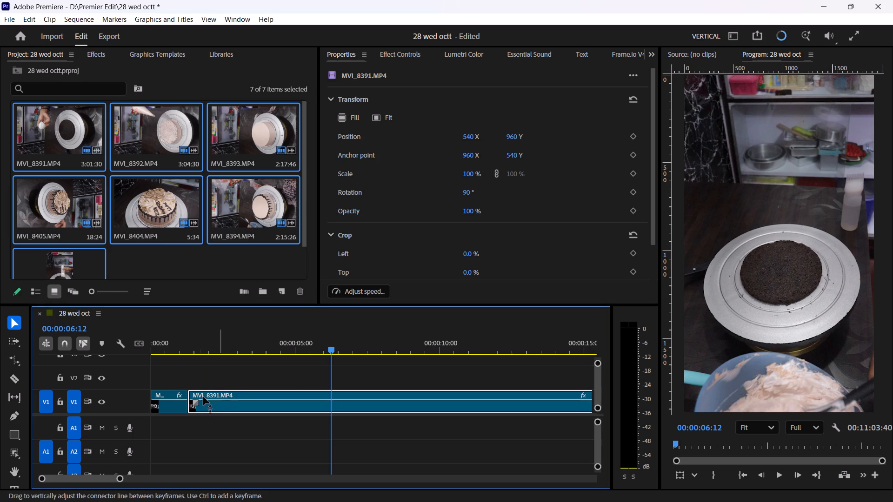
left_click_drag(189, 393, 309, 399)
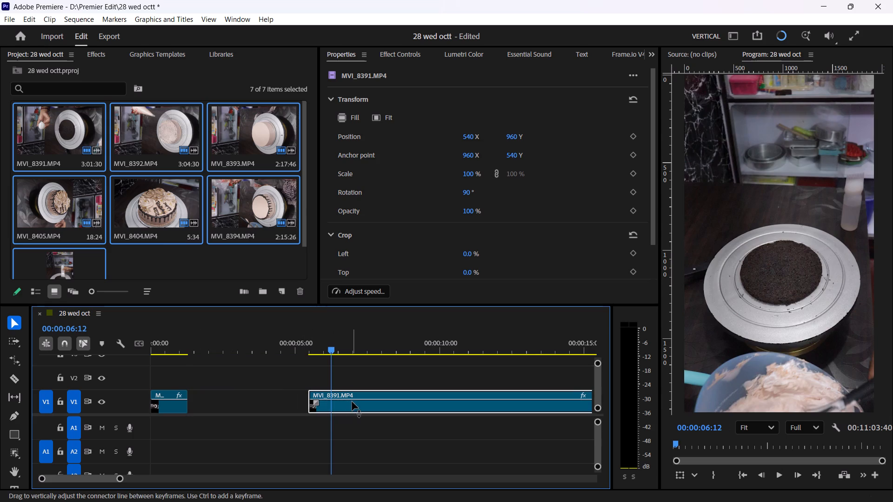
left_click_drag(354, 402, 319, 402)
left_click_drag(362, 405, 261, 405)
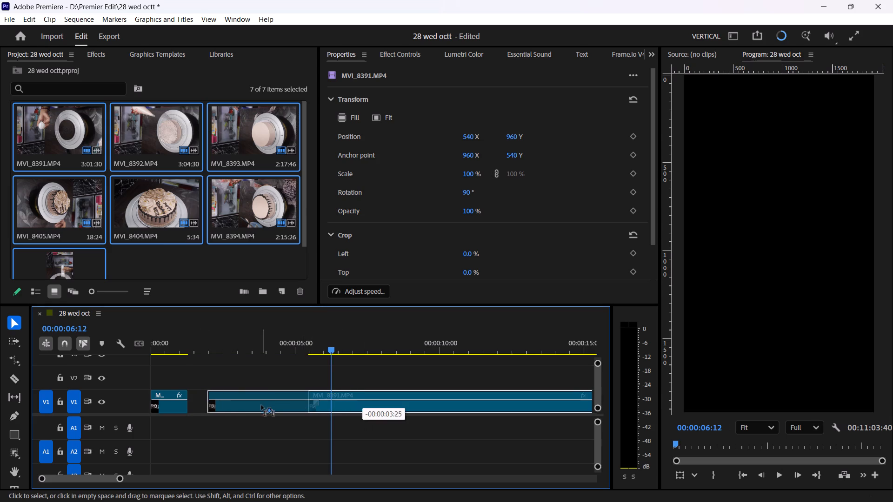
left_click_drag(261, 405, 243, 407)
Trim the start of the remaining MVI_8391 clip to 00:00:02:16, where the cream reaches the cake.
left_click_drag(191, 347, 250, 360)
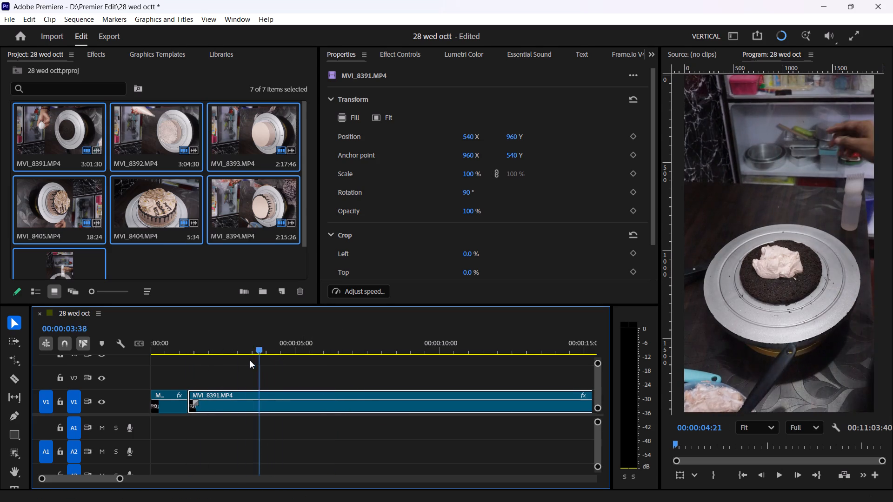
left_click_drag(250, 360, 219, 378)
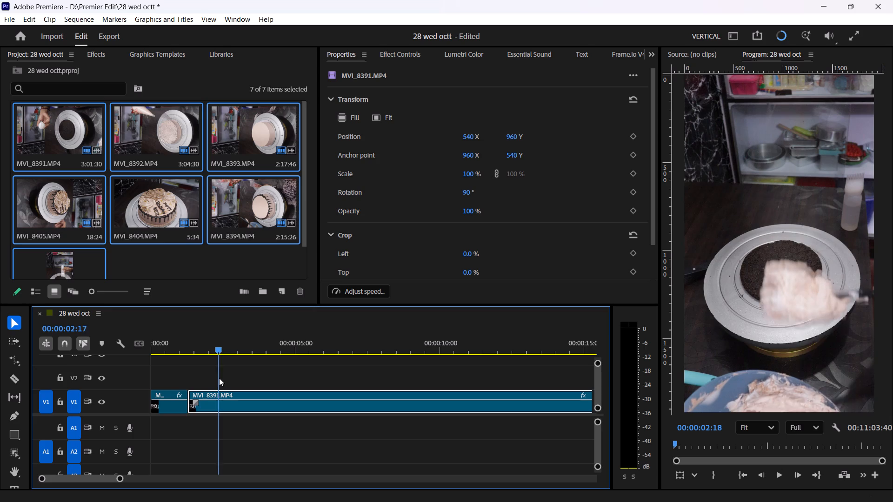
left_click_drag(219, 378, 219, 378)
left_click_drag(196, 394, 213, 396)
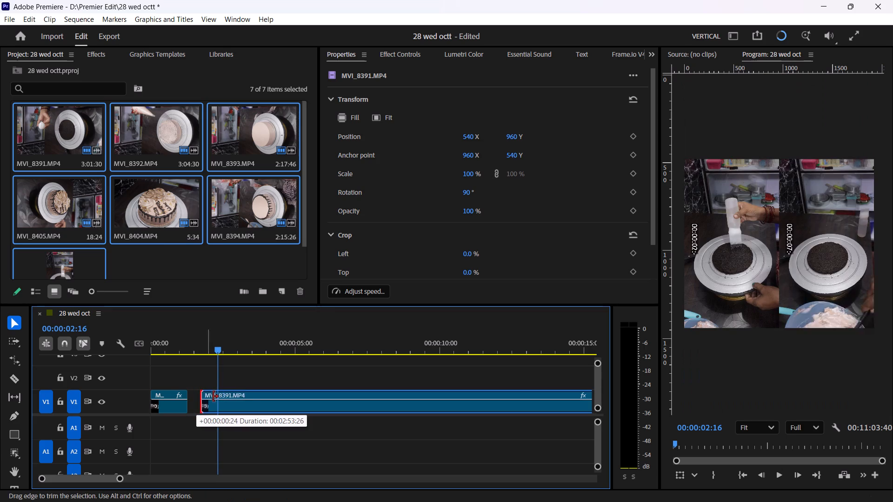
left_click_drag(213, 396, 222, 403)
Split the remaining MVI_8391 clip at 00:00:02:38 and move the short cream segment against the end of the first segment.
key("space")
key("space")
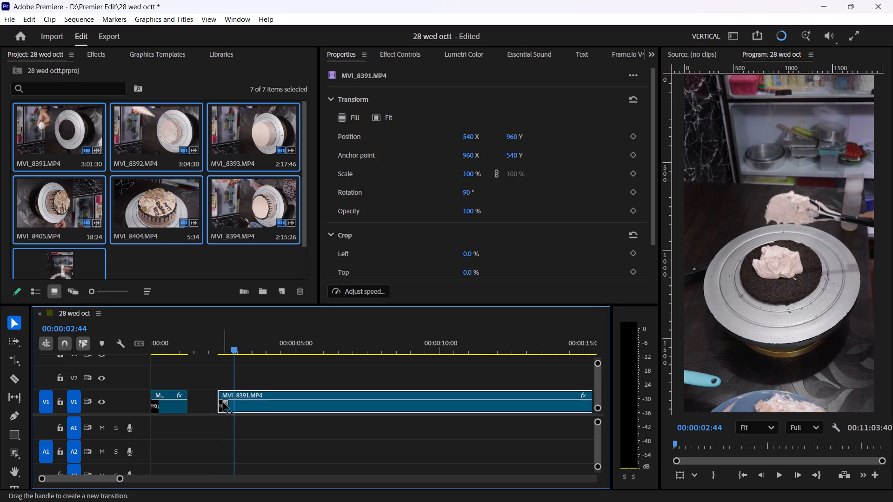
left_click(234, 347)
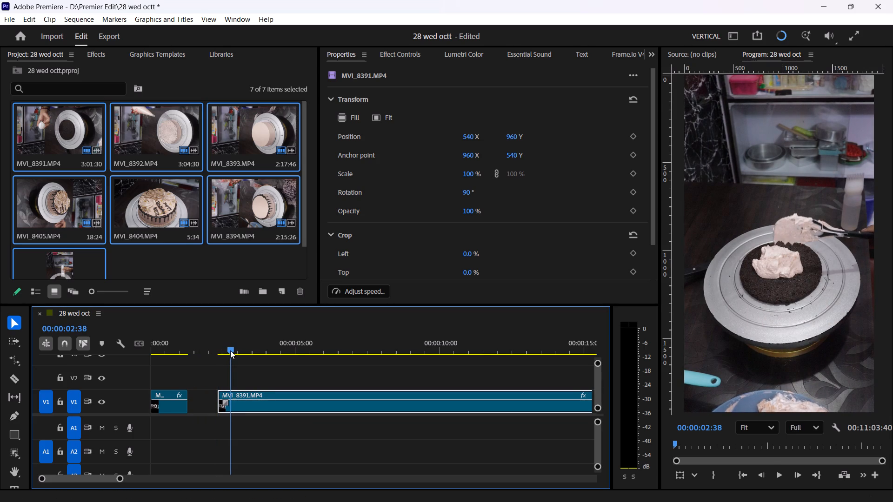
key("c")
left_click(233, 399)
key("v")
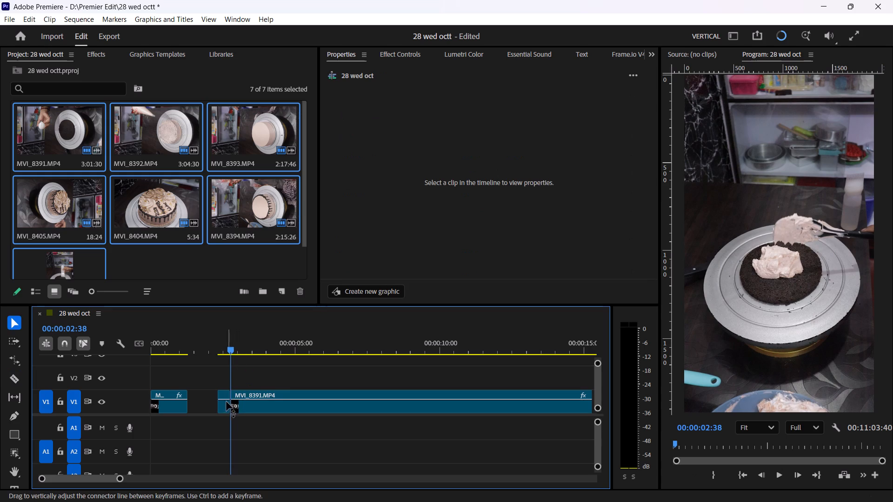
left_click_drag(224, 405, 200, 406)
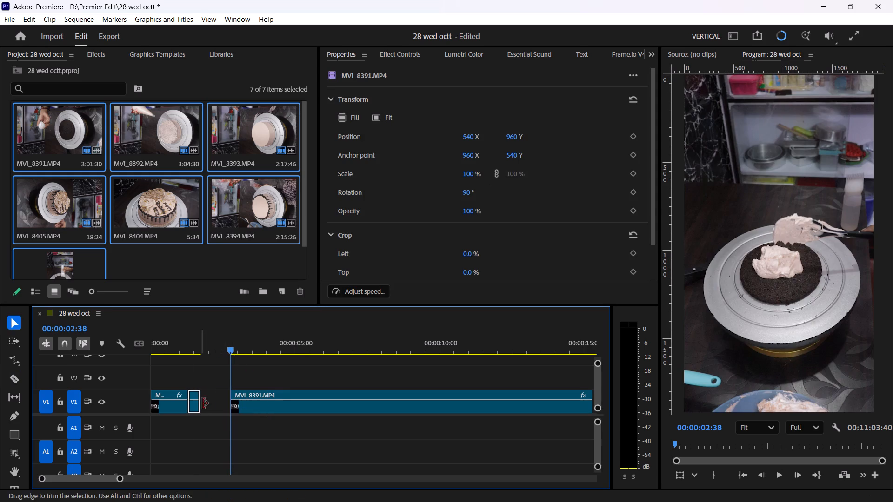
Trim about 3.5 seconds off the start of the remaining MVI_8391 clip and move it against the short cream segment.
key("v")
key("space")
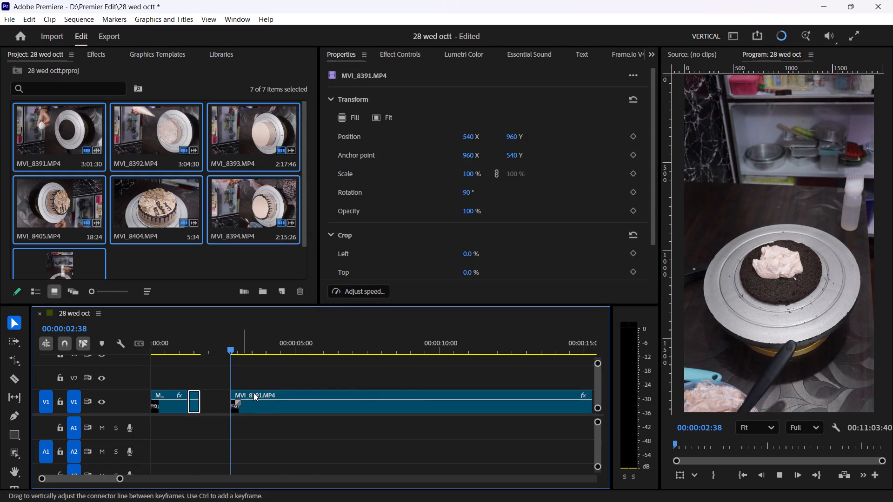
key("space")
left_click(260, 403)
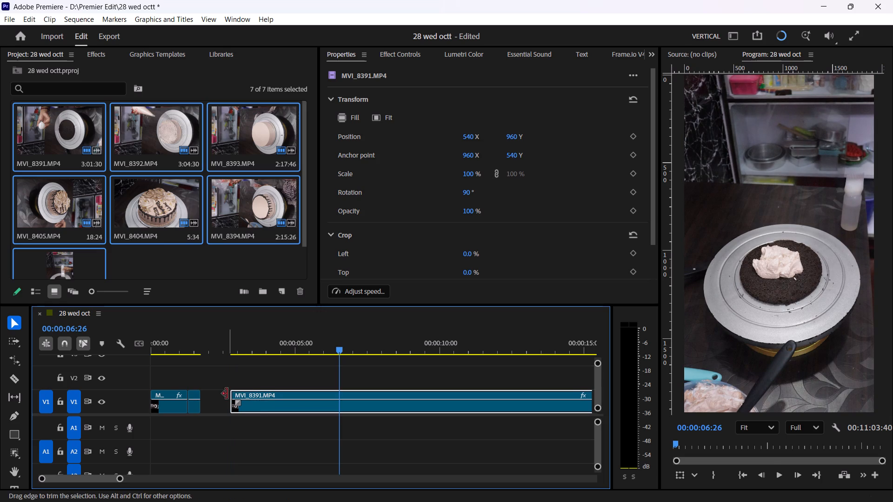
left_click_drag(234, 392, 336, 401)
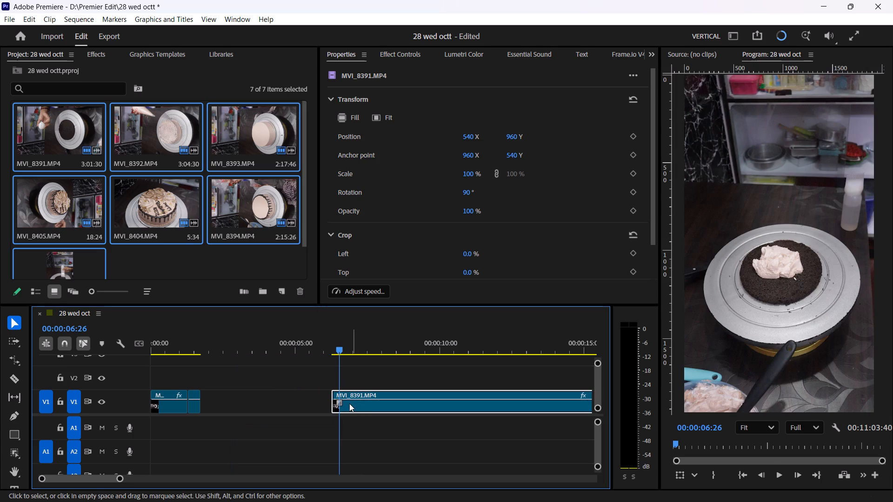
left_click_drag(349, 405, 218, 401)
Trim the start of the remaining MVI_8391 clip to 00:00:02:45, where the spreading begins, and close the gap before it.
left_click_drag(210, 346, 203, 354)
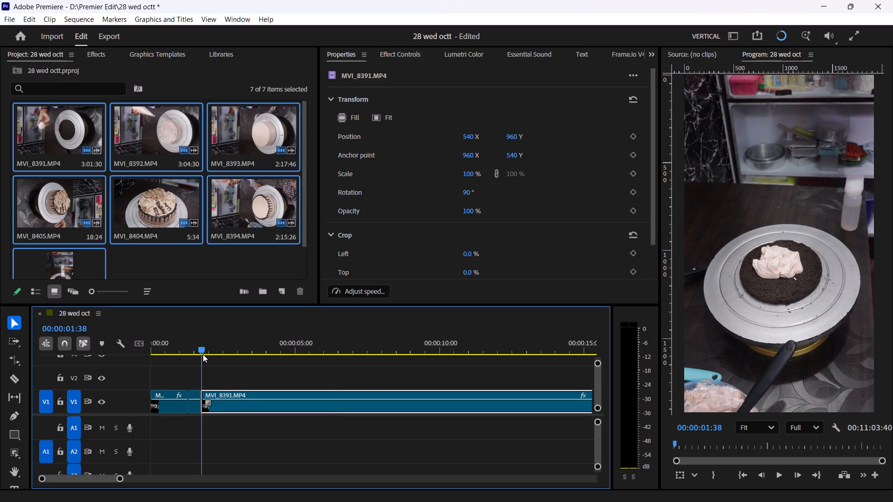
left_click_drag(203, 354, 239, 360)
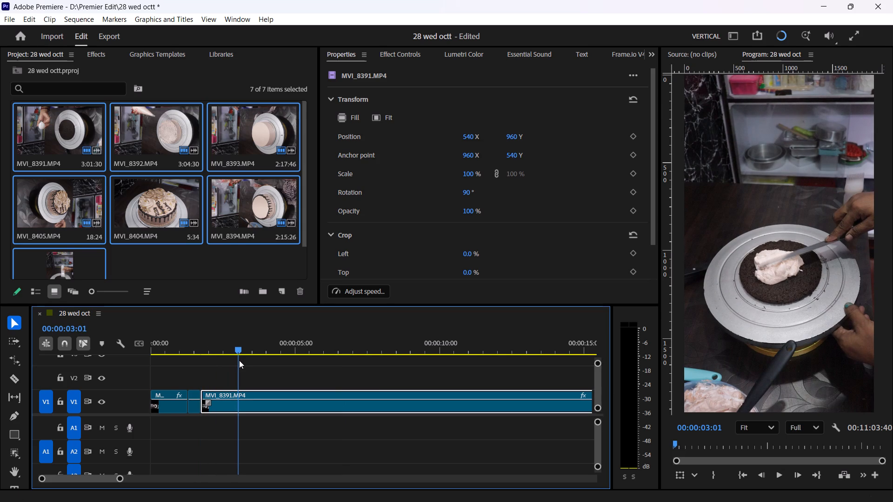
left_click_drag(239, 360, 235, 367)
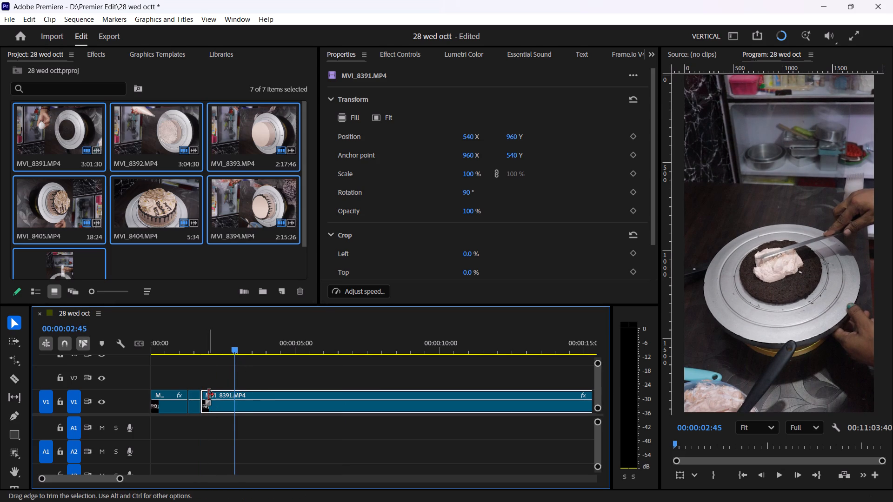
left_click_drag(208, 395, 240, 400)
left_click_drag(256, 405, 247, 403)
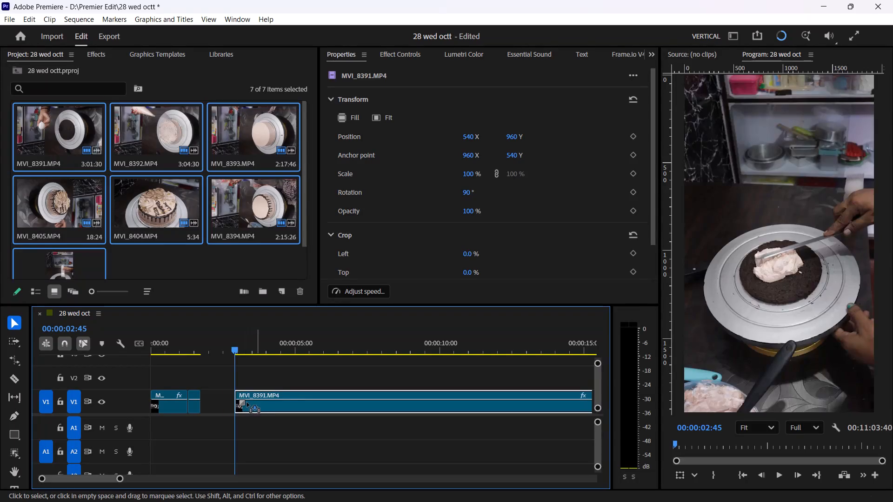
left_click_drag(247, 403, 228, 401)
Split the remaining MVI_8391 clip at about 00:00:03:11 and rate-stretch the new spreading segment shorter to end at about 00:00:02:30.
left_click_drag(208, 342, 204, 345)
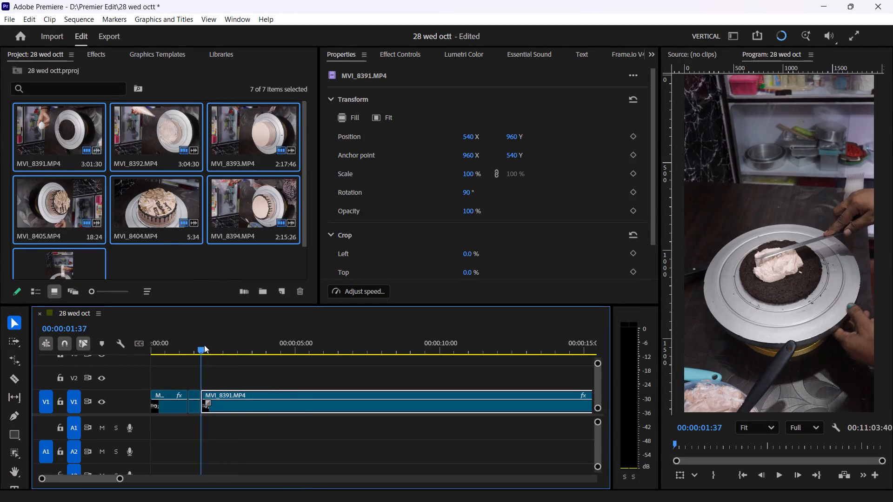
left_click_drag(204, 345, 255, 352)
key("c")
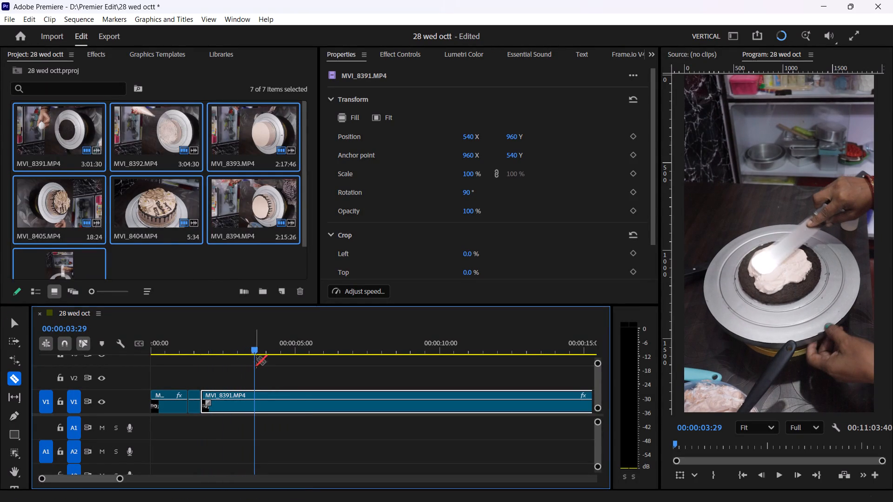
left_click(244, 401)
key("r")
left_click_drag(242, 396, 225, 396)
key("v")
Play back the sped-up spreading segment and rate-stretch its end to a duration of about 00:00:01:10.
left_click(207, 341)
key("space")
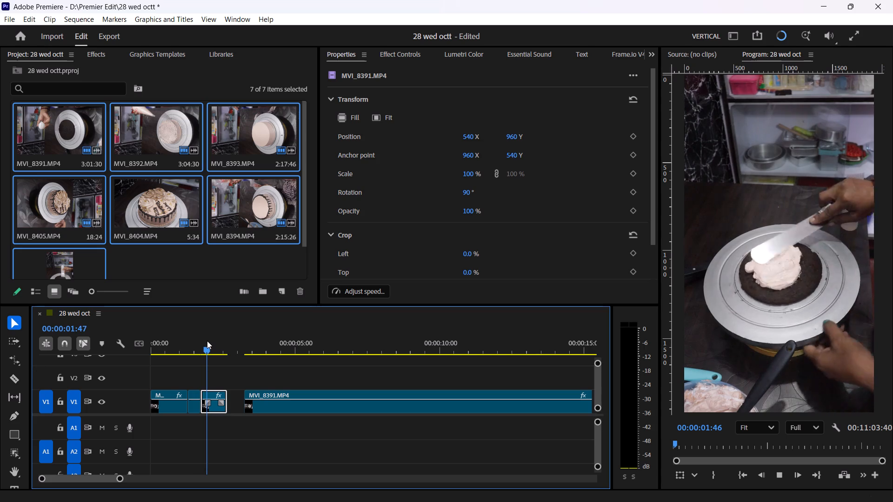
key("space")
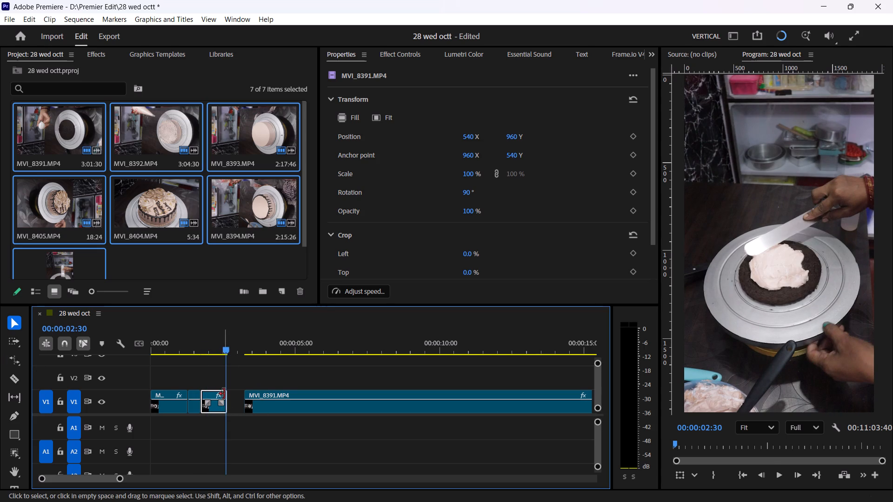
key("r")
left_click_drag(225, 396, 233, 403)
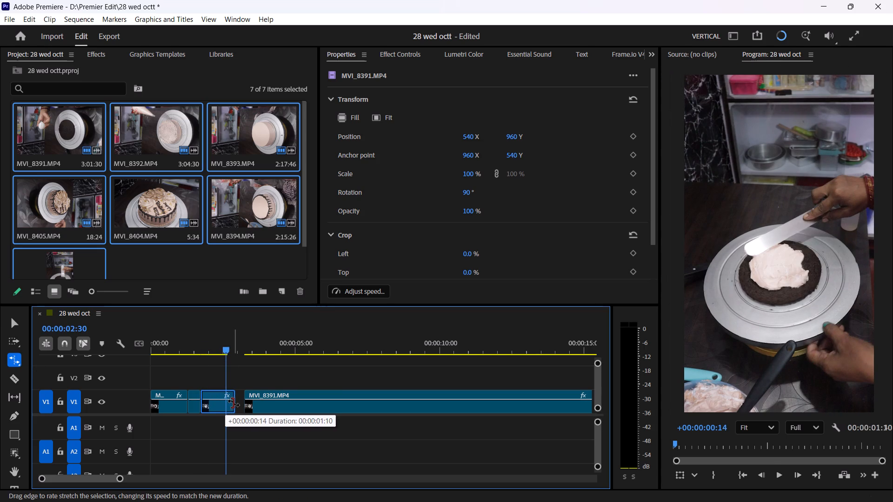
left_click_drag(233, 403, 233, 404)
key("v")
Trim about 4.6 seconds off the start of the remaining MVI_8391 clip and move it against the spreading segment.
left_click(263, 401)
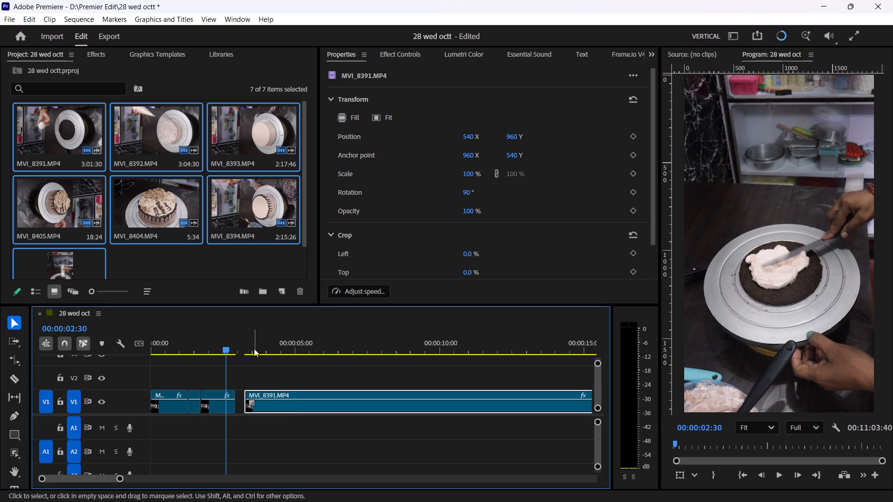
left_click_drag(253, 346, 392, 351)
left_click_drag(250, 392, 287, 392)
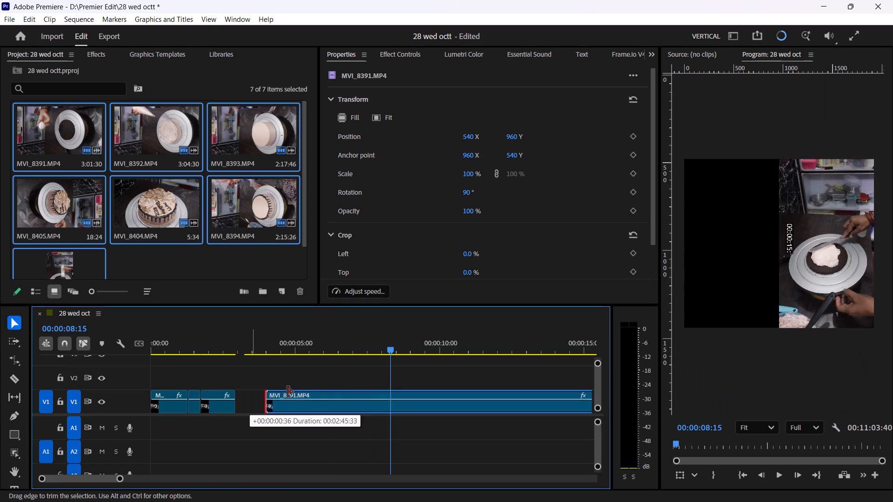
left_click_drag(287, 392, 382, 396)
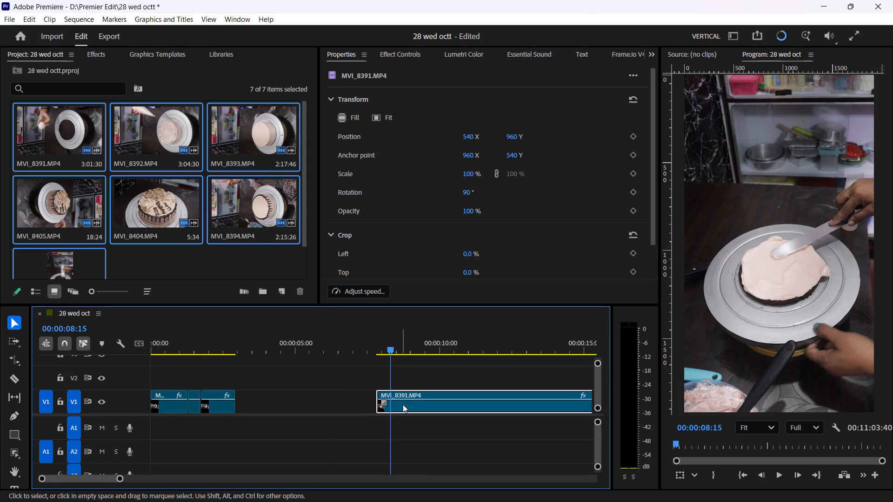
left_click_drag(403, 404, 268, 406)
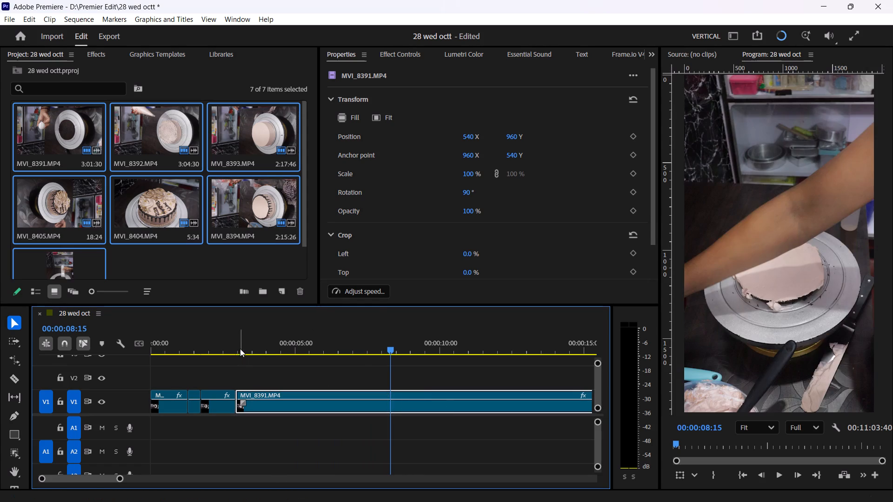
Split the remaining MVI_8391 clip at 00:00:04:25 and rate-stretch the new segment shorter to end at about 00:00:04:00.
left_click_drag(240, 349, 274, 364)
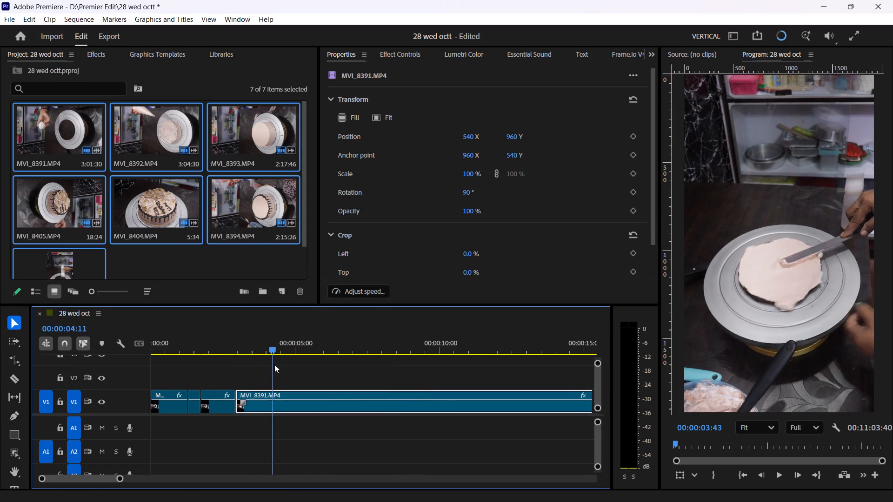
left_click_drag(274, 364, 282, 369)
key("c")
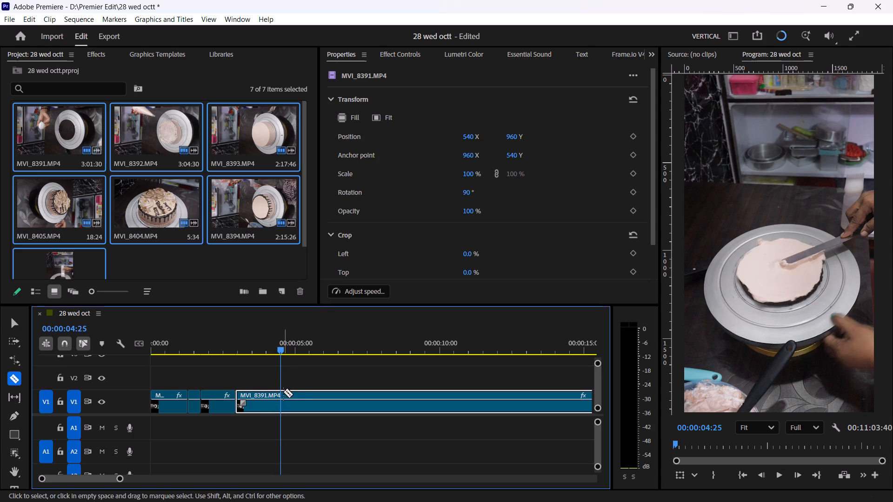
left_click(284, 399)
key("r")
left_click_drag(278, 394, 264, 398)
key("v")
Trim about 0.4 seconds off the new segment's start, rate-stretch that start back to the previous segment, and play the result.
left_click_drag(243, 346, 237, 350)
key("space")
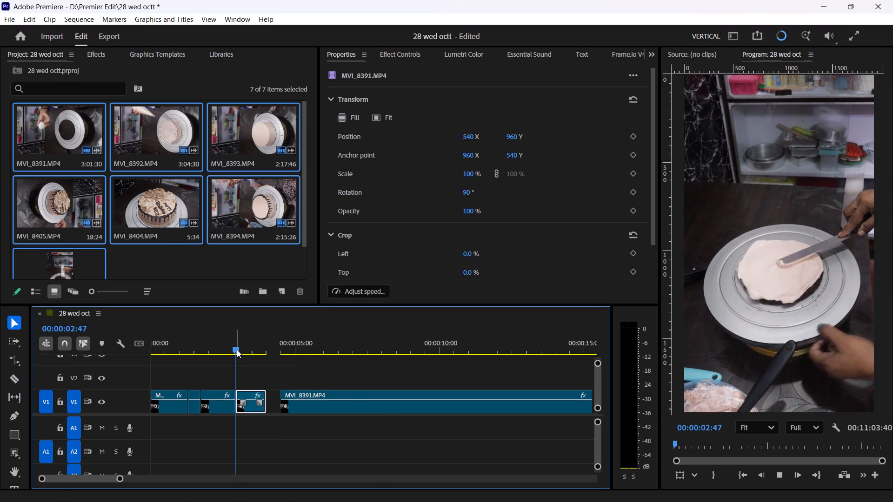
key("space")
left_click_drag(239, 392, 245, 395)
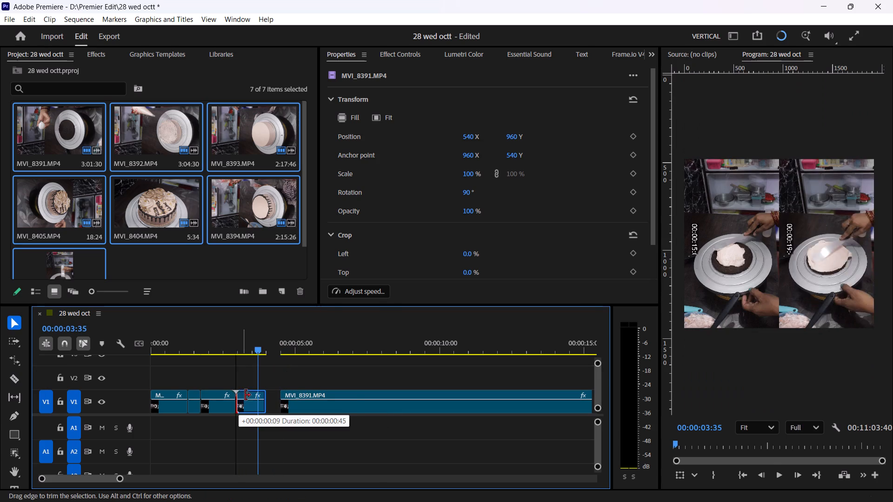
left_click_drag(245, 395, 251, 398)
key("r")
left_click_drag(252, 398, 244, 397)
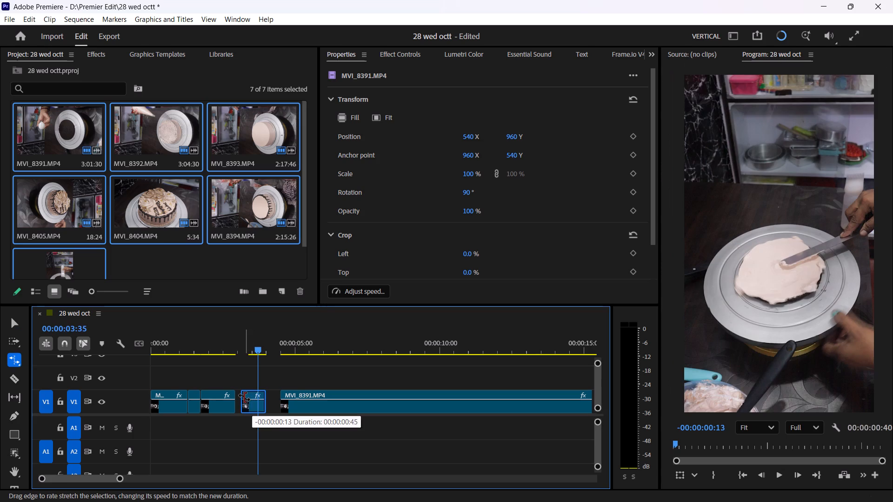
left_click_drag(244, 397, 241, 397)
key("v")
left_click(237, 340)
key("space")
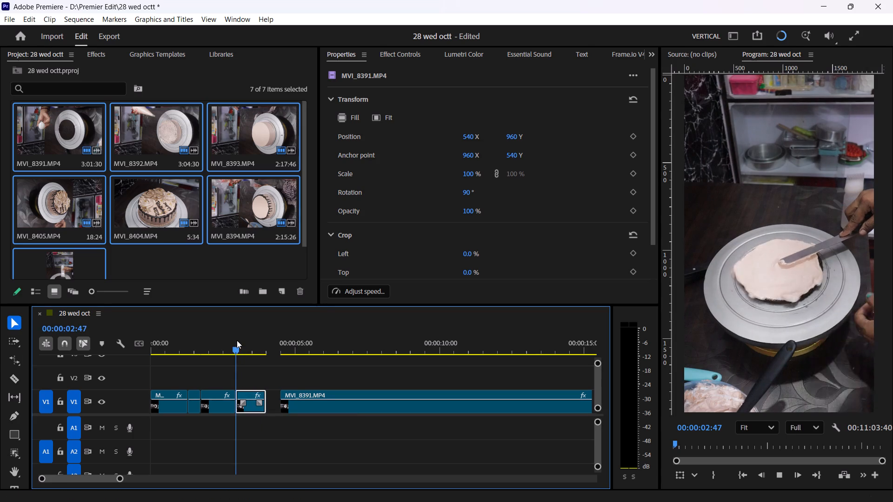
key("space")
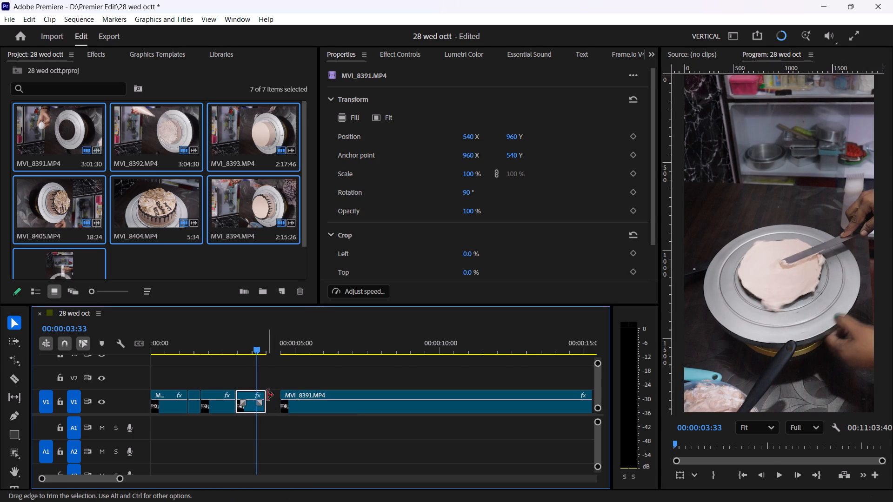
Move the remaining MVI_8391 clip back against the end of the last sped-up segment.
left_click(266, 393)
left_click_drag(304, 407, 287, 406)
Trim the start of the remaining MVI_8391 clip to 00:00:09:30, where the chocolate bowl comes in, and close the gap before it.
left_click(267, 341)
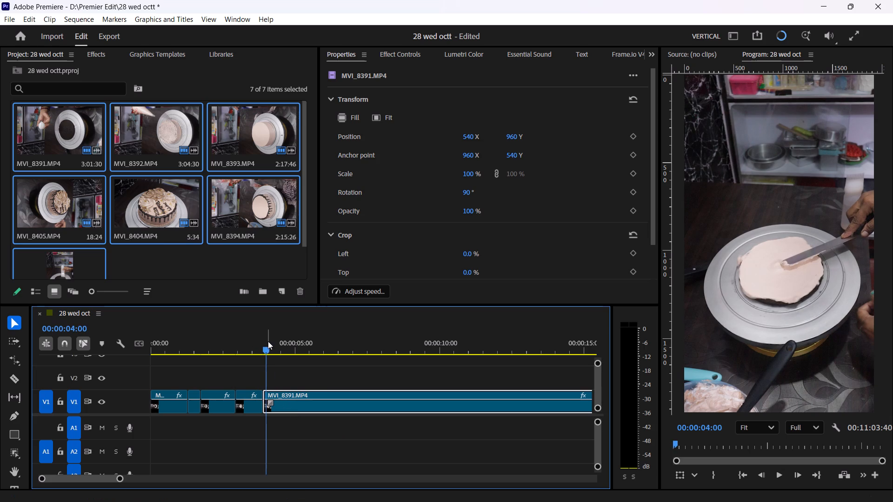
key("space")
key("space")
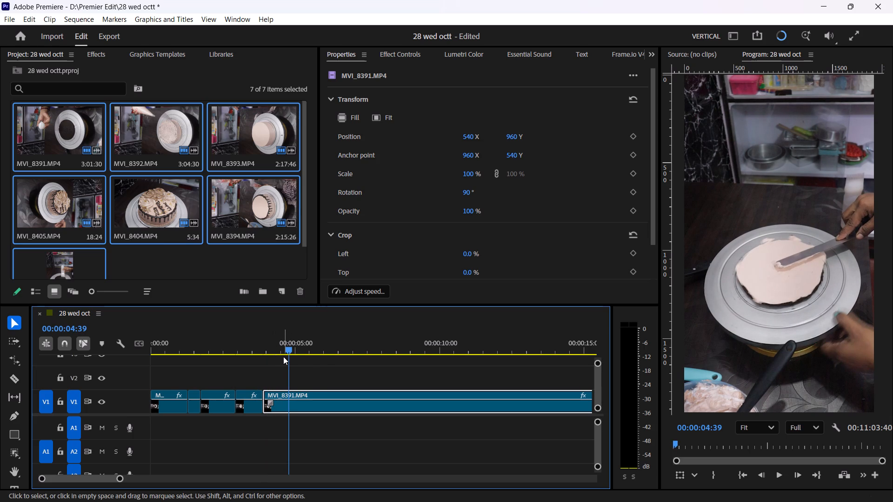
key("space")
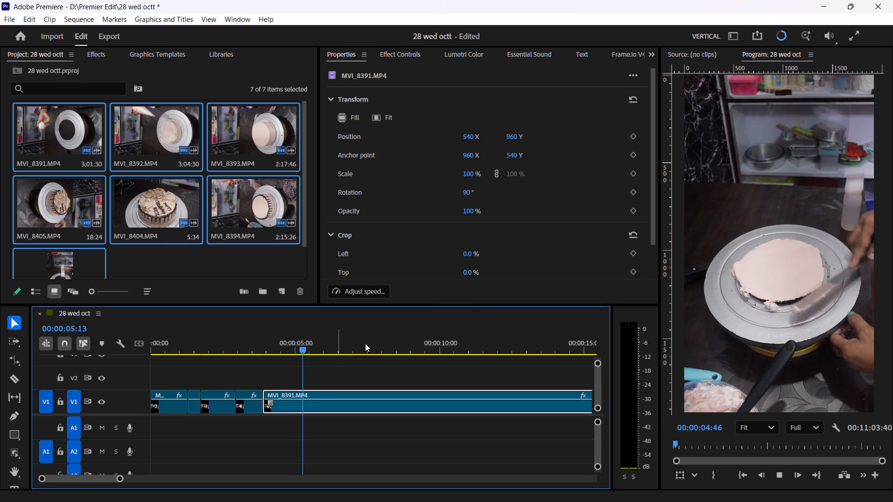
key("space")
key("space")
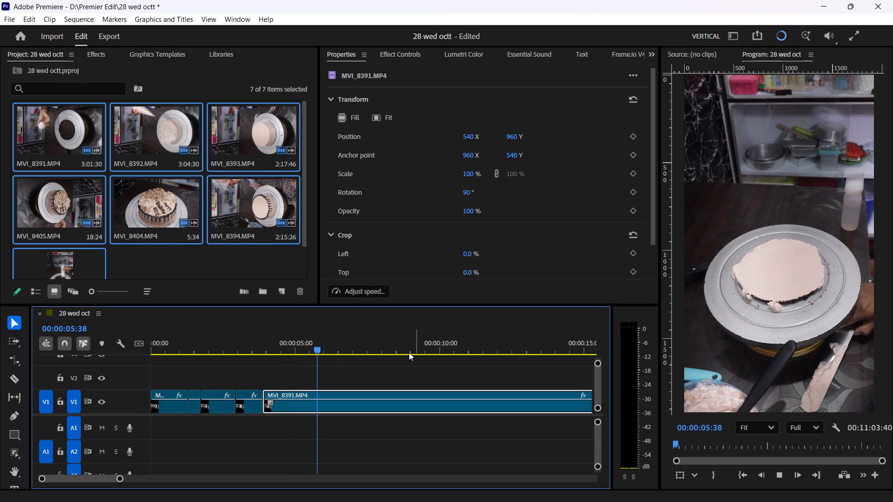
key("space")
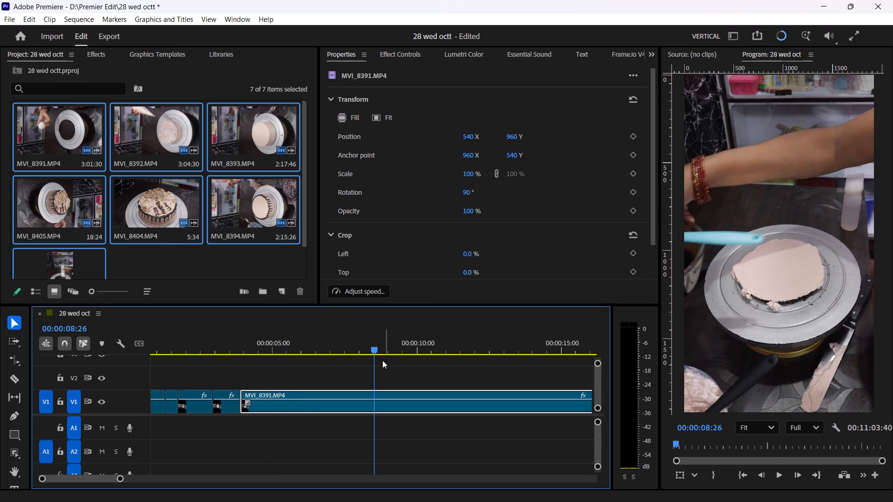
key("space")
key("space")
key("space")
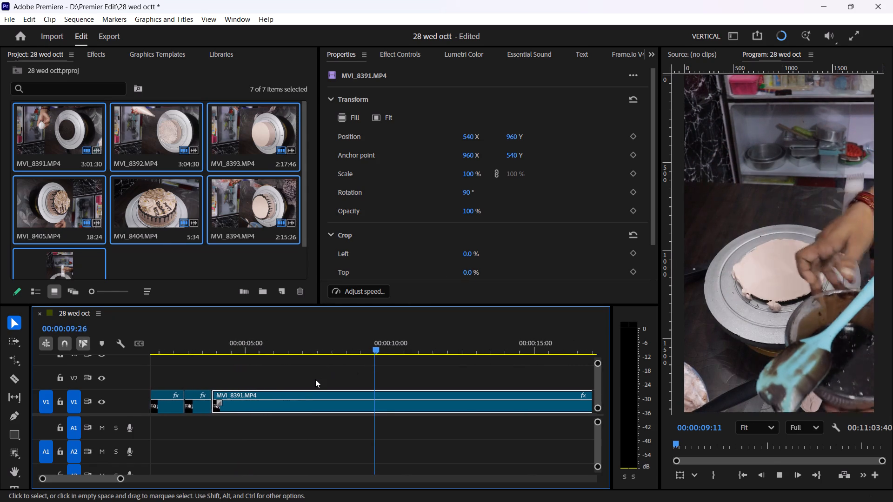
key("space")
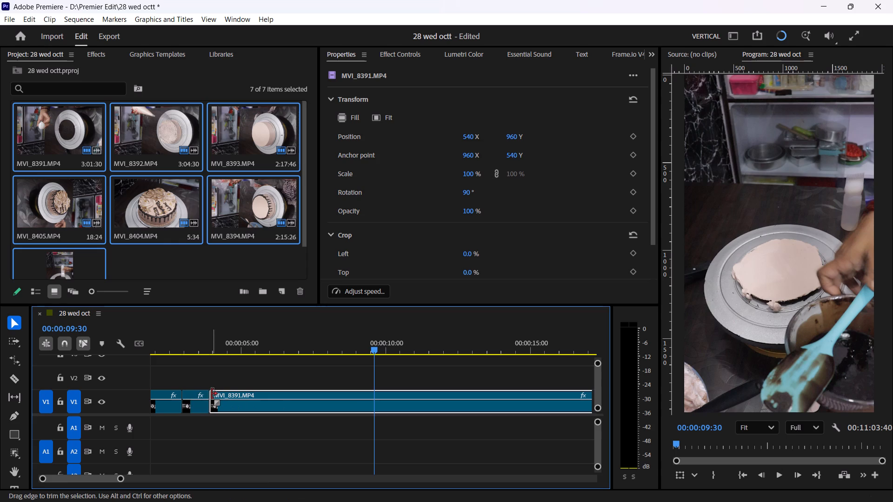
left_click_drag(212, 394, 368, 393)
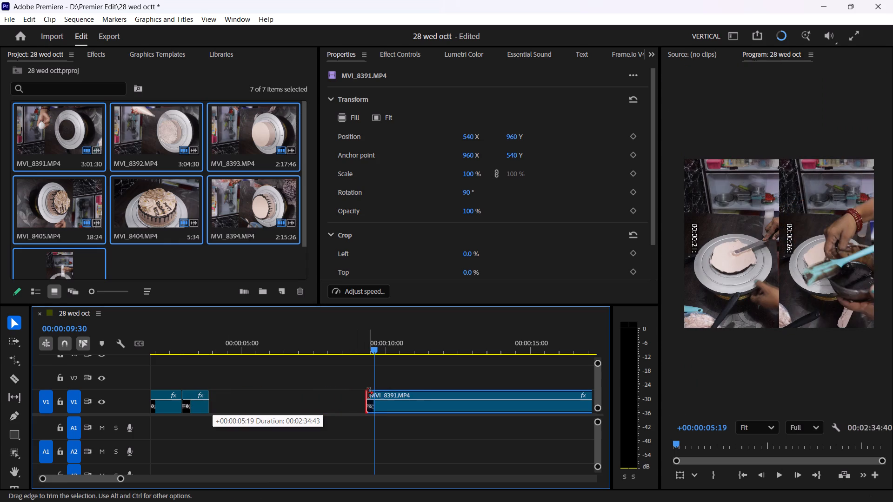
left_click_drag(368, 393, 376, 404)
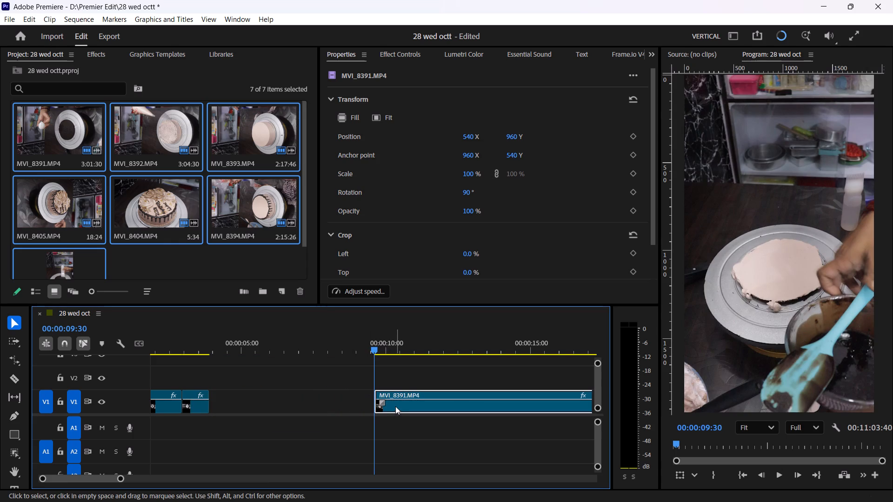
left_click_drag(396, 406, 236, 412)
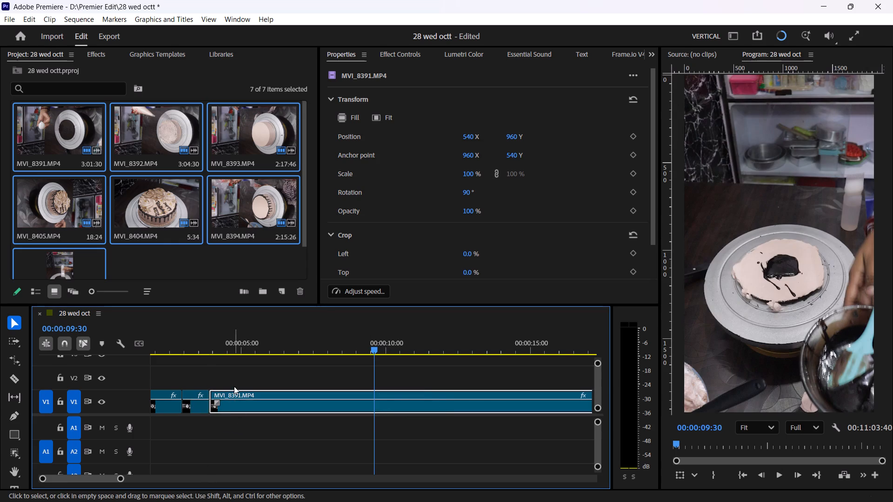
Play the start of the remaining MVI_8391 clip, trim it to 00:00:04:42, and close the gap before it.
left_click(214, 347)
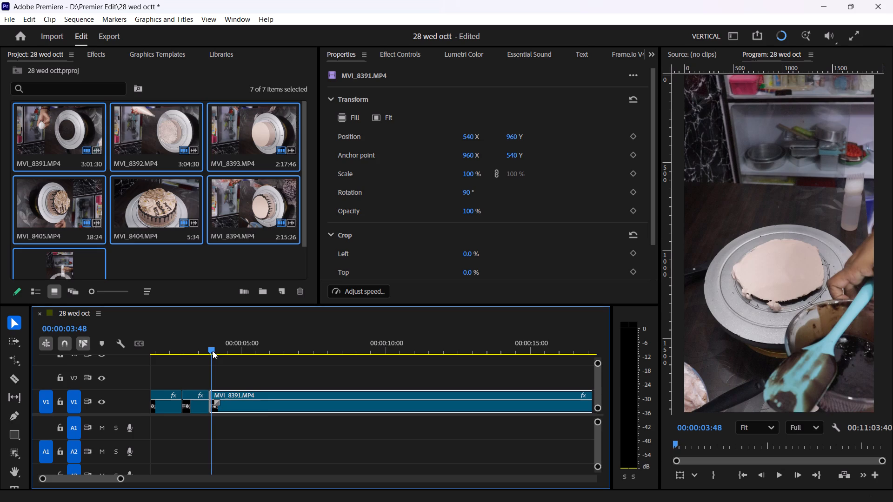
key("space")
key("space")
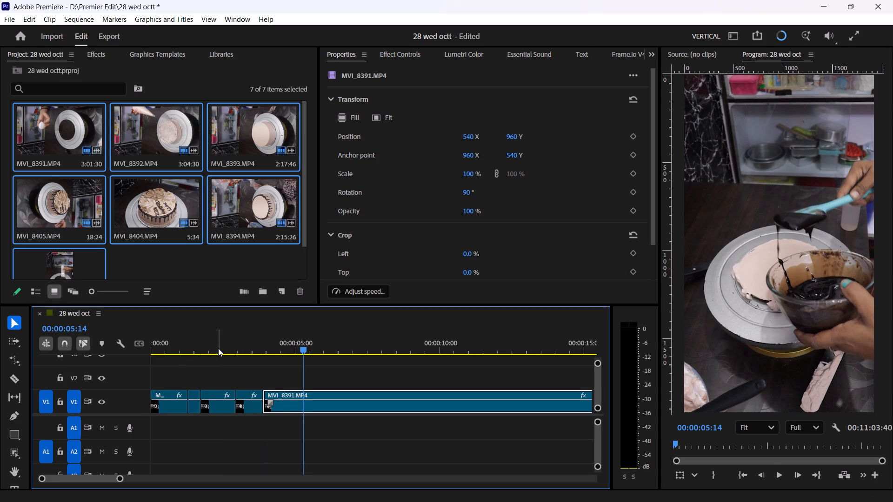
left_click_drag(291, 348, 274, 354)
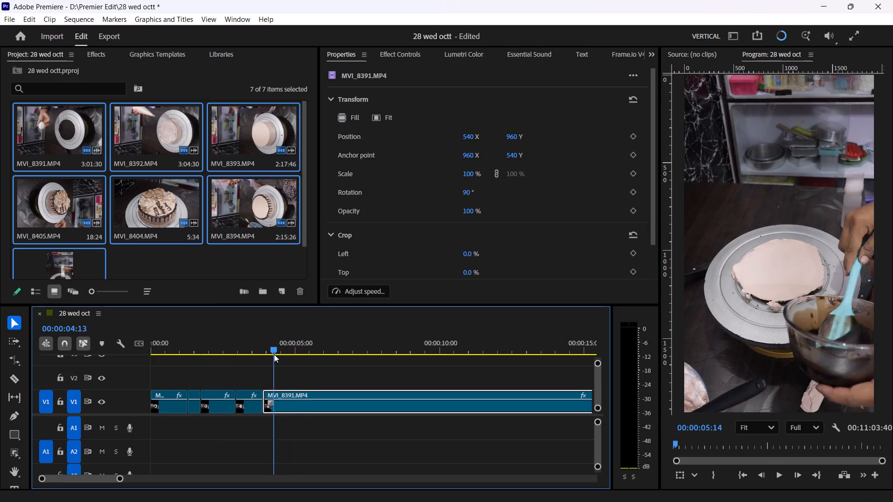
left_click_drag(274, 354, 293, 360)
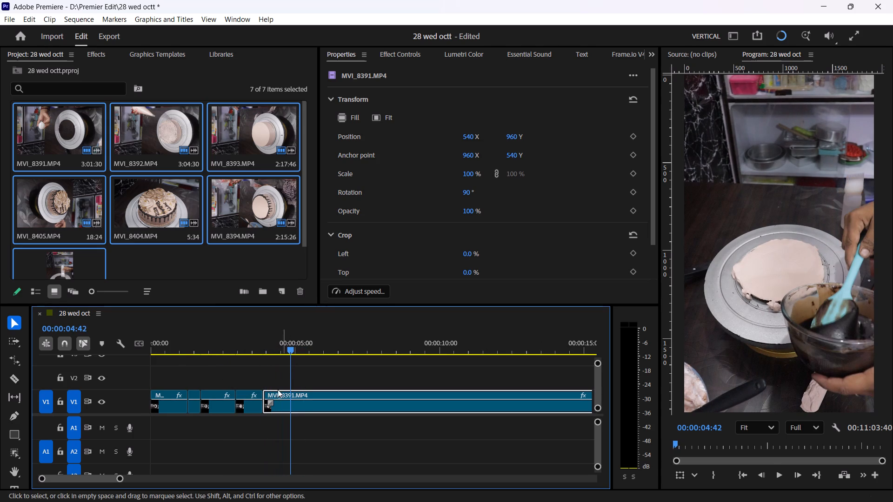
left_click_drag(270, 390, 293, 398)
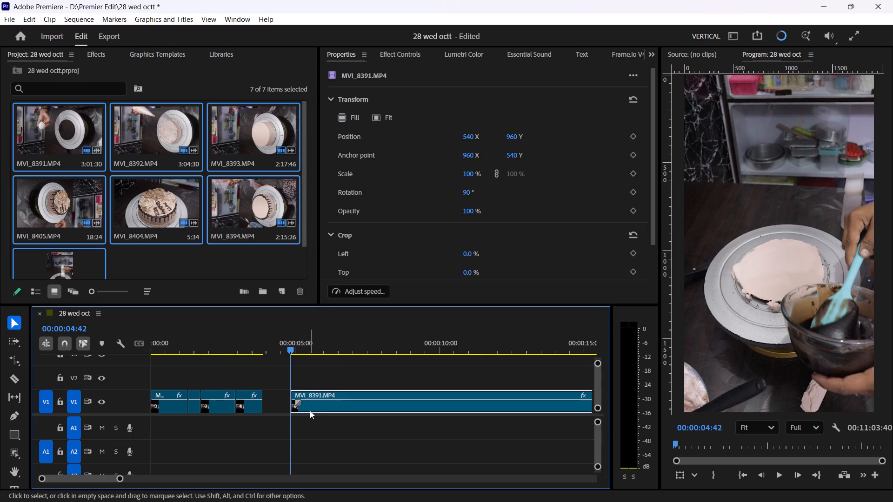
left_click_drag(312, 405, 290, 405)
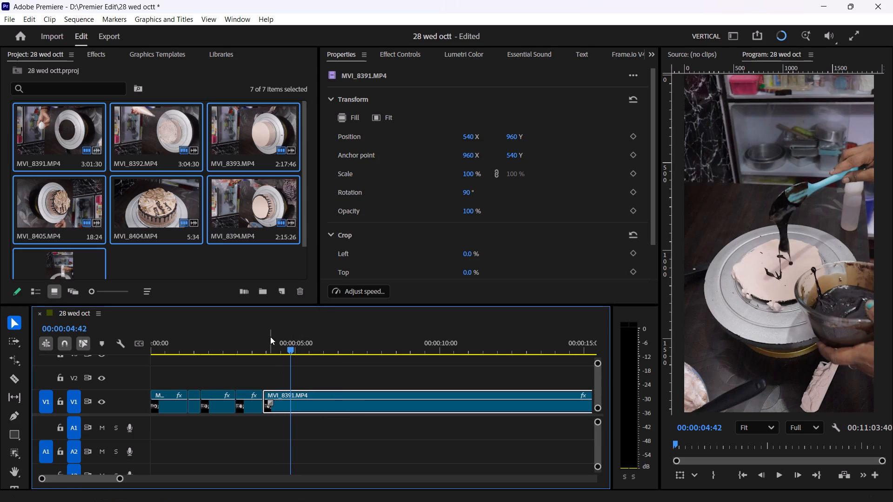
Split the remaining MVI_8391 clip at about 00:00:07:00 and rate-stretch the new chocolate-pouring segment to a duration of about 00:00:01:32.
left_click_drag(270, 337, 267, 347)
key("space")
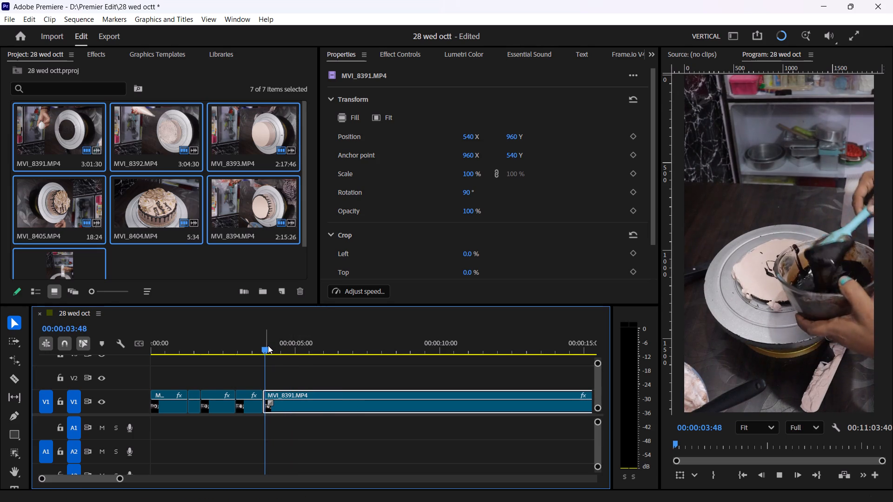
key("space")
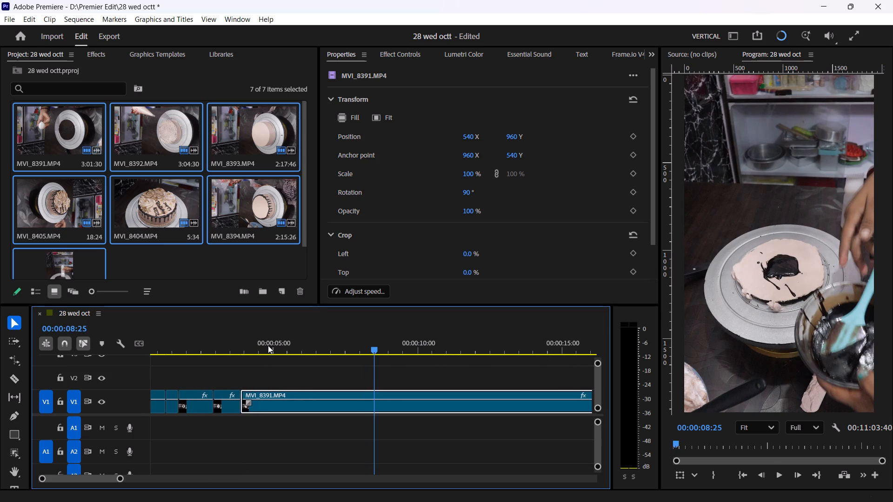
left_click_drag(373, 346, 254, 368)
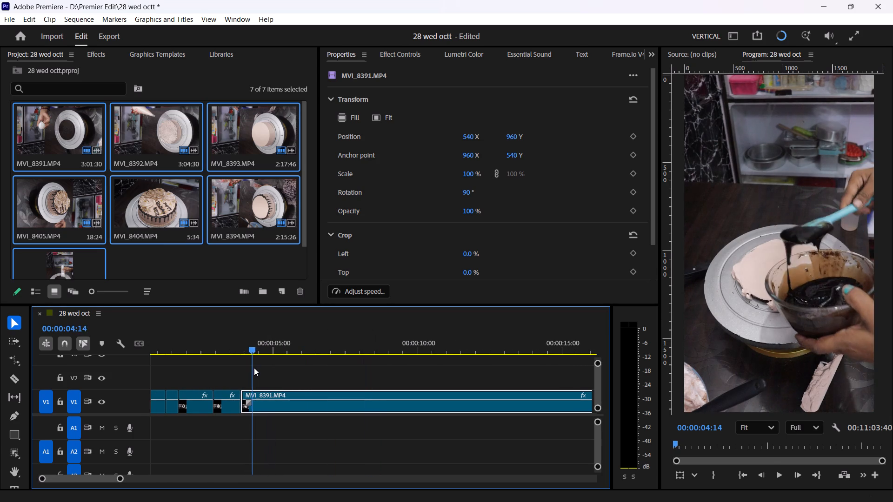
left_click_drag(254, 368, 247, 373)
key("space")
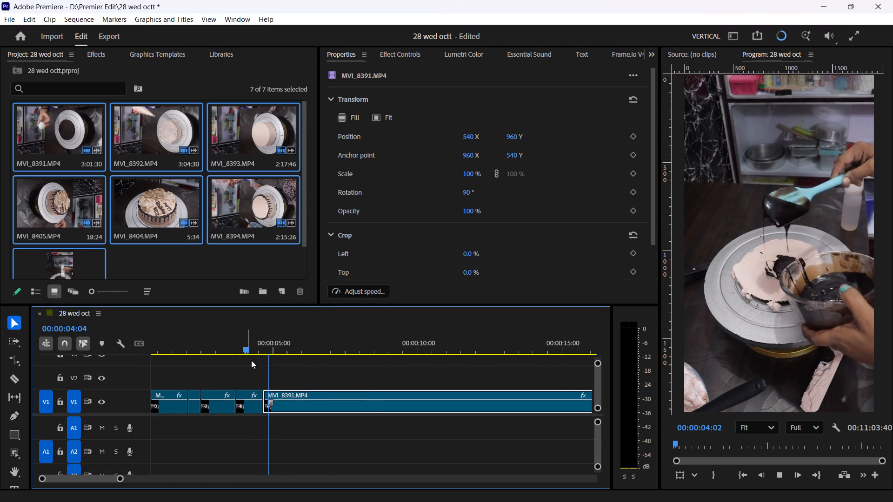
key("space")
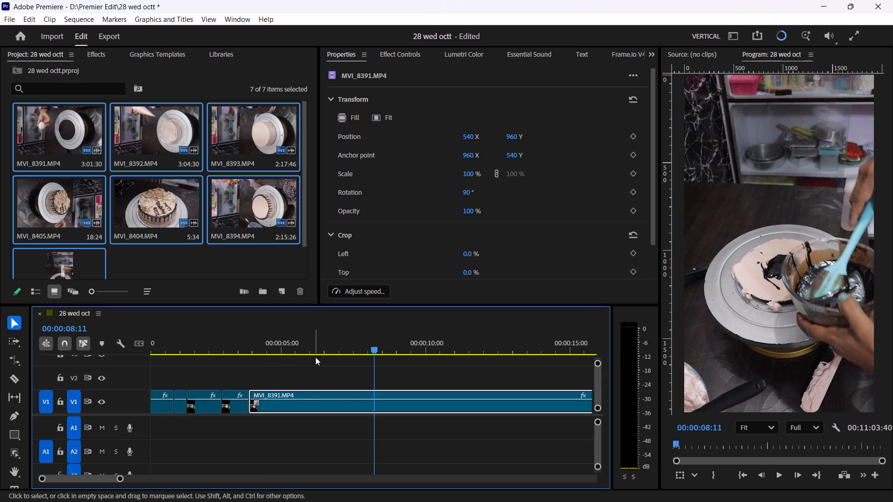
key("c")
left_click(341, 399)
key("r")
left_click_drag(341, 395, 323, 396)
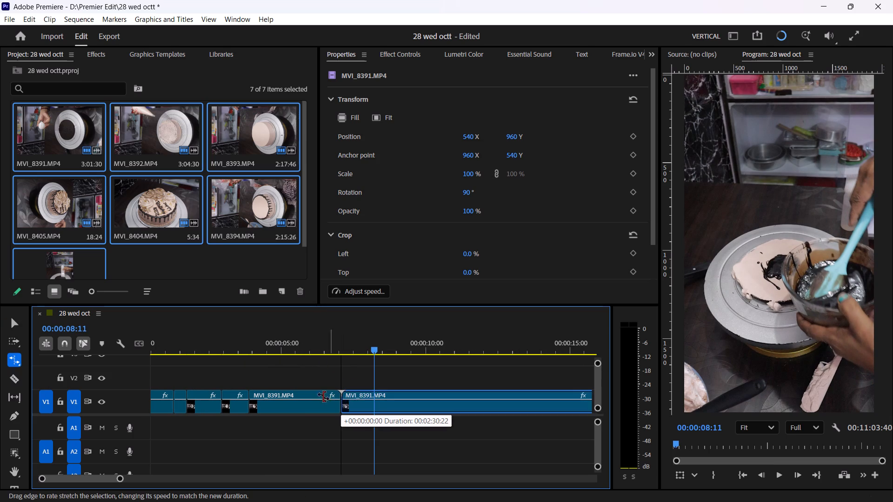
left_click_drag(323, 396, 308, 401)
left_click(307, 398)
left_click_drag(339, 396, 303, 405)
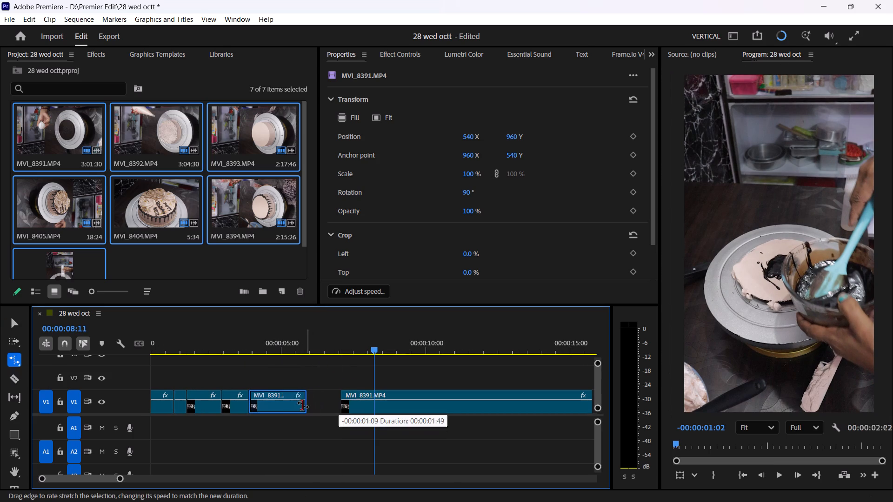
left_click_drag(303, 405, 294, 408)
Play the new sped-up segment and trim its end back to about 00:00:05:00.
key("v")
left_click_drag(260, 337, 252, 361)
key("space")
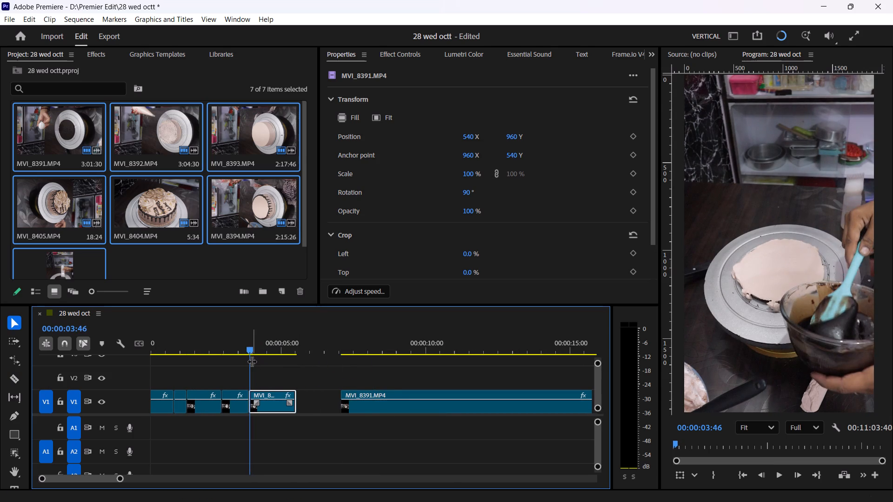
key("space")
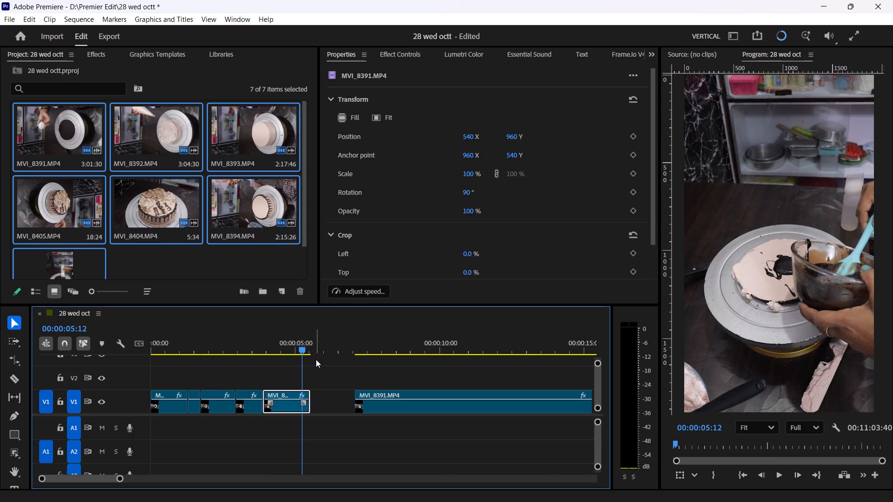
left_click_drag(310, 394, 300, 394)
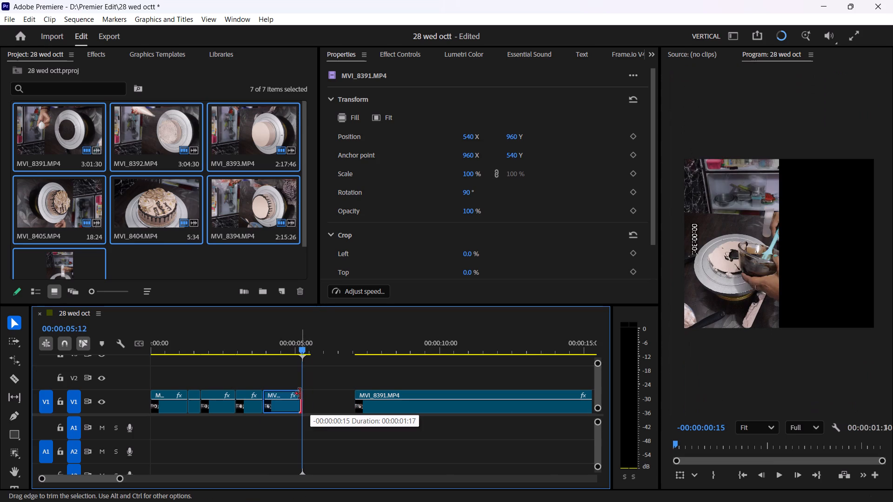
left_click_drag(300, 394, 295, 395)
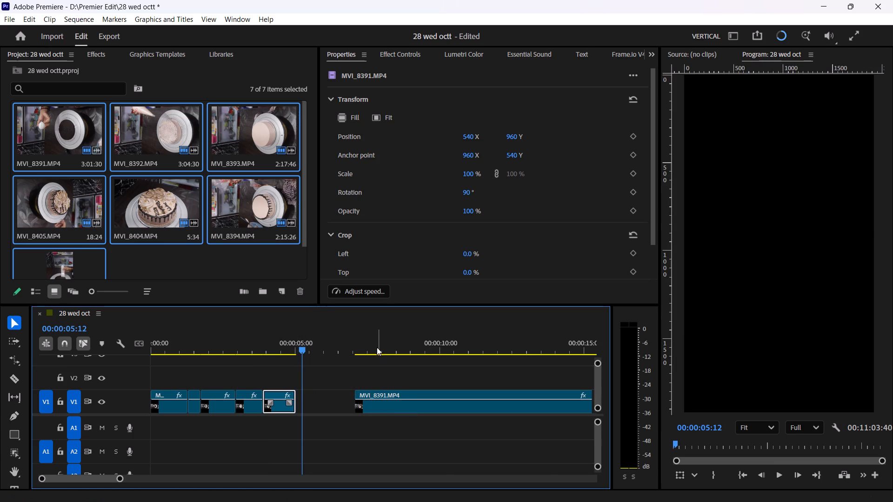
Split the remaining MVI_8391 clip at 00:00:07:42, move the short new piece against the last sped-up segment, and play the join.
left_click_drag(377, 344, 362, 354)
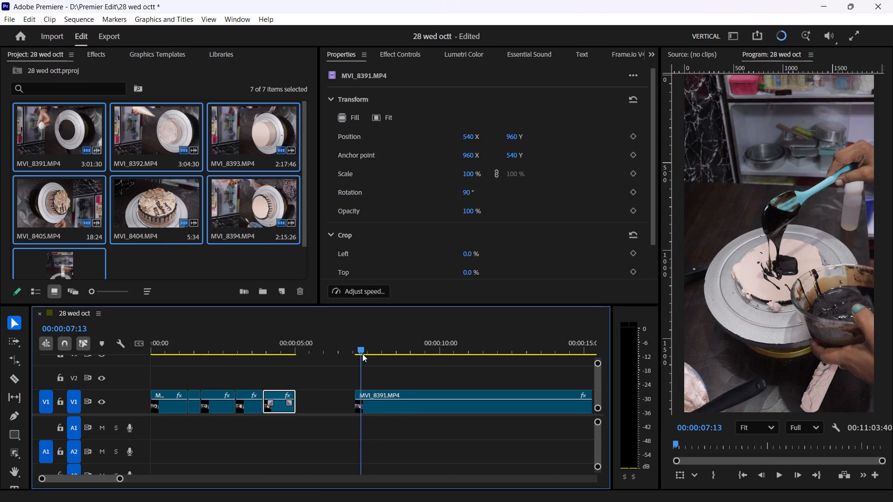
left_click_drag(362, 354, 362, 357)
left_click(381, 401)
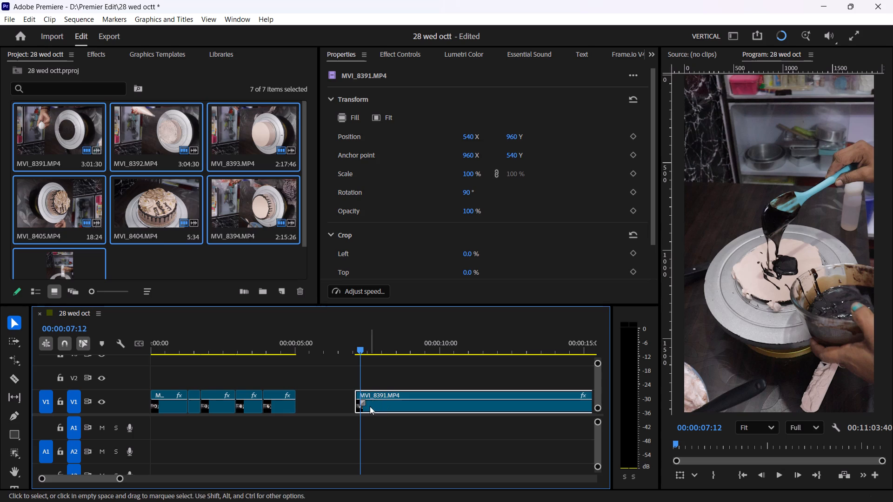
left_click(370, 407)
left_click_drag(356, 342, 362, 355)
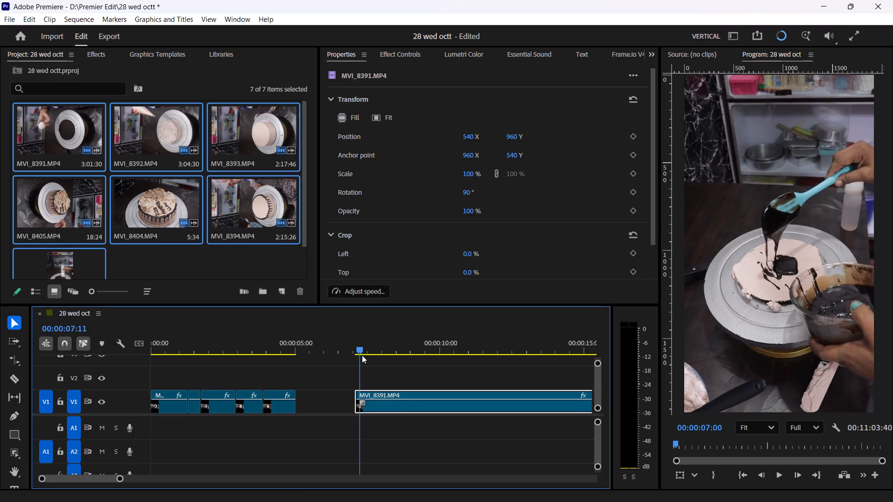
left_click_drag(362, 355, 379, 363)
key("c")
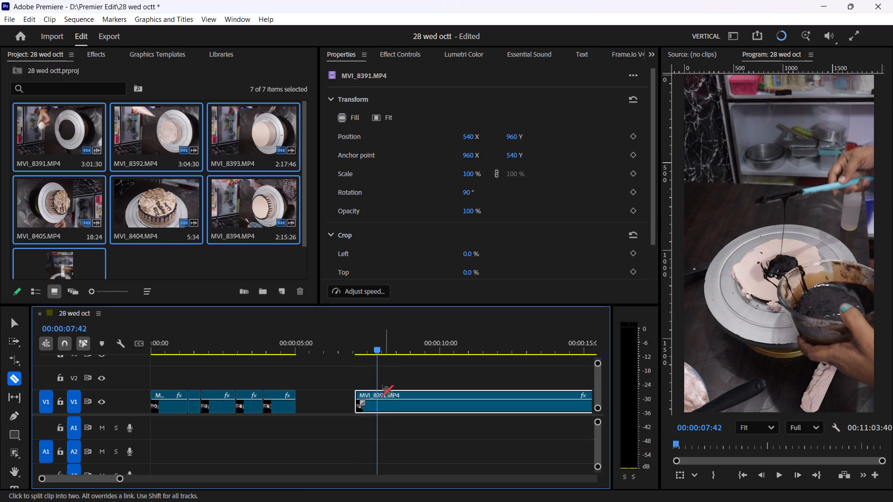
left_click(380, 397)
key("r")
key("v")
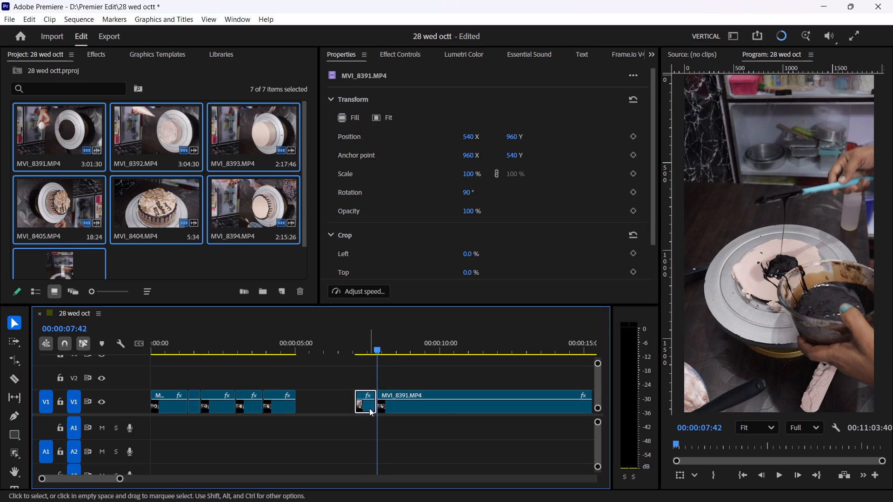
left_click_drag(369, 406, 307, 397)
left_click_drag(277, 331, 276, 336)
key("space")
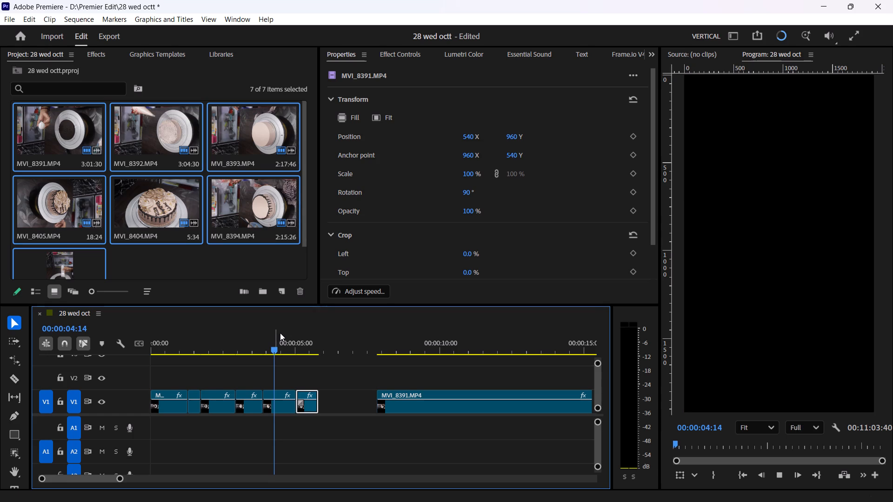
key("space")
Trim the start of the remaining MVI_8391 clip to 00:00:12:18, where the knife spreads the chocolate, and close the gap before it.
left_click_drag(387, 343, 481, 350)
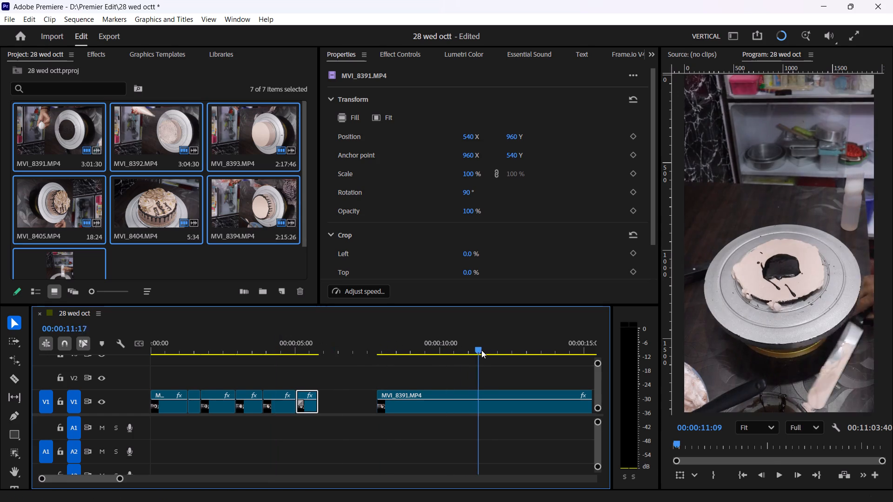
left_click_drag(481, 350, 510, 355)
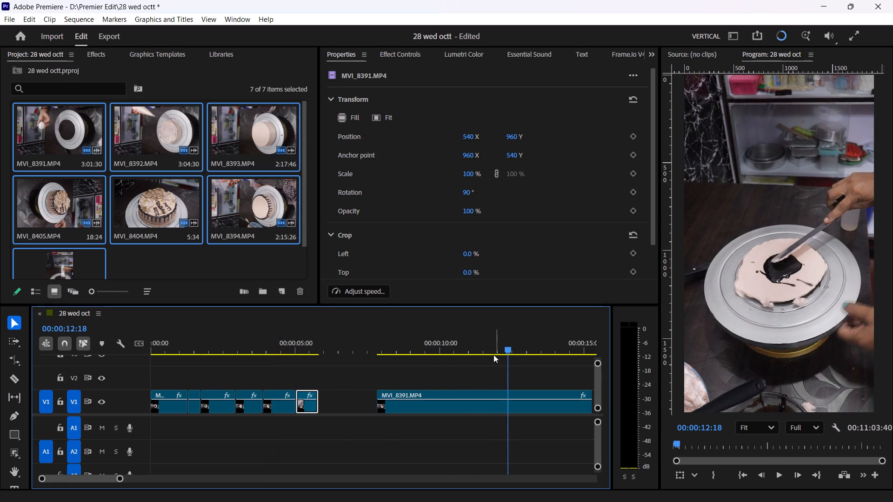
left_click(444, 407)
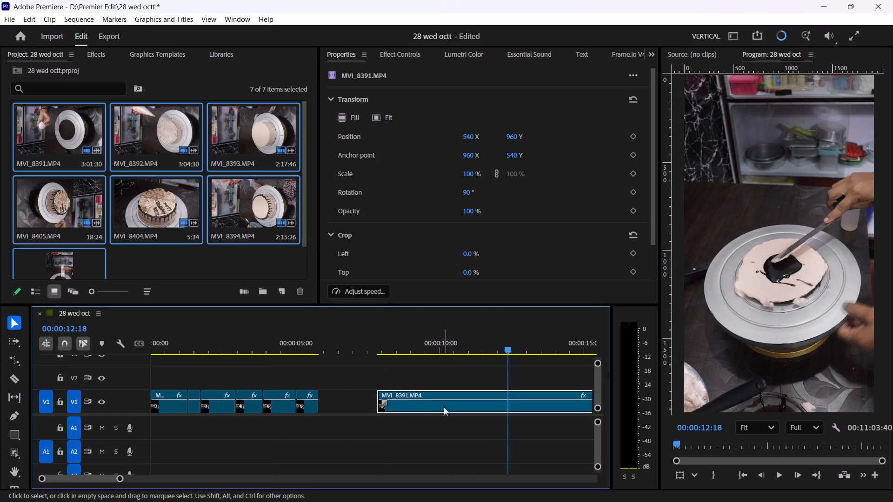
left_click_drag(386, 396, 516, 401)
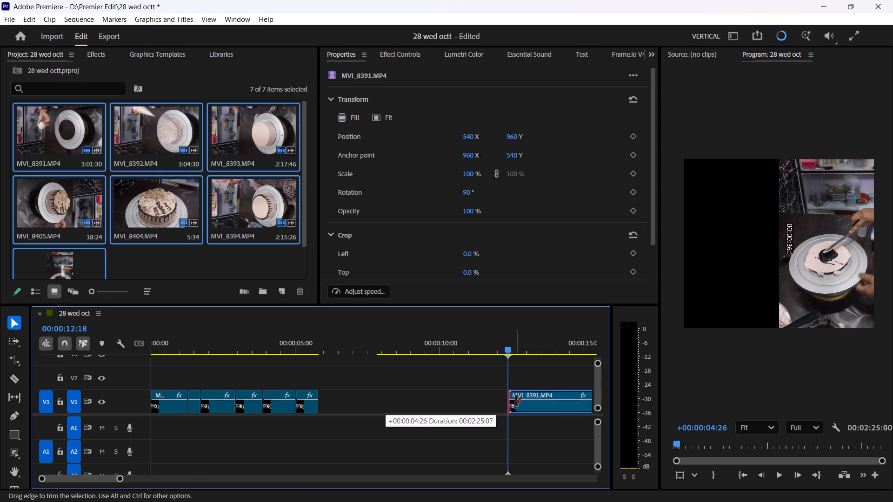
left_click_drag(516, 401, 515, 401)
left_click_drag(532, 403, 349, 399)
Split the chocolate-spreading clip at 00:00:07:42, rate-stretch the new segment to end at about 00:00:07:00, and play the sequence from the start.
left_click_drag(326, 344, 319, 349)
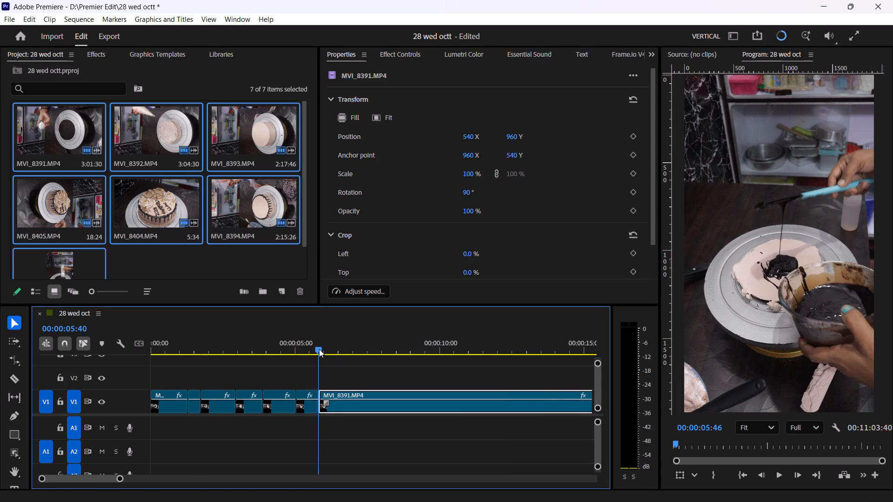
left_click_drag(319, 349, 369, 366)
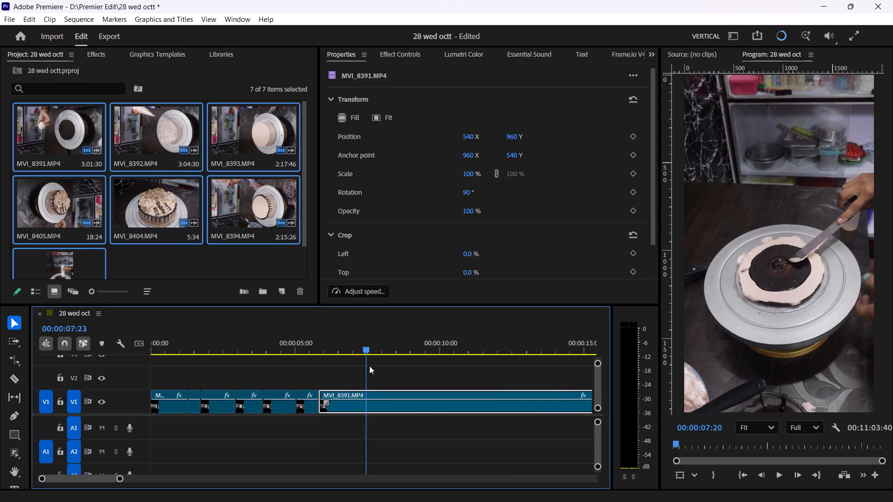
left_click_drag(369, 366, 379, 372)
key("c")
left_click(375, 401)
key("r")
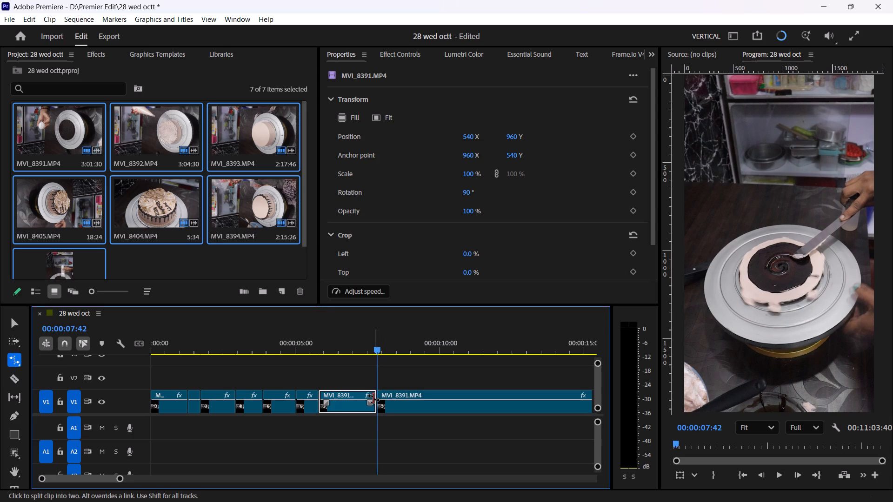
left_click_drag(373, 398, 351, 402)
key("v")
left_click_drag(329, 350, 137, 389)
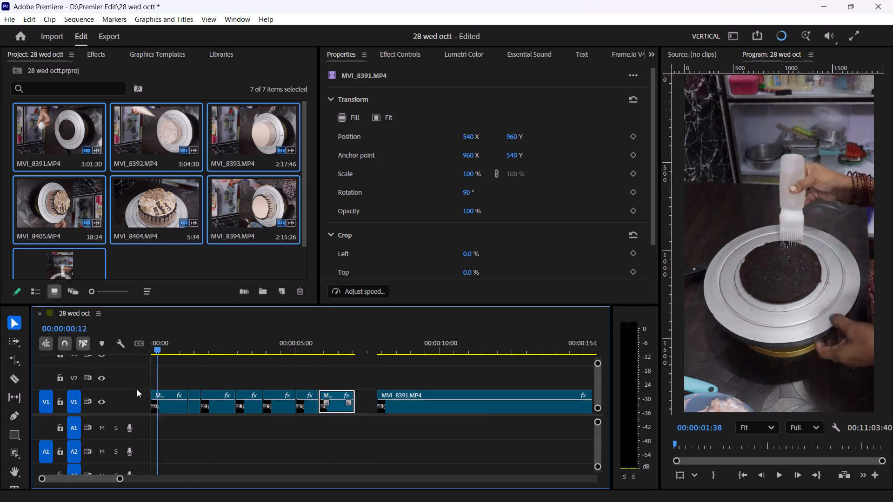
left_click_drag(137, 389, 122, 391)
key("space")
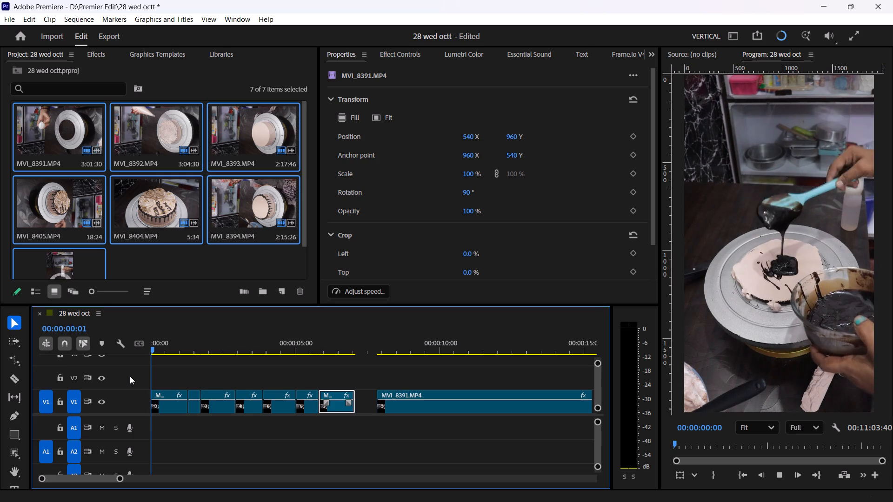
key("space")
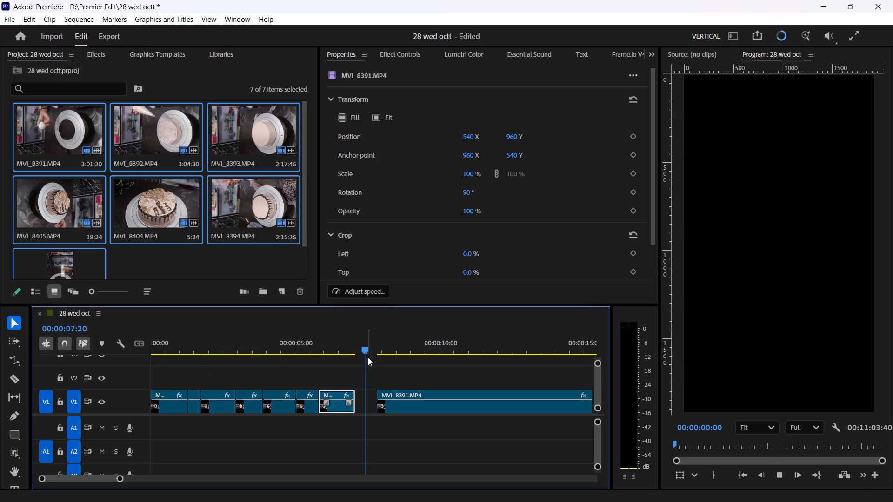
Trim the start of the remaining MVI_8391 clip to just before 00:00:14:25 and move the clip against the last sped-up segment.
left_click_drag(374, 357, 420, 358)
left_click_drag(405, 346, 472, 352)
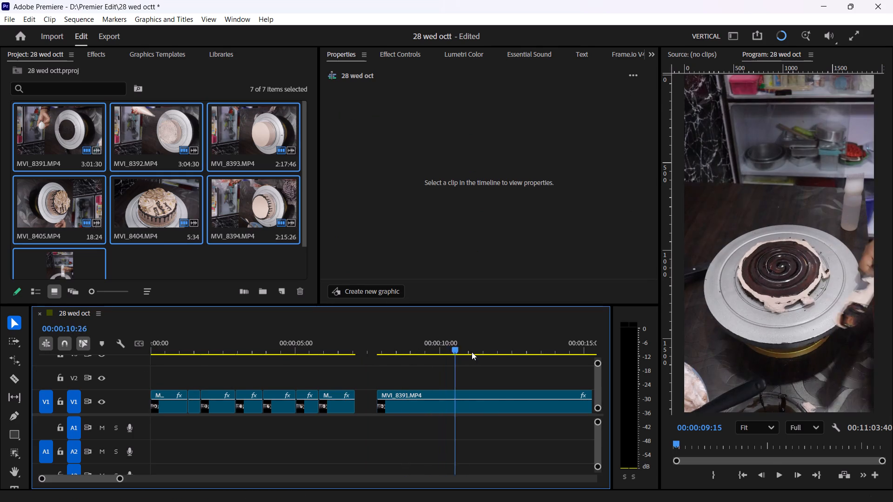
left_click_drag(472, 352, 572, 365)
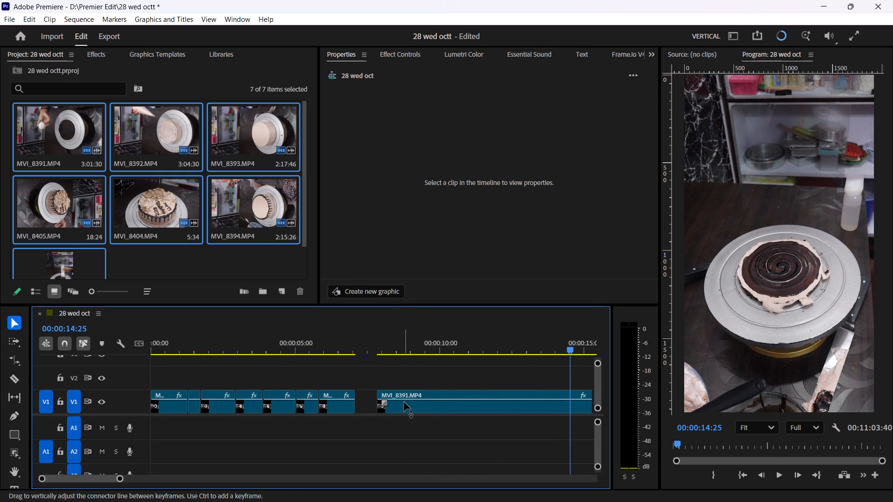
left_click(406, 404)
left_click(389, 392)
left_click_drag(381, 390, 521, 395)
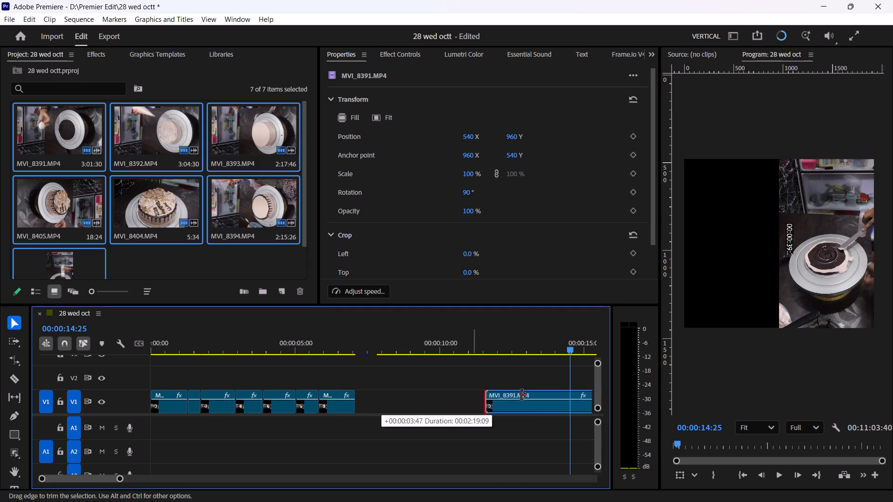
left_click_drag(521, 395, 567, 397)
left_click_drag(582, 403, 392, 395)
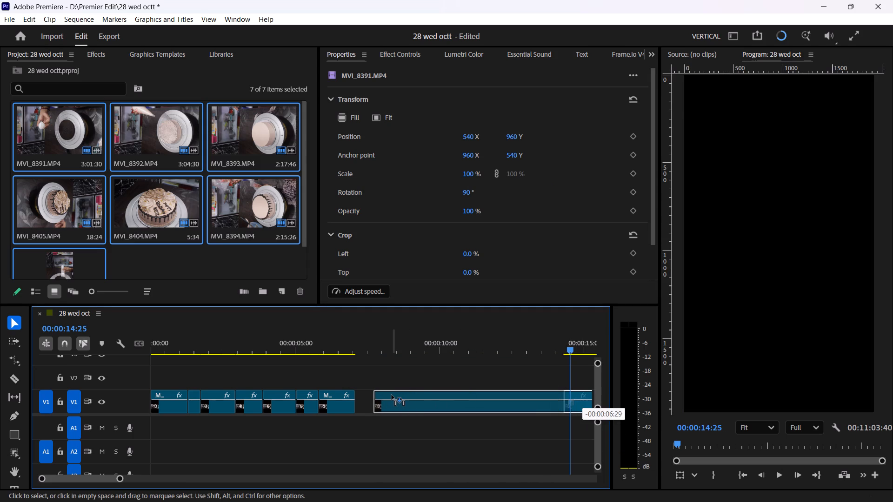
left_click_drag(392, 395, 379, 396)
Trim the start of the remaining MVI_8391 clip to 00:00:08:29, where the hand sprinkles the chocolate topping.
left_click_drag(362, 350, 376, 349)
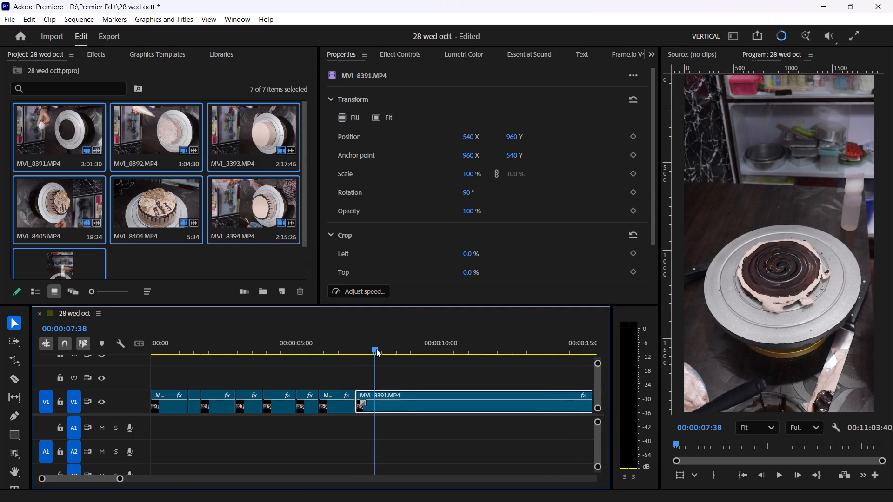
left_click_drag(376, 349, 400, 363)
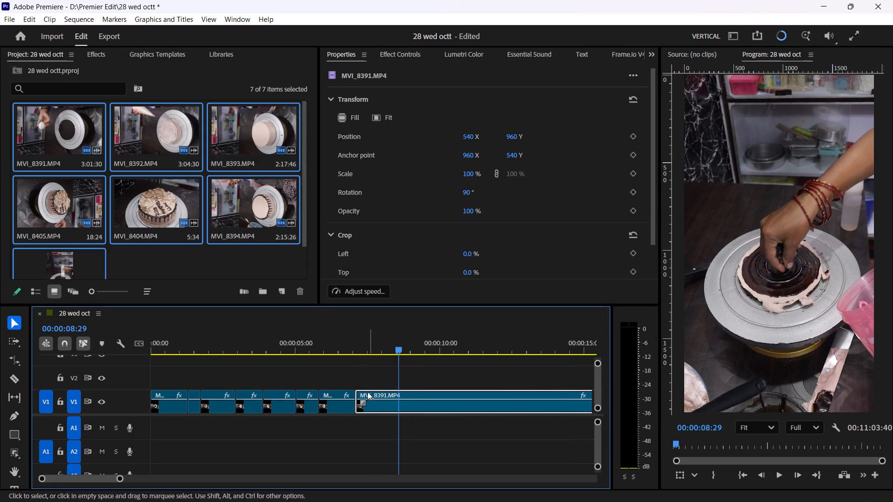
left_click_drag(363, 392, 403, 401)
Play the sprinkling footage and split the clip at about 00:00:11:30.
key("space")
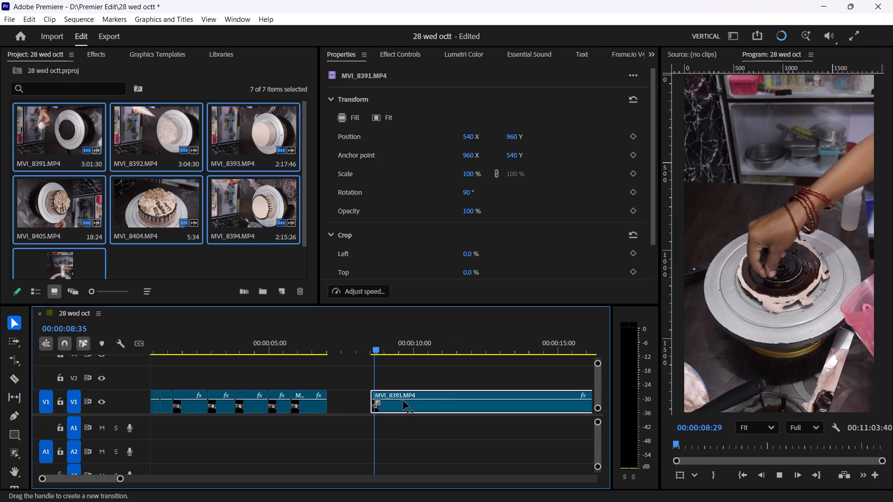
key("space")
key("space")
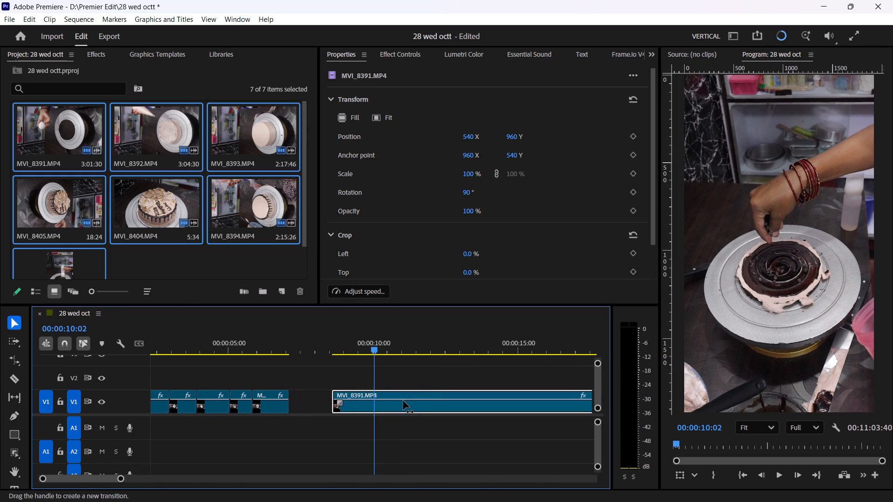
key("space")
type("v")
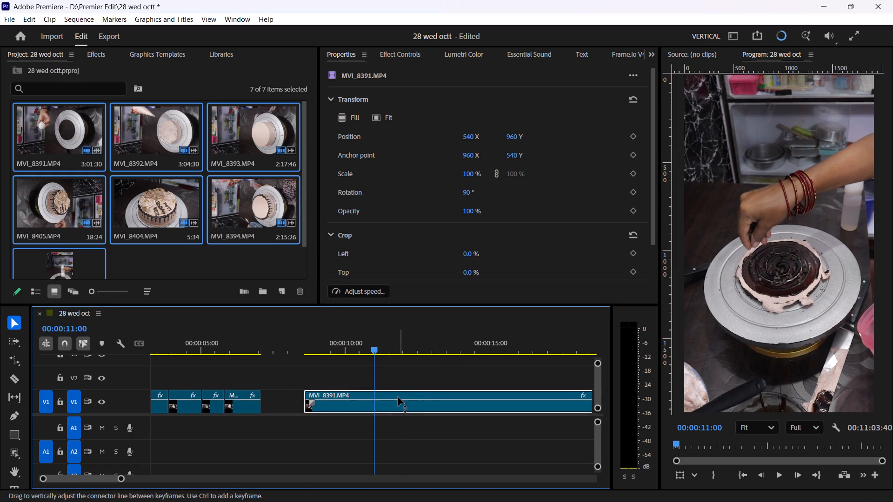
key("space")
key("space")
key("c")
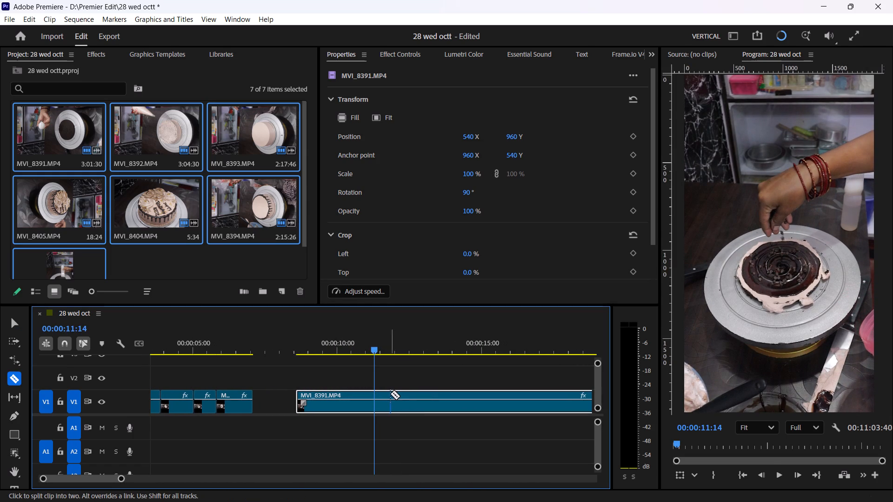
double_click(384, 399)
Rate-stretch the new sprinkling segment to end at about 00:00:10:10 and move it against the last sped-up segment.
key("r")
left_click(367, 398)
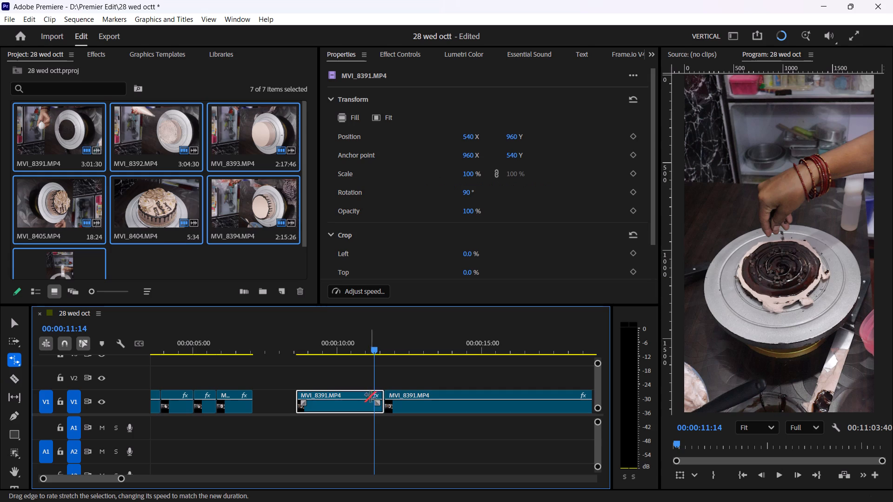
left_click_drag(379, 396, 338, 400)
key("v")
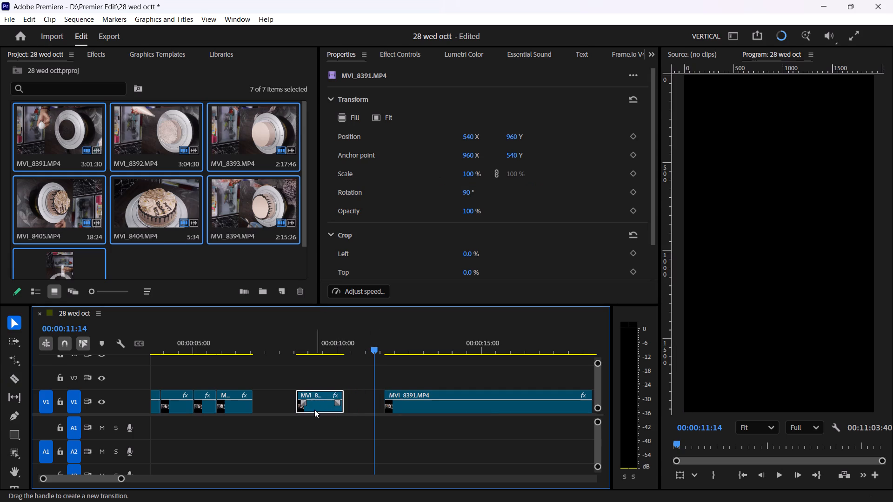
left_click_drag(321, 403, 287, 402)
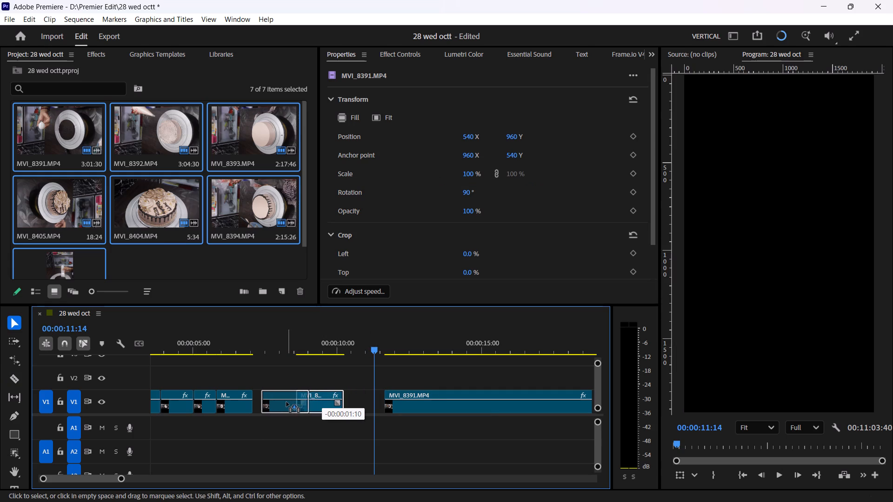
left_click_drag(287, 402, 285, 404)
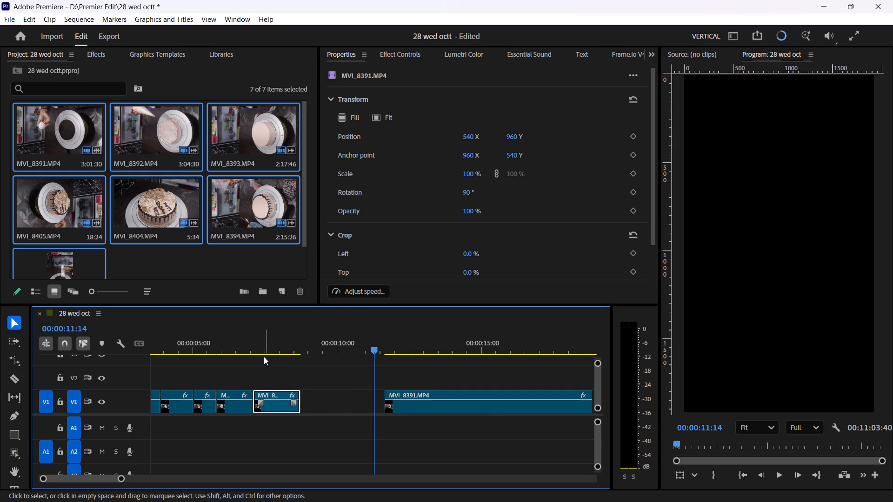
Play the join between the chocolate-spreading and sprinkling segments from about 00:00:06:30 to check the pacing.
left_click_drag(263, 346, 241, 345)
key("space")
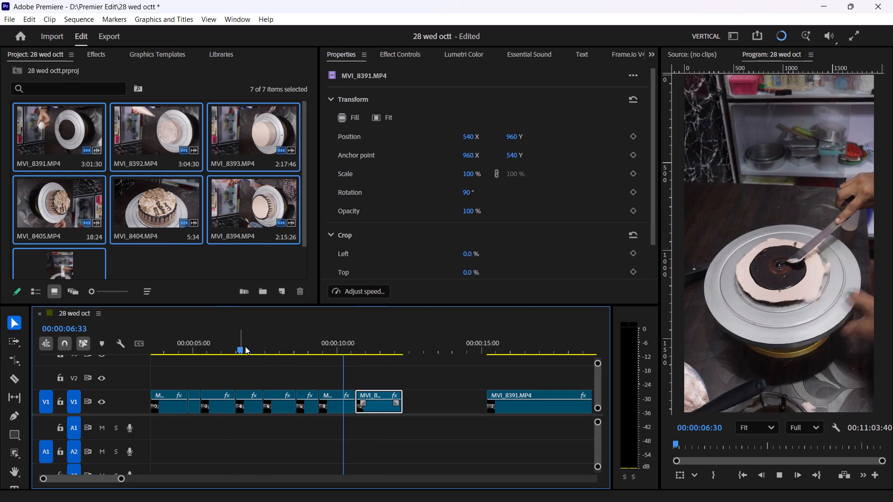
key("space")
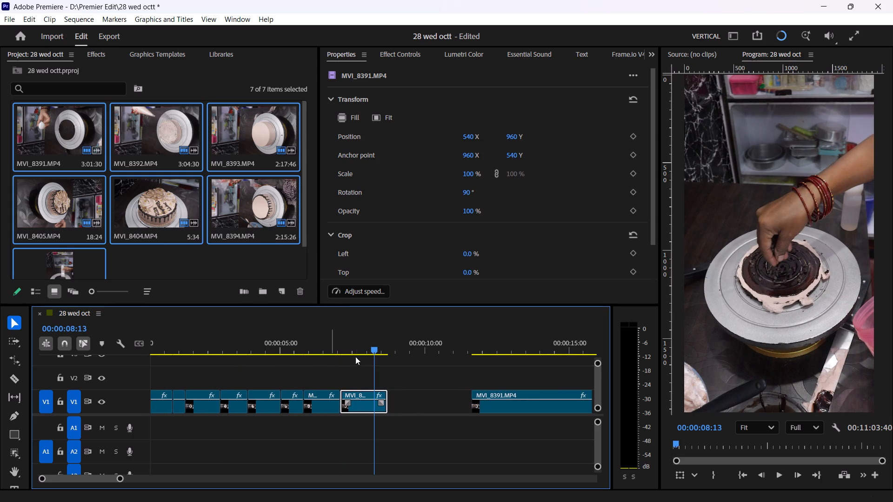
left_click_drag(343, 346, 327, 351)
key("space")
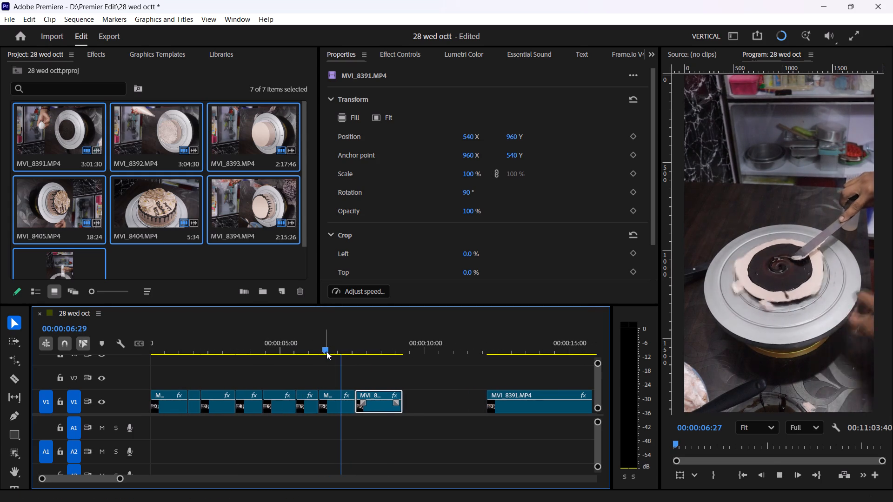
key("space")
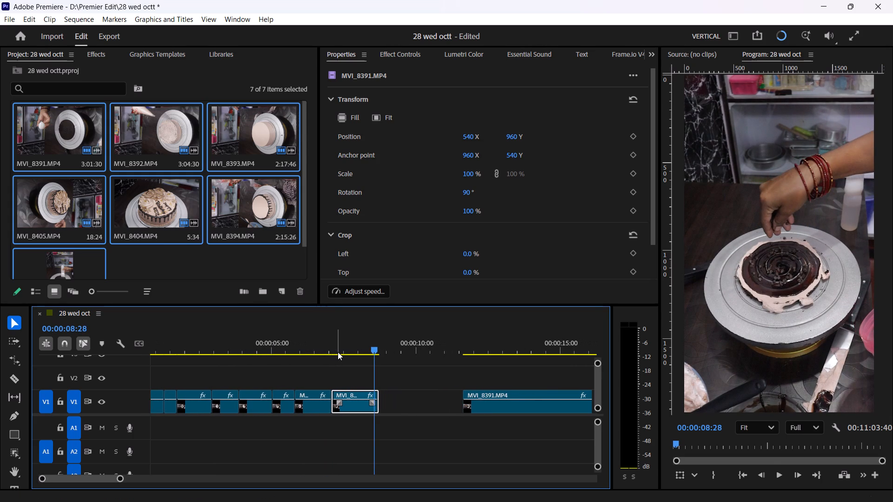
key("v")
type("v")
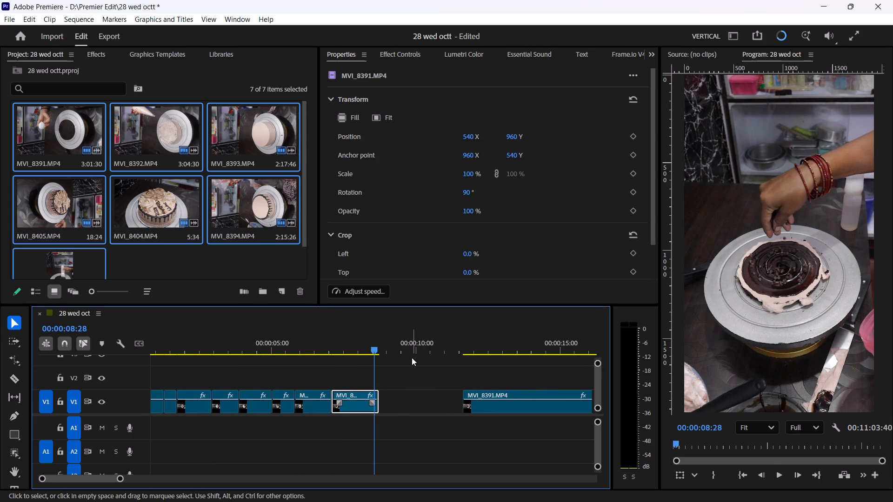
key("space")
key("space")
Move the remaining MVI_8391 clip against the end of the sped-up sprinkling segment.
left_click(417, 395)
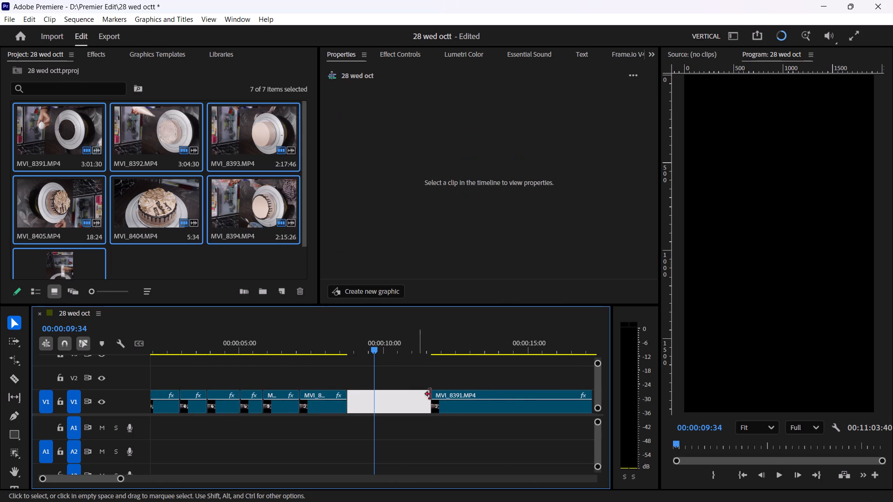
left_click_drag(465, 408, 417, 404)
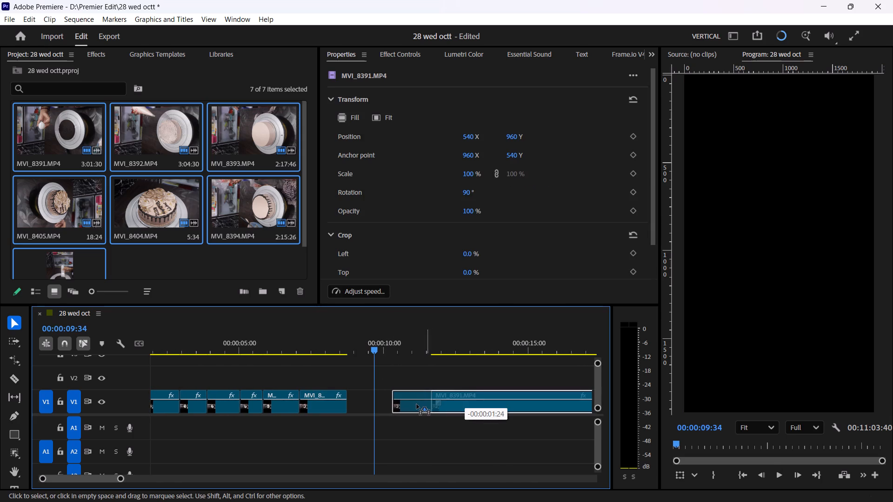
left_click_drag(417, 404, 389, 405)
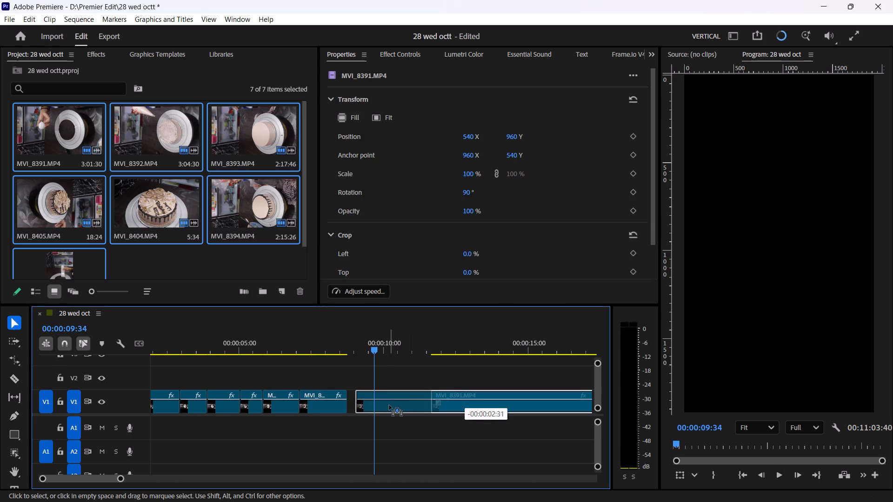
left_click_drag(389, 405, 383, 406)
Trim the start of the remaining MVI_8391 clip to about 00:00:12:40 and close the gap before it.
left_click_drag(374, 349, 462, 343)
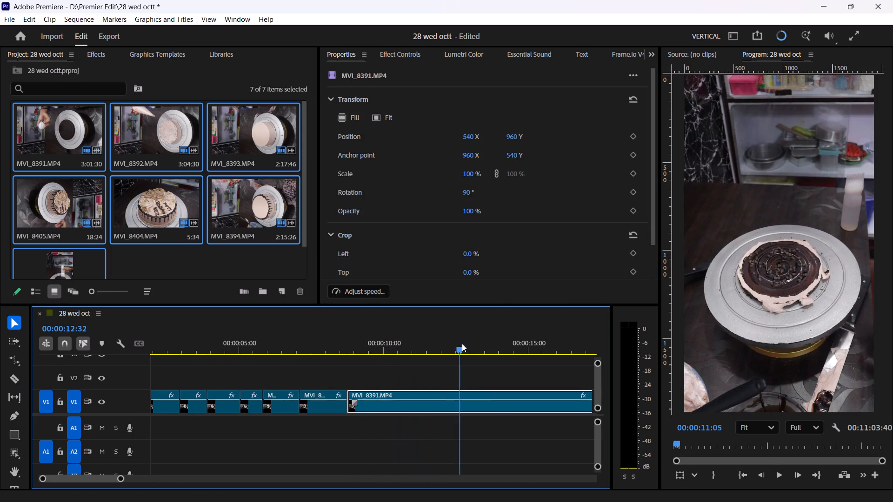
left_click_drag(462, 343, 488, 342)
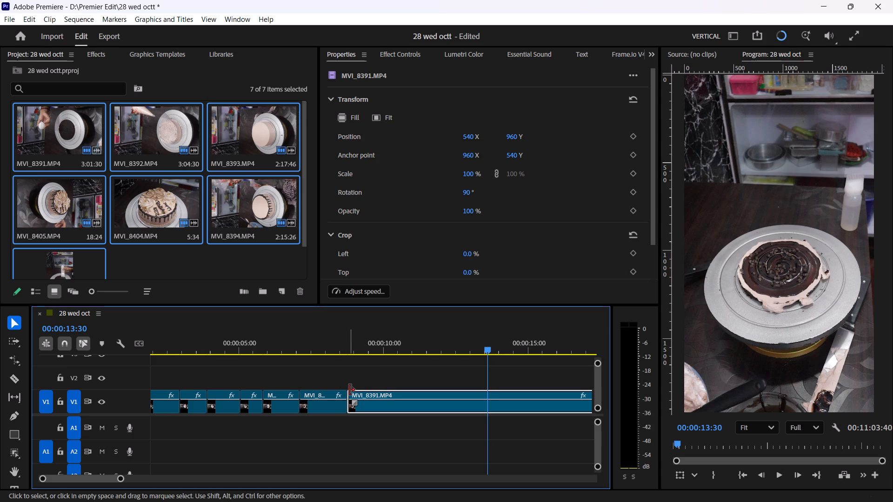
left_click_drag(349, 390, 466, 390)
left_click_drag(501, 404, 475, 404)
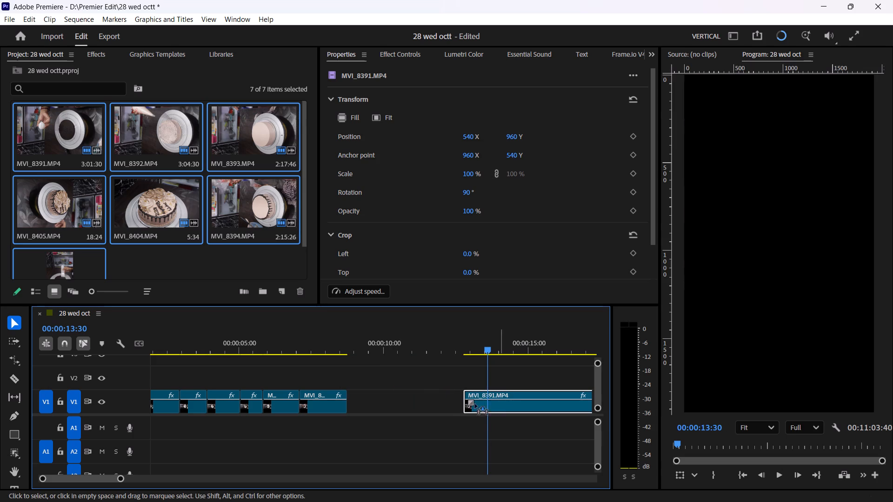
left_click_drag(475, 404, 384, 408)
Trim the start of the remaining MVI_8391 clip to about 00:00:12:05 and move it back against the sprinkling segment.
left_click_drag(354, 340, 398, 340)
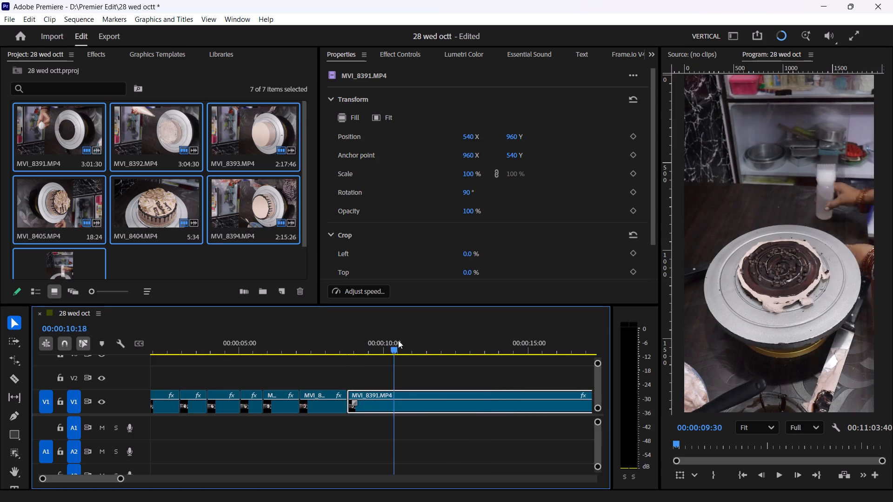
left_click_drag(398, 340, 480, 348)
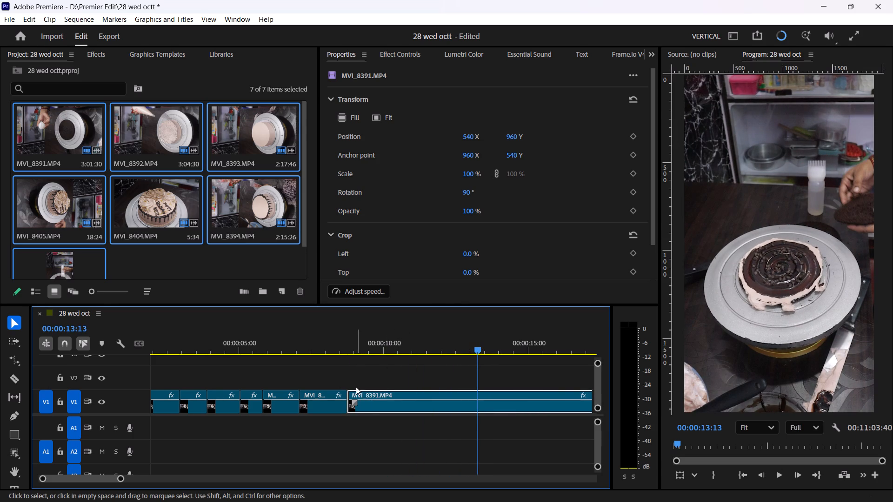
left_click_drag(355, 390, 451, 387)
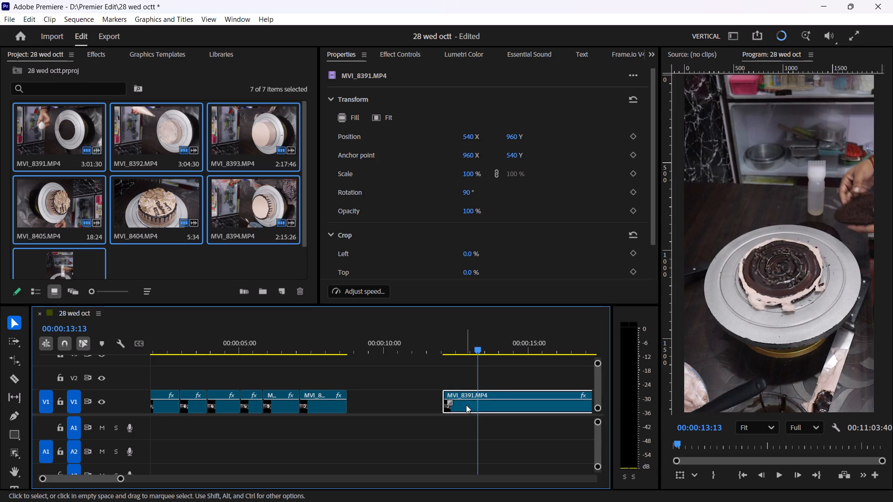
left_click_drag(466, 405, 377, 409)
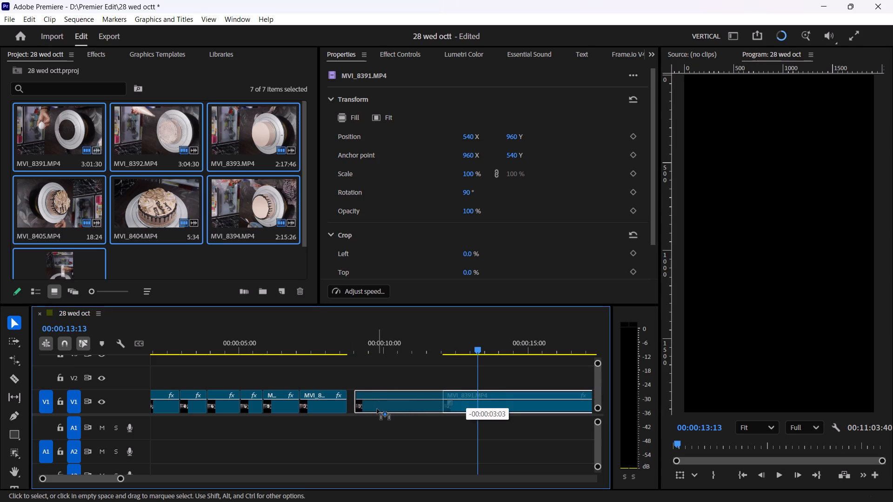
left_click_drag(377, 409, 374, 407)
Trim the start of the remaining MVI_8391 clip to about 00:00:09:43, where the next cake layer is brought in, and close the gap.
left_click_drag(355, 343, 375, 343)
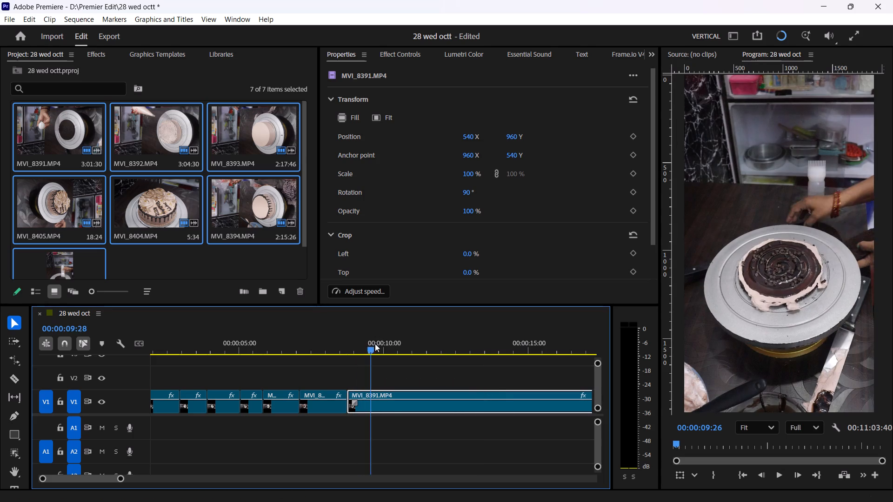
left_click_drag(375, 343, 388, 347)
left_click(382, 348)
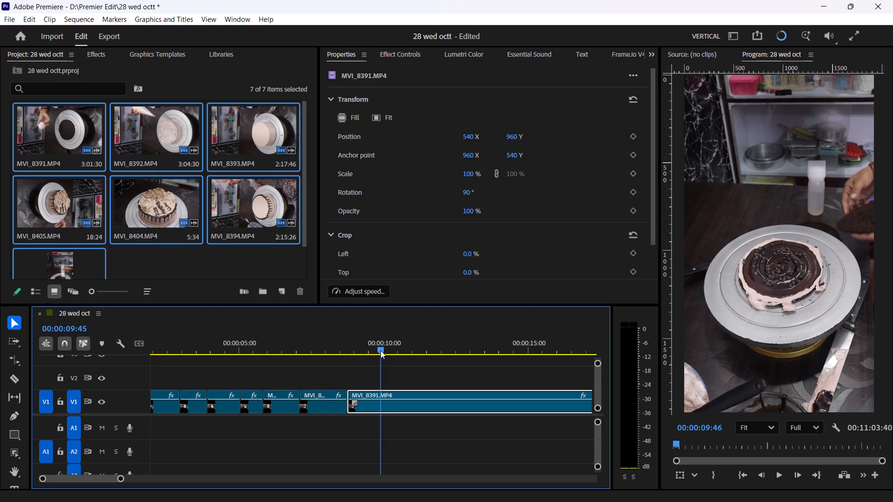
left_click_drag(355, 391, 381, 390)
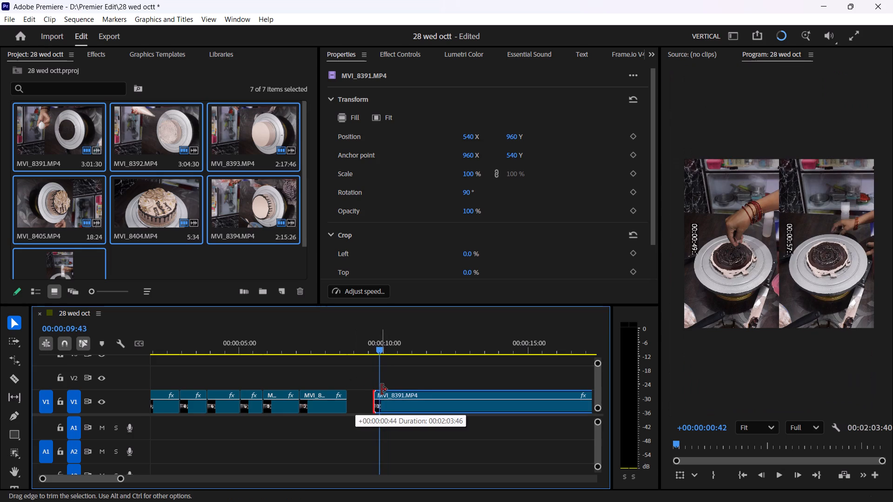
left_click_drag(381, 390, 384, 389)
left_click_drag(400, 405, 386, 406)
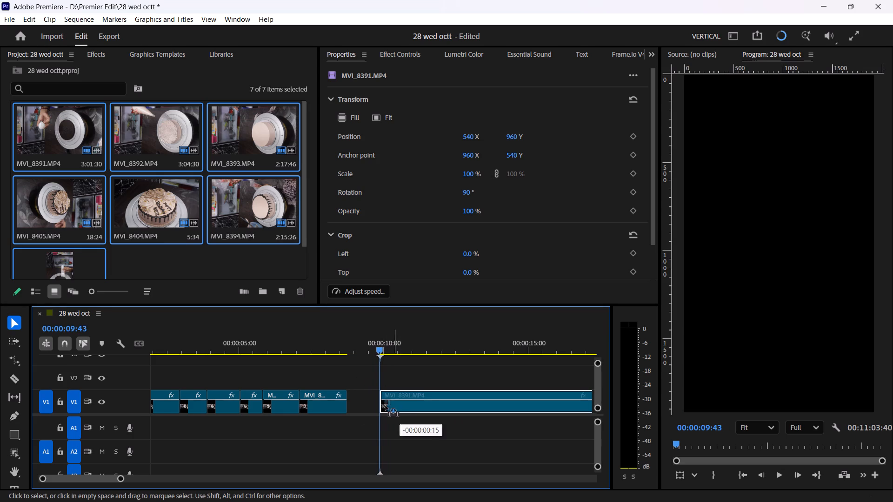
left_click_drag(386, 406, 371, 406)
Split the remaining MVI_8391 clip at 00:00:11:07, after the next cake layer is placed and pressed down.
left_click_drag(355, 346, 352, 348)
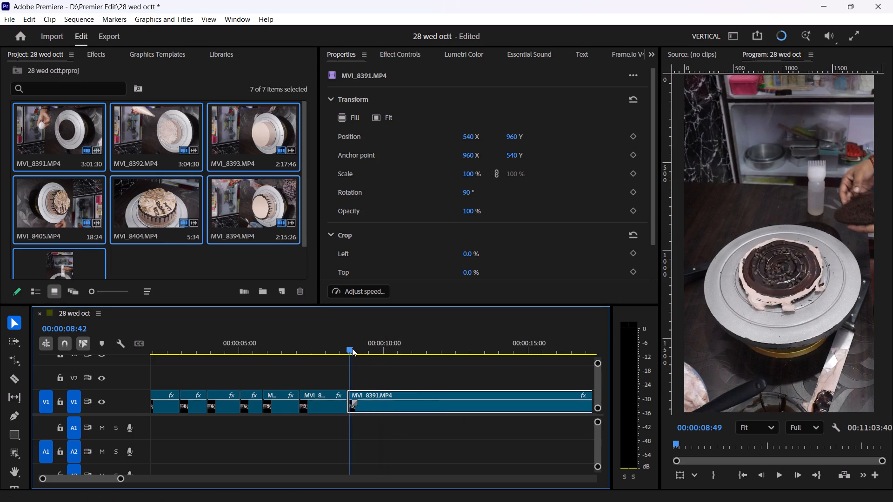
left_click_drag(352, 348, 401, 347)
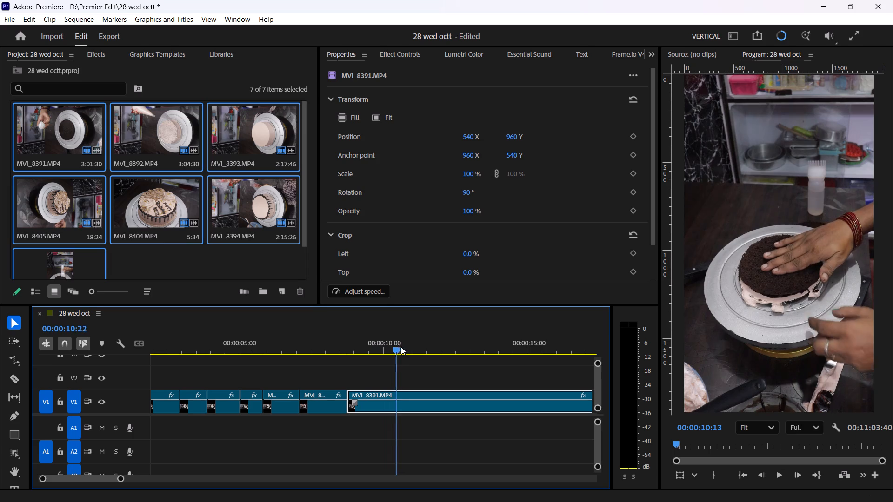
left_click_drag(401, 347, 418, 350)
key("c")
left_click(418, 400)
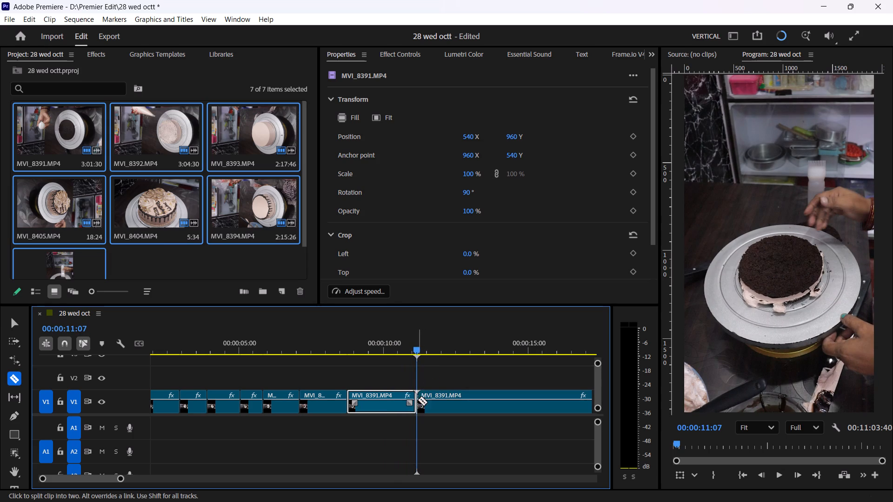
Speed up the layer-placing segment with Rate Stretch so it ends just past 00:00:10:00, and play it back.
key("r")
left_click_drag(415, 395, 389, 398)
key("v")
left_click_drag(356, 336, 350, 342)
key("space")
key("space")
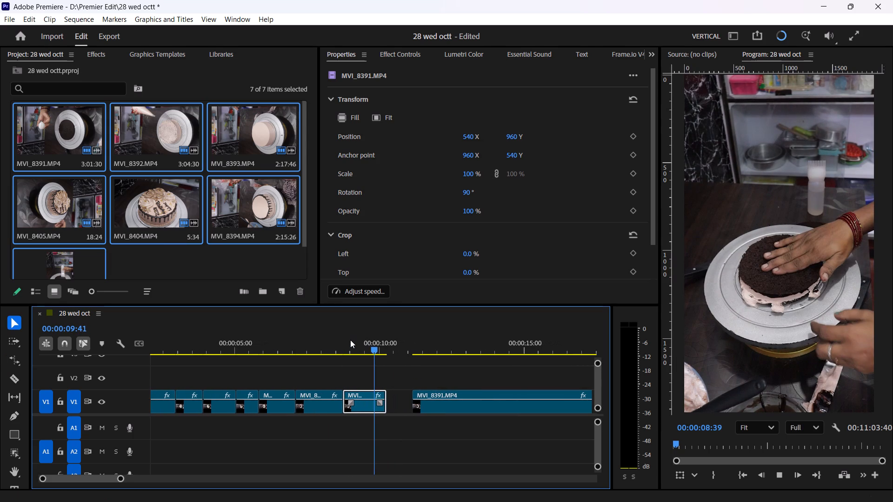
key("space")
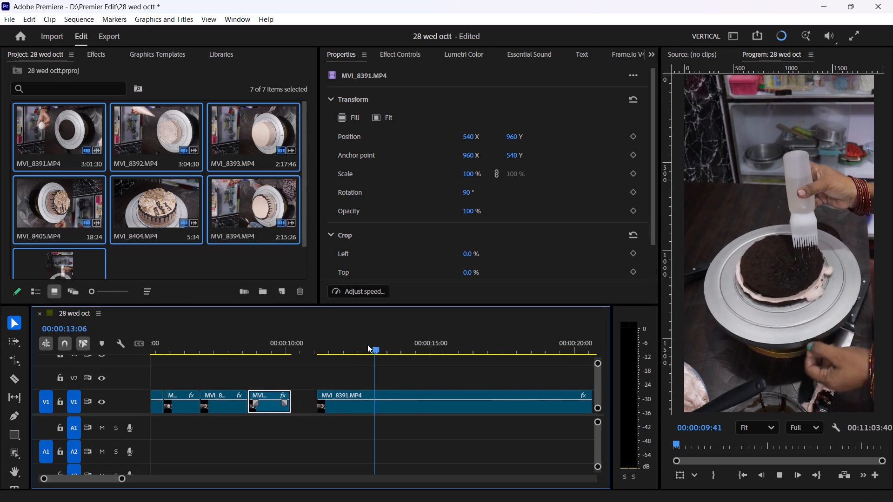
key("space")
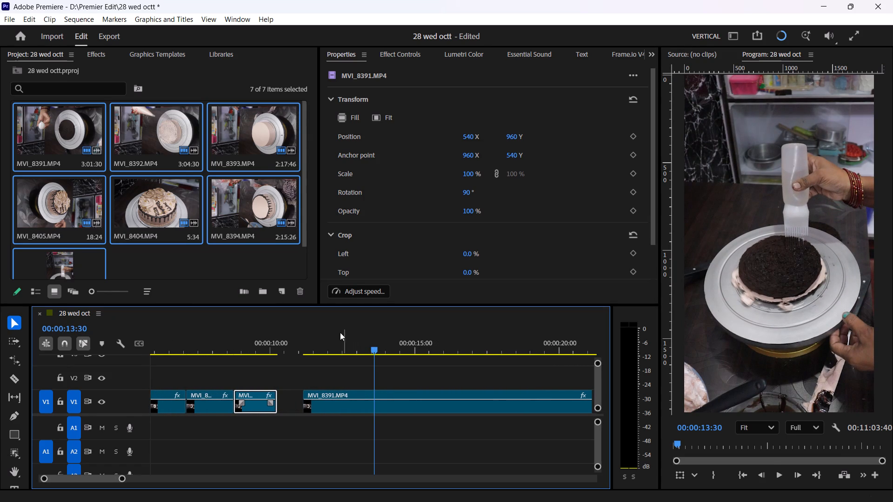
Scan the remaining MVI_8391 footage for the moment the top cake layer is in place before its sides are coated.
left_click_drag(376, 346, 347, 357)
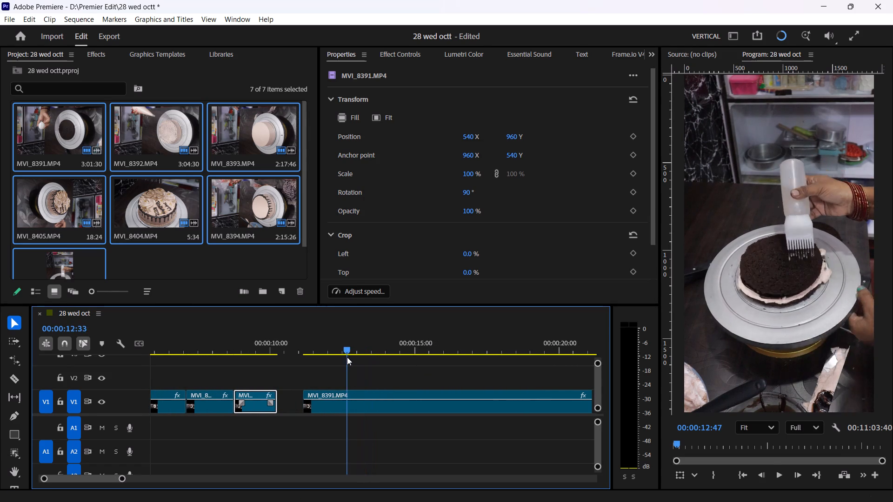
left_click_drag(347, 357, 326, 363)
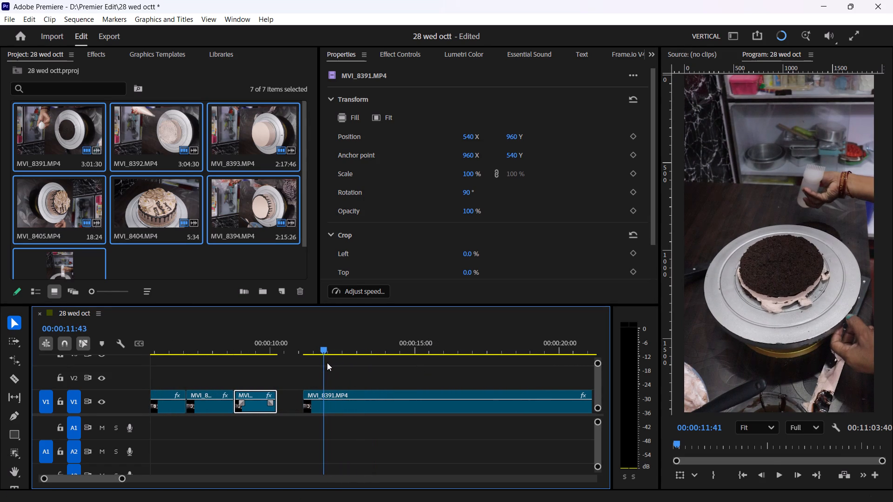
left_click_drag(122, 480, 142, 479)
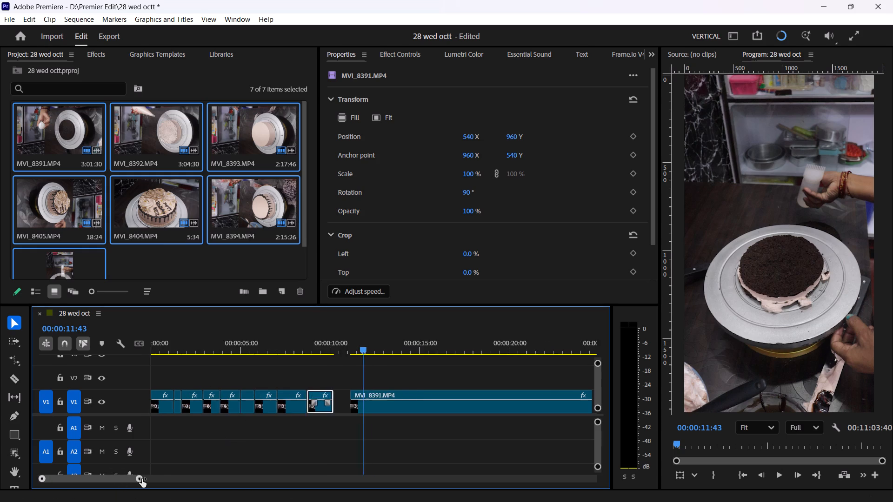
left_click_drag(142, 479, 238, 453)
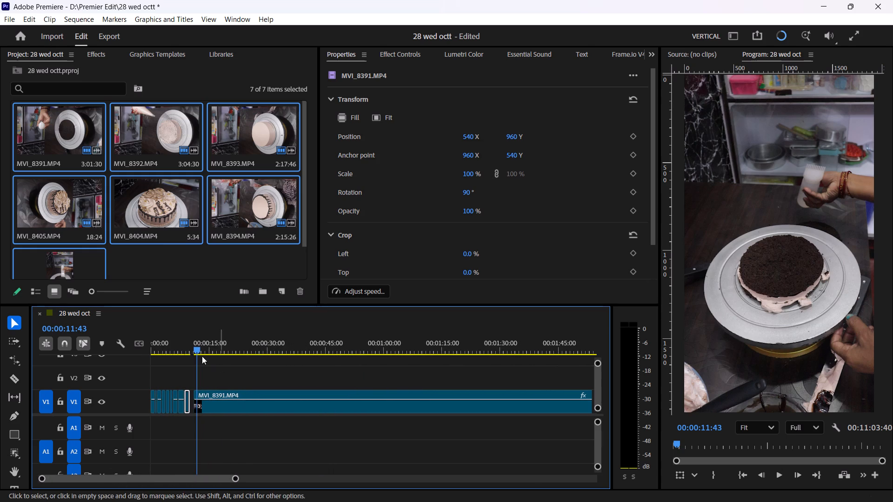
left_click_drag(197, 348, 428, 337)
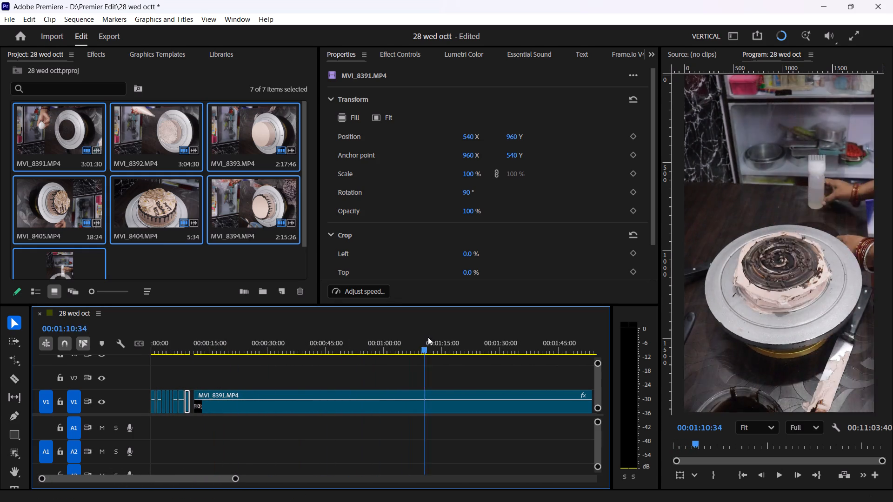
left_click_drag(428, 337, 523, 341)
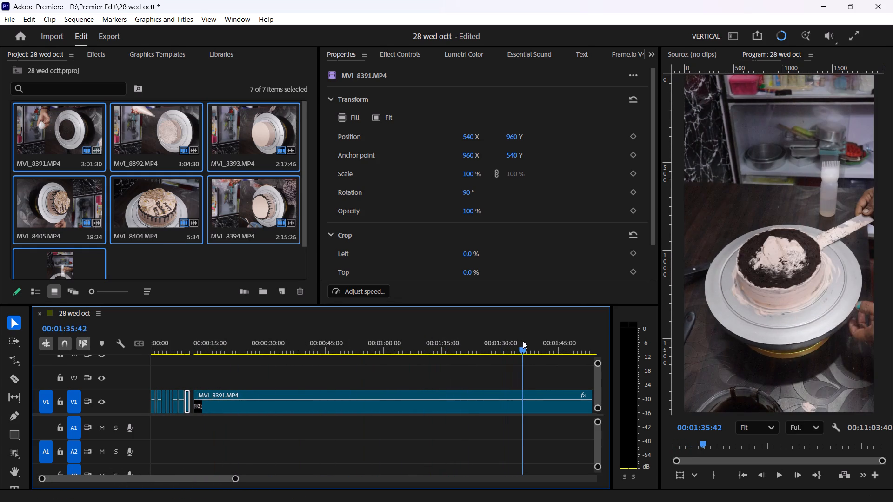
left_click_drag(523, 341, 485, 350)
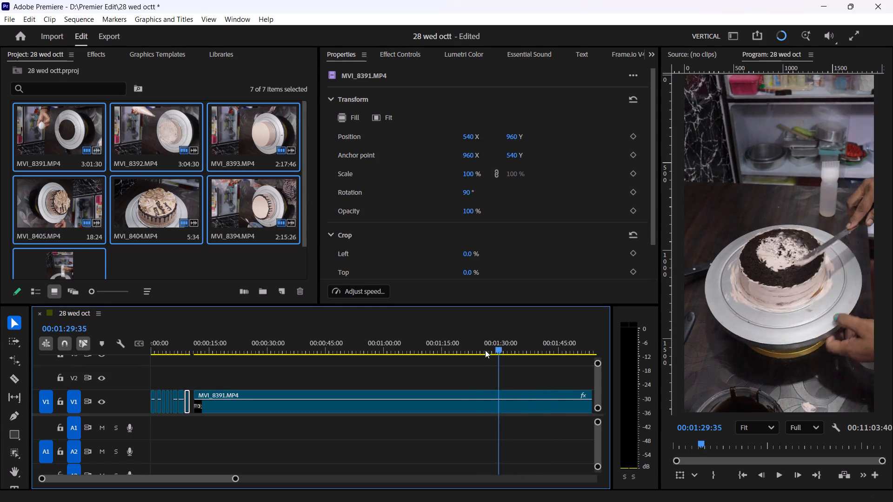
left_click_drag(485, 350, 479, 346)
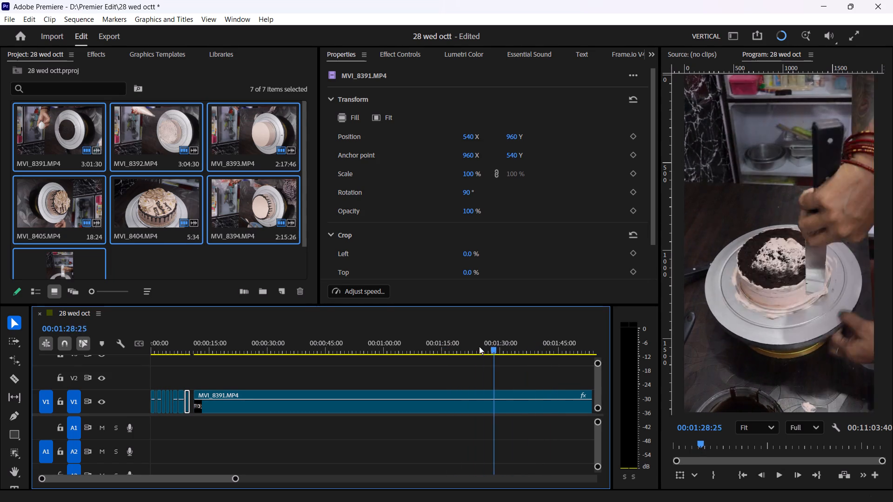
left_click_drag(479, 346, 440, 350)
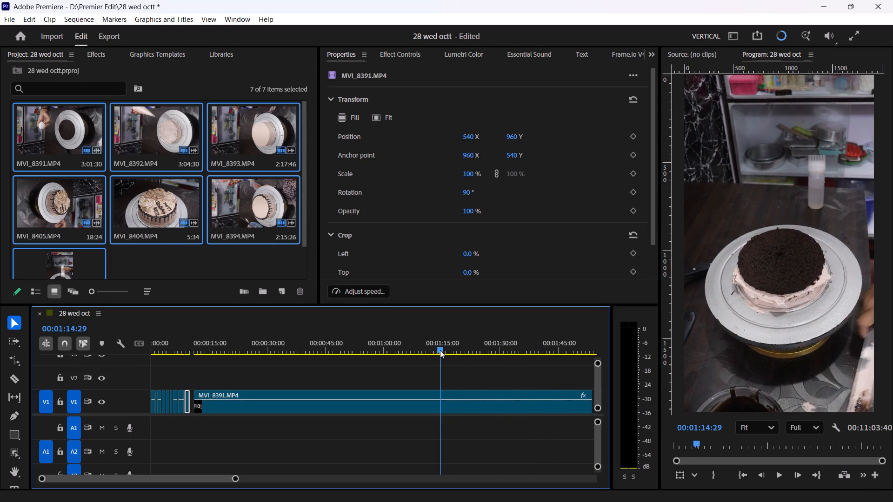
left_click_drag(440, 350, 450, 346)
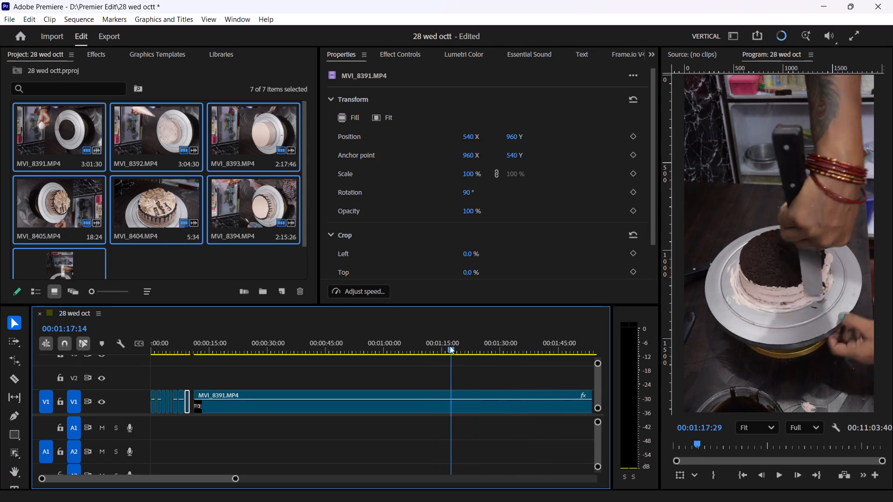
left_click_drag(450, 346, 440, 347)
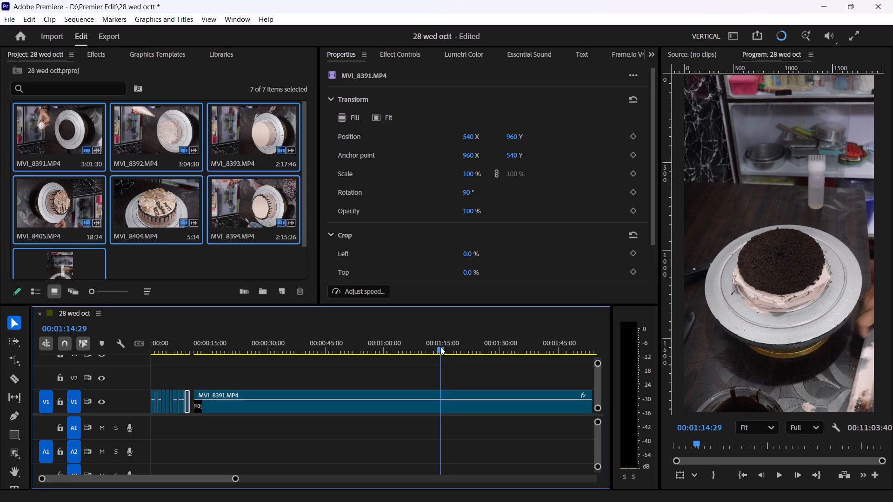
left_click_drag(440, 347, 184, 405)
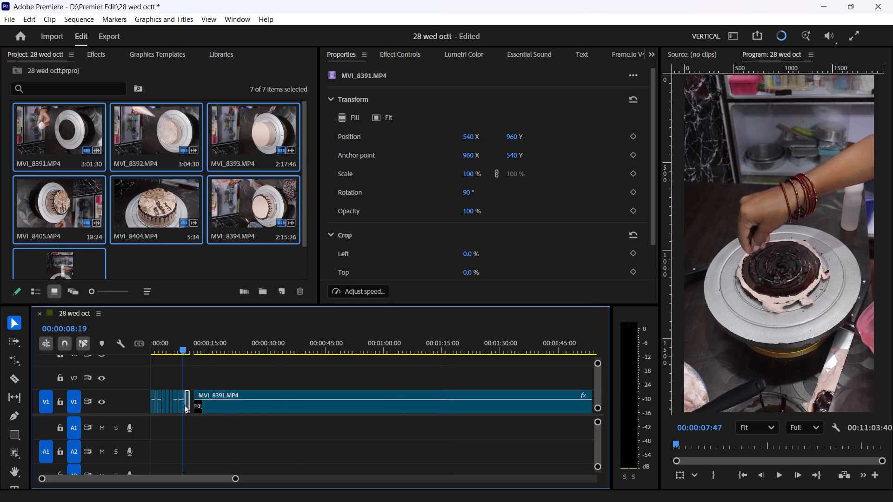
left_click_drag(184, 405, 190, 418)
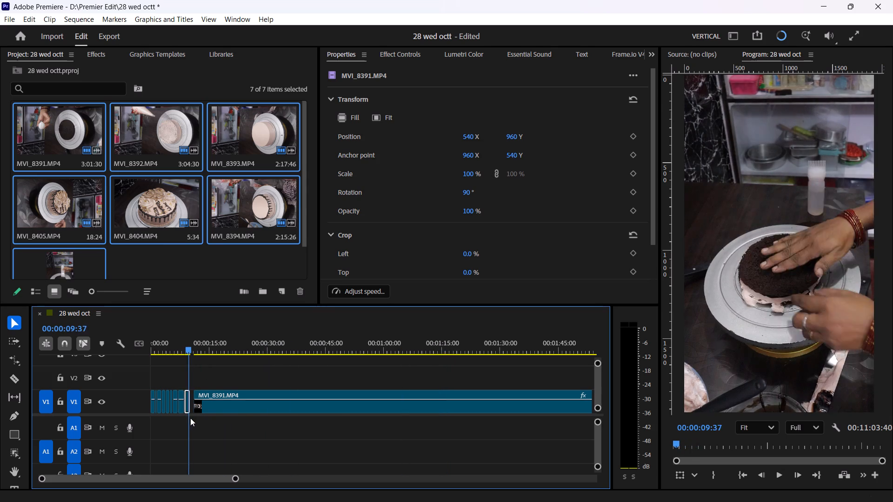
left_click_drag(190, 418, 407, 418)
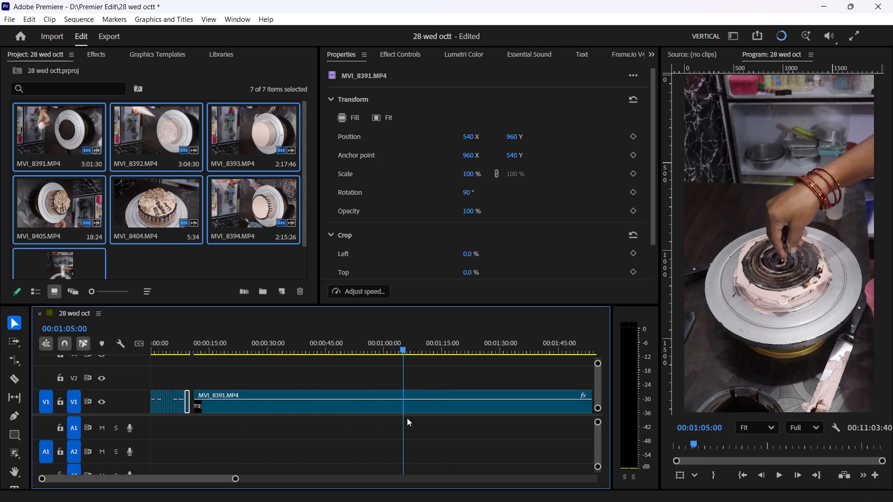
left_click_drag(407, 418, 451, 411)
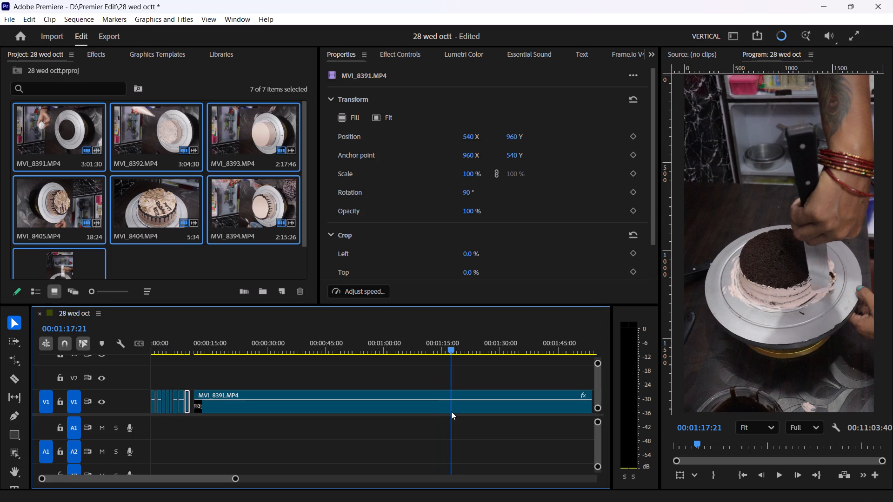
Split the remaining MVI_8391 clip at 00:01:14:36 and delete the portion before the cut.
left_click_drag(451, 411, 441, 419)
key("c")
left_click(443, 401)
key("v")
left_click(428, 397)
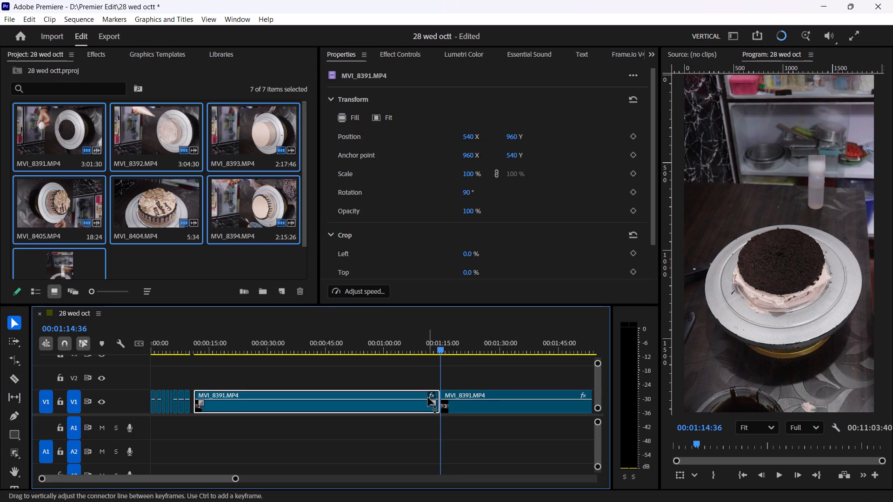
key("Delete")
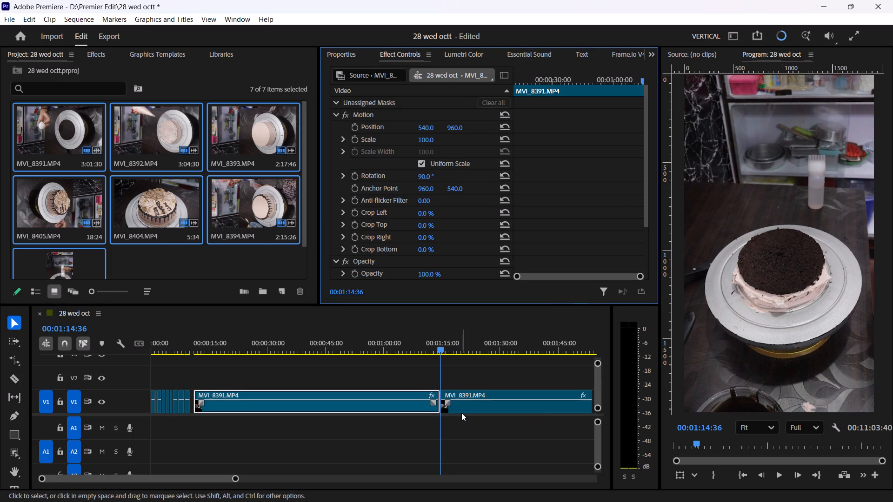
key("Delete")
left_click(400, 418)
left_click_drag(402, 399, 403, 403)
key("Delete")
Move the remaining MVI_8391 clip against the end of the sped-up layer-placing segment.
left_click_drag(461, 407, 456, 407)
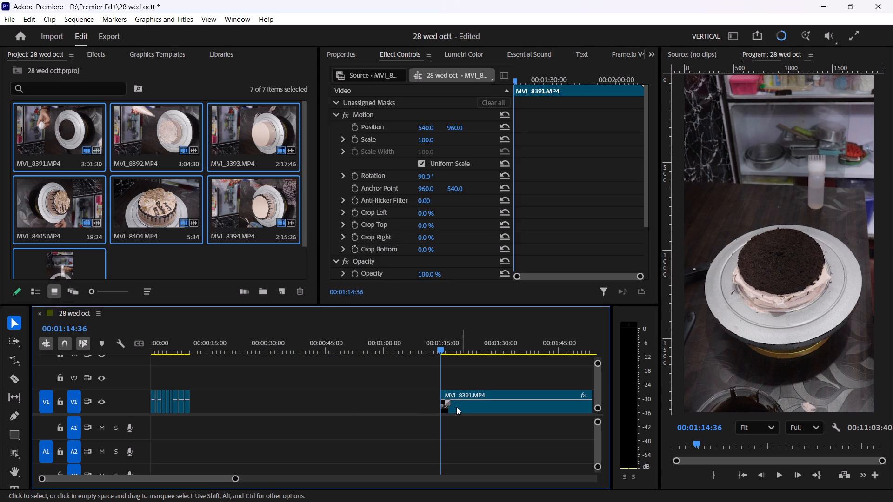
left_click_drag(456, 407, 214, 410)
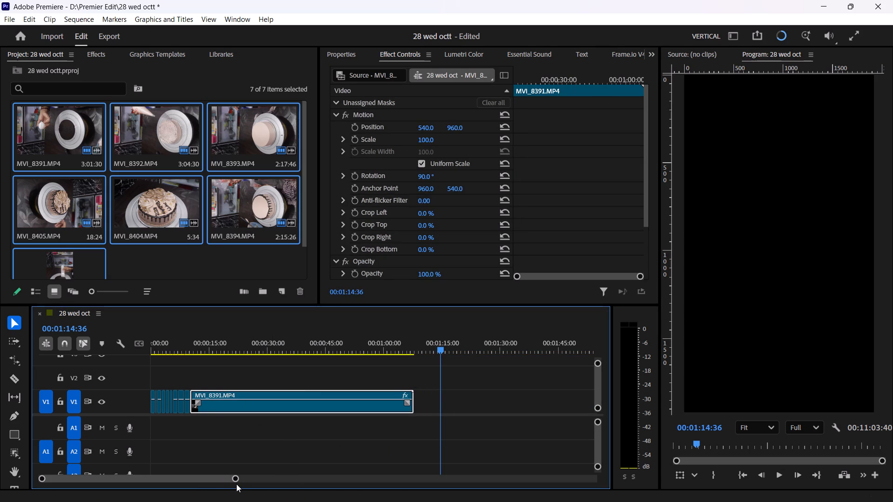
Move the MVI_8392 clip against the end of the remaining MVI_8391 clip.
left_click_drag(234, 479, 333, 478)
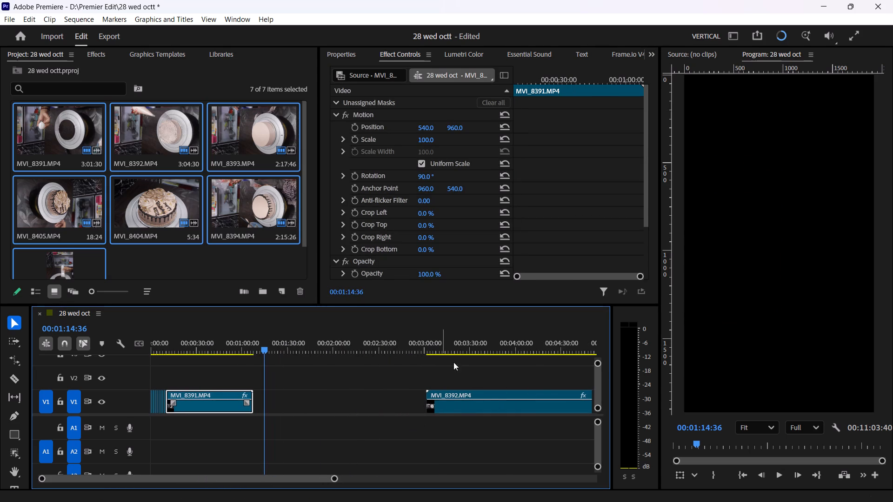
left_click_drag(461, 407, 300, 407)
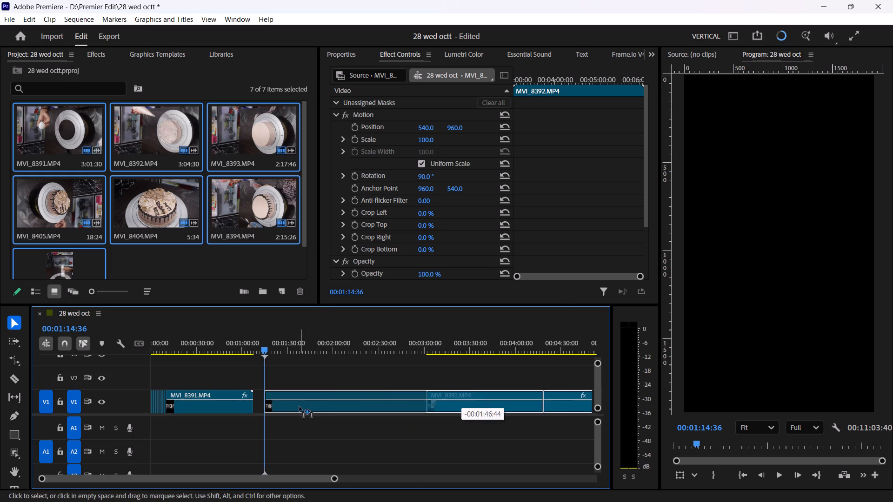
left_click_drag(300, 407, 292, 407)
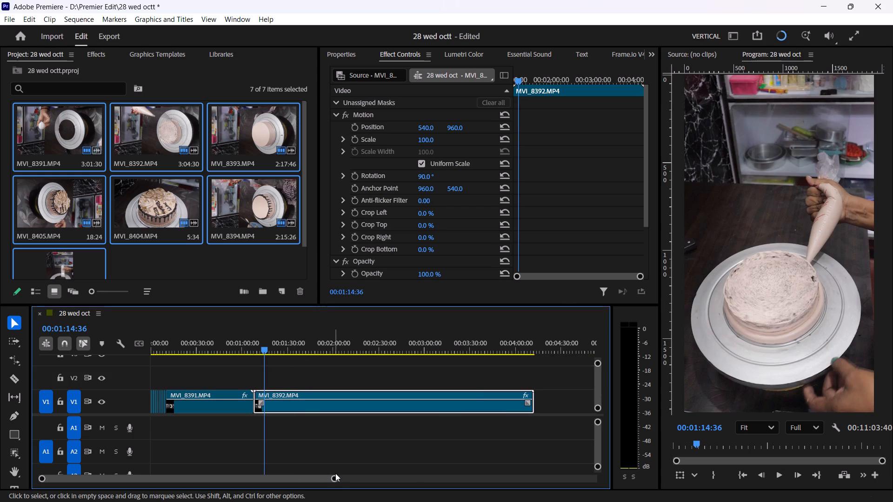
Review the joins between the MVI_8391 and MVI_8392 clips and play back the sped-up layer-placing segment.
left_click_drag(336, 480, 241, 469)
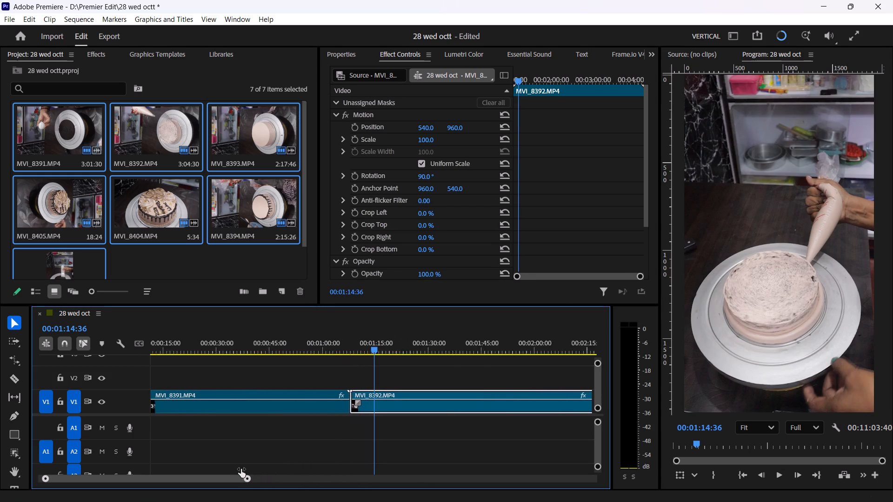
left_click_drag(241, 469, 228, 470)
left_click_drag(372, 350, 344, 363)
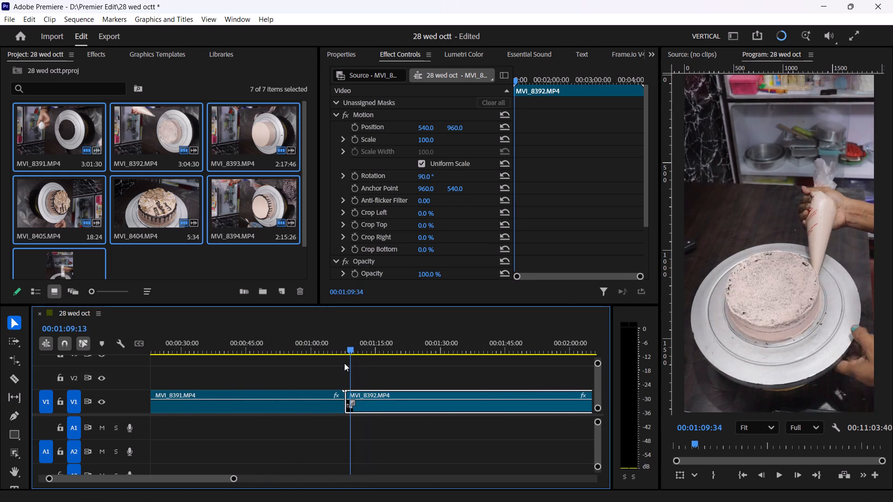
left_click_drag(344, 363, 197, 380)
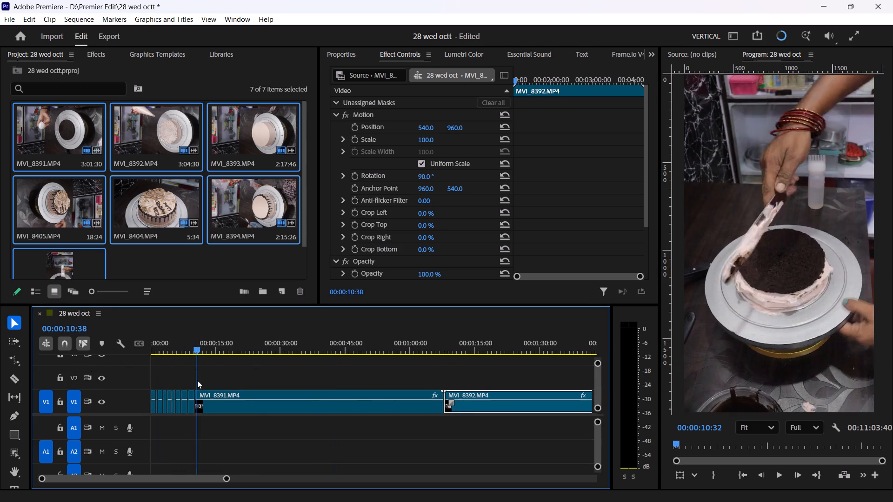
left_click_drag(197, 380, 197, 381)
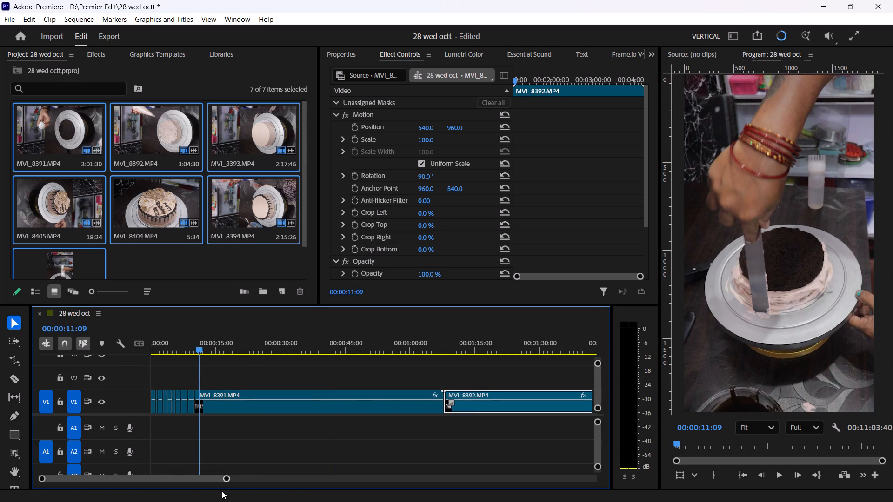
left_click_drag(225, 480, 112, 478)
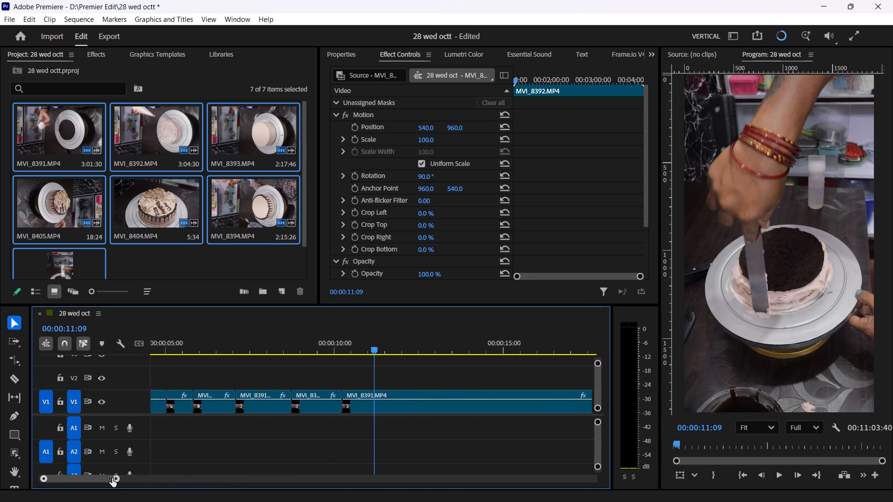
left_click_drag(112, 478, 113, 480)
left_click_drag(331, 347, 301, 357)
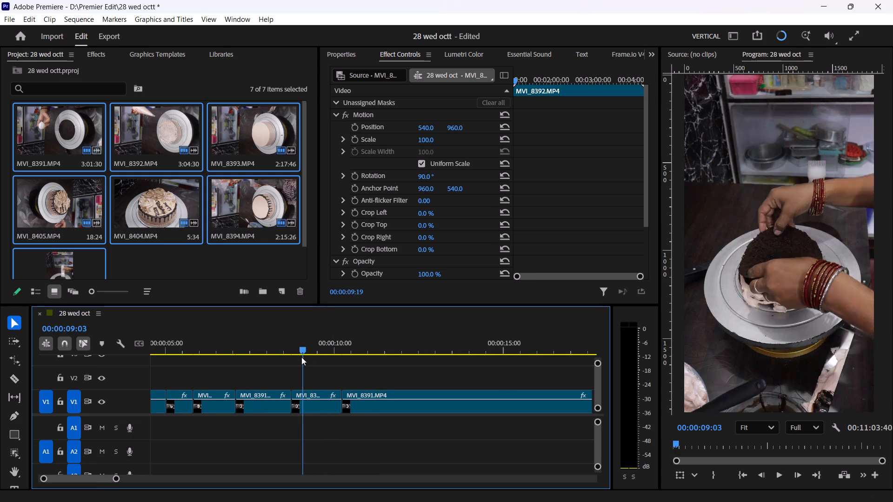
left_click_drag(301, 357, 291, 364)
key("space")
key("space")
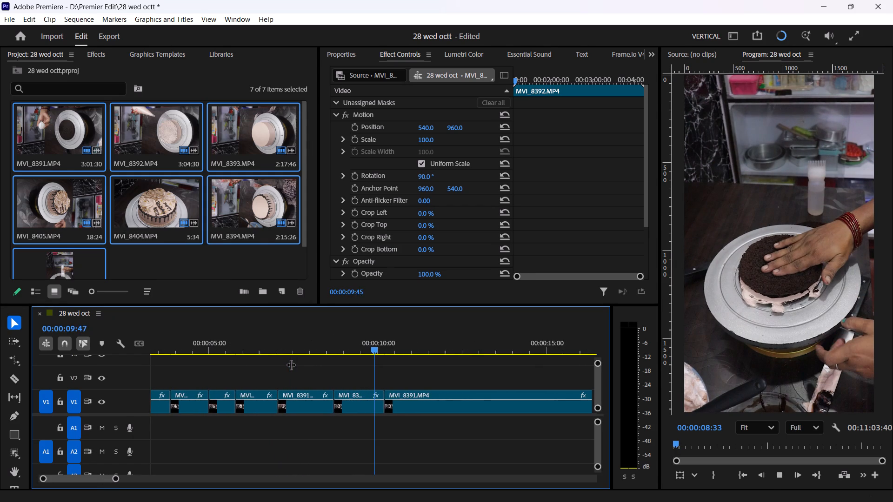
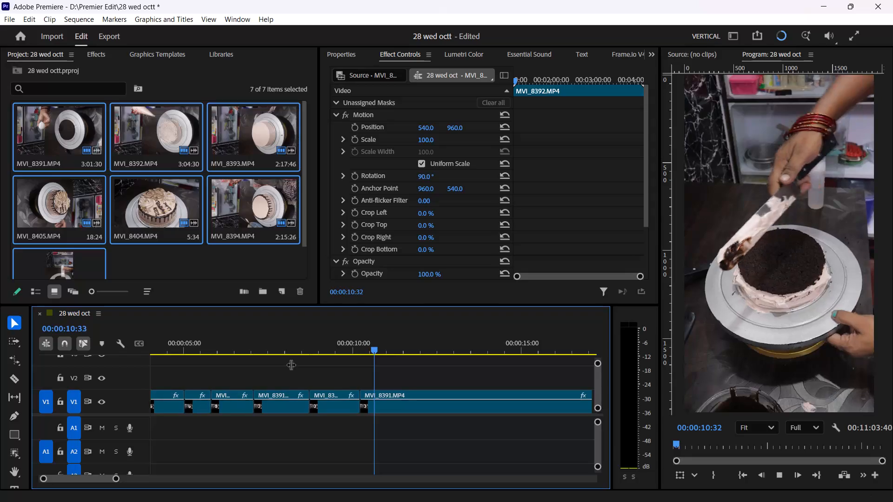
Trim about 41 frames off the start of the remaining MVI_8391 clip and move it back against the preceding segment.
key("space")
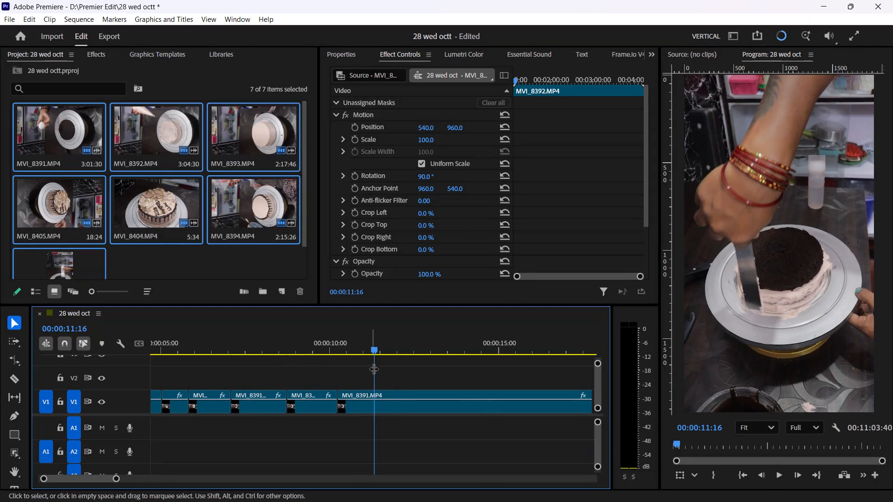
left_click(379, 404)
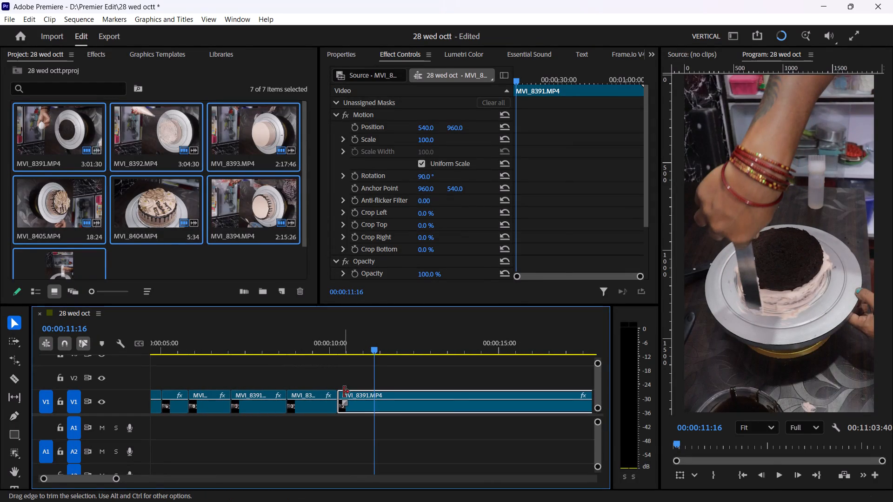
left_click_drag(344, 392, 372, 395)
left_click_drag(386, 407, 362, 404)
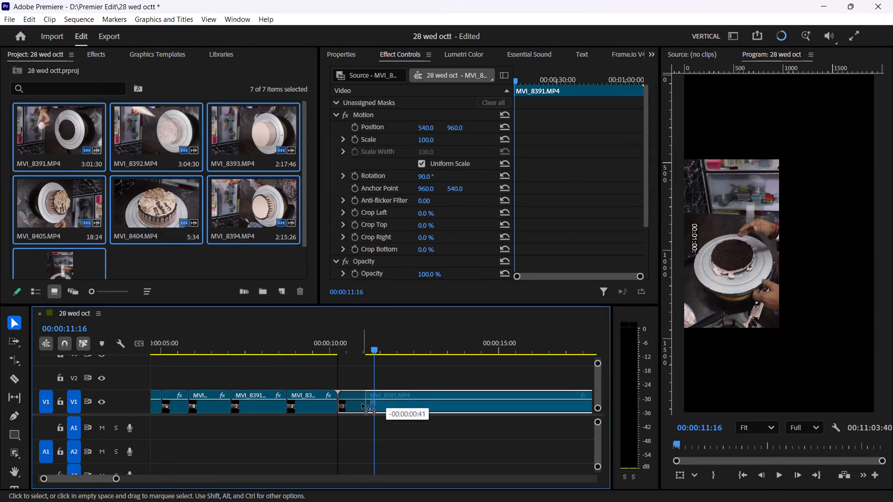
left_click_drag(362, 404, 362, 404)
Play the join, trim a little more off the start of the remaining MVI_8391 clip, and close the gap again.
left_click(341, 348)
key("space")
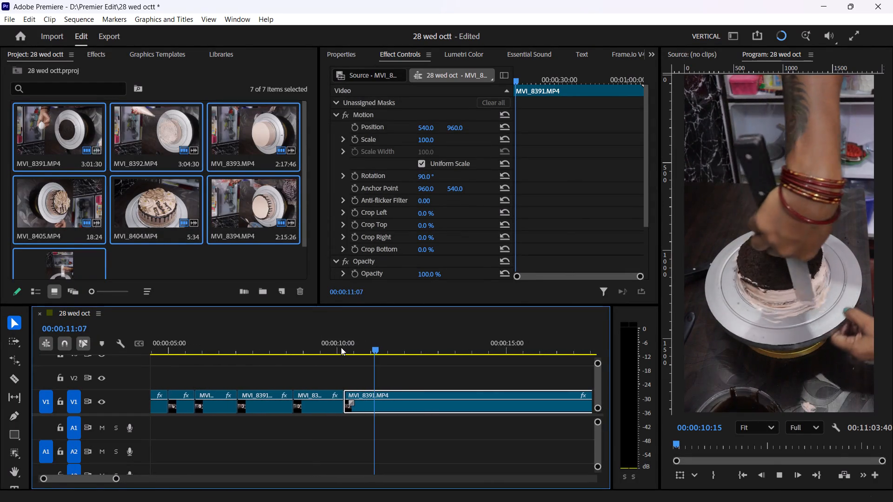
key("space")
left_click_drag(343, 391, 356, 396)
left_click_drag(385, 408, 372, 408)
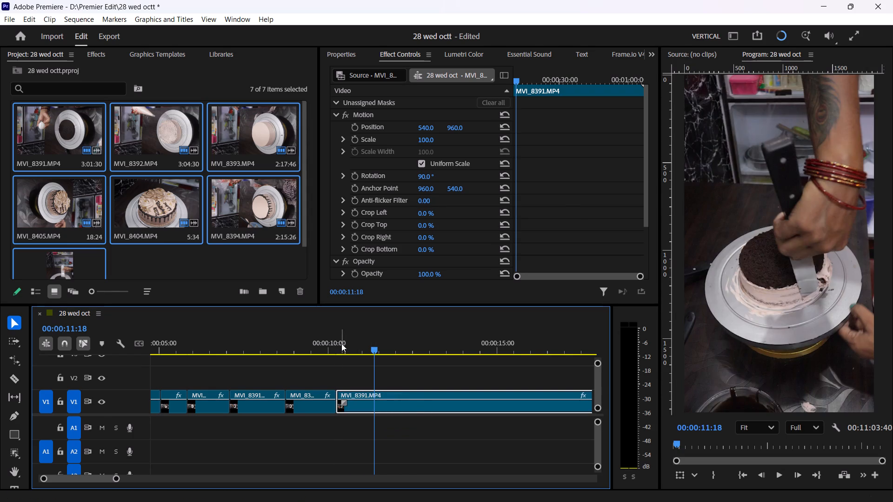
Play the side-smoothing footage from the join and split the remaining MVI_8391 clip at 00:00:12:42.
left_click_drag(341, 343, 337, 353)
key("space")
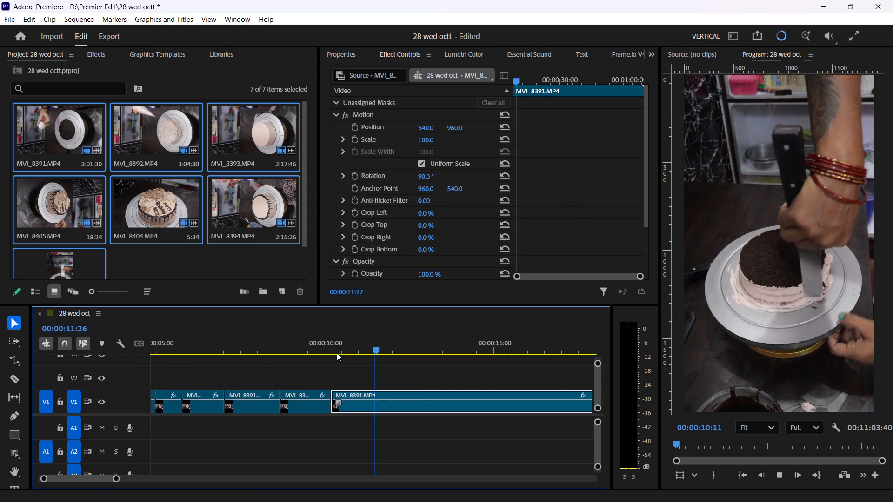
key("space")
key("space")
key("space")
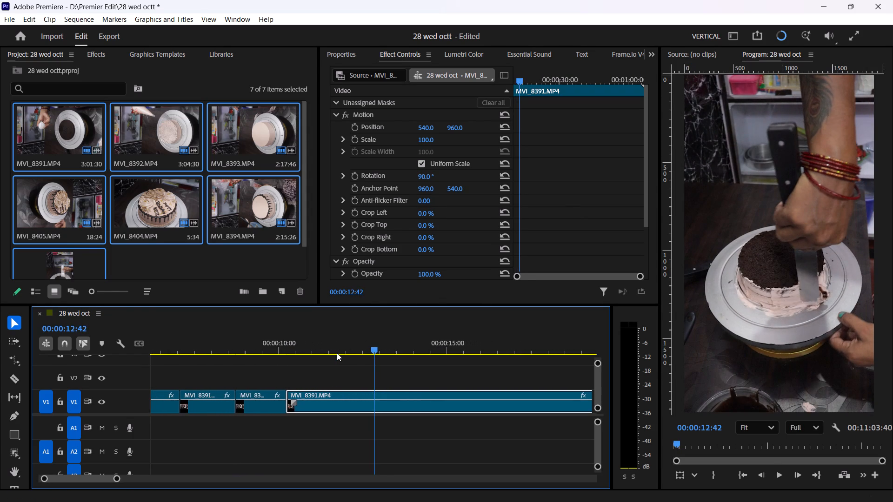
type("c")
left_click(373, 399)
Rate-stretch the side-smoothing segment before the cut to 171.05% speed and play it back.
key("r")
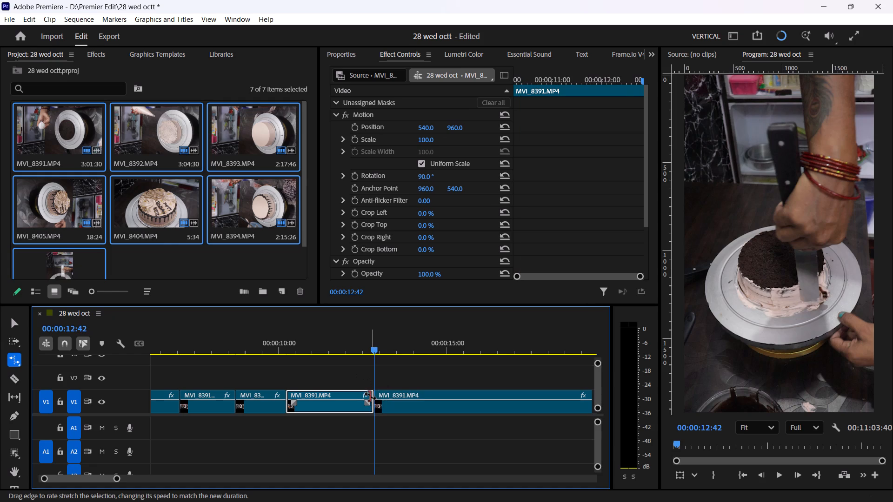
left_click_drag(370, 396, 334, 404)
key("v")
left_click_drag(296, 345, 293, 344)
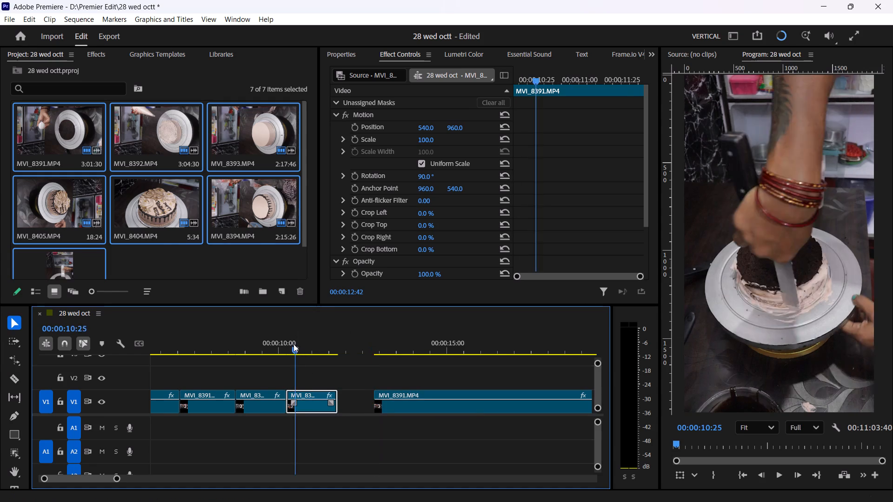
left_click_drag(293, 344, 284, 357)
key("space")
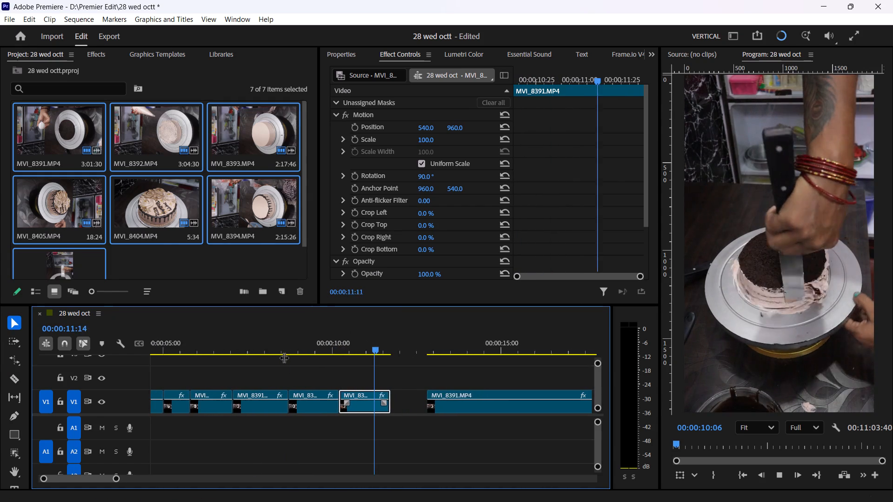
key("space")
Find where cream is first brought to the cake's top and trim the remaining MVI_8391 clip's start to 00:00:24:11.
key("space")
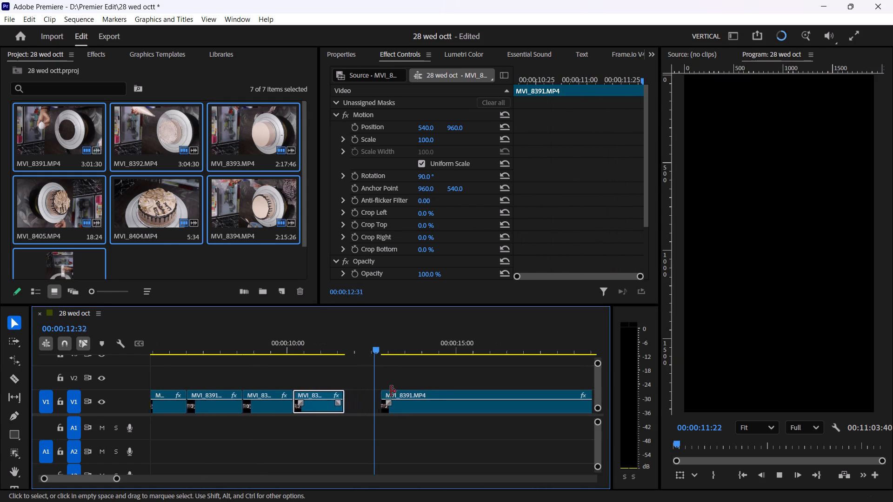
key("space")
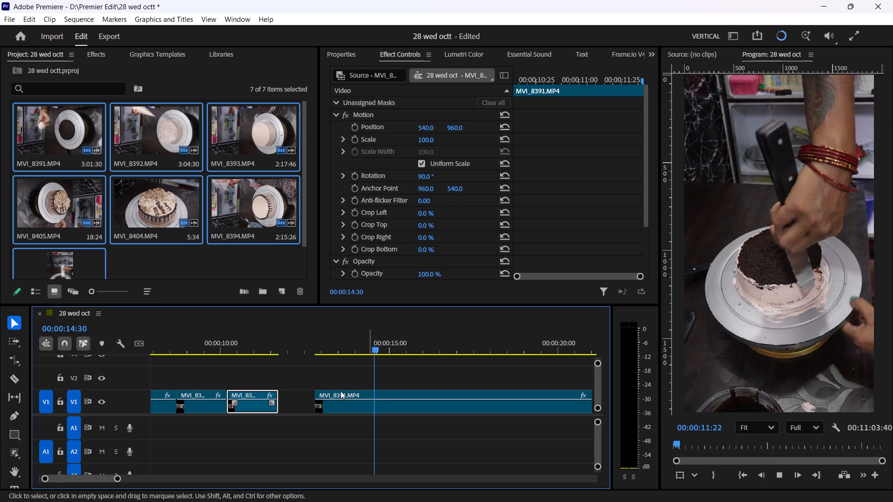
left_click_drag(118, 482, 129, 481)
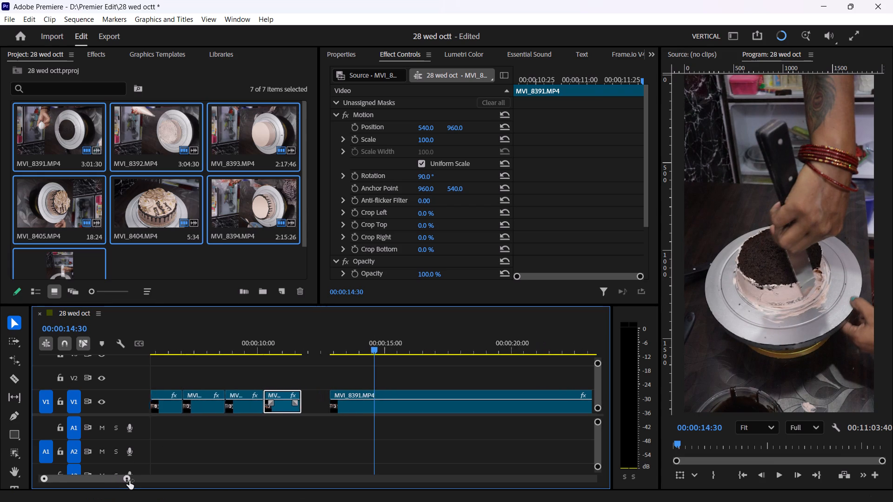
left_click_drag(129, 481, 174, 470)
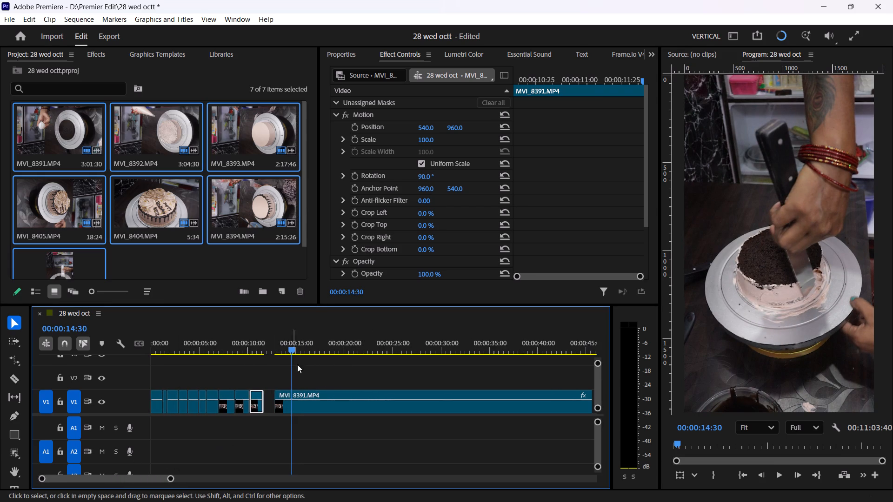
left_click_drag(293, 347, 391, 349)
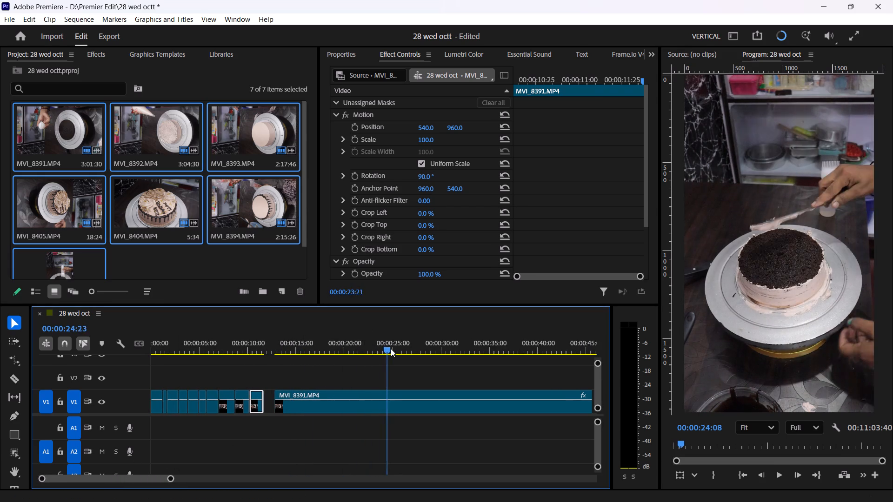
left_click_drag(391, 349, 380, 345)
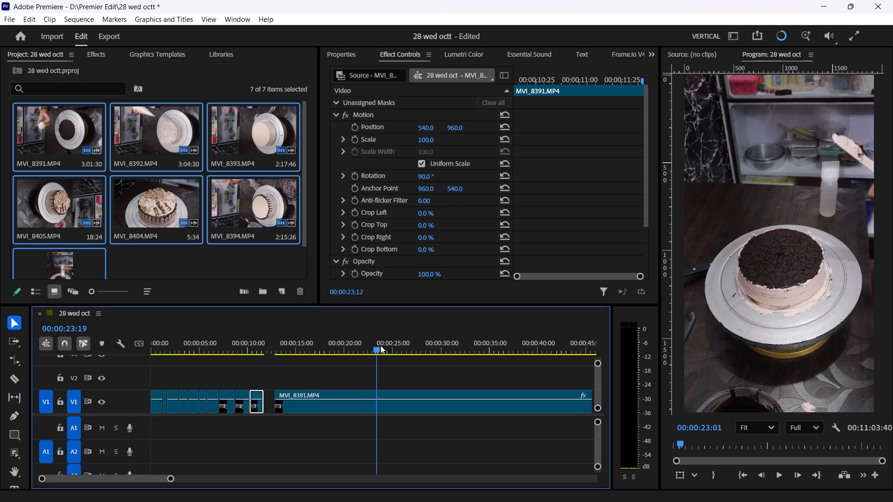
left_click_drag(380, 345, 389, 342)
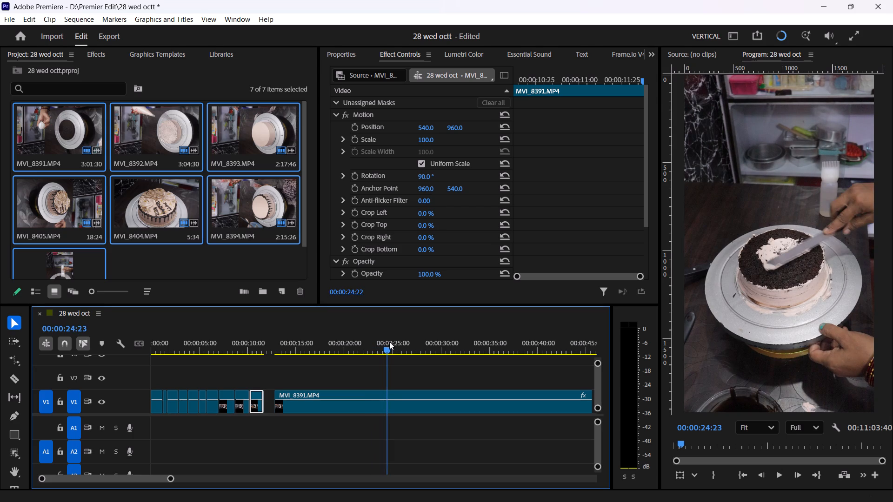
left_click_drag(389, 342, 387, 343)
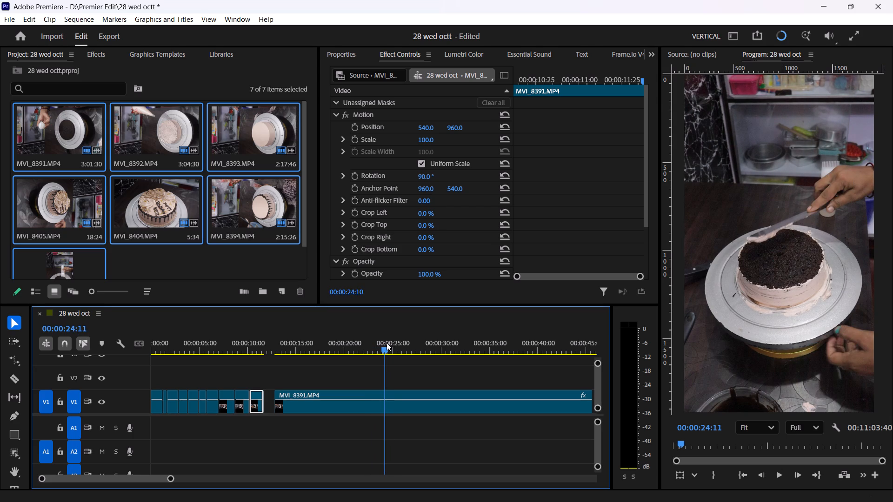
left_click(366, 402)
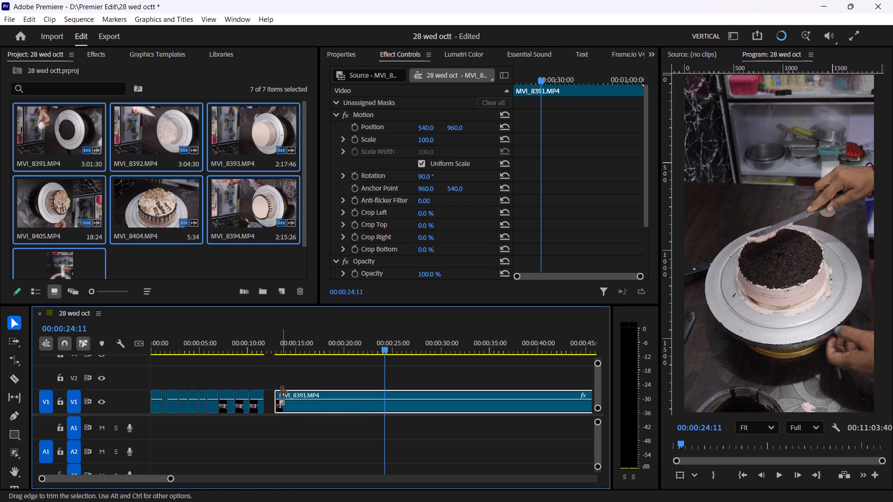
left_click_drag(281, 392, 382, 390)
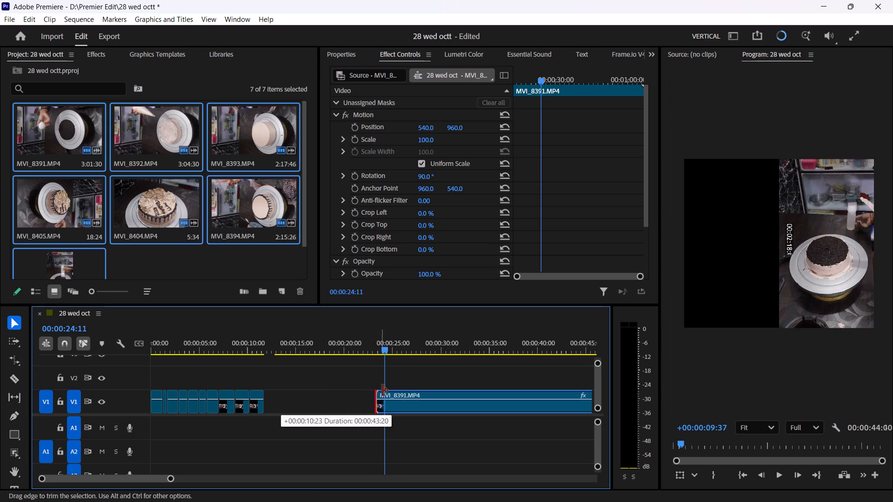
left_click_drag(382, 390, 389, 399)
Play the cream-spreading footage and split the remaining MVI_8391 clip at 00:00:25:27.
key("space")
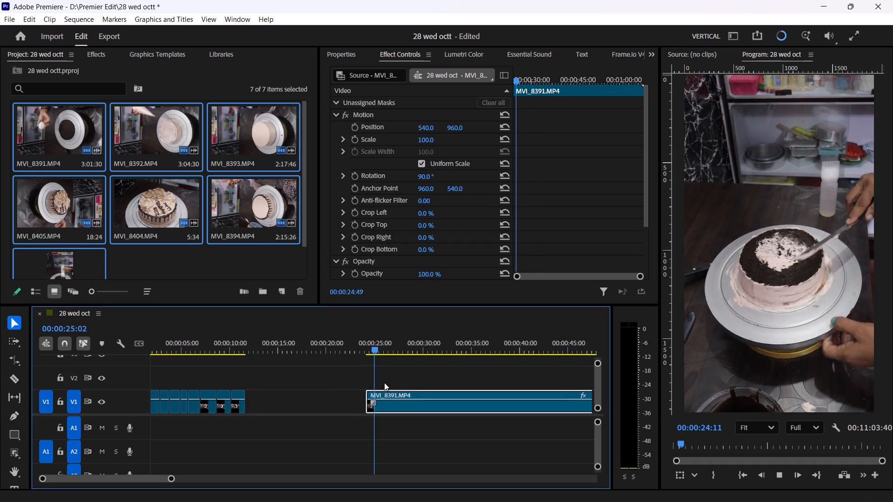
key("space")
key("c")
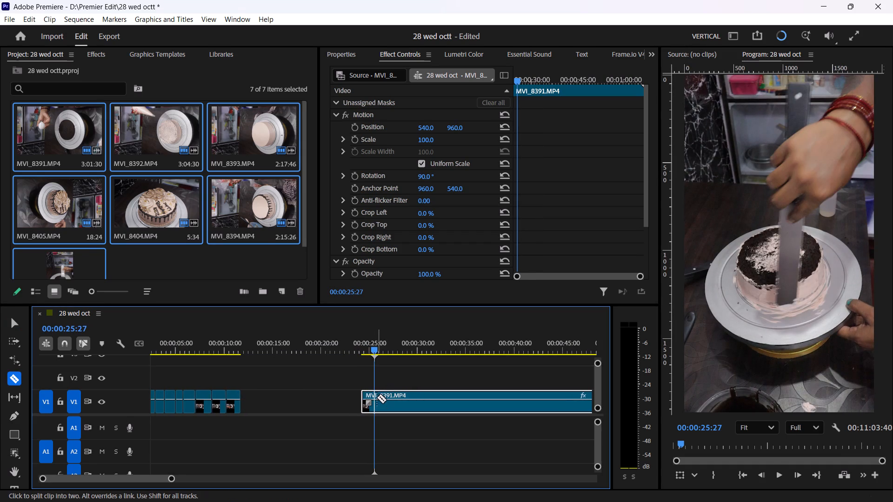
left_click(377, 397)
key("v")
Move the short cream-spreading segment against the 171.05% segment and bring the remaining MVI_8391 clip to about 00:00:14:00.
left_click_drag(369, 408, 367, 408)
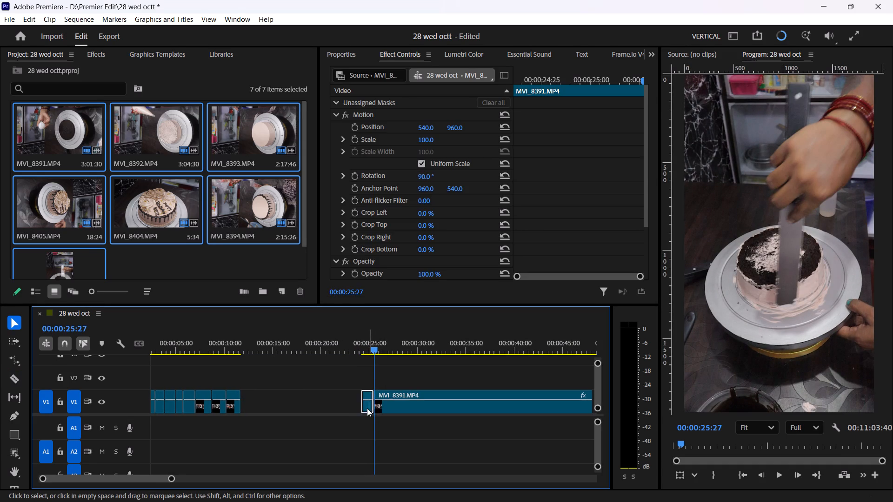
left_click_drag(367, 408, 252, 401)
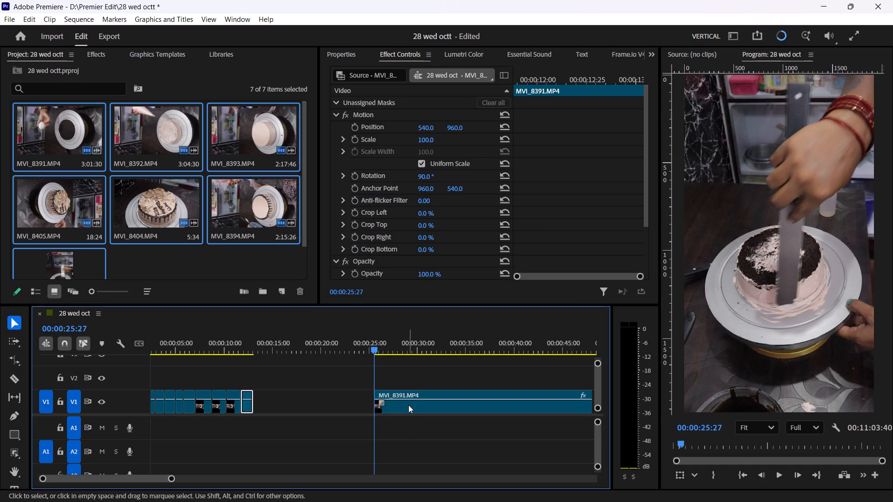
left_click_drag(409, 408, 298, 407)
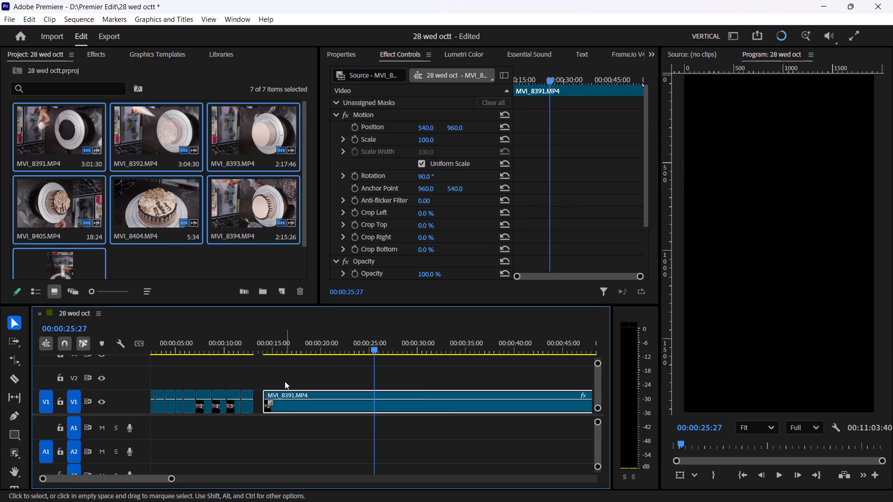
Play back the short cream-spreading segment and trim its end to about 00:00:12:33.
left_click_drag(171, 479, 167, 479)
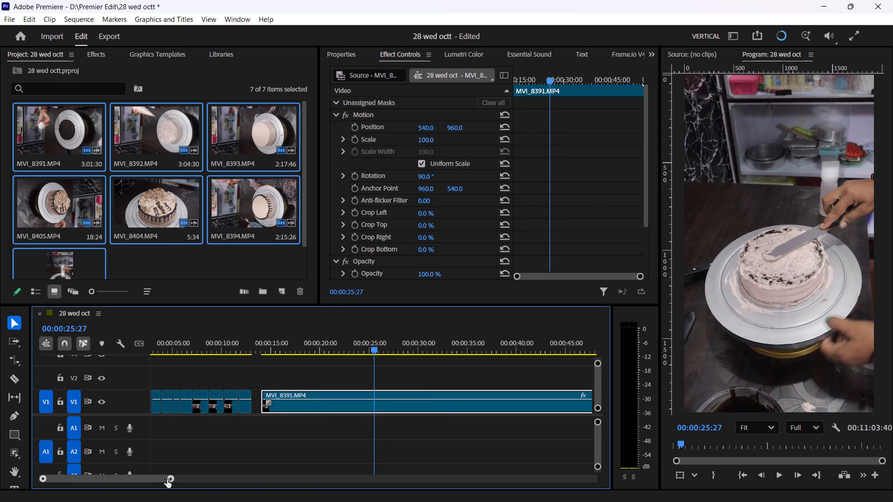
left_click_drag(167, 479, 157, 479)
left_click_drag(224, 355, 214, 347)
left_click(213, 344)
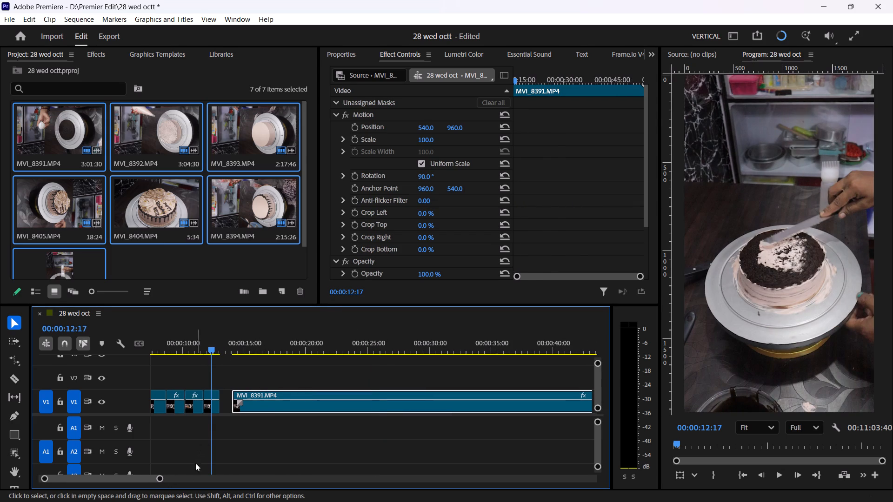
left_click_drag(160, 480, 98, 480)
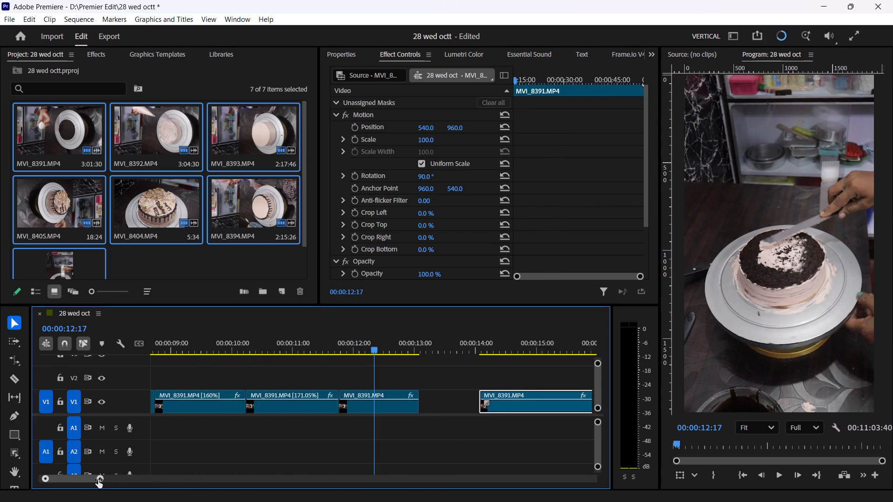
left_click_drag(98, 480, 98, 480)
left_click_drag(343, 344, 334, 350)
key("space")
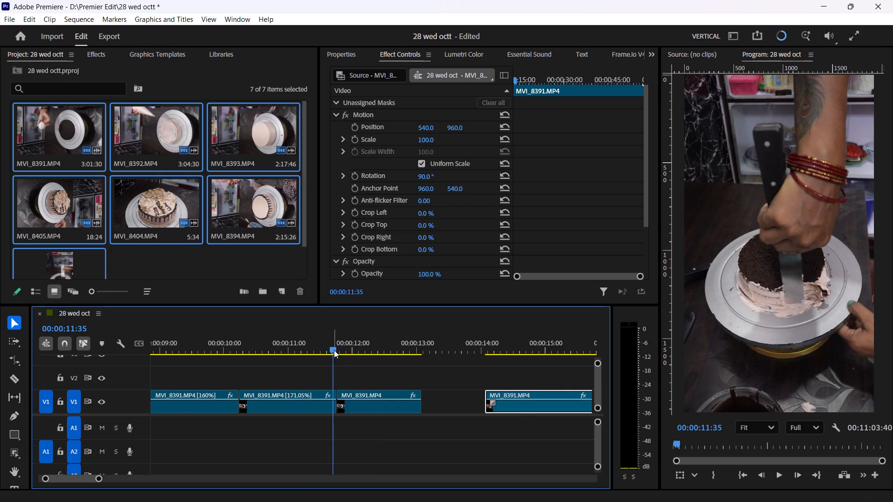
key("space")
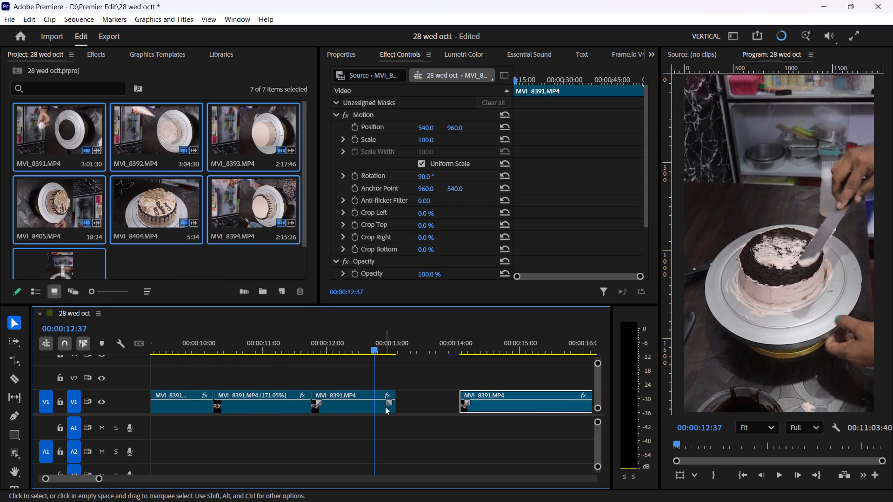
key("space")
key("space")
left_click(354, 401)
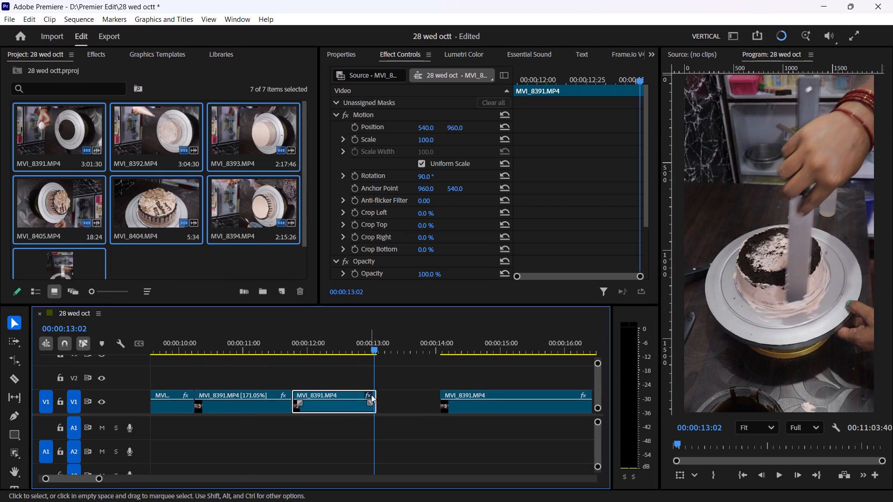
left_click_drag(374, 395, 350, 404)
Move the remaining MVI_8391 clip against the end of the trimmed cream-spreading segment.
left_click_drag(467, 404, 396, 401)
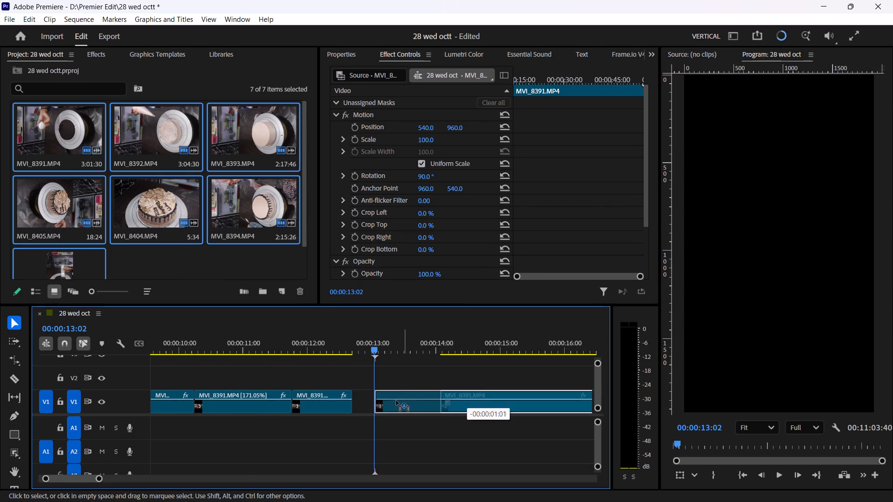
left_click_drag(396, 401, 383, 405)
Play on through the cream-spreading footage, trim about 2 seconds off the remaining MVI_8391 clip's start, and close the gap before it.
key("space")
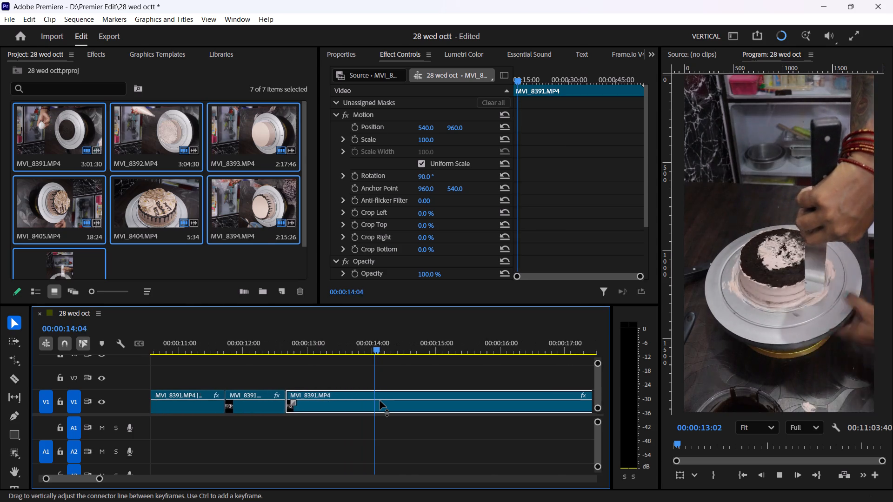
key("space")
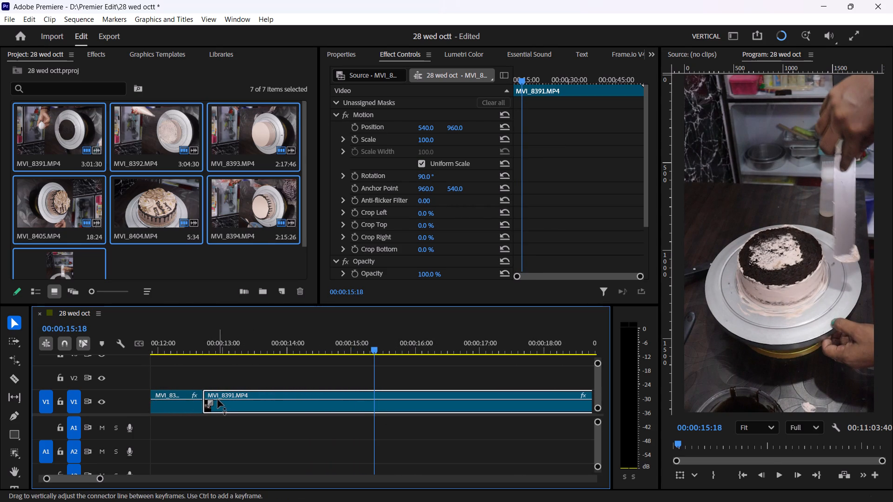
left_click_drag(209, 394, 313, 395)
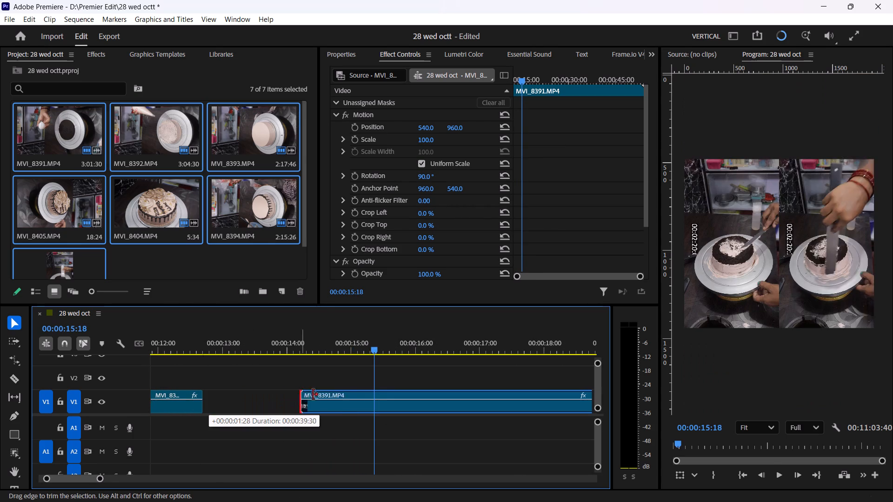
left_click_drag(313, 395, 348, 399)
left_click_drag(381, 403, 304, 403)
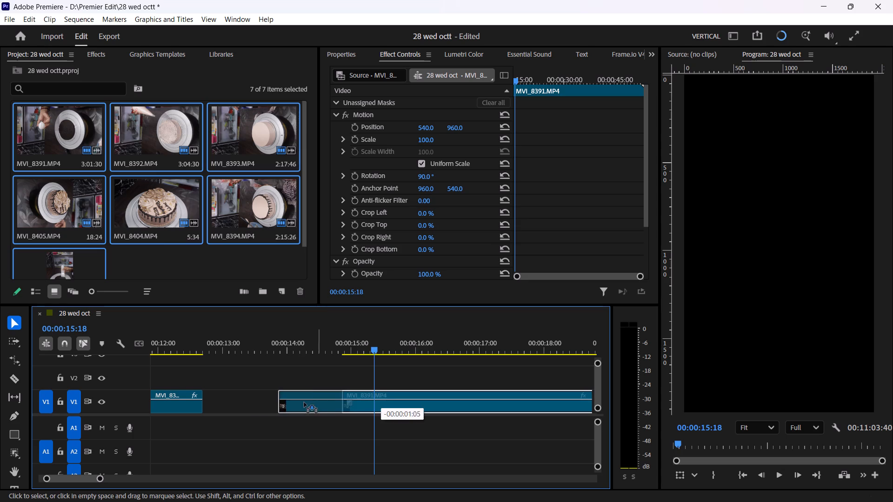
left_click_drag(304, 403, 248, 404)
Split the remaining MVI_8391 clip at 00:00:16:08, delete the part before the cut, and close the gap.
left_click_drag(210, 346, 208, 346)
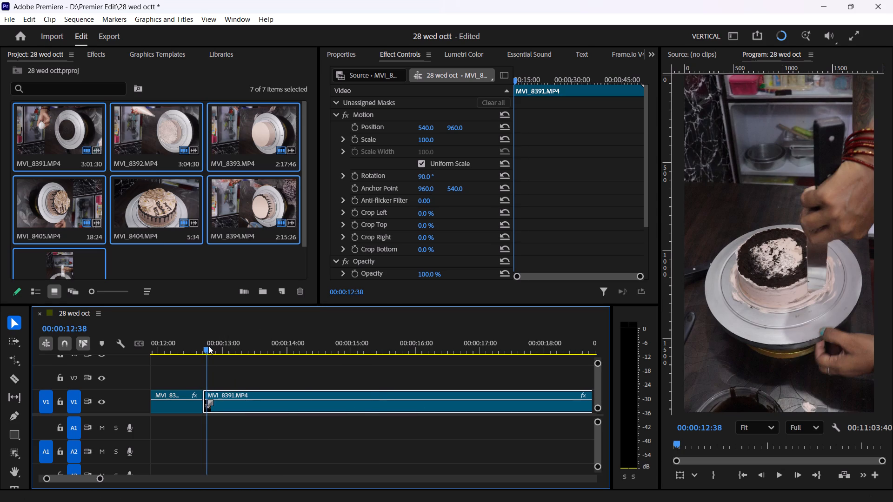
left_click_drag(208, 346, 268, 352)
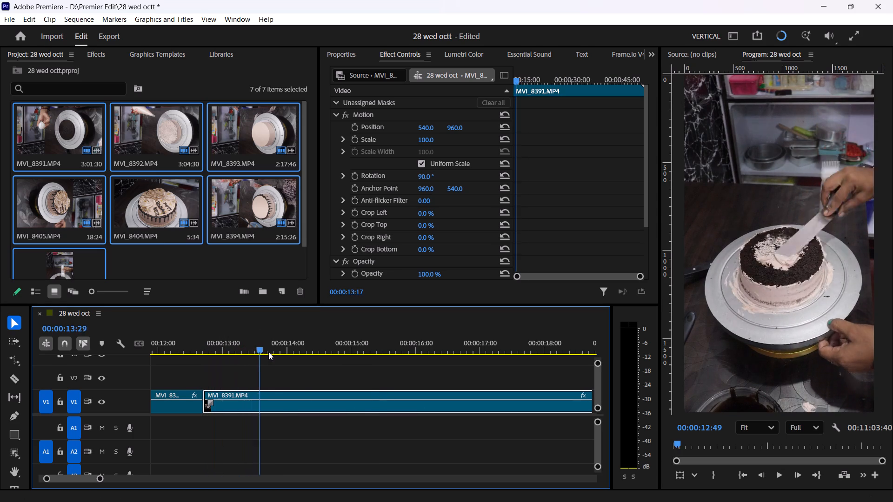
left_click_drag(268, 352, 335, 357)
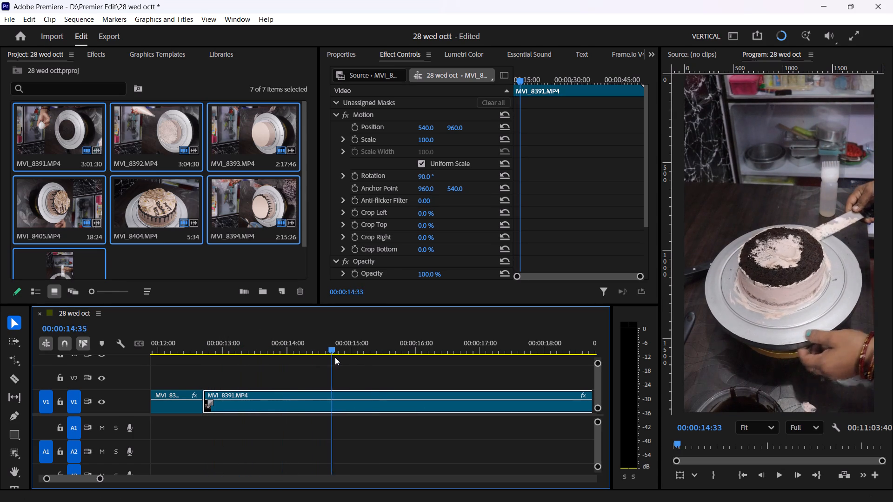
left_click_drag(335, 357, 430, 353)
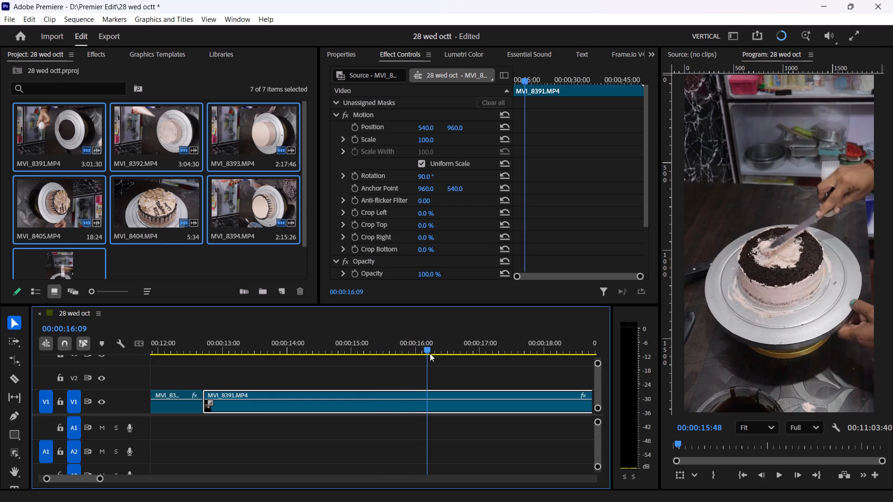
left_click_drag(430, 353, 437, 354)
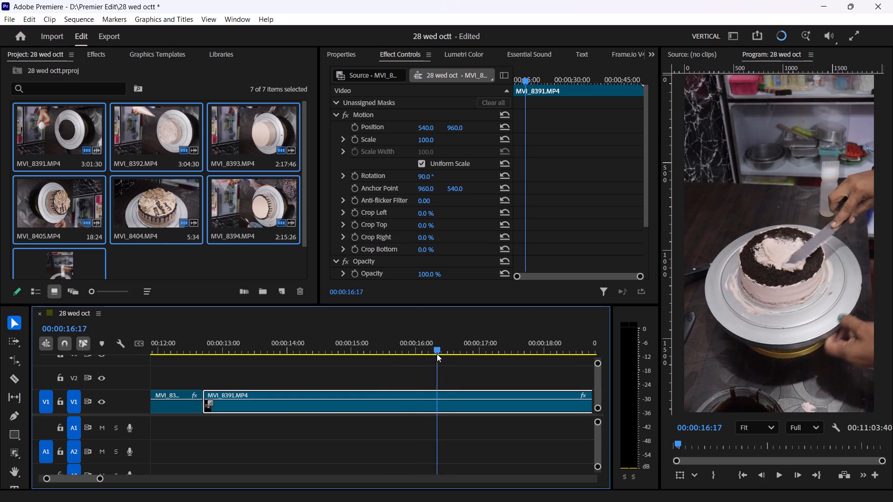
left_click_drag(437, 354, 428, 357)
key("c")
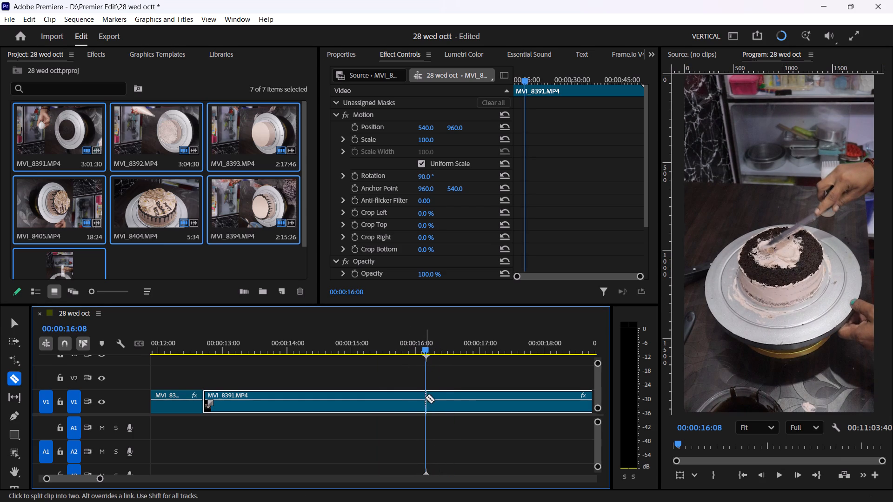
left_click(425, 397)
key("v")
left_click(391, 399)
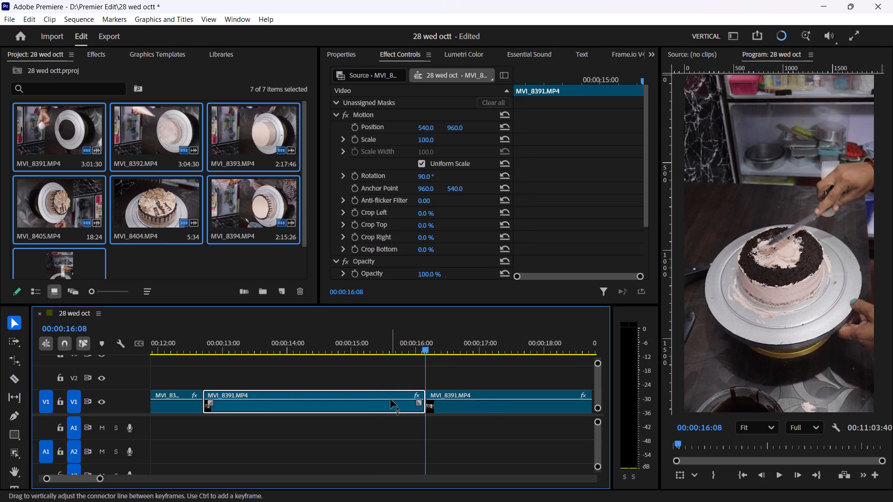
key("Delete")
left_click_drag(447, 404, 263, 401)
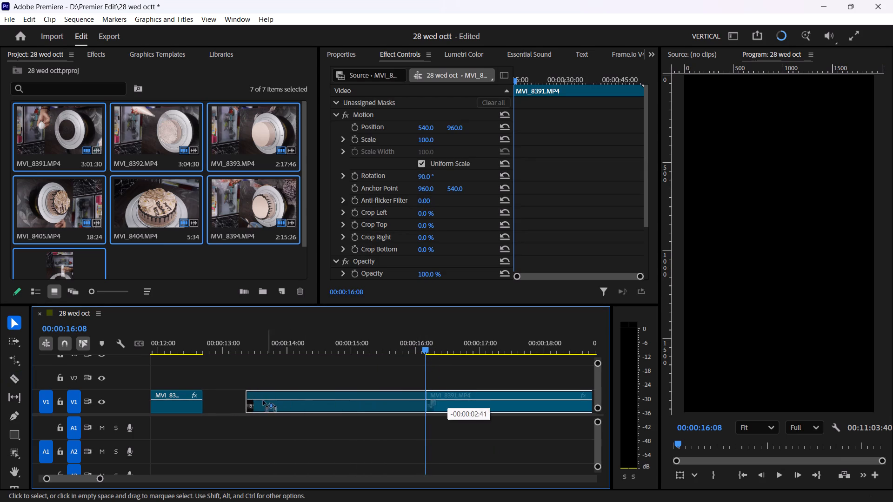
left_click_drag(263, 401, 229, 406)
Scrub the footage of cream being spread on the cake top and split the remaining MVI_8391 clip at about 00:00:14:13.
left_click_drag(206, 344, 209, 344)
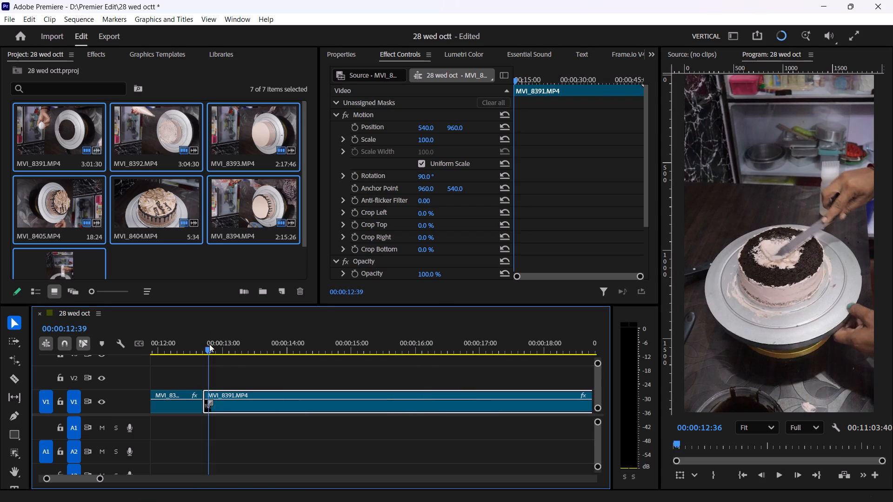
left_click_drag(209, 344, 265, 364)
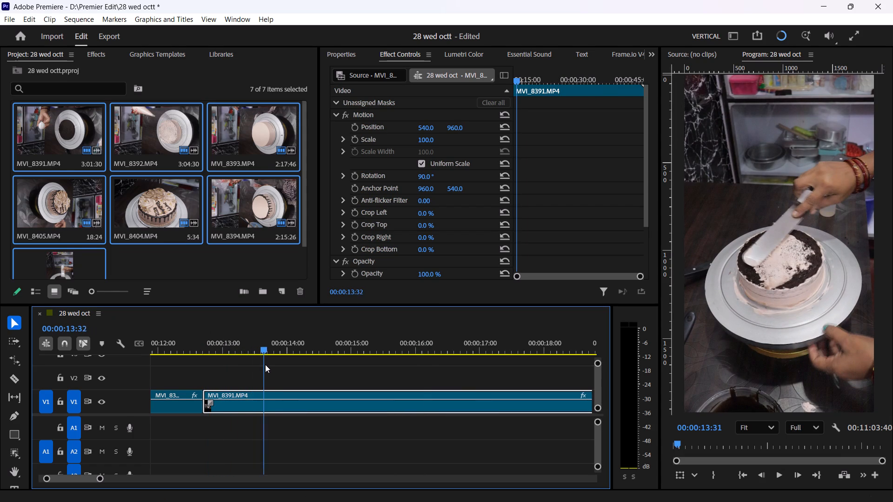
left_click_drag(265, 364, 290, 371)
key("c")
left_click(305, 402)
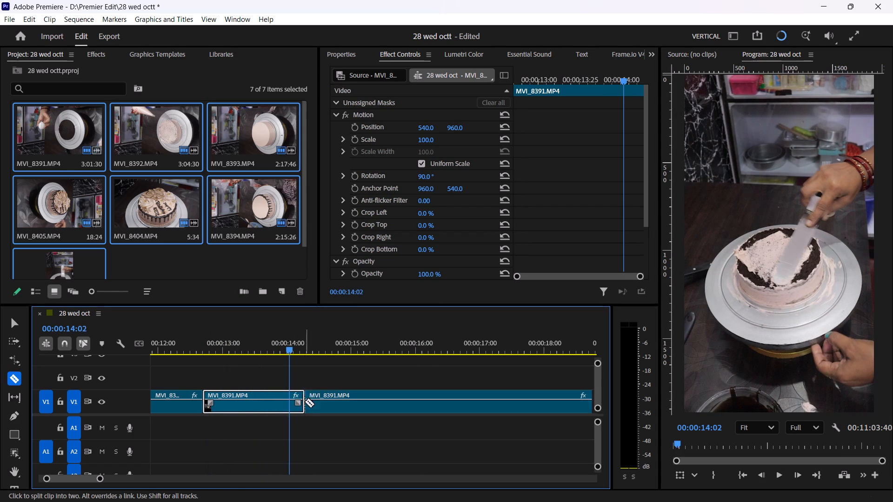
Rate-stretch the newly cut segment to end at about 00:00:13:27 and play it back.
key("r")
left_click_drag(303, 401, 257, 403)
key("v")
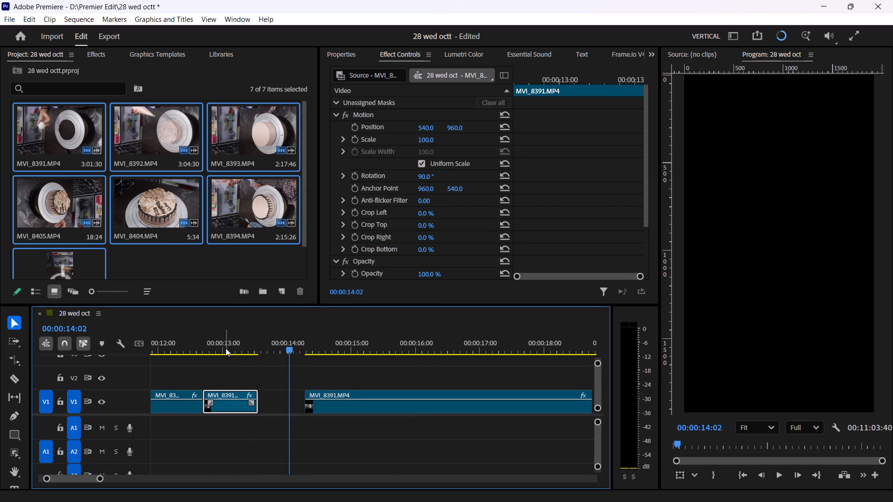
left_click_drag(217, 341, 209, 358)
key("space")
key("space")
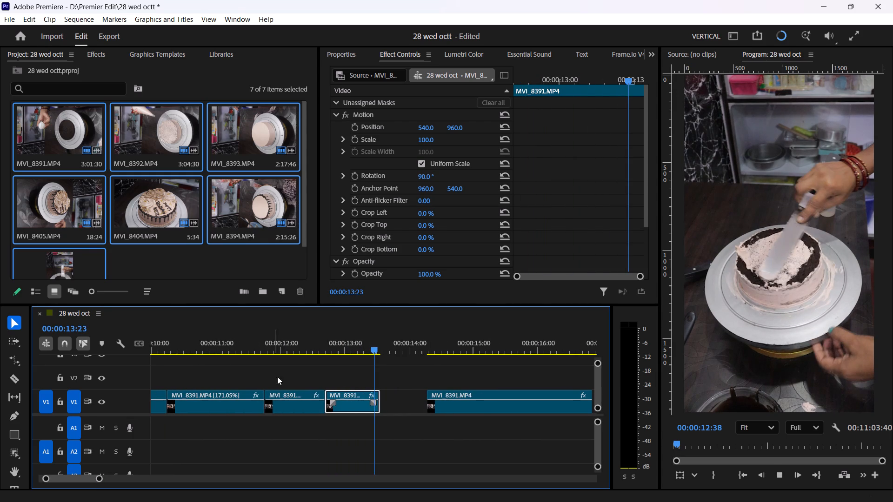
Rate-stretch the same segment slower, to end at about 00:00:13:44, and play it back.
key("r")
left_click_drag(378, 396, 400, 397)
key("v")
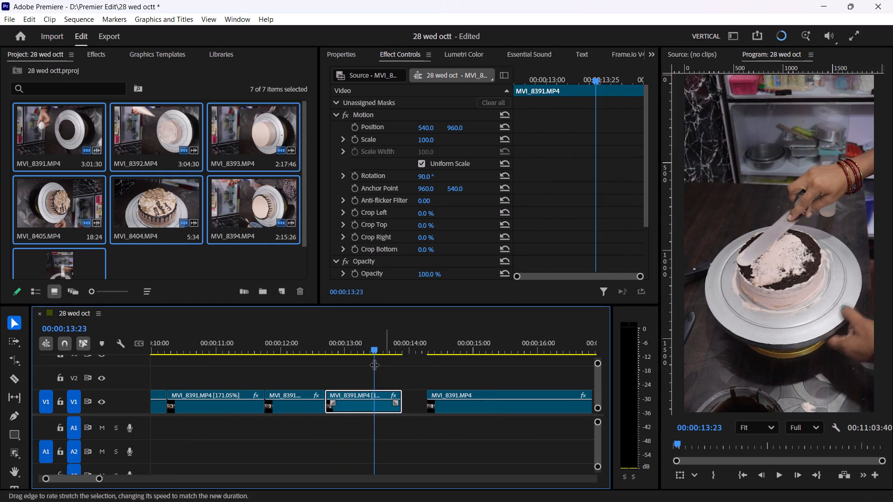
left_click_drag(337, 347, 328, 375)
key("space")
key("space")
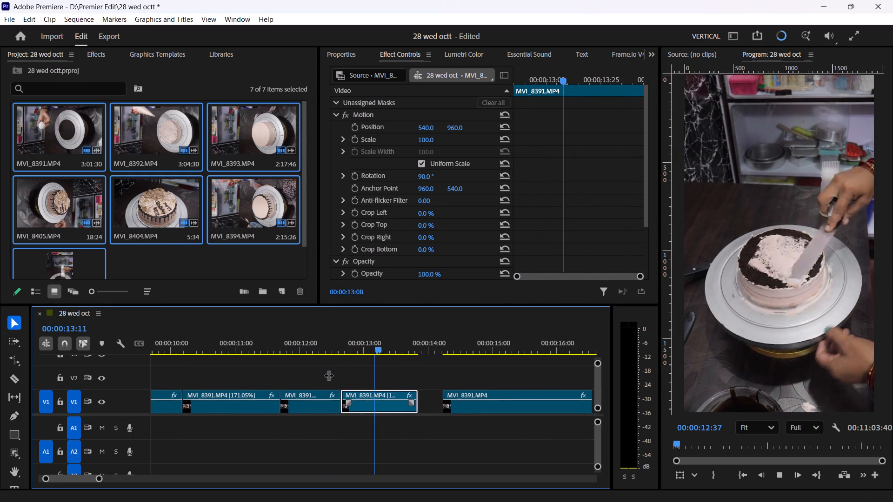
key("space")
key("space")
Rate-stretch the segment to about 119% speed, ending at about 00:00:14:00.
key("r")
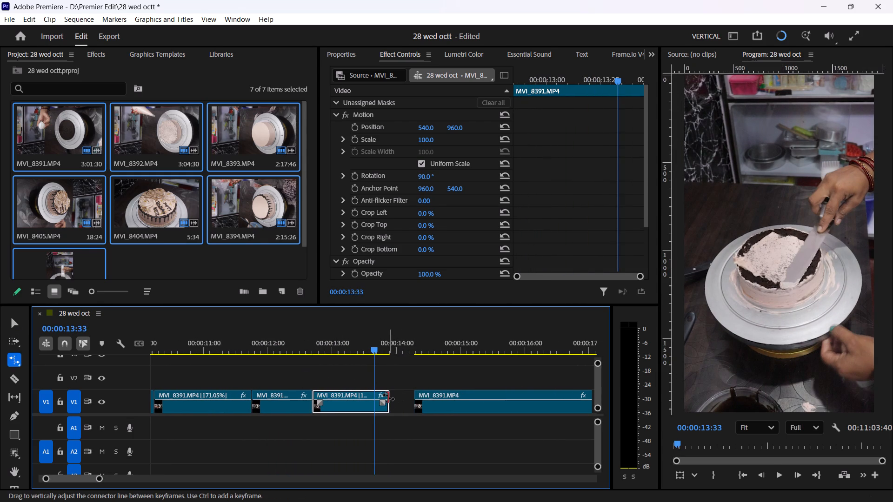
key("v")
type("vr")
left_click_drag(389, 397, 397, 399)
key("v")
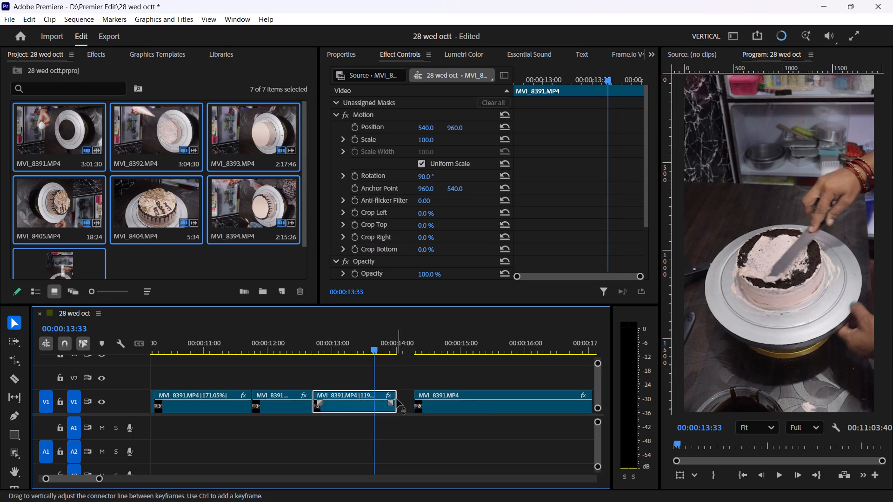
Trim the end of the 119% segment to about 00:00:13:22 and play it back.
left_click_drag(394, 394, 358, 396)
key("v")
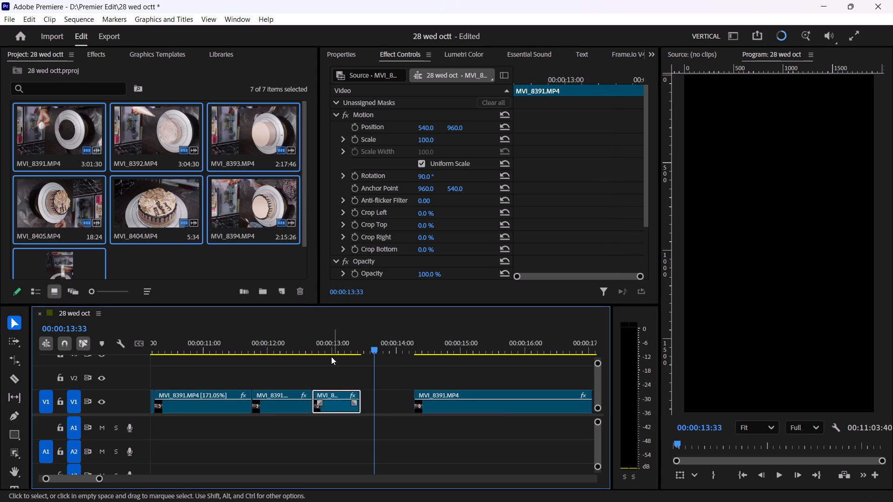
left_click(321, 348)
key("space")
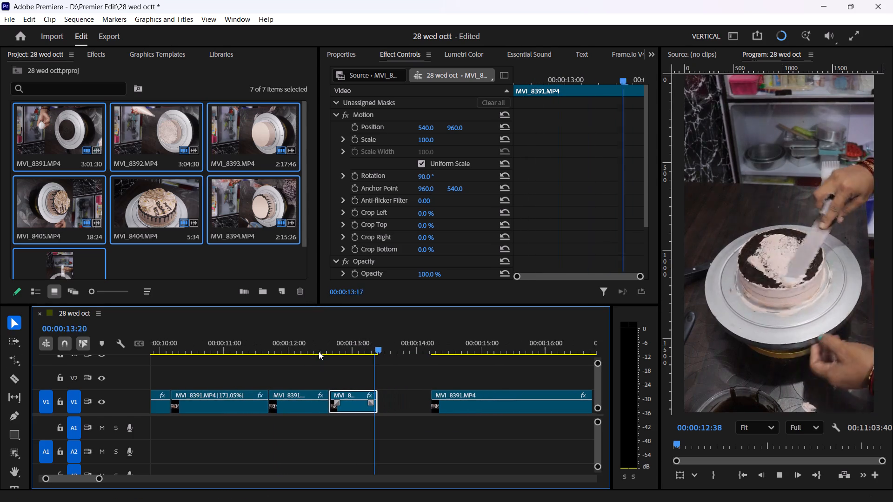
key("space")
Rate-stretch the trimmed segment to end at about 00:00:13:30 and play it back.
key("r")
left_click_drag(352, 395, 360, 399)
key("v")
left_click_drag(326, 344, 309, 363)
key("space")
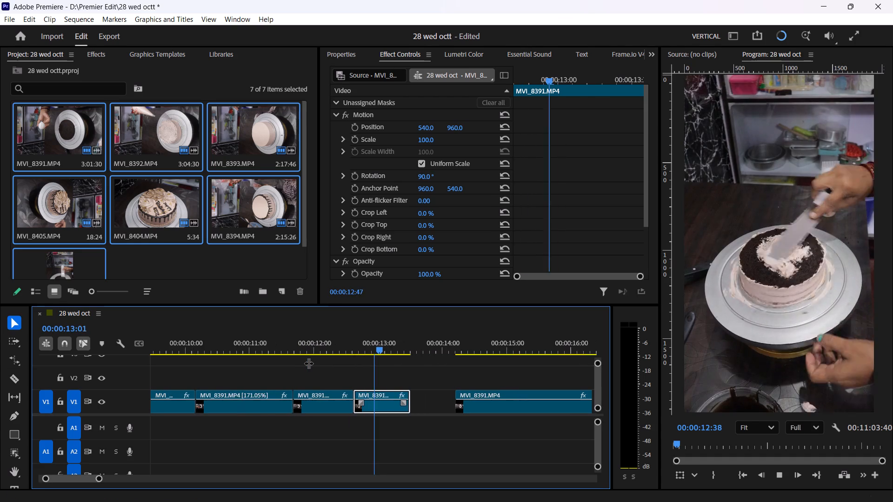
key("space")
Move the remaining MVI_8391 clip against the end of the rate-stretched segment.
left_click_drag(420, 404, 379, 400)
Play on through the remaining MVI_8391 clip, trim about 2.5 seconds off its start, and close the gap before it.
key("space")
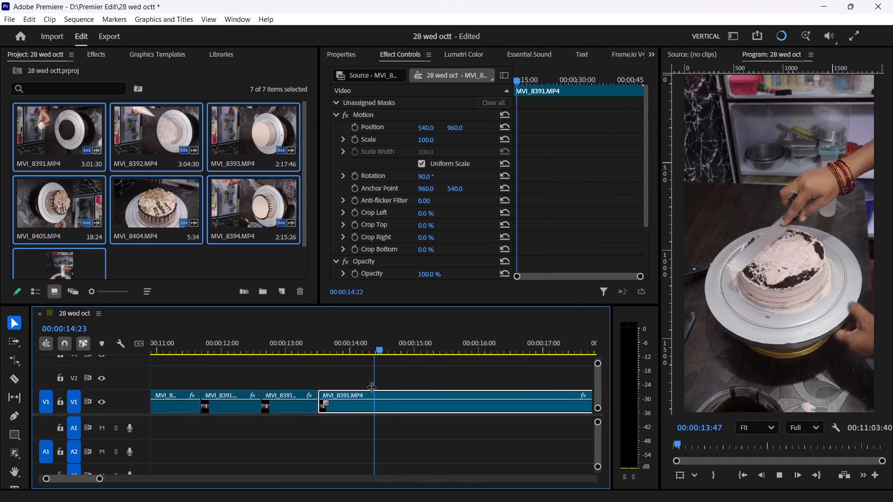
key("space")
left_click_drag(261, 395, 389, 400)
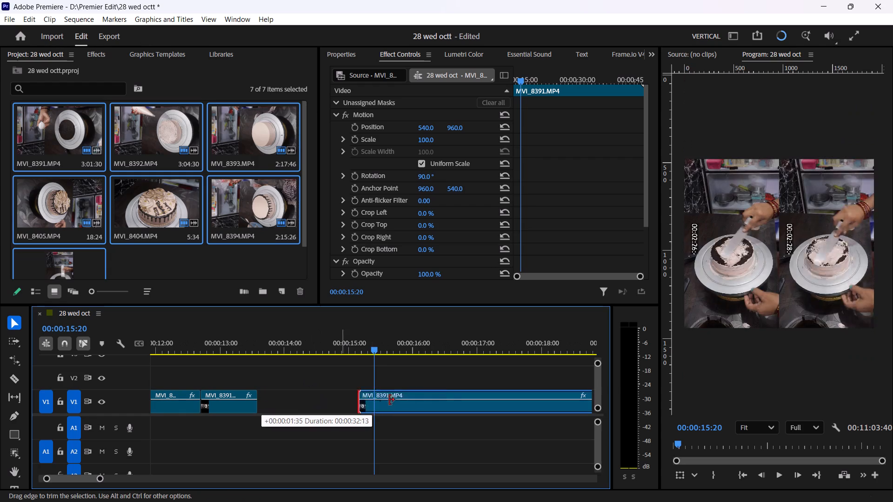
left_click_drag(389, 400, 419, 400)
left_click_drag(441, 408, 296, 415)
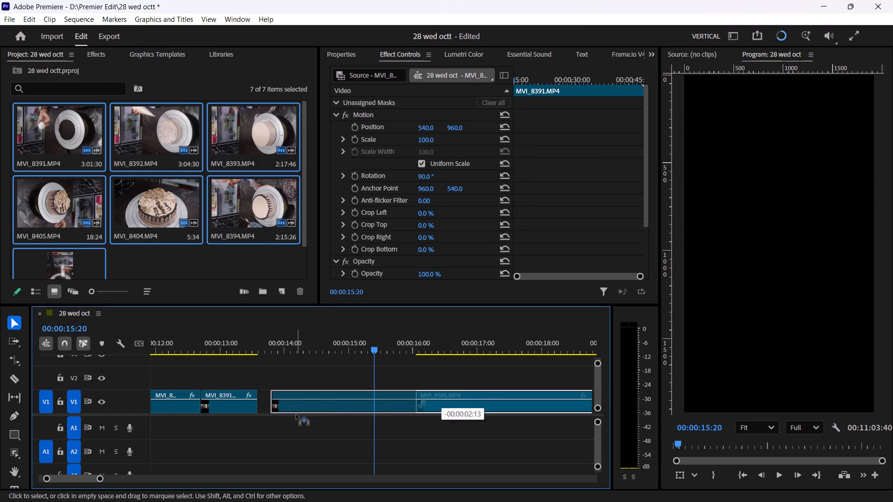
left_click_drag(296, 415, 285, 418)
Play the remaining MVI_8391 clip from its start, trim about 3 seconds off the beginning, and close the gap.
left_click_drag(276, 350, 260, 358)
key("space")
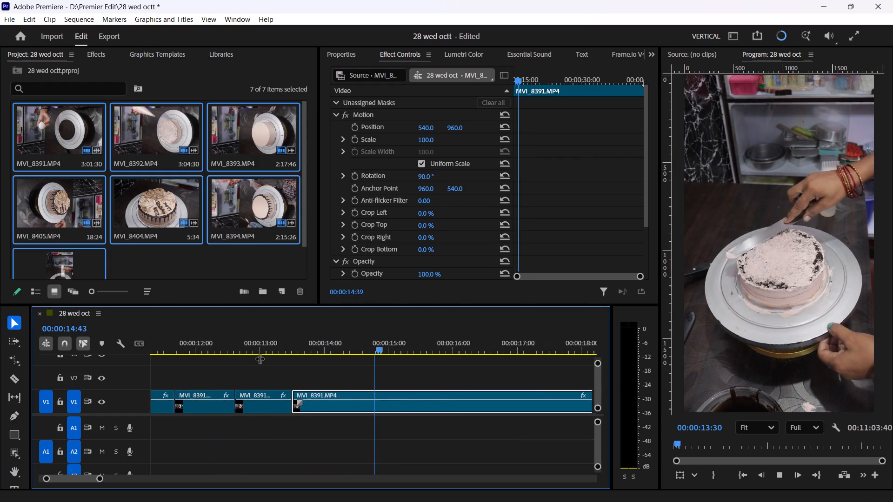
key("space")
left_click_drag(235, 394, 427, 390)
left_click_drag(444, 406, 261, 406)
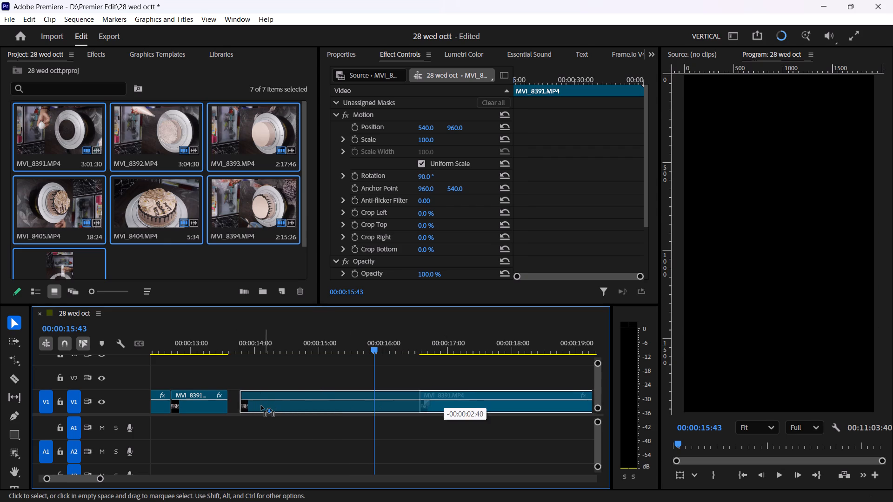
left_click_drag(261, 406, 257, 407)
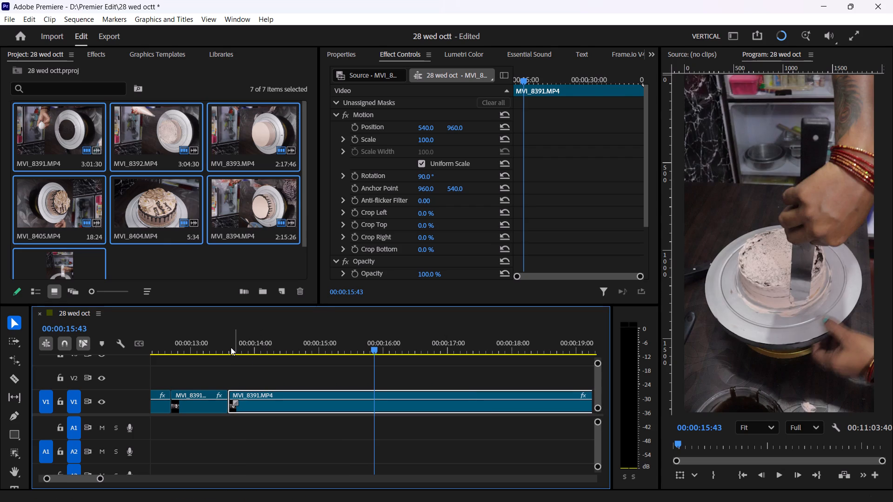
Scrub the remaining MVI_8391 clip to about 00:00:16:17, trim about 2 seconds off its start, and close the gap.
left_click_drag(234, 347, 335, 357)
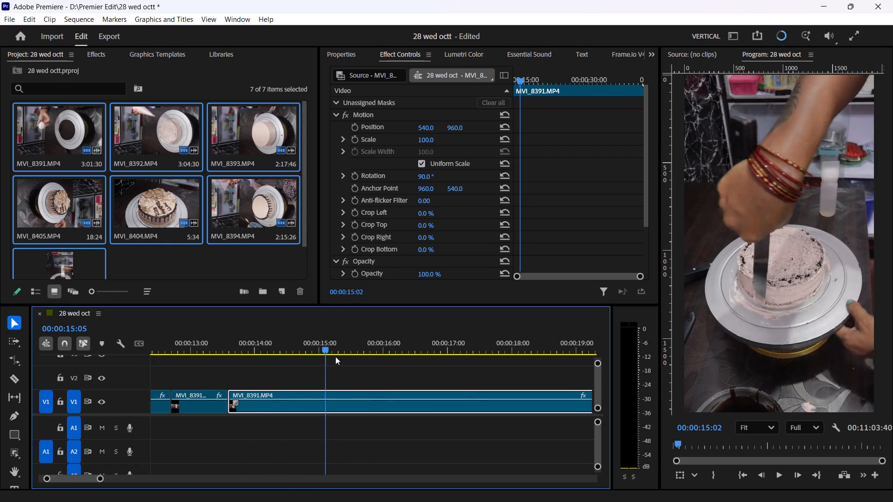
left_click_drag(335, 357, 413, 368)
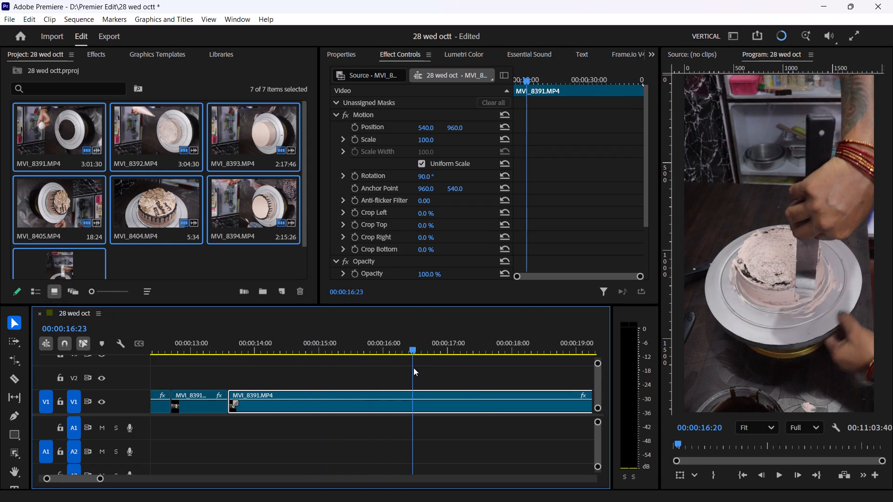
left_click_drag(413, 368, 406, 367)
left_click_drag(232, 390, 314, 390)
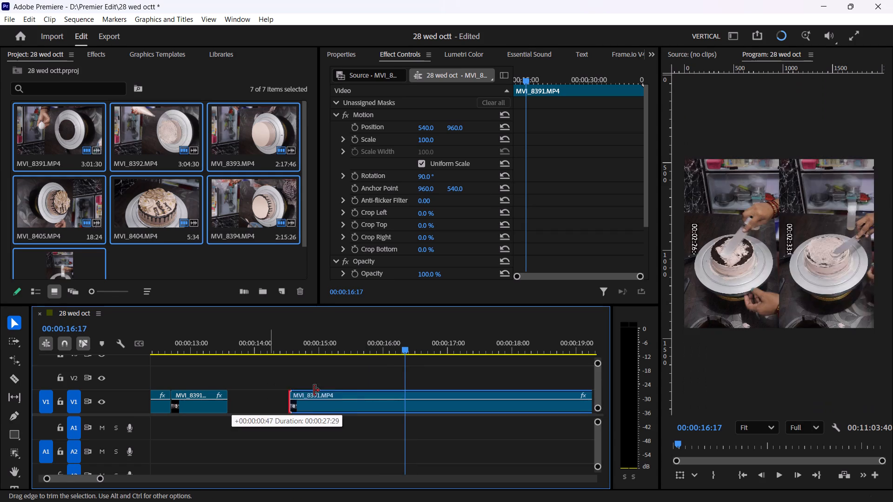
left_click_drag(314, 390, 356, 394)
left_click_drag(375, 409, 291, 404)
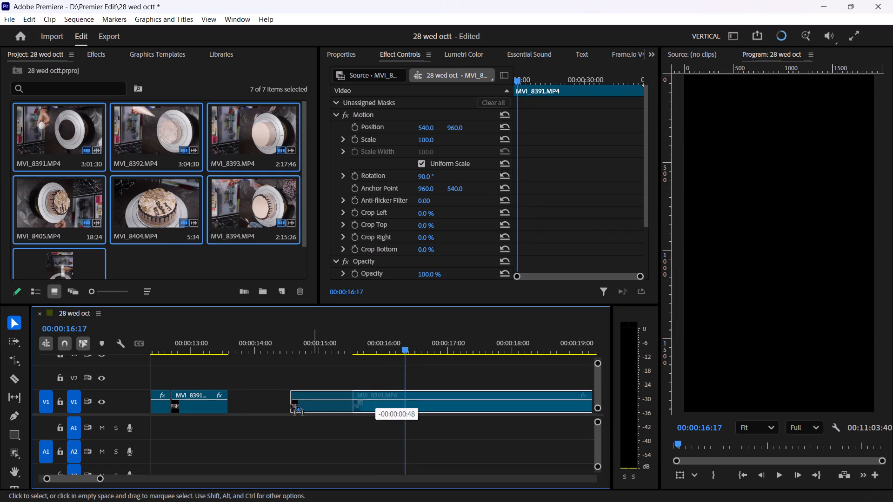
left_click_drag(291, 404, 254, 404)
Review the remaining MVI_8391 clip from its start, trim about 4.8 seconds off the beginning, and close the gap.
left_click_drag(232, 335, 233, 335)
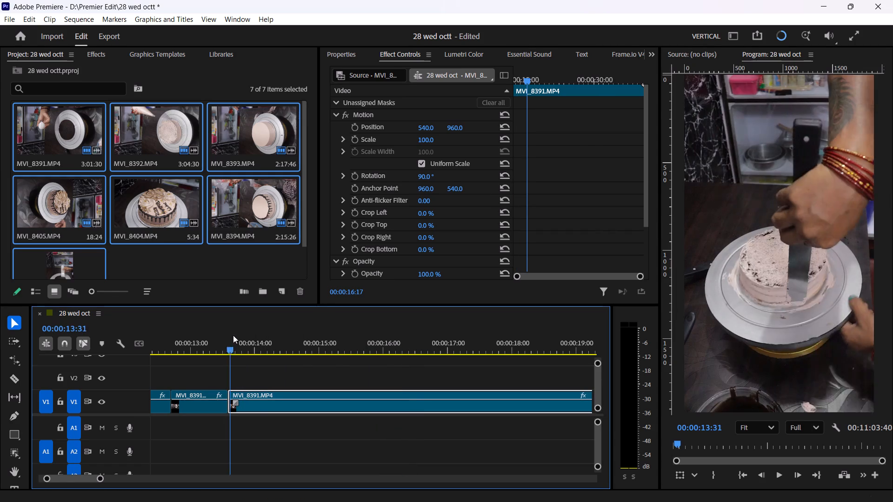
left_click_drag(233, 335, 317, 347)
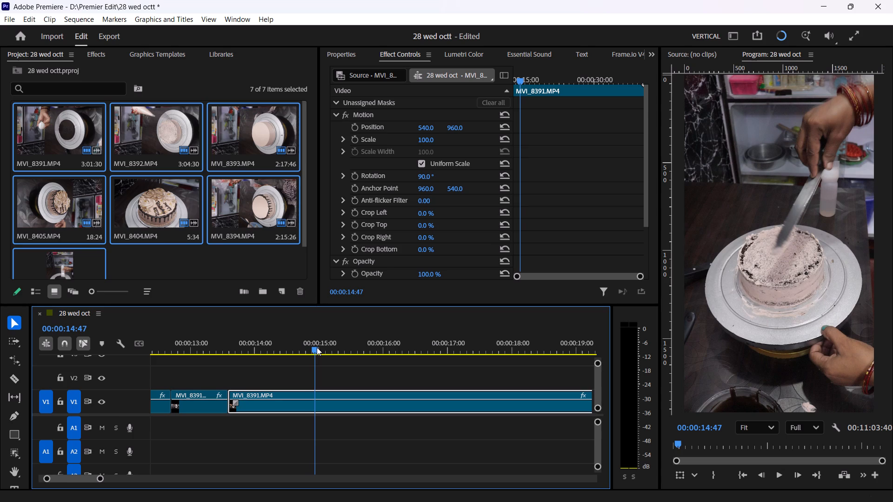
left_click_drag(317, 347, 317, 348)
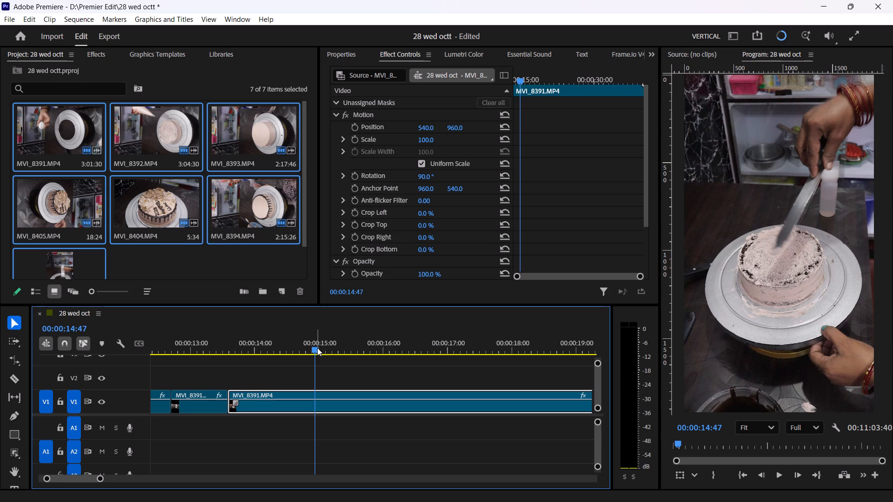
left_click_drag(239, 347, 238, 348)
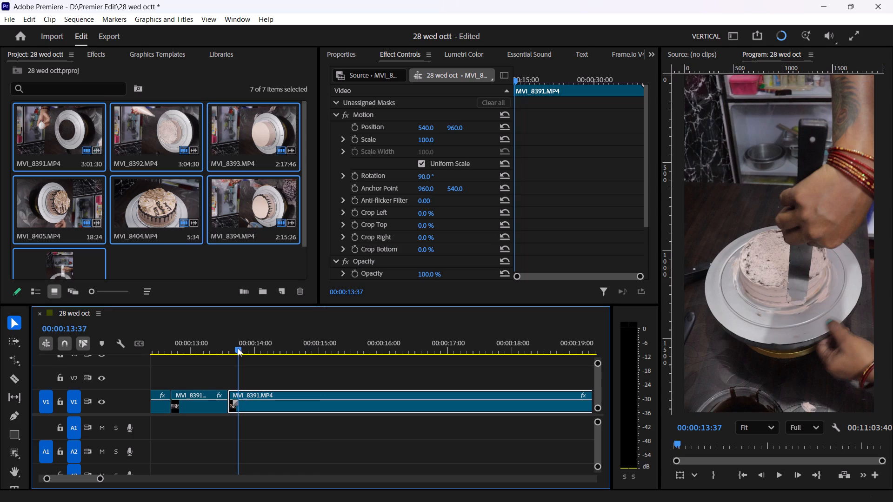
left_click_drag(238, 348, 231, 351)
key("space")
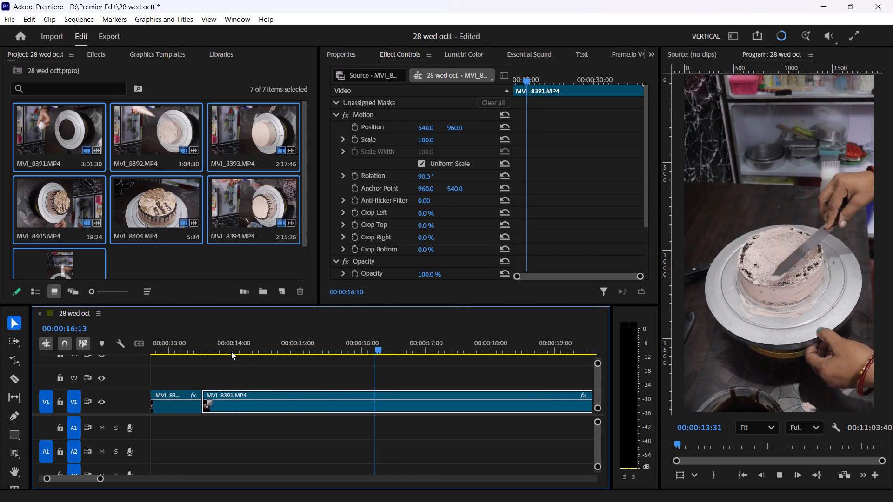
key("space")
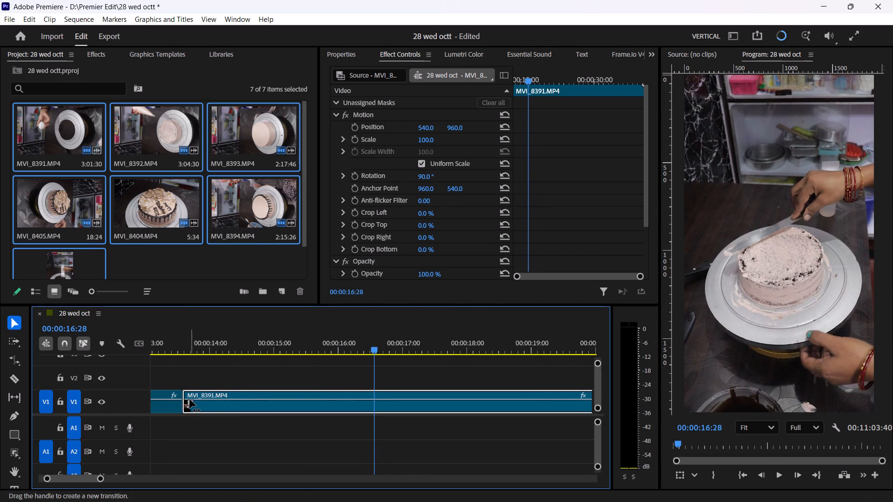
left_click_drag(184, 393, 373, 393)
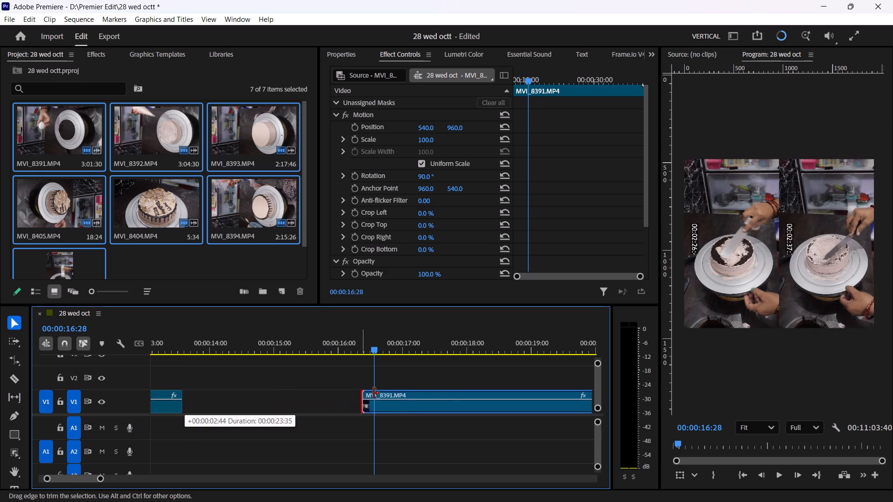
left_click_drag(373, 393, 491, 395)
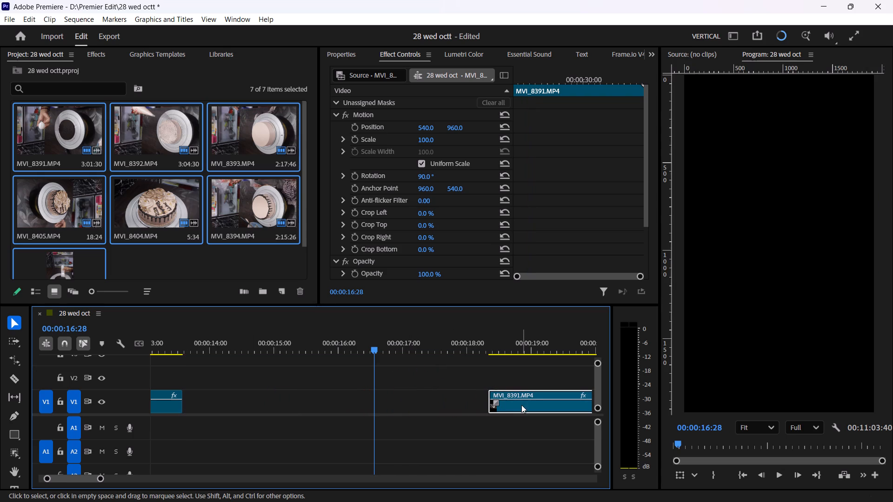
left_click_drag(522, 406, 222, 392)
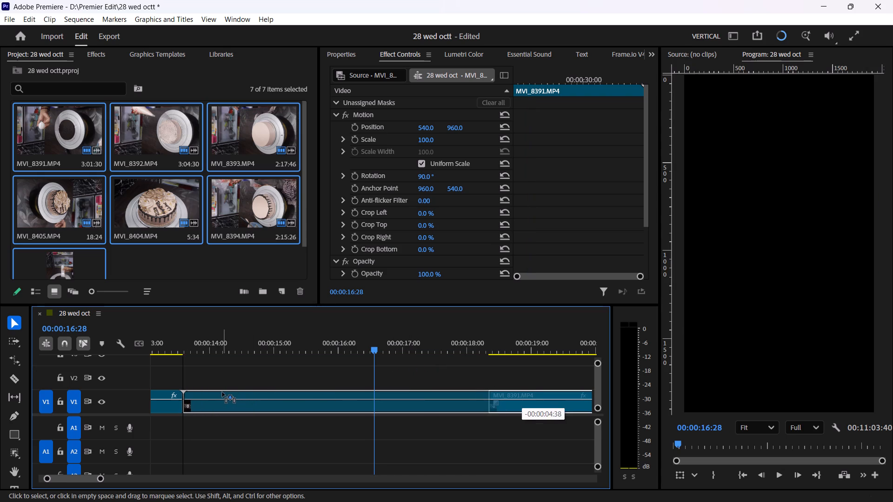
left_click_drag(222, 392, 220, 392)
Scrub the remaining MVI_8391 clip to 00:00:17:23, trim about 4 seconds off its start, and close the gap.
left_click_drag(187, 347, 216, 350)
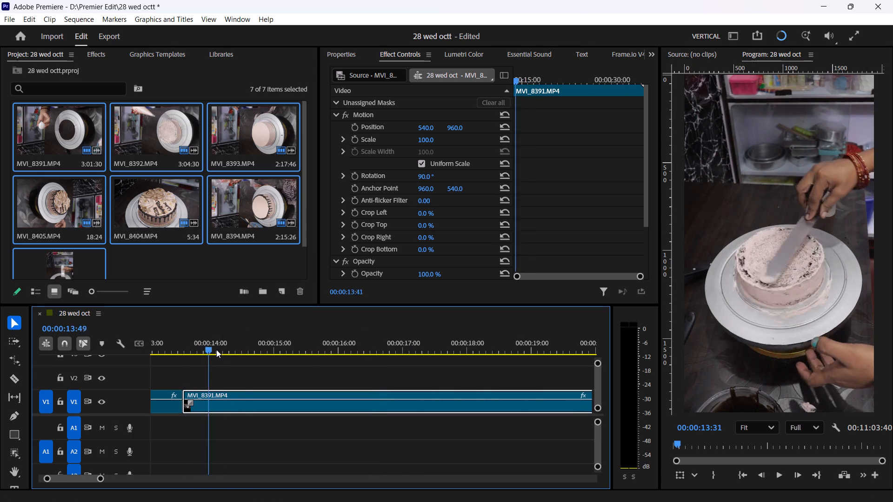
left_click_drag(216, 350, 433, 386)
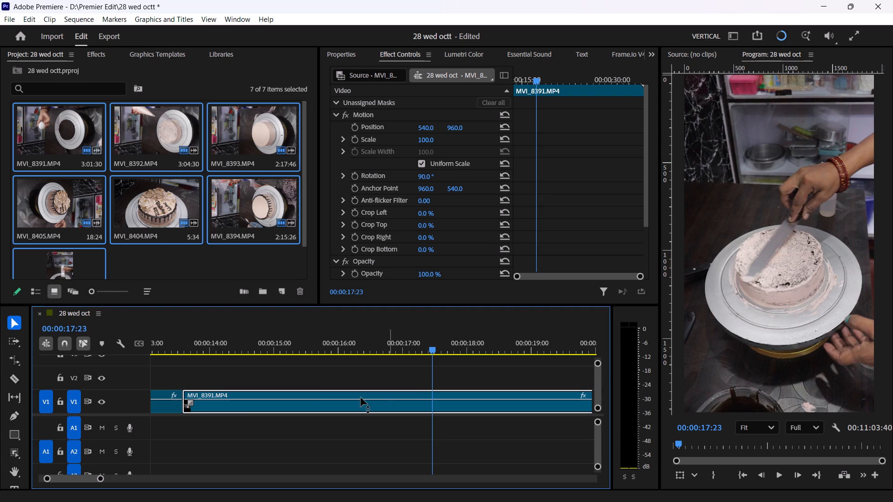
left_click(185, 402)
left_click_drag(186, 396, 344, 396)
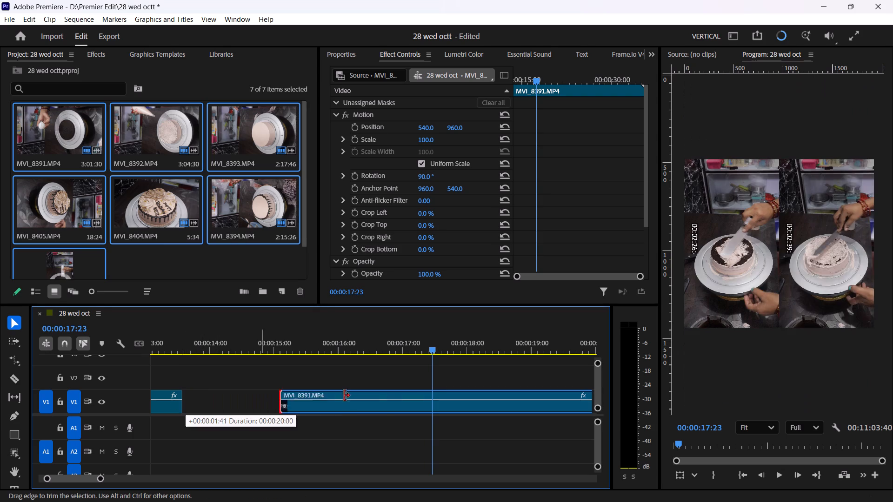
left_click_drag(344, 396, 440, 386)
left_click_drag(469, 408, 449, 405)
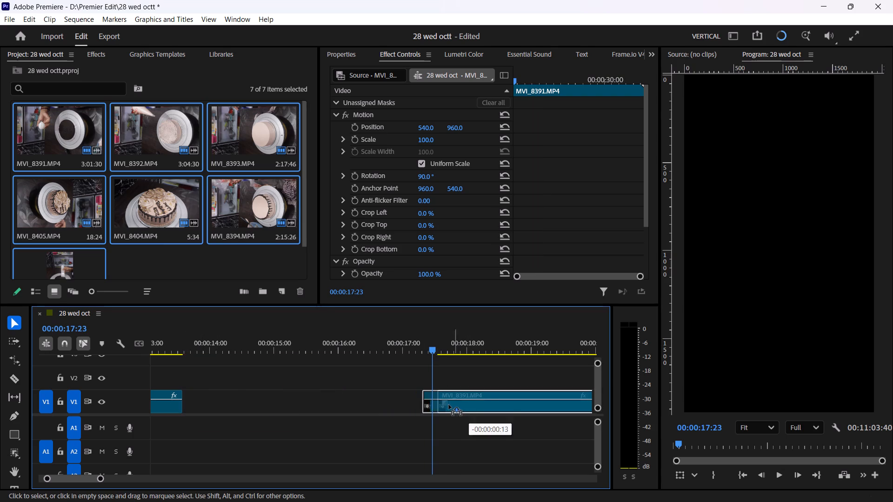
left_click_drag(449, 405, 220, 401)
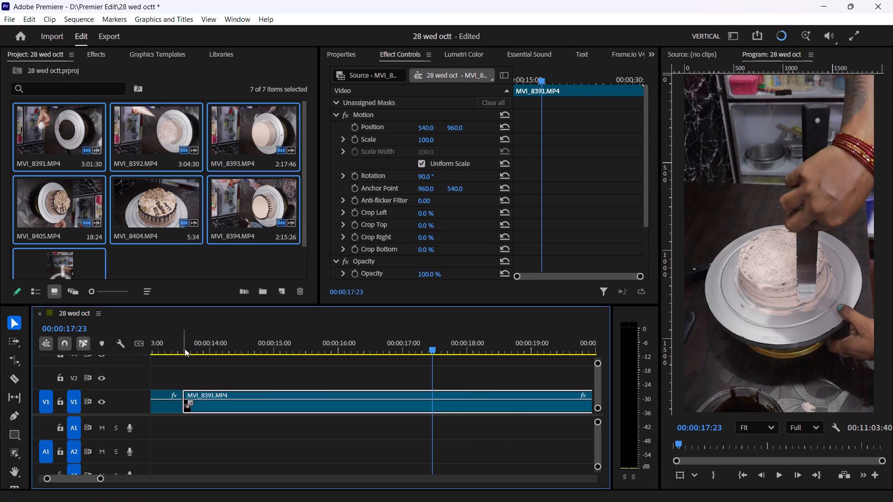
Scrub the remaining MVI_8391 clip to 00:00:17:19, trim about 3.7 seconds off its start, and close the gap.
left_click_drag(187, 345, 259, 354)
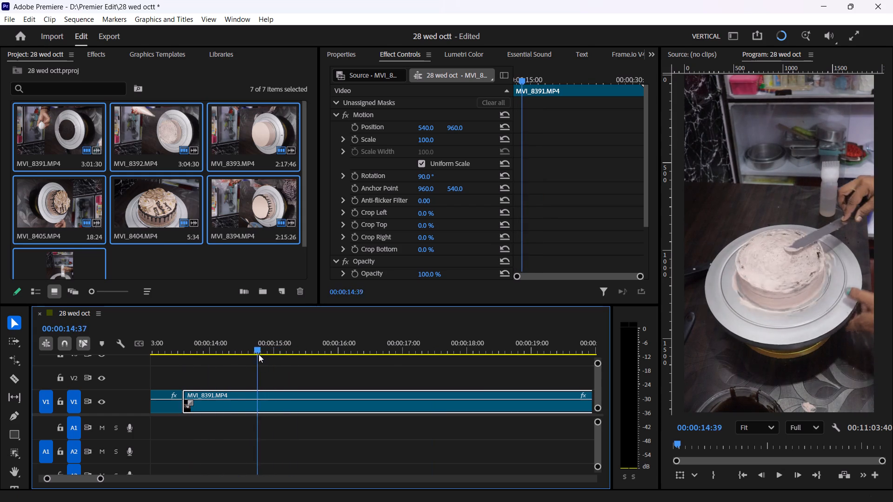
left_click_drag(259, 354, 389, 362)
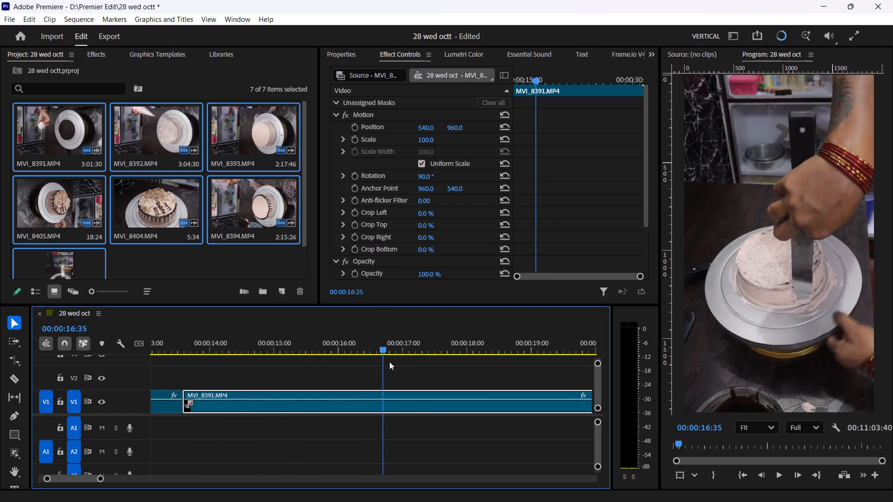
left_click_drag(389, 362, 428, 358)
left_click_drag(184, 394, 230, 394)
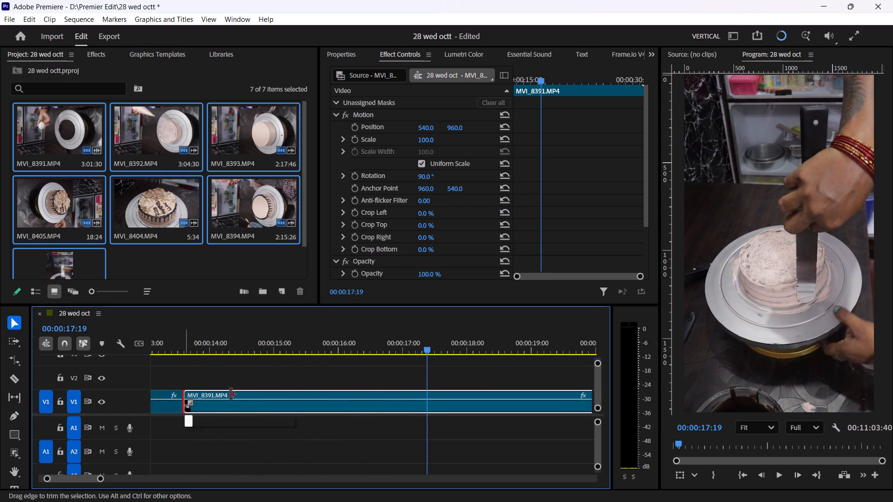
left_click_drag(230, 394, 422, 377)
left_click_drag(448, 404, 273, 398)
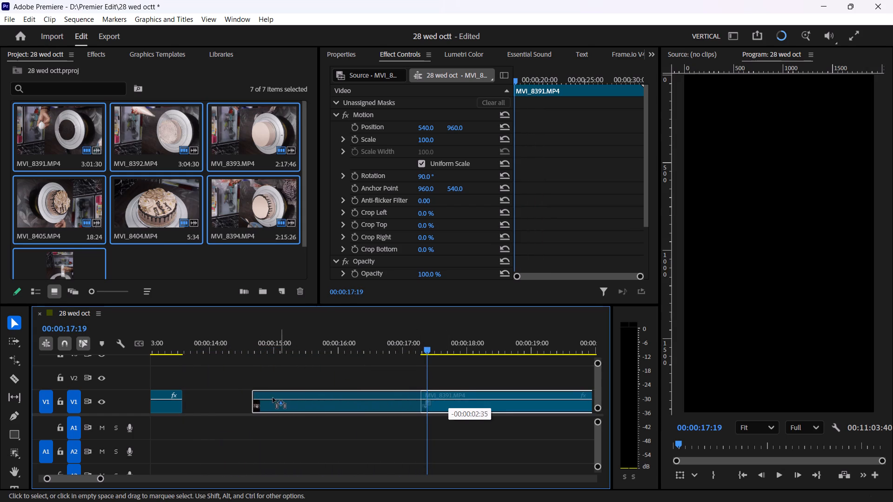
left_click_drag(273, 398, 217, 399)
Scrub the remaining MVI_8391 clip to 00:00:16:29 and cut it there.
left_click_drag(187, 344, 191, 343)
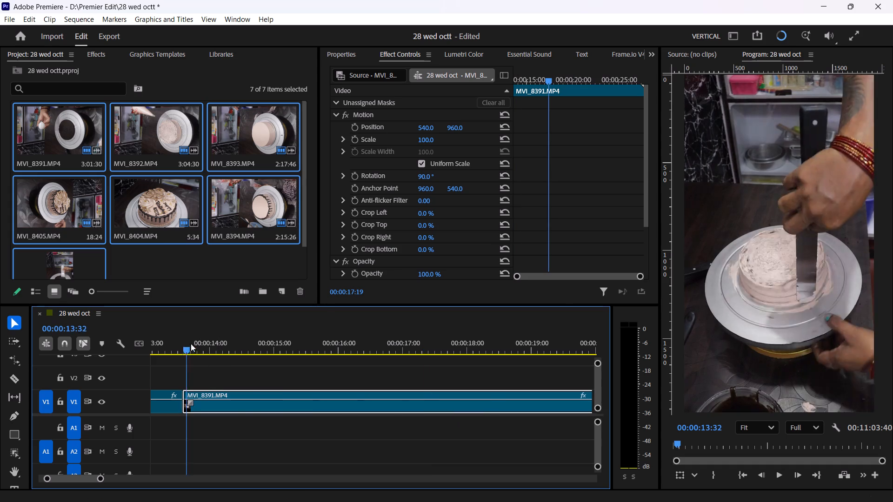
left_click_drag(191, 343, 376, 363)
key("c")
left_click_drag(375, 396, 386, 402)
key("v")
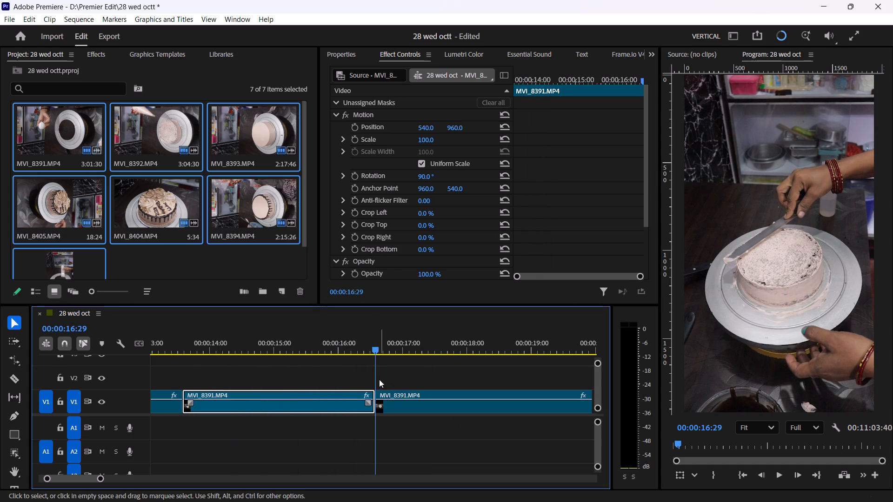
Scrub the newly cut segment back to 00:00:14:22 and trim about 0.8 seconds off its start.
left_click_drag(372, 347, 273, 375)
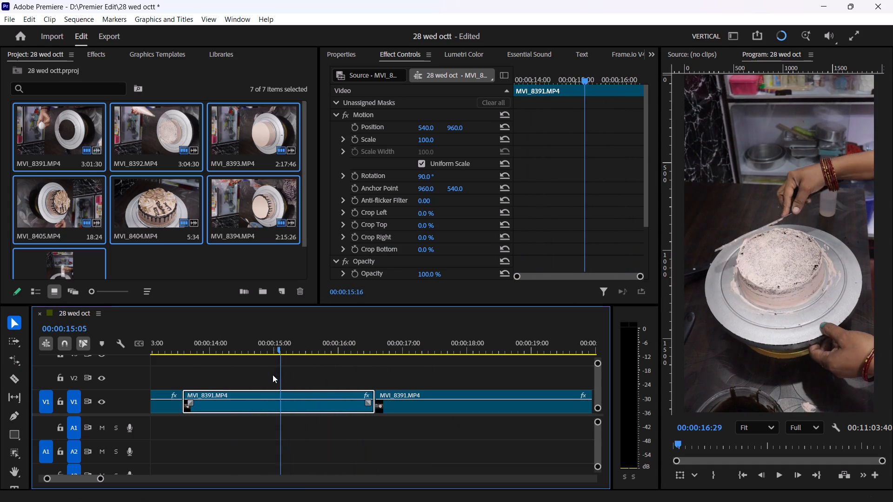
left_click_drag(273, 375, 235, 385)
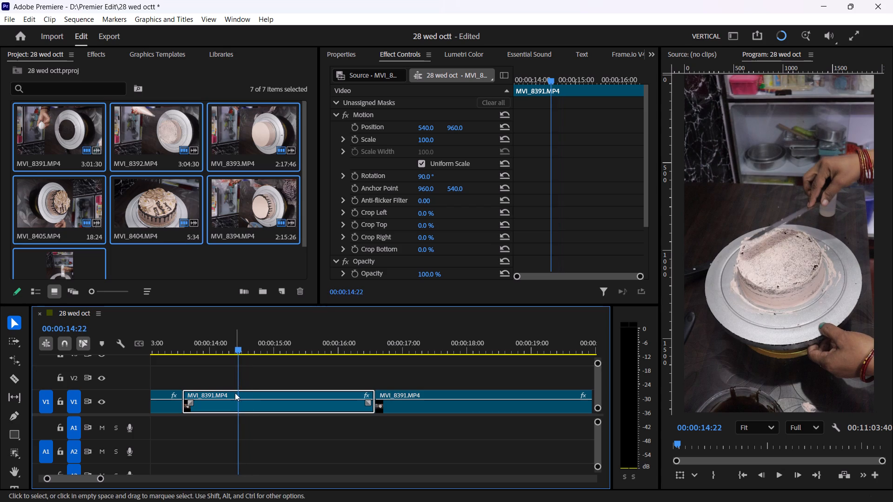
left_click_drag(187, 392, 234, 395)
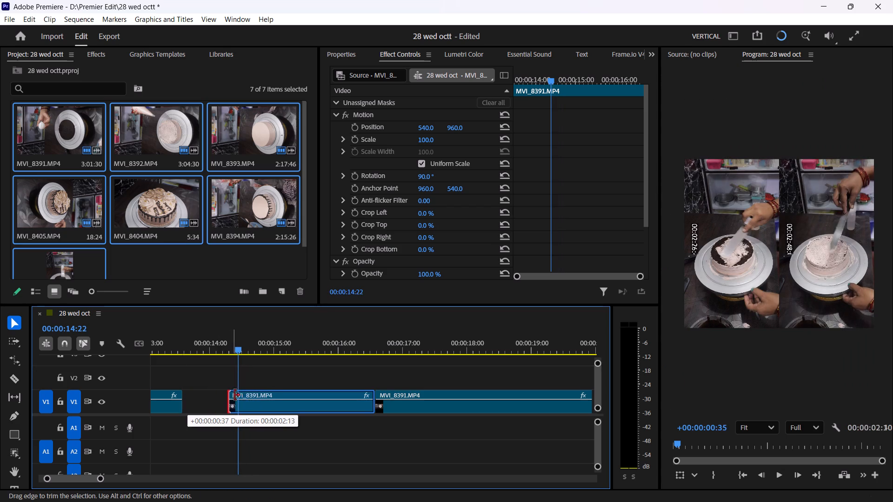
left_click_drag(234, 395, 237, 396)
Rate-stretch the trimmed segment down to about 1.1 seconds and move it against the end of the previous segment.
key("r")
left_click_drag(370, 394, 363, 394)
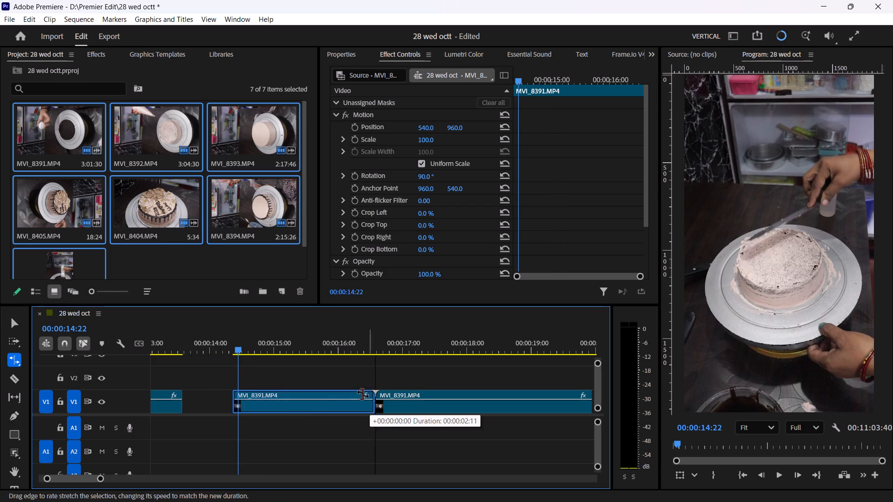
left_click_drag(363, 394, 301, 410)
key("v")
left_click_drag(270, 406, 257, 404)
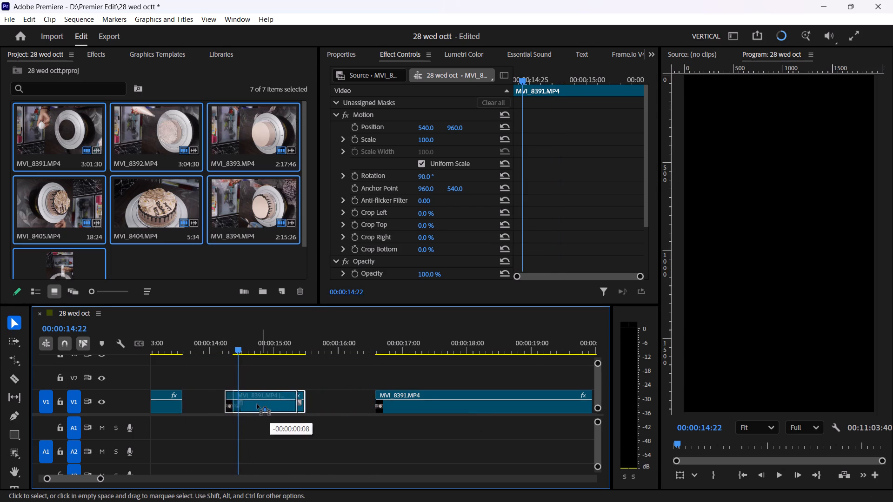
left_click_drag(257, 404, 227, 403)
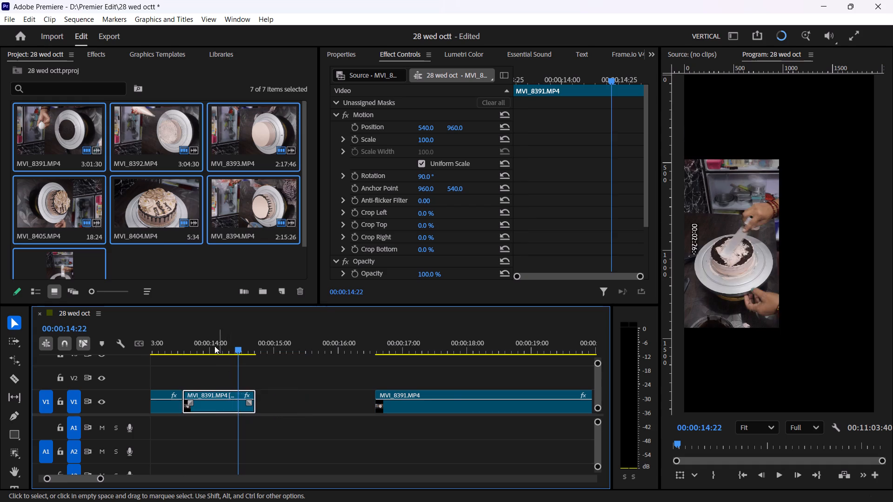
Play back the last segments from 00:00:12:27, check the leftover MVI_8391 clip through to its end, and delete that leftover clip.
left_click_drag(203, 338, 142, 369)
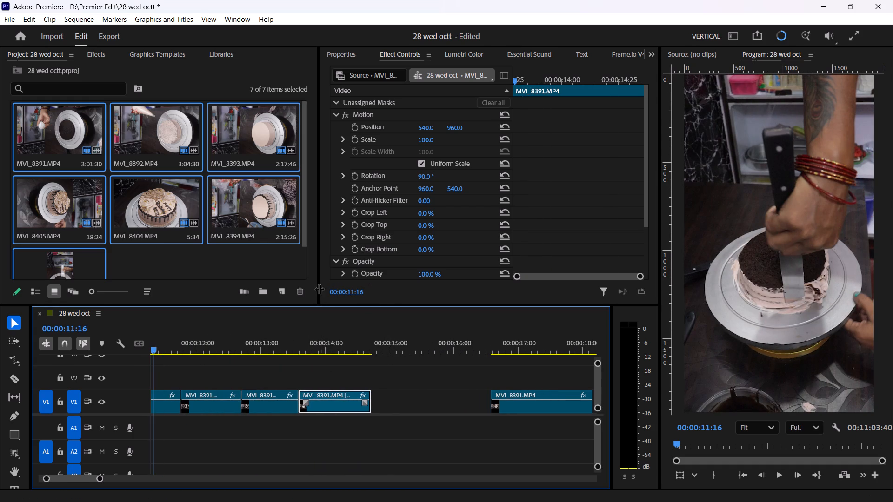
key("v")
left_click_drag(240, 348, 233, 347)
key("space")
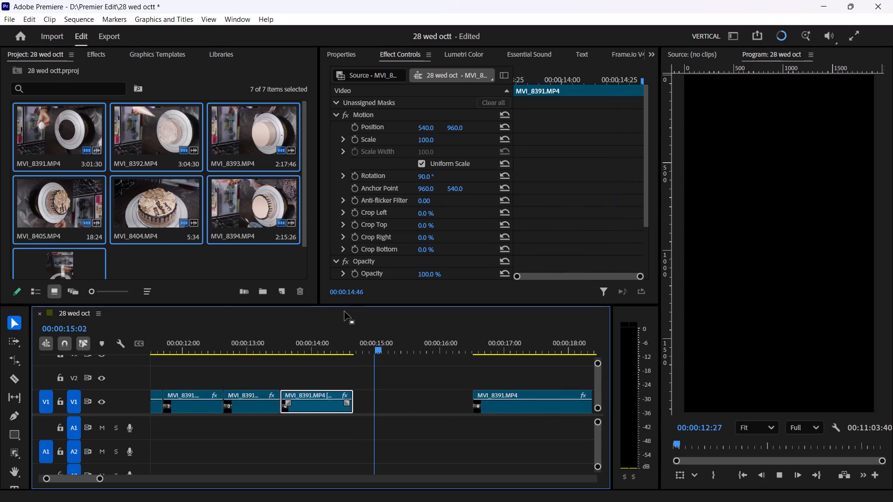
key("v")
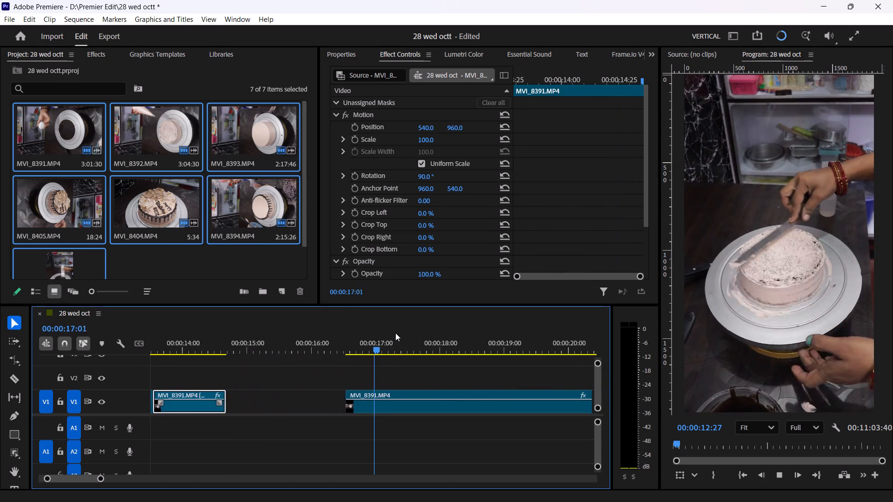
key("space")
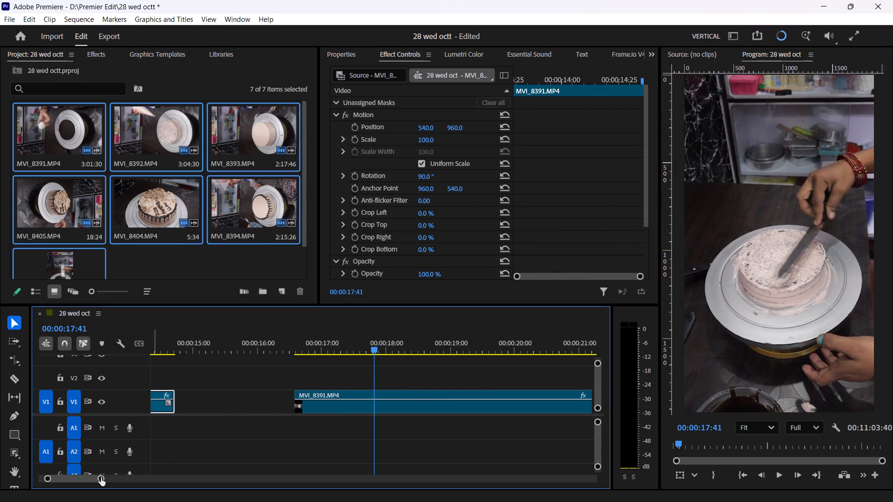
left_click_drag(100, 480, 192, 458)
left_click_drag(290, 344, 299, 343)
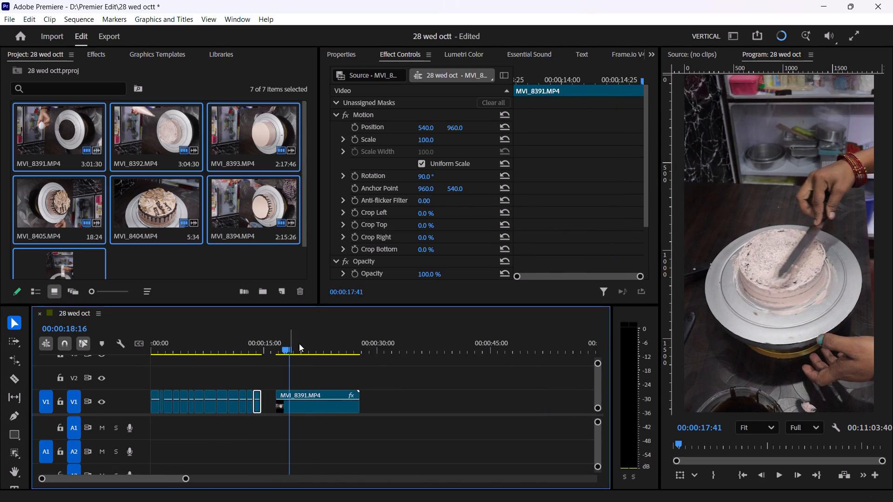
left_click_drag(299, 343, 360, 379)
left_click(338, 405)
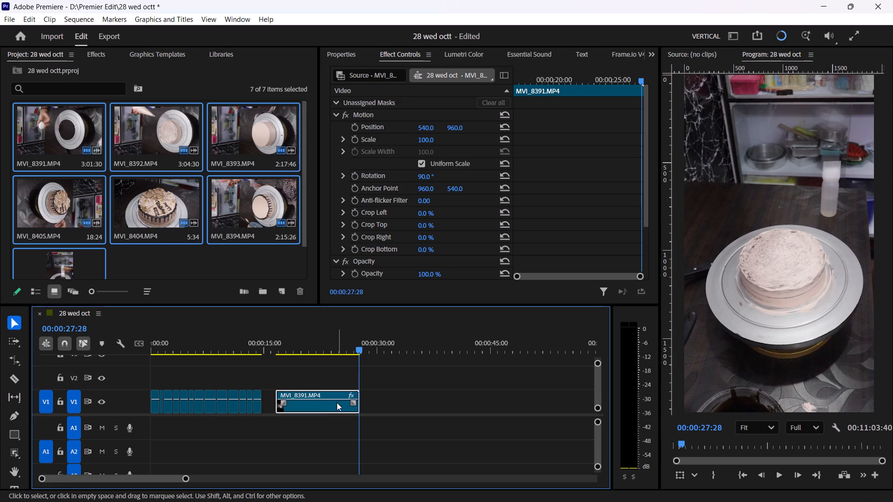
key("Delete")
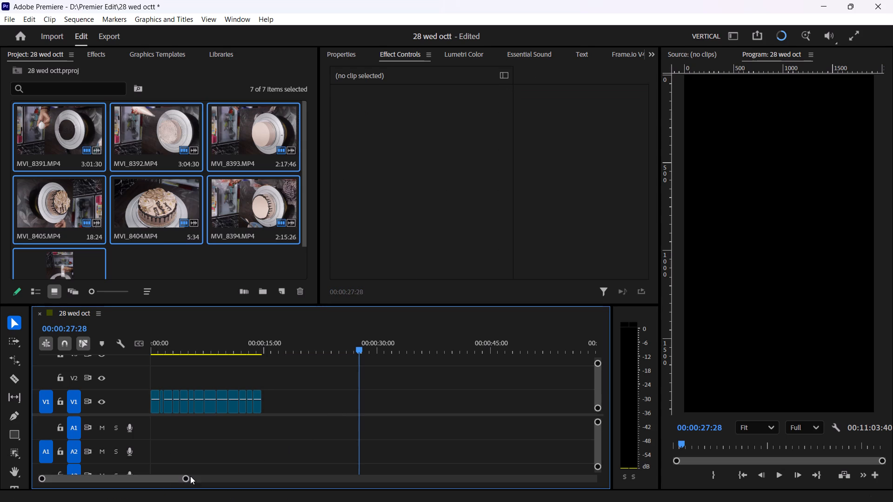
Move the MVI_8392 clip on V1 against the end of the last MVI_8391 segment, leaving no gap.
left_click_drag(187, 478, 258, 475)
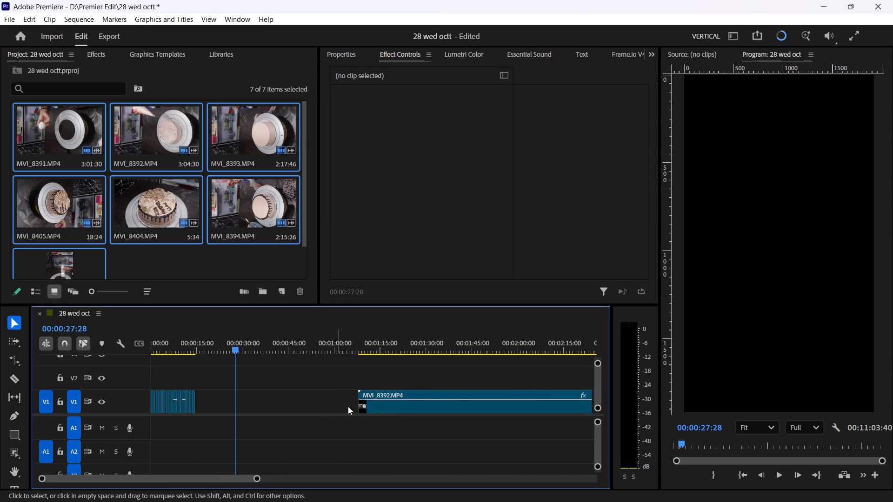
left_click_drag(388, 405, 236, 391)
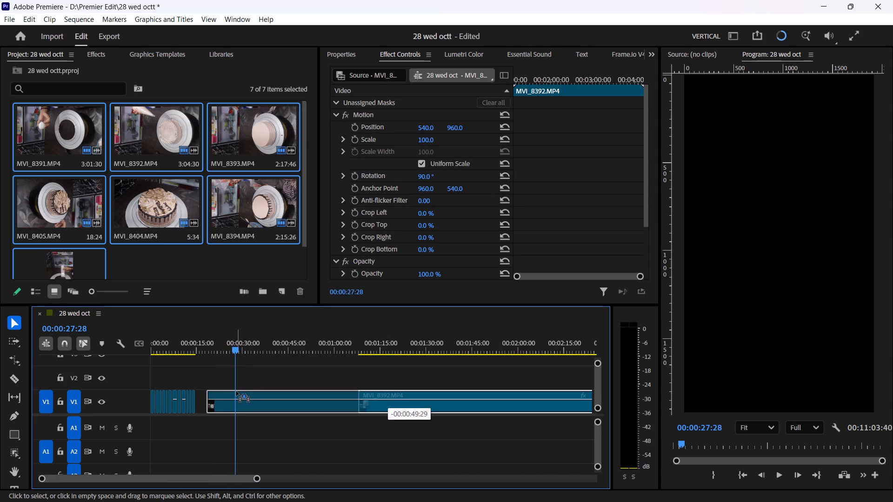
left_click_drag(236, 391, 234, 393)
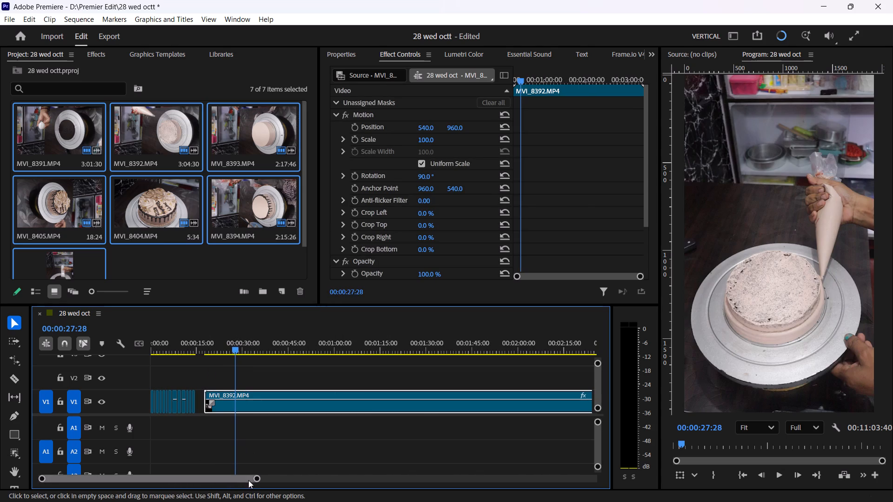
left_click_drag(256, 480, 155, 474)
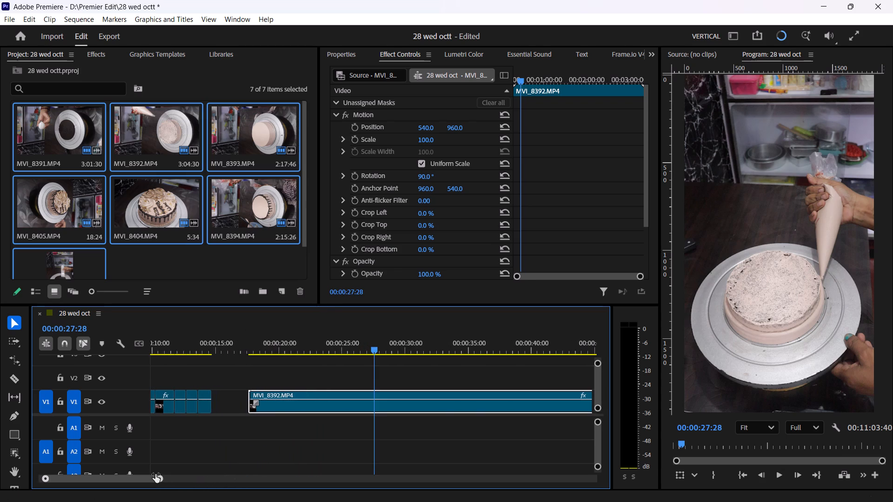
left_click_drag(155, 474, 151, 478)
left_click_drag(224, 350, 219, 342)
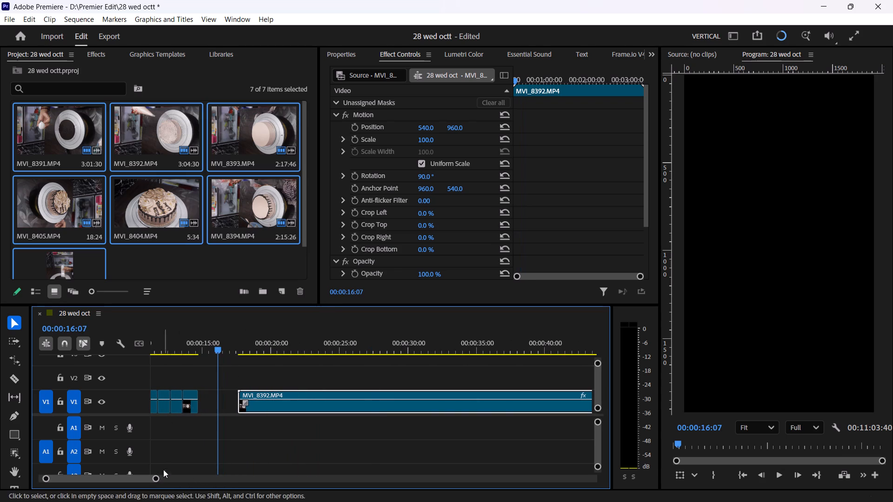
left_click_drag(157, 476, 130, 487)
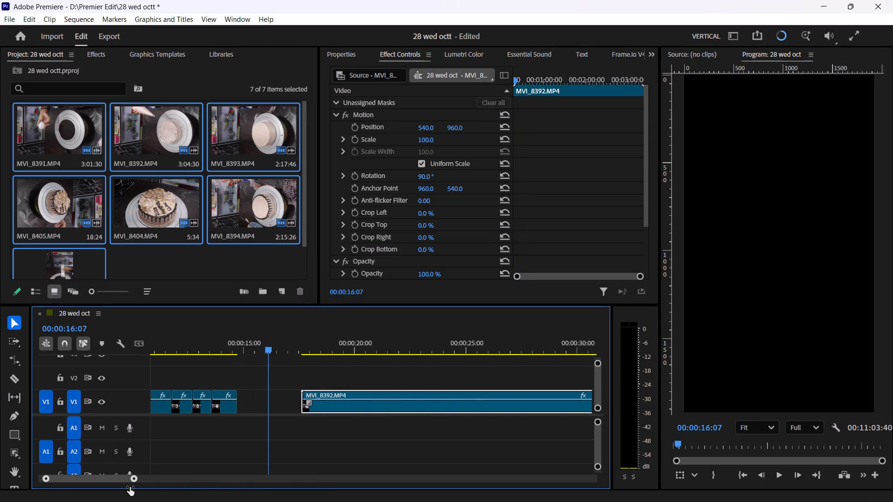
left_click_drag(130, 487, 111, 494)
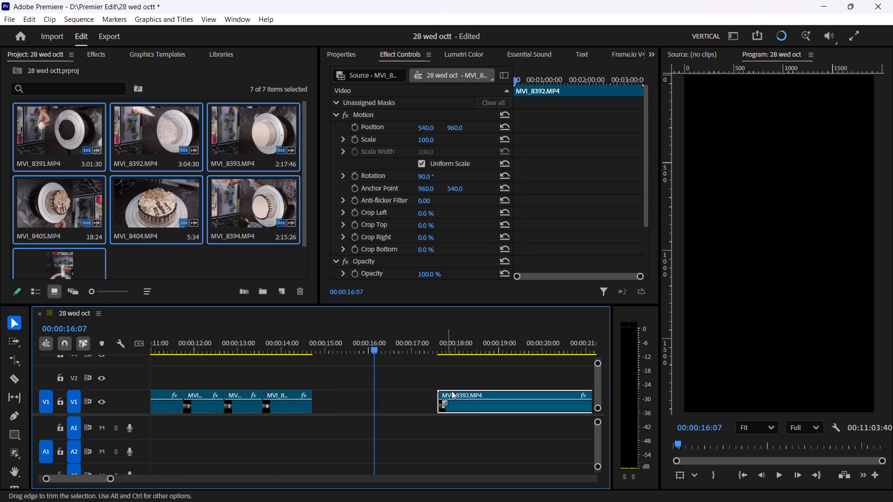
left_click_drag(463, 403, 343, 403)
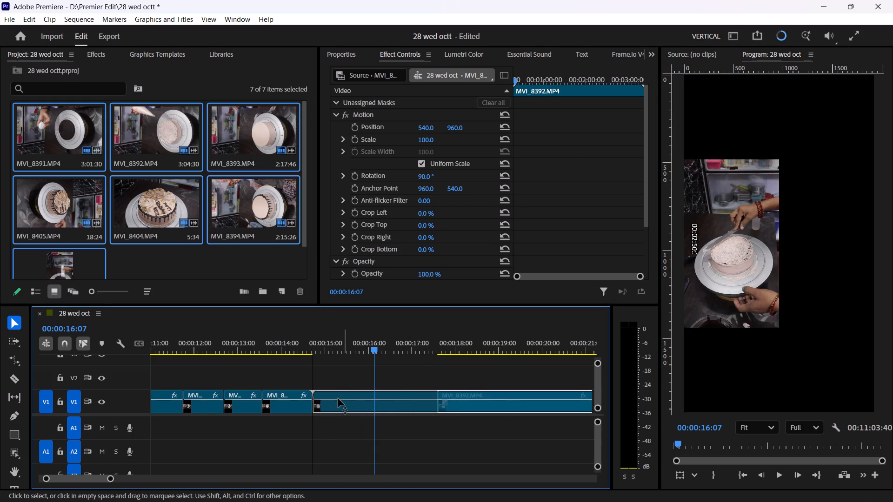
Play the start of MVI_8392 up to 00:00:16:37, trim about 2 seconds off its start, and move it back against the previous segment.
left_click(316, 342)
key("space")
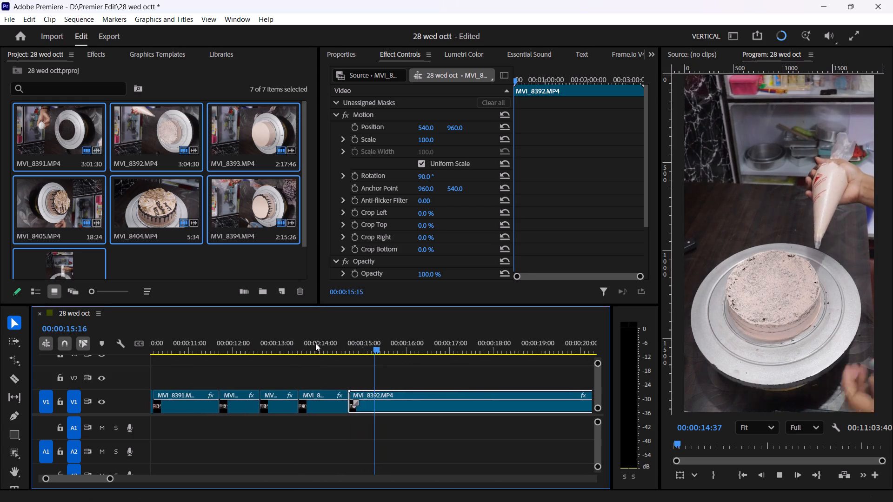
key("space")
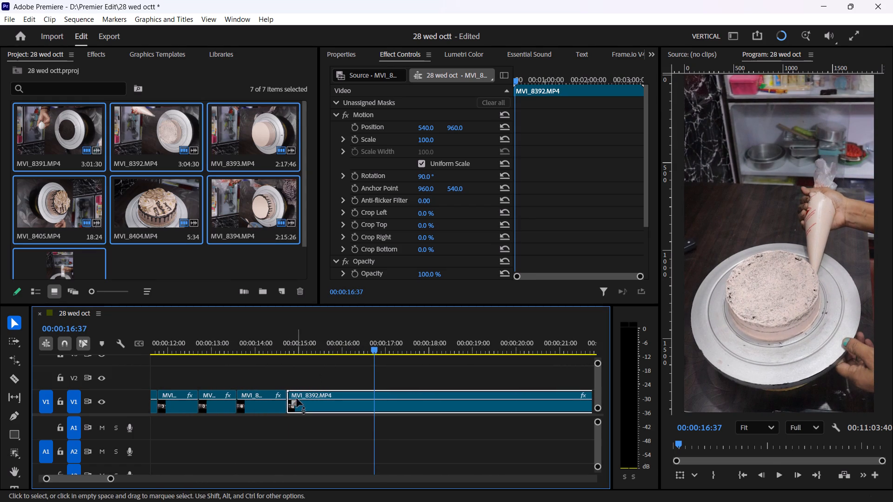
left_click_drag(287, 395, 378, 396)
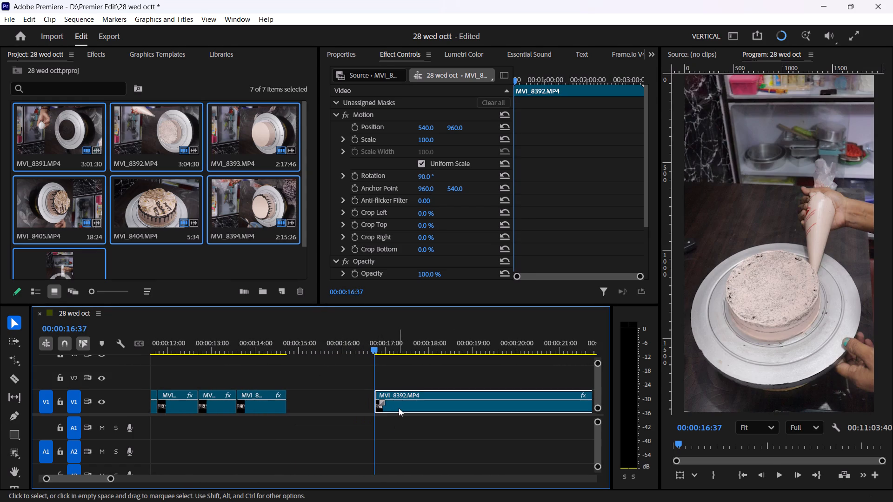
left_click_drag(399, 404, 319, 405)
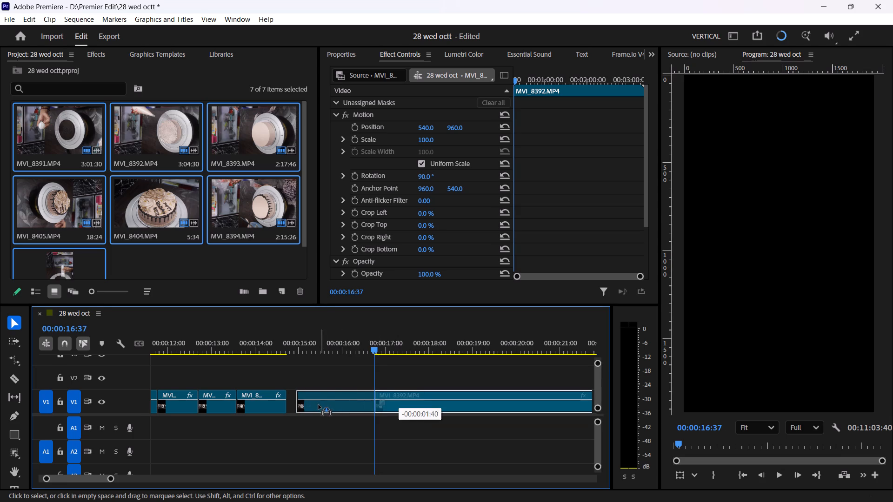
left_click_drag(319, 405, 315, 405)
Play and scrub MVI_8392 from the join with the previous segment, and cut it at 00:00:20:27.
left_click_drag(299, 348, 287, 349)
key("space")
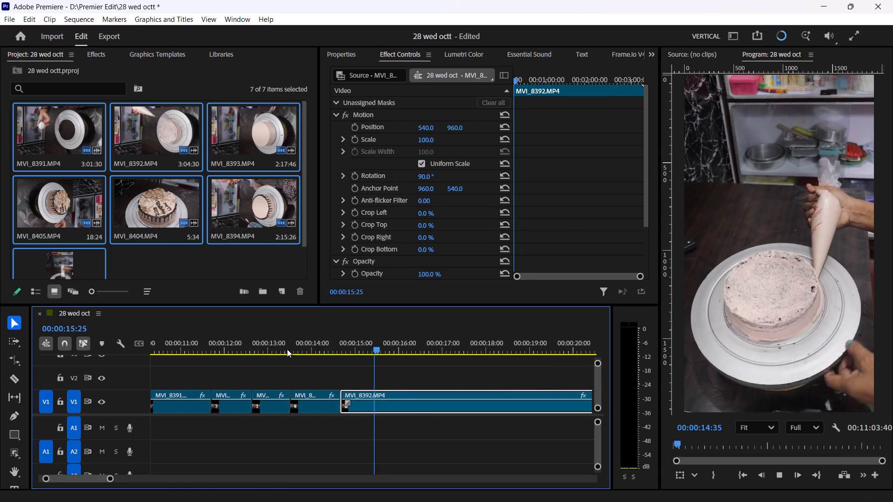
key("space")
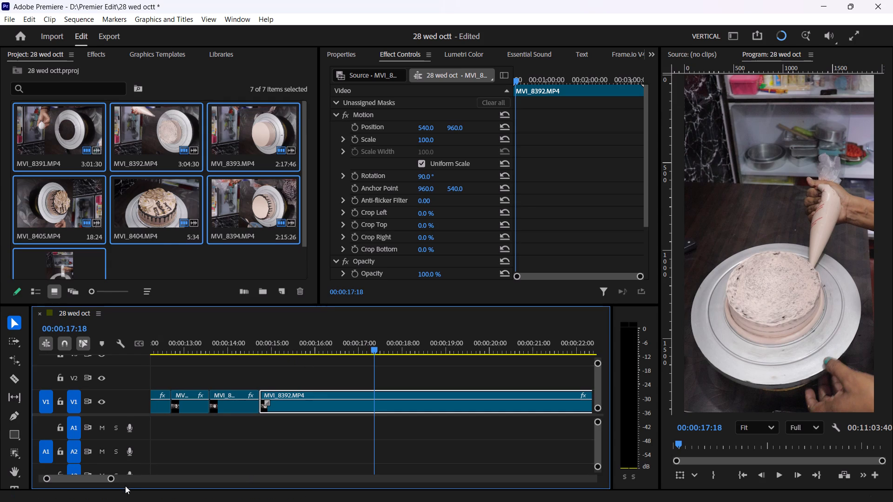
left_click_drag(112, 480, 176, 474)
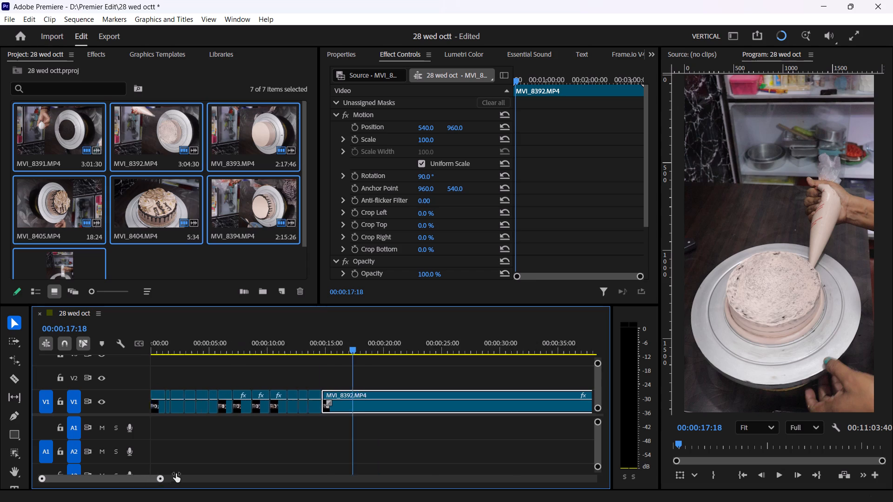
left_click_drag(176, 474, 176, 474)
left_click_drag(321, 351, 341, 351)
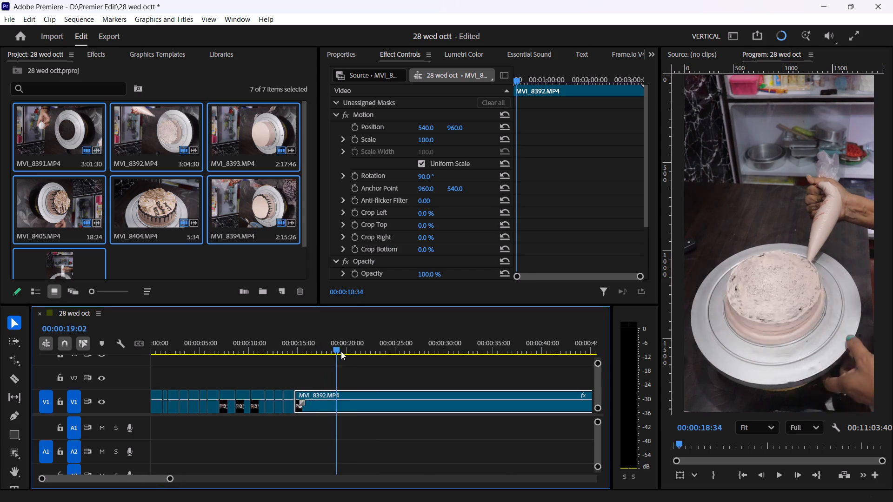
left_click_drag(341, 351, 353, 354)
key("c")
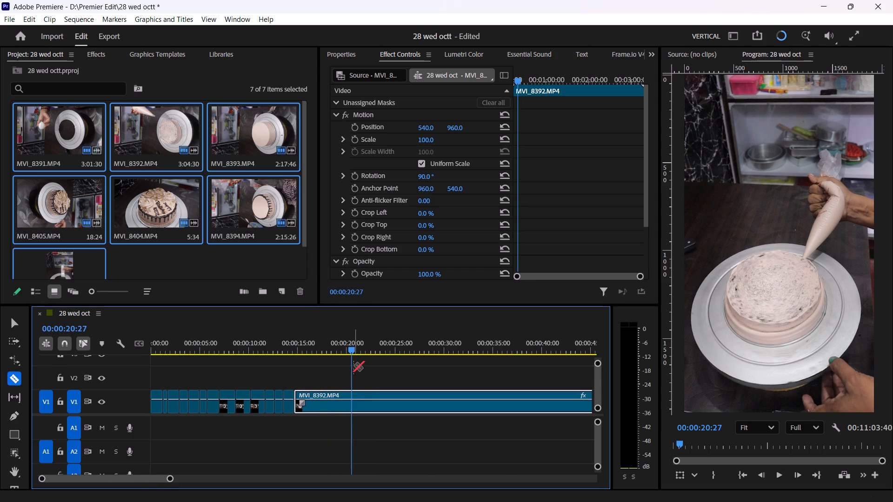
left_click(350, 398)
Rate-stretch the newly cut MVI_8392 segment down to about 1.1 seconds, ending at 00:00:15:39, using playback to judge its speed.
key("r")
left_click_drag(350, 398, 321, 409)
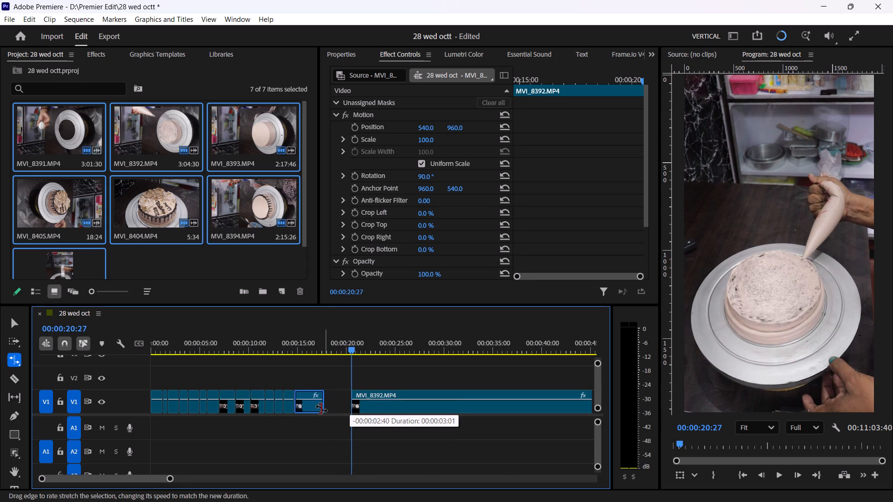
left_click_drag(321, 409, 312, 416)
key("v")
left_click_drag(297, 344, 292, 351)
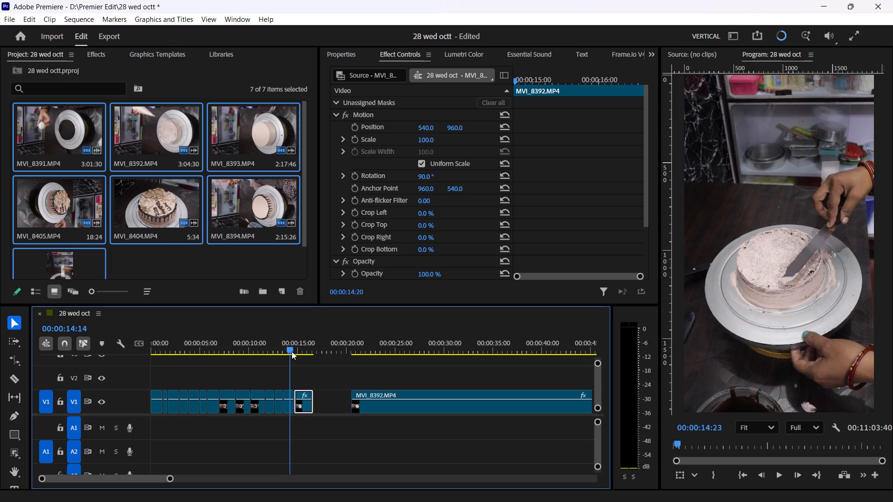
left_click_drag(292, 351, 291, 353)
key("space")
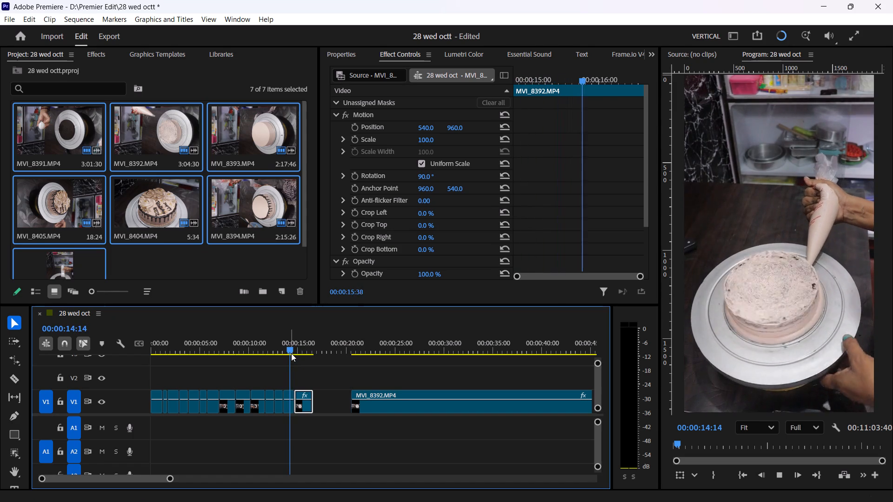
key("space")
key("r")
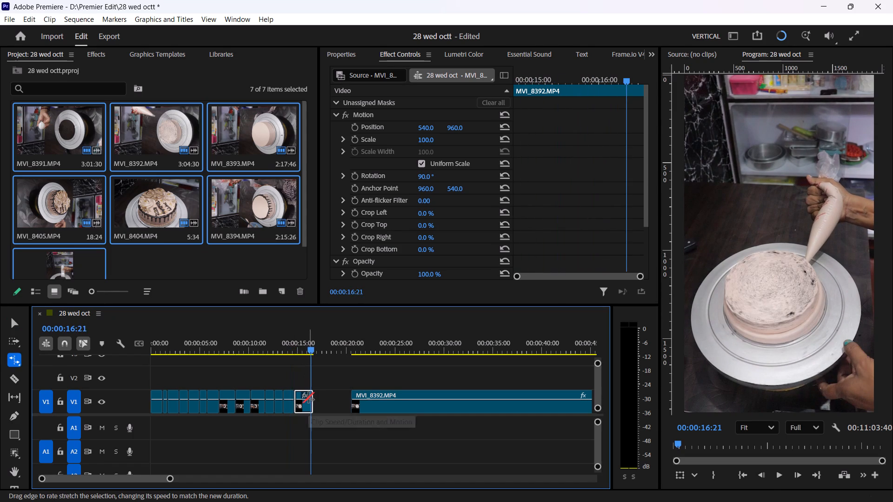
left_click_drag(312, 399, 305, 404)
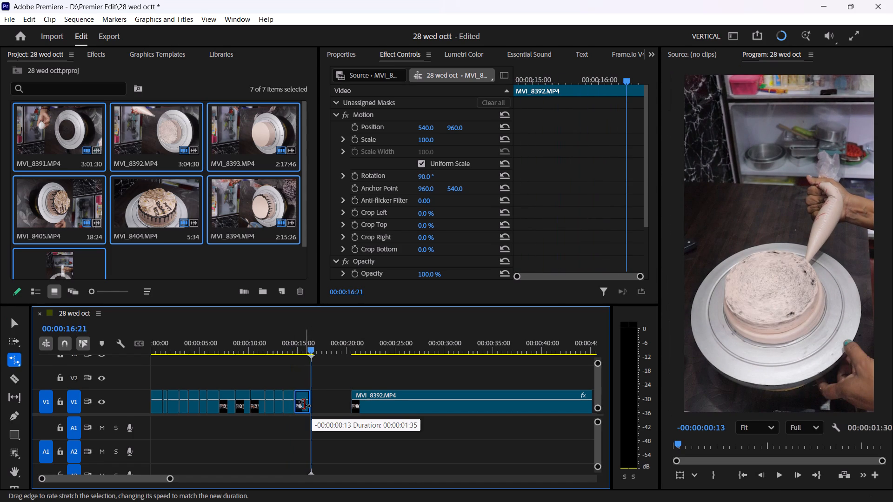
left_click_drag(305, 404, 306, 392)
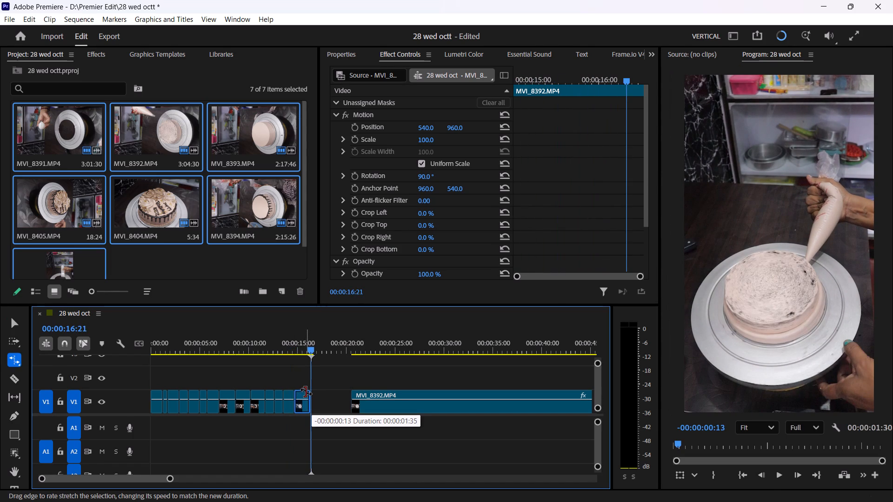
left_click_drag(306, 392, 304, 379)
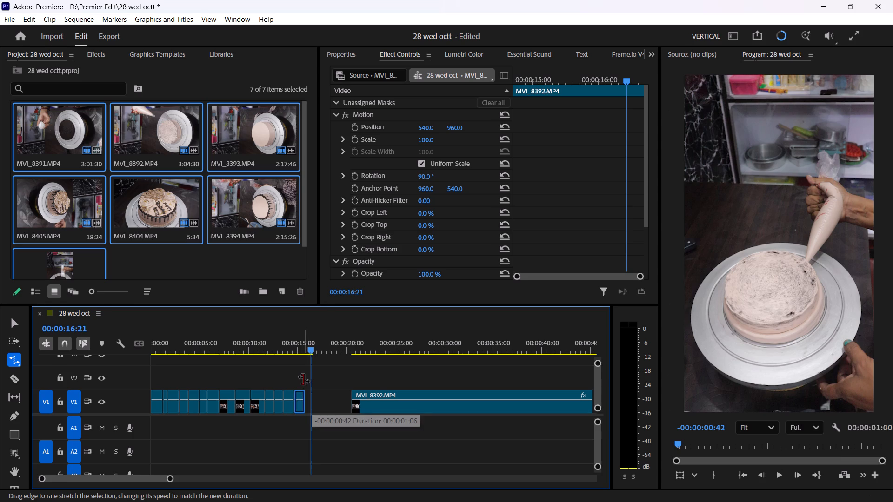
left_click_drag(304, 379, 307, 382)
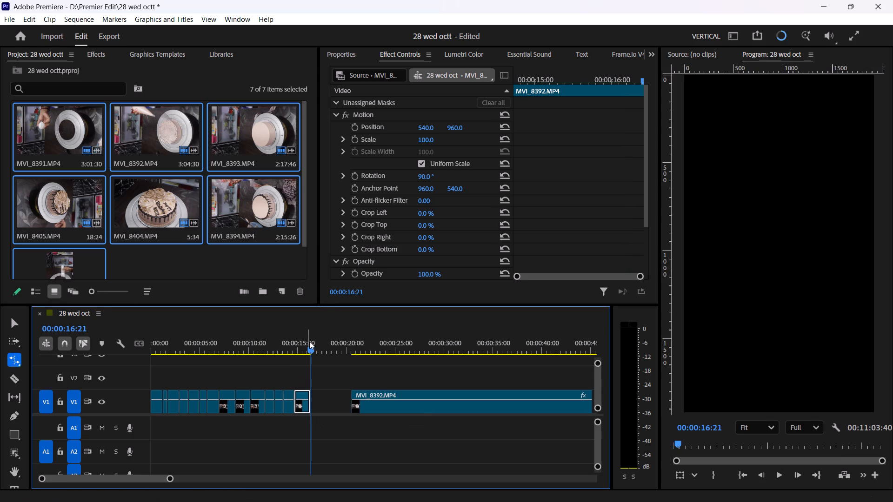
left_click_drag(310, 345, 307, 350)
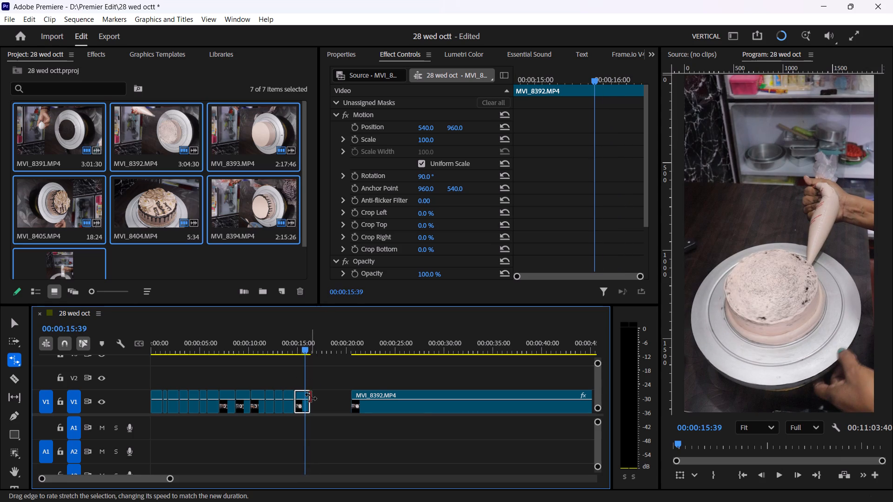
left_click(311, 401)
key("v")
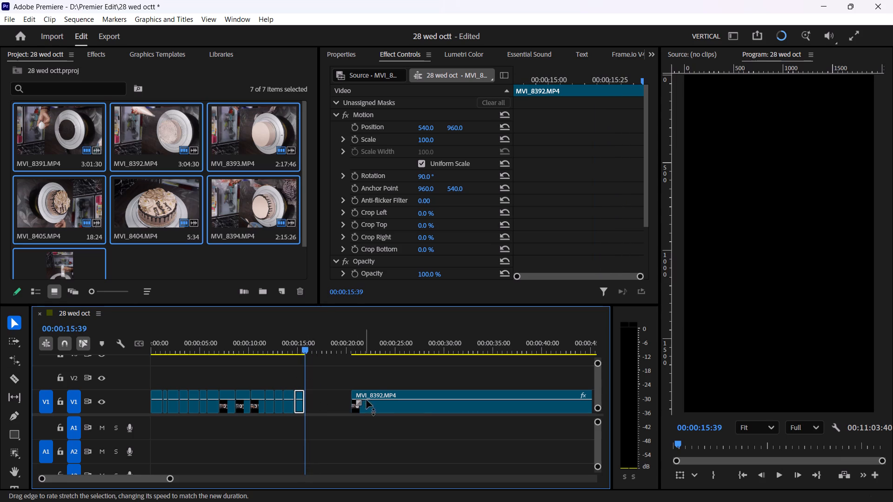
Trim about 8.9 seconds off the start of the remaining MVI_8392 clip and place it against the stretched segment at 00:00:15:39.
left_click_drag(377, 410, 331, 406)
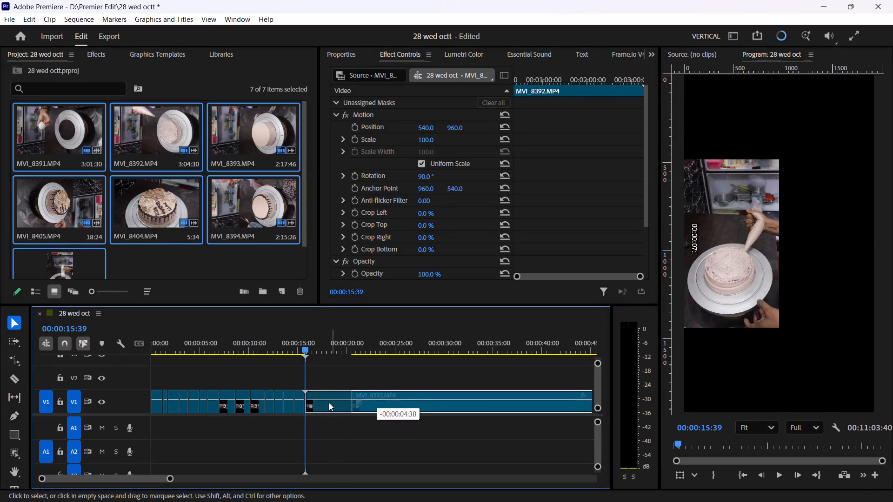
left_click_drag(319, 342, 401, 345)
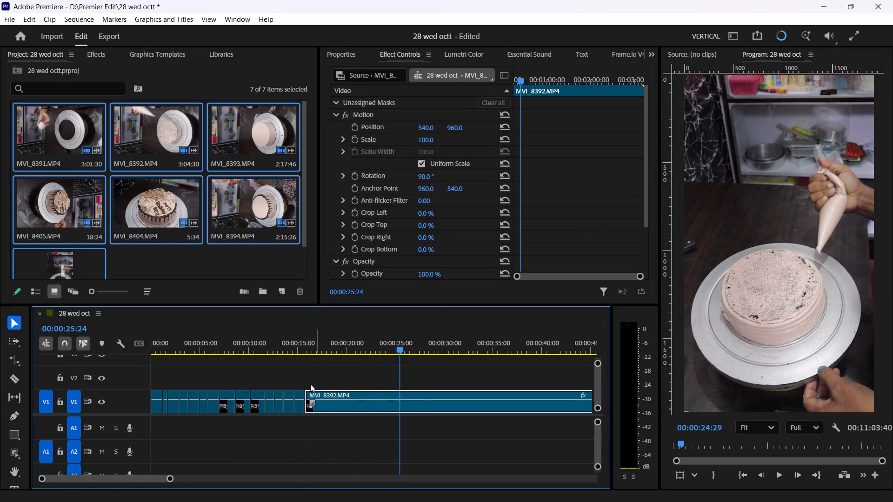
left_click_drag(311, 391, 398, 392)
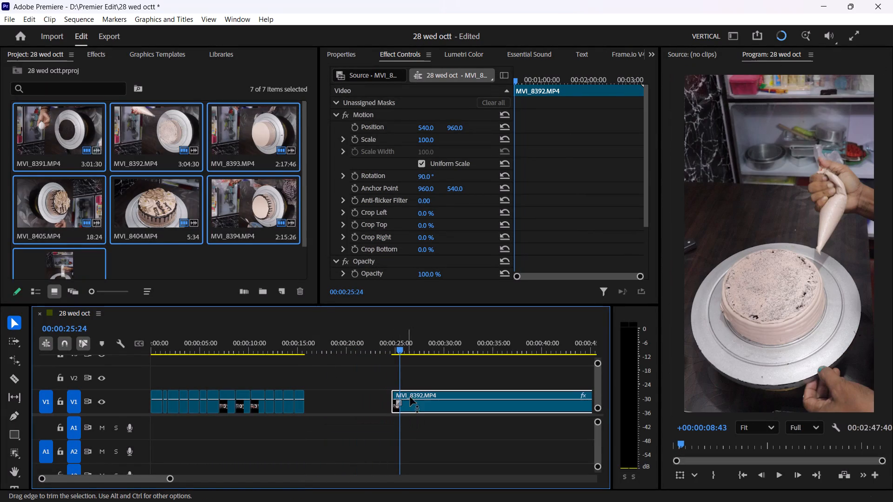
left_click_drag(414, 404, 330, 397)
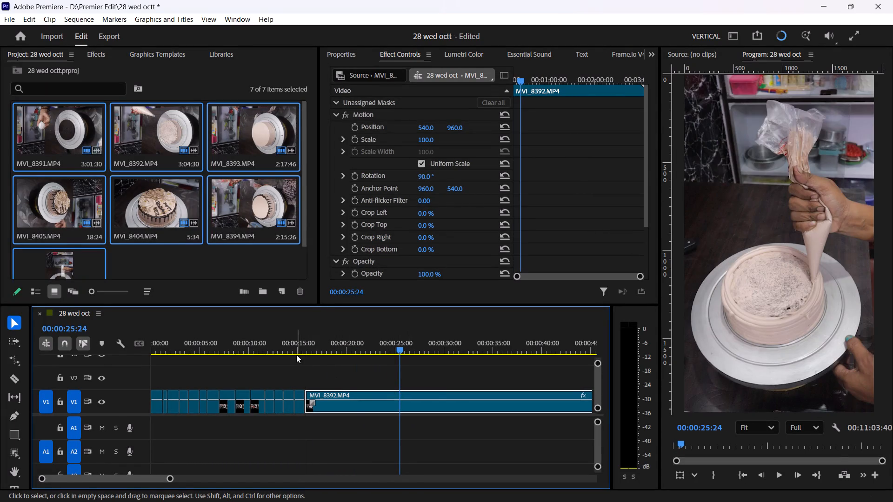
Scrub the remaining MVI_8392 clip to 00:00:29:11, trim about 8 seconds off its start, and move it back against the previous segment.
left_click_drag(312, 348, 431, 349)
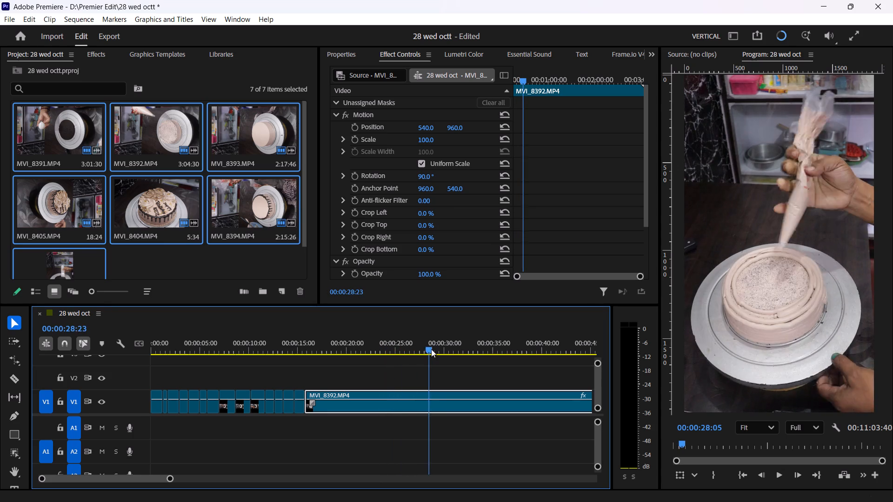
left_click_drag(431, 349, 438, 349)
left_click_drag(307, 394, 357, 399)
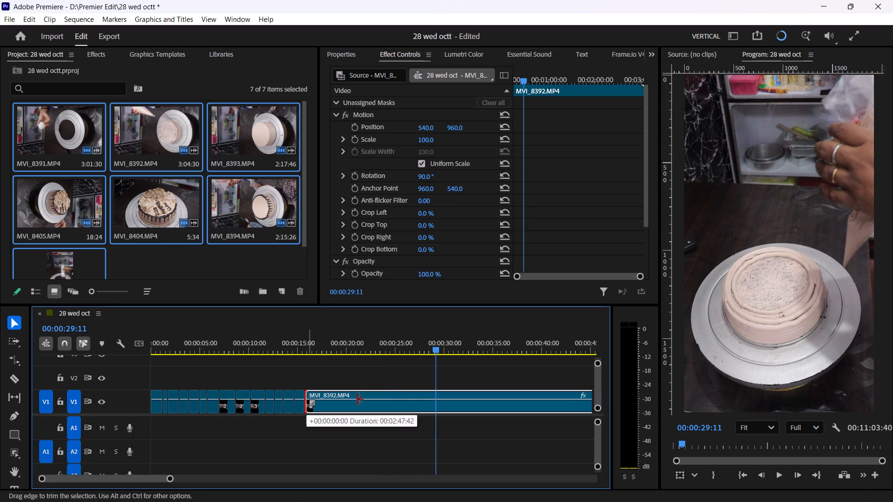
left_click_drag(357, 399, 384, 399)
left_click_drag(400, 406, 336, 404)
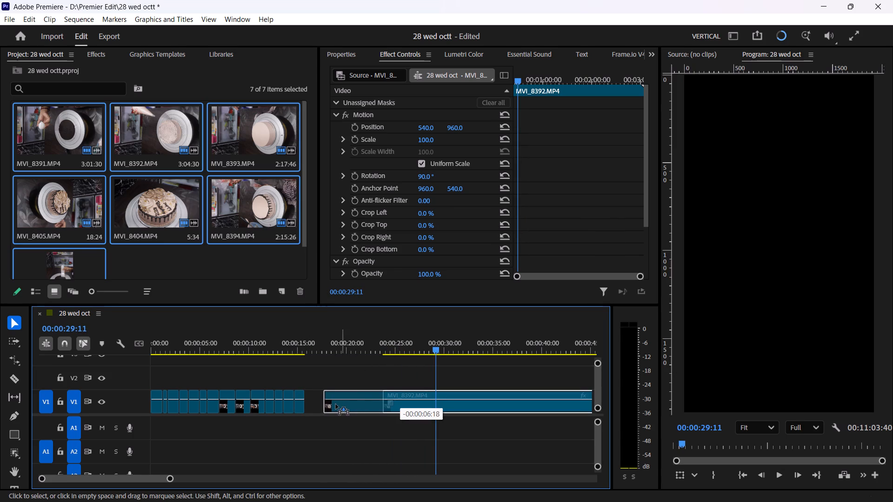
left_click_drag(336, 404, 328, 404)
Scrub the remaining MVI_8392 clip to 00:00:27:31, trim about 9.6 seconds off its start, and move it back against the previous segment.
left_click_drag(310, 346, 311, 345)
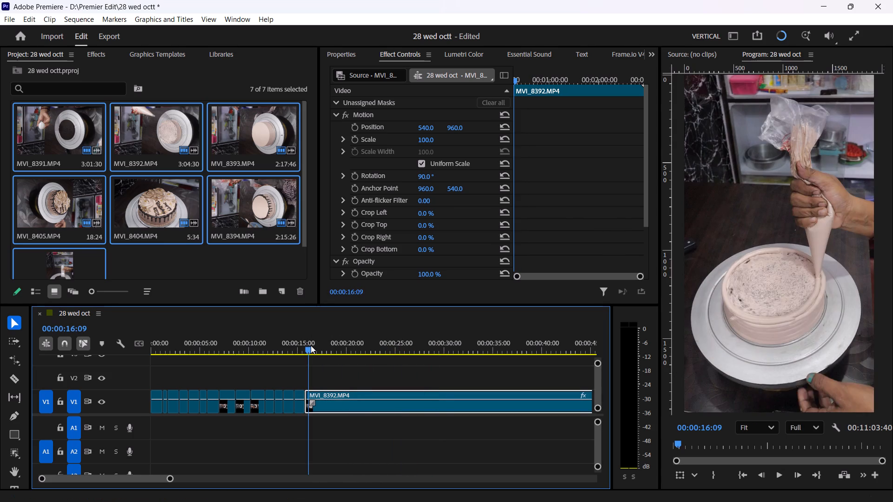
left_click_drag(311, 345, 418, 344)
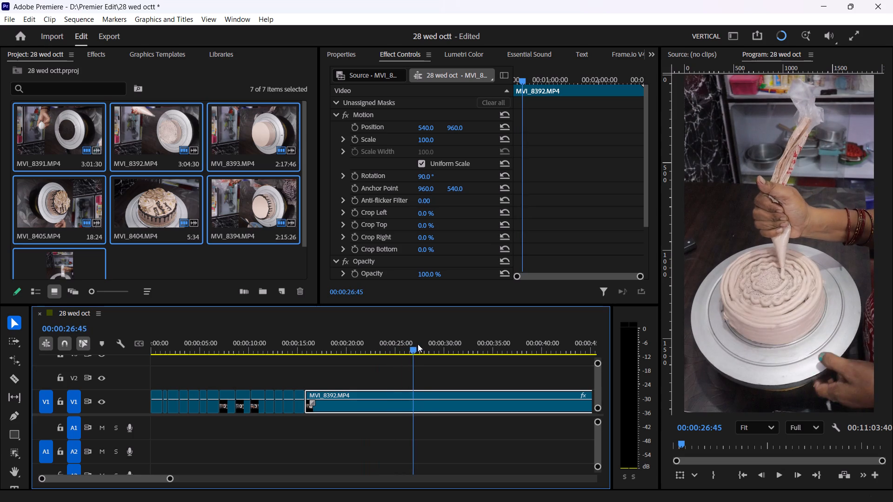
left_click_drag(418, 344, 422, 349)
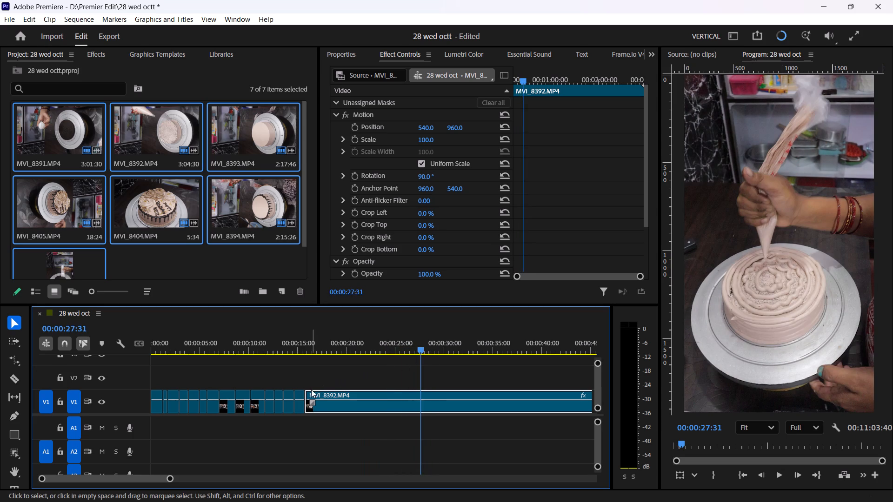
left_click_drag(310, 390, 405, 386)
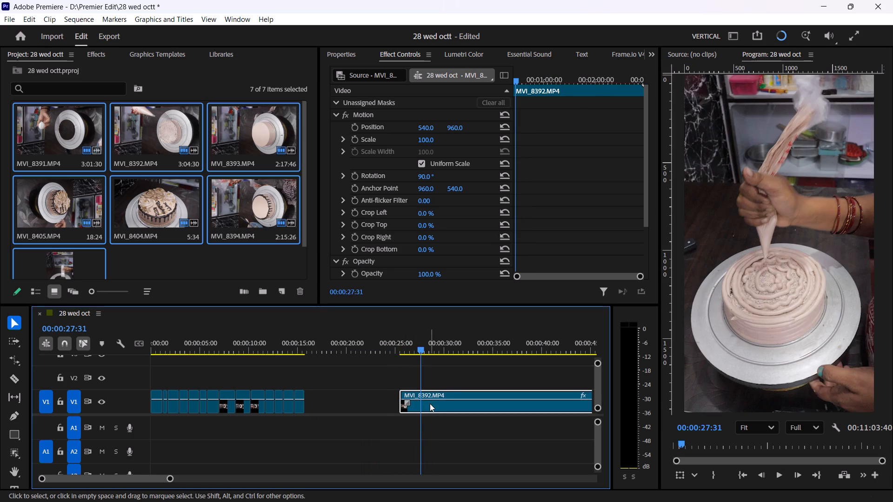
left_click_drag(430, 403, 341, 397)
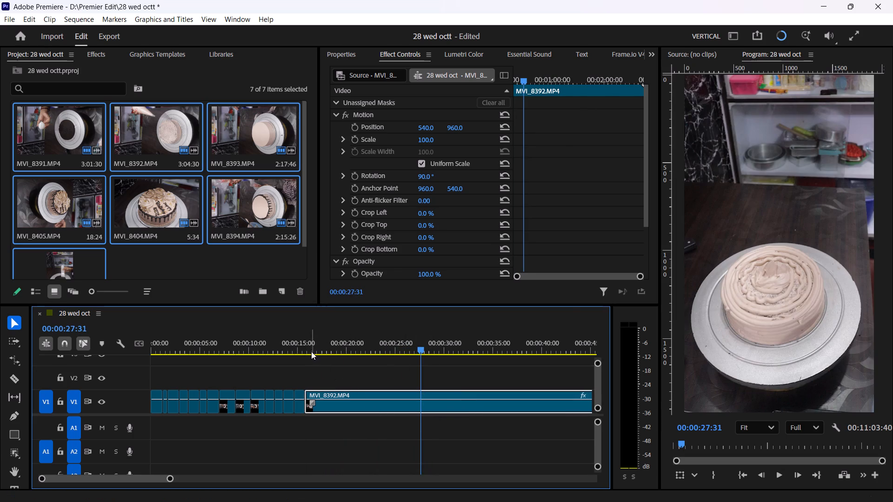
Scrub the remaining MVI_8392 clip to 00:00:35:03, trim about 16 seconds off its start, and move it back against the previous segment.
left_click_drag(311, 346, 404, 361)
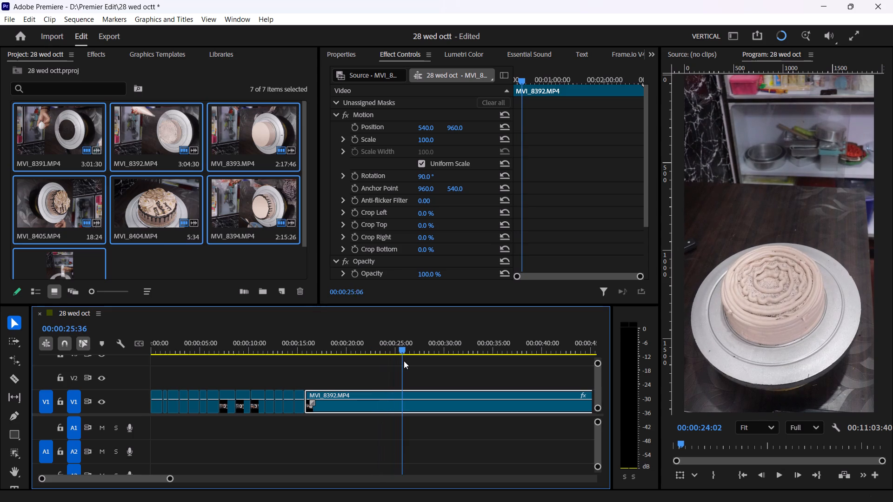
left_click_drag(404, 361, 432, 360)
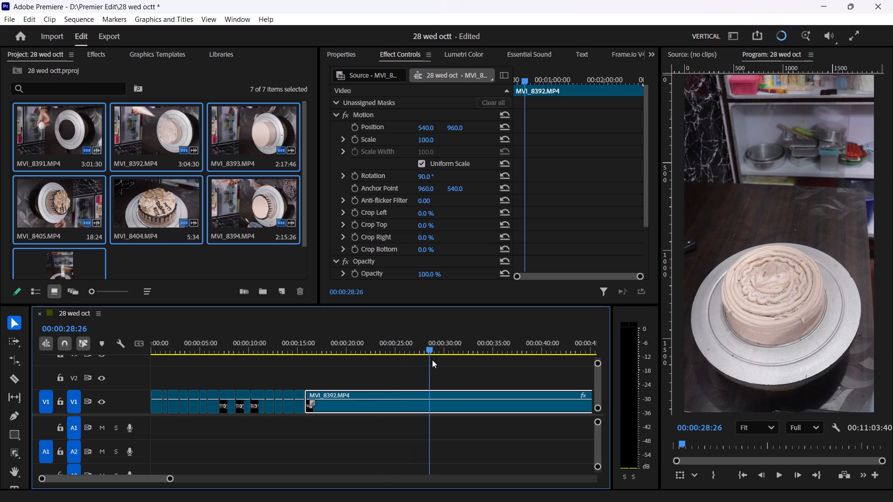
left_click_drag(432, 360, 495, 342)
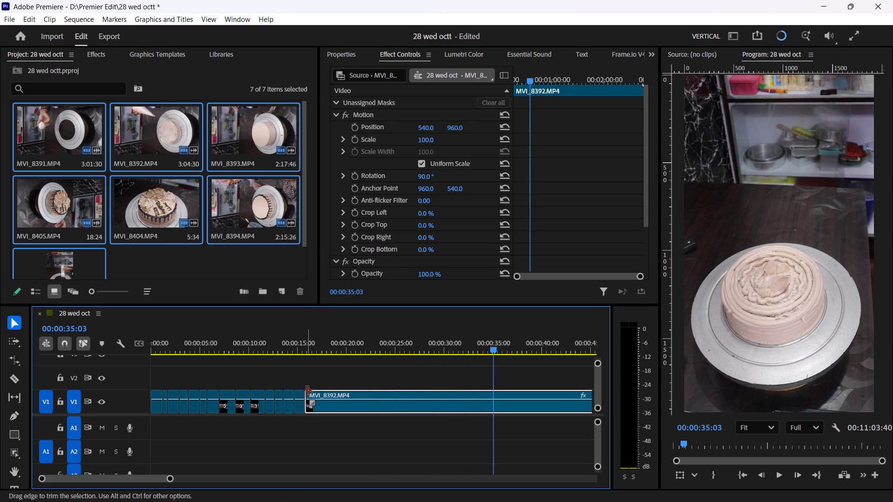
left_click_drag(307, 392, 463, 388)
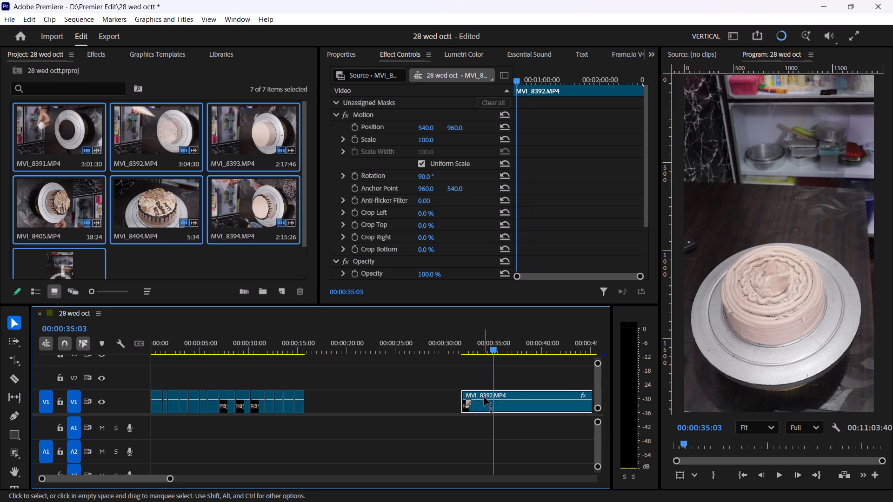
left_click_drag(485, 403, 340, 398)
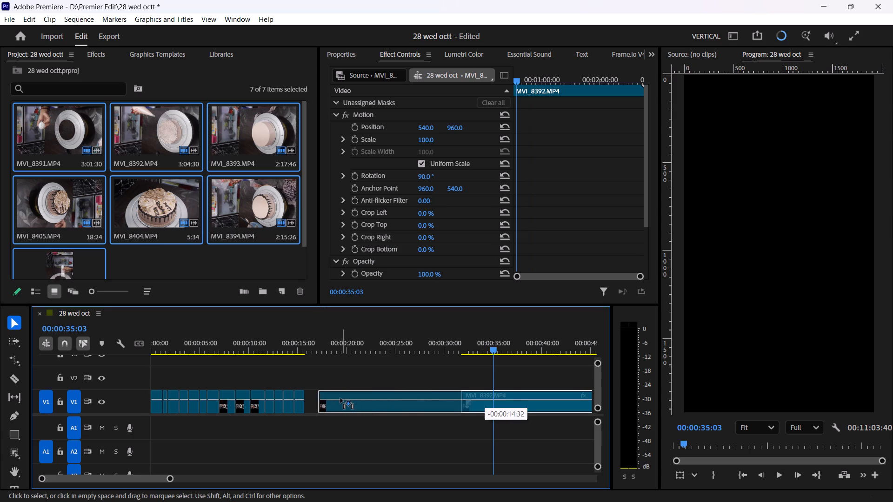
left_click_drag(340, 398, 334, 398)
Find where the spatula smoothing starts, trim the remaining MVI_8392 clip's start to 00:00:25:12, and move it back against the previous segment.
left_click_drag(305, 343, 364, 350)
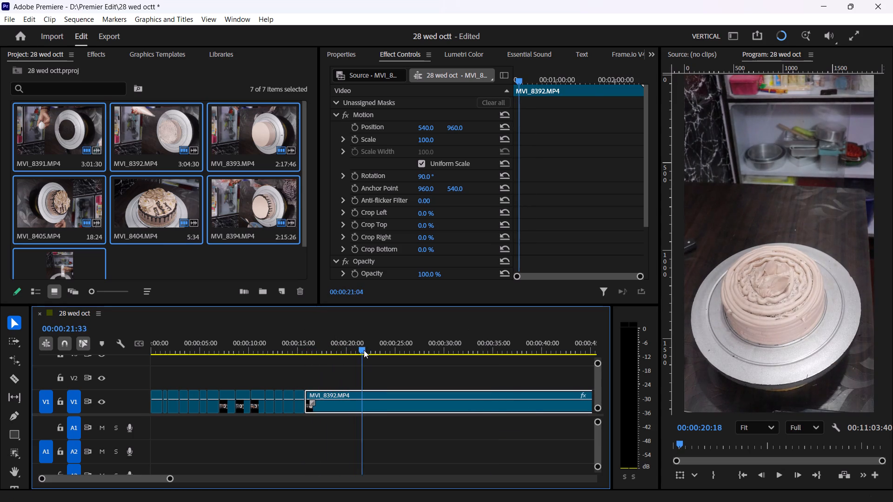
left_click_drag(364, 350, 403, 358)
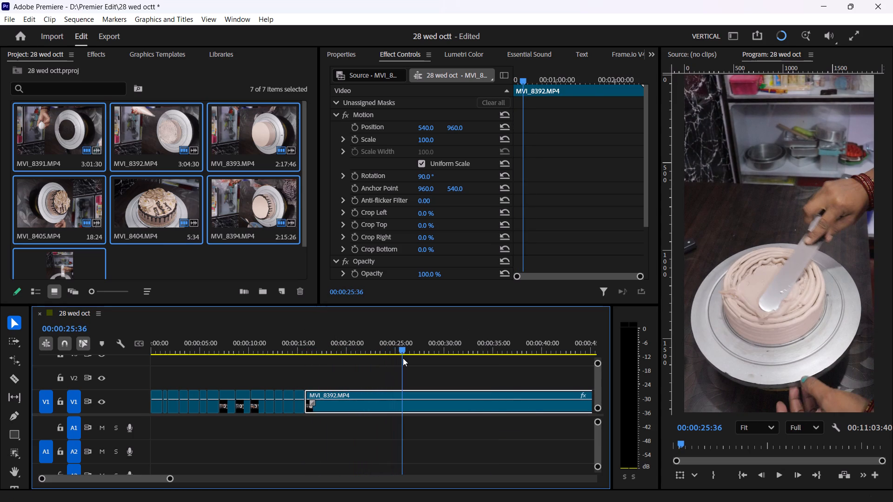
left_click_drag(403, 358, 411, 361)
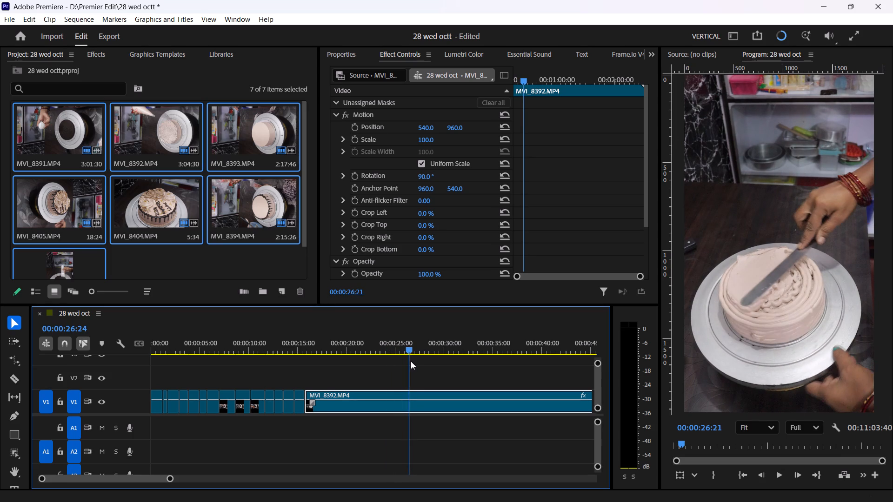
left_click_drag(411, 361, 396, 364)
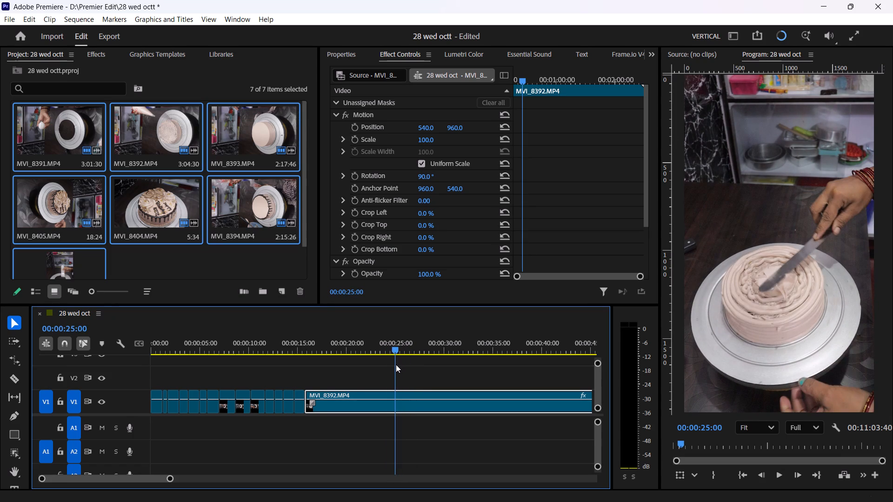
left_click_drag(396, 364, 398, 366)
left_click_drag(306, 391, 367, 391)
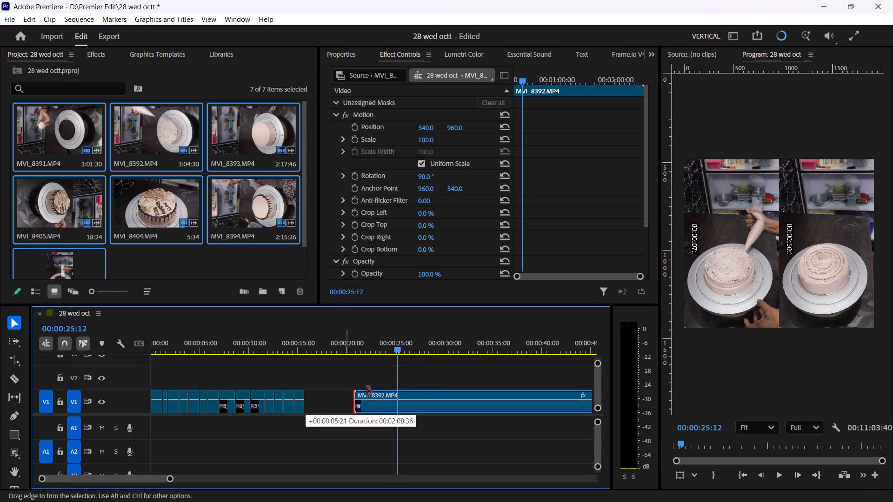
left_click_drag(367, 391, 395, 390)
left_click_drag(413, 405, 408, 405)
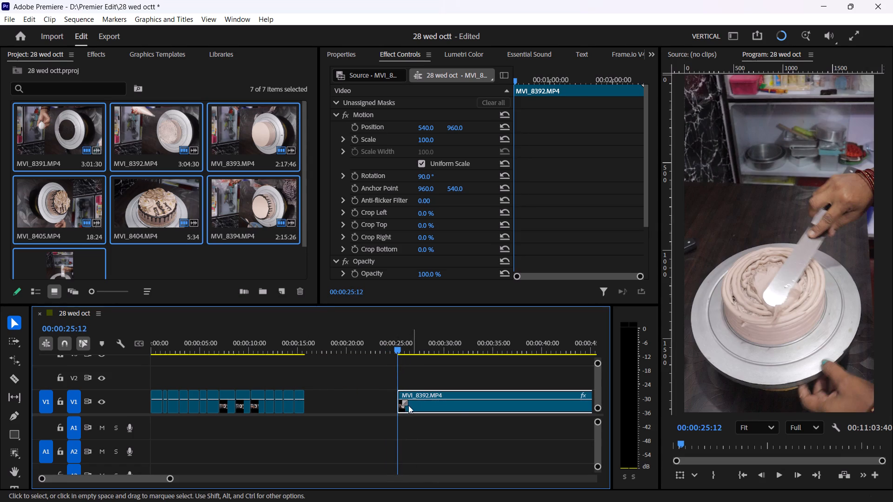
left_click_drag(408, 405, 321, 396)
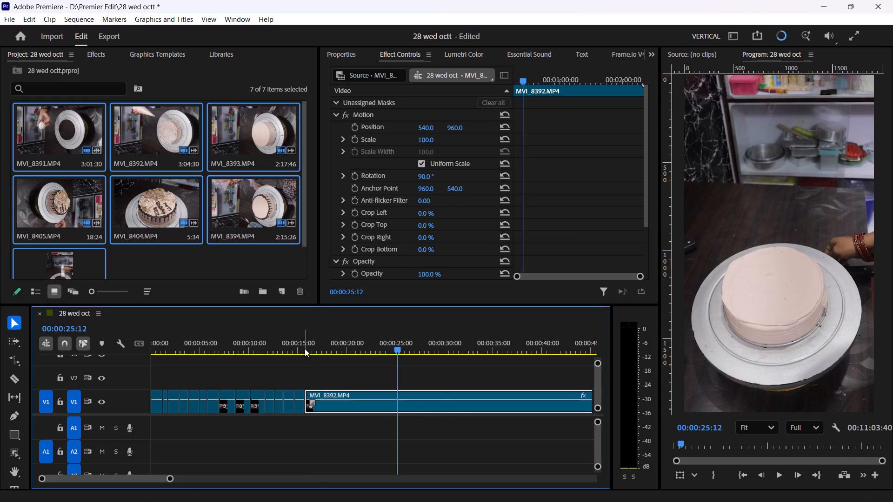
Scrub through the spatula smoothing from the join with the previous segment and cut MVI_8392 at 00:00:19:05.
left_click_drag(305, 347, 335, 361)
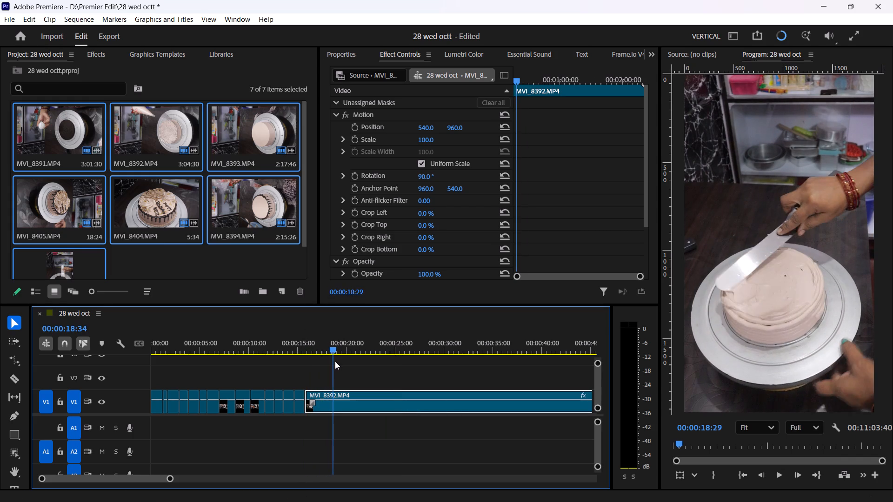
left_click_drag(335, 361, 339, 366)
key("c")
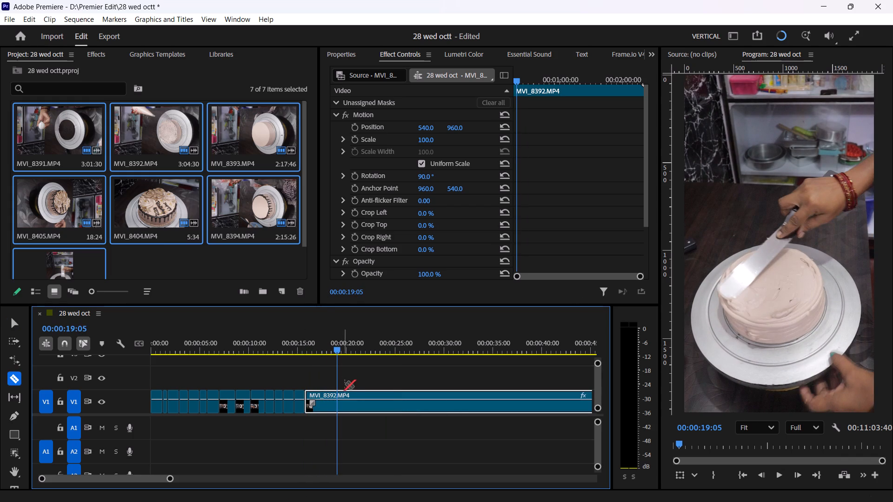
left_click(340, 403)
Rate-stretch the newly cut MVI_8392 smoothing segment down to about 2.1 seconds, at 161.17% speed, using playback to judge it.
key("r")
left_click_drag(337, 398, 328, 401)
left_click(328, 401)
left_click(317, 401)
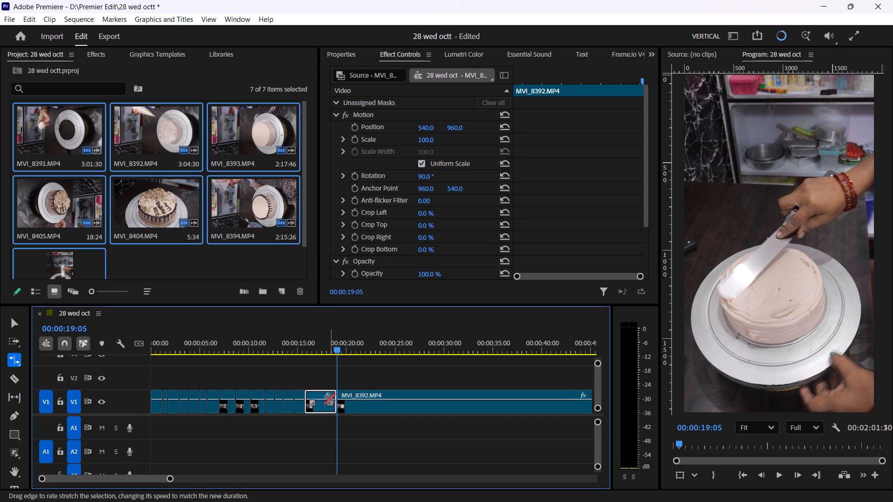
left_click_drag(335, 396, 326, 401)
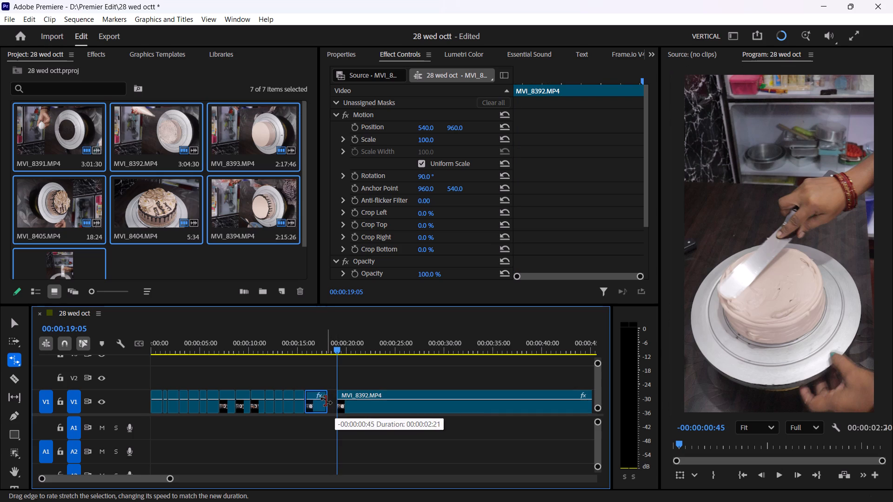
left_click_drag(326, 401, 323, 403)
key("v")
left_click(307, 345)
key("space")
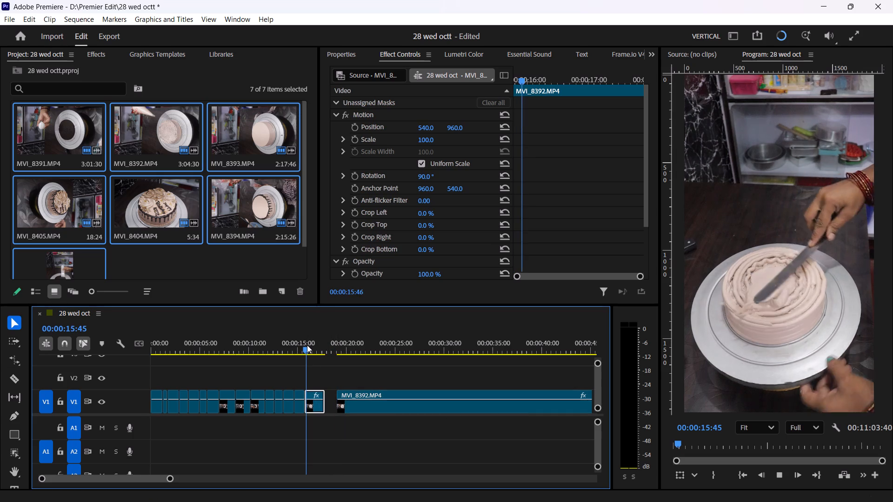
key("space")
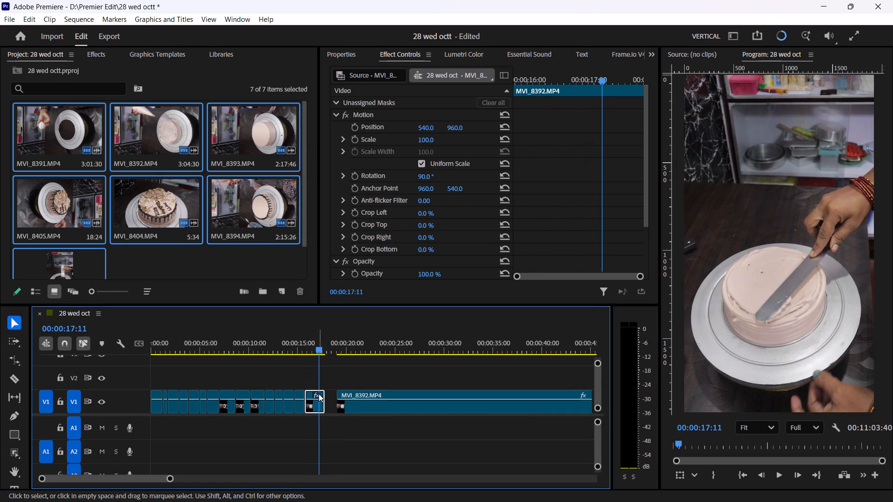
key("r")
left_click_drag(322, 400, 318, 400)
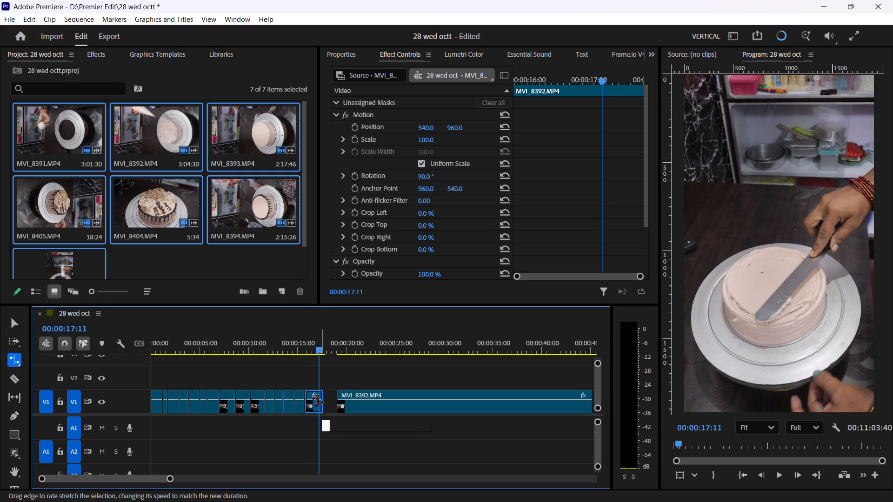
left_click_drag(318, 400, 321, 377)
Play the sped-up smoothing segment repeatedly from just around its start to check its pace and content.
key("v")
left_click_drag(308, 343, 302, 344)
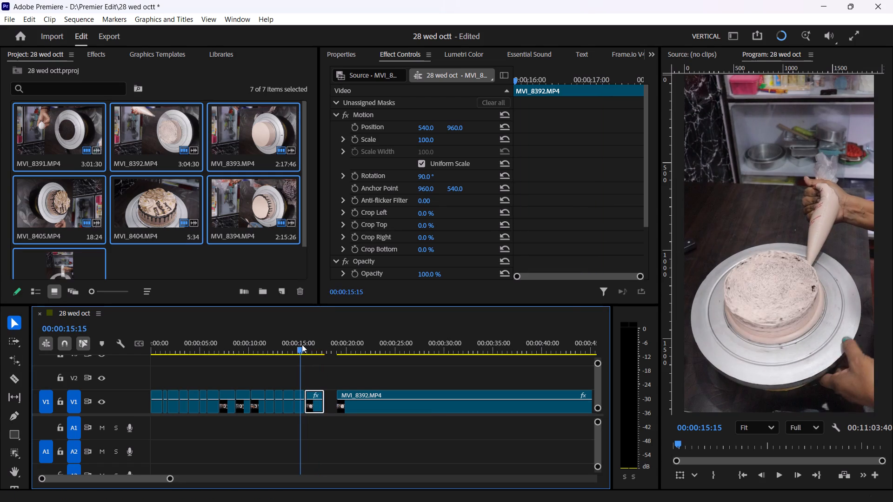
left_click_drag(302, 344, 307, 349)
key("space")
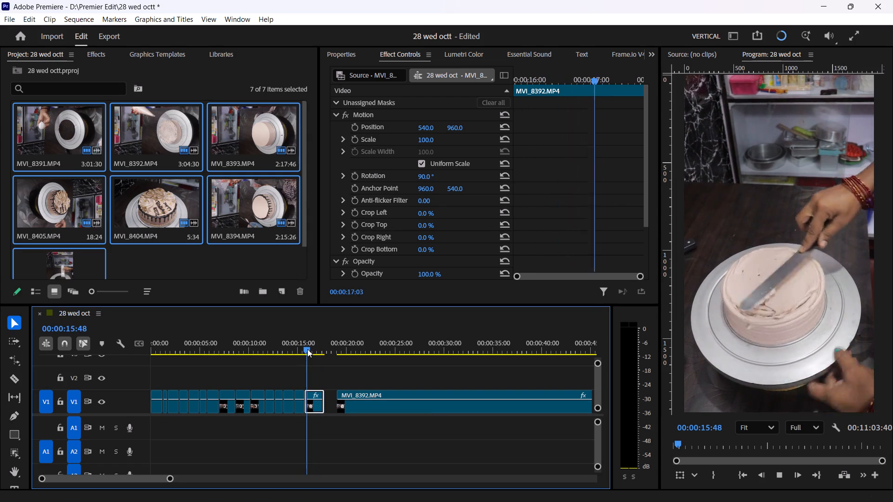
key("space")
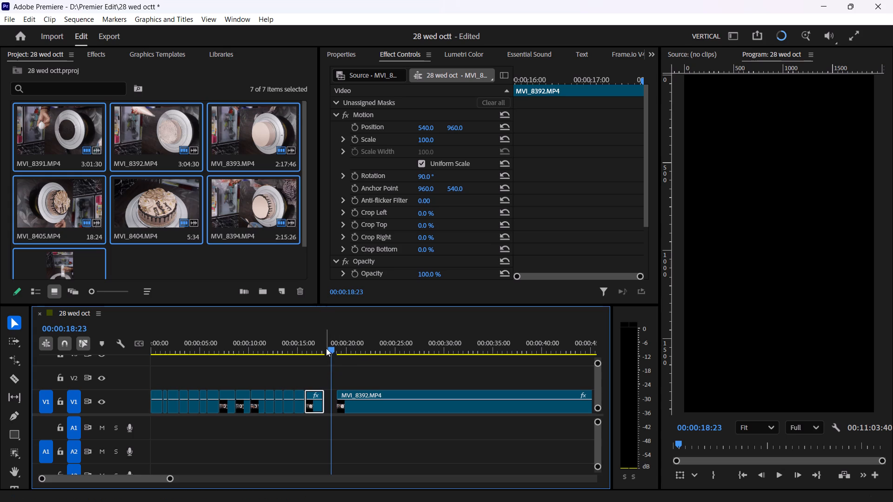
left_click_drag(318, 346, 303, 349)
key("space")
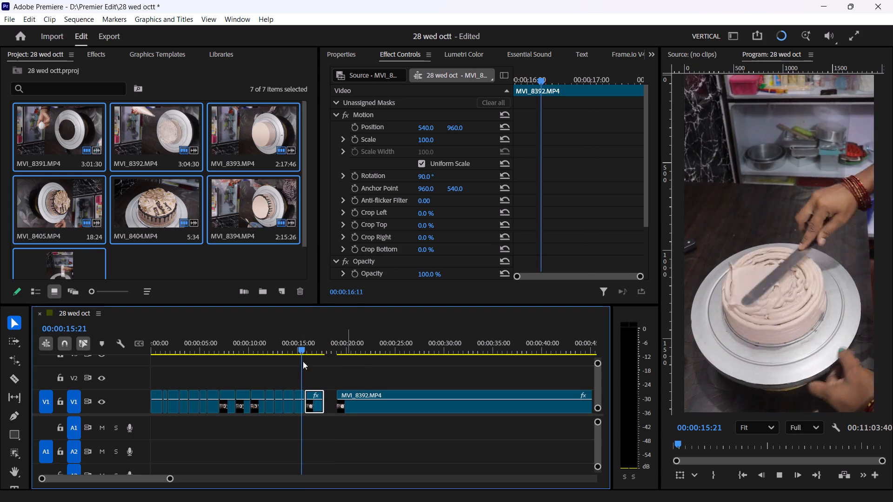
key("space")
key("space")
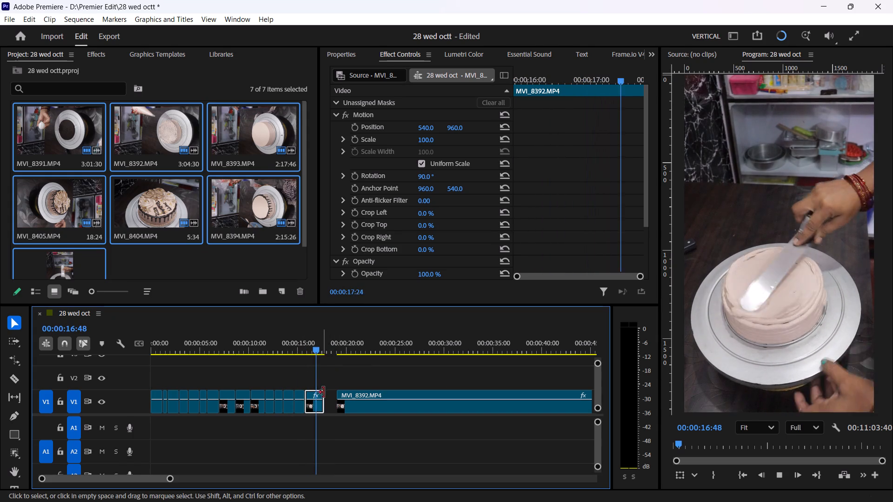
key("space")
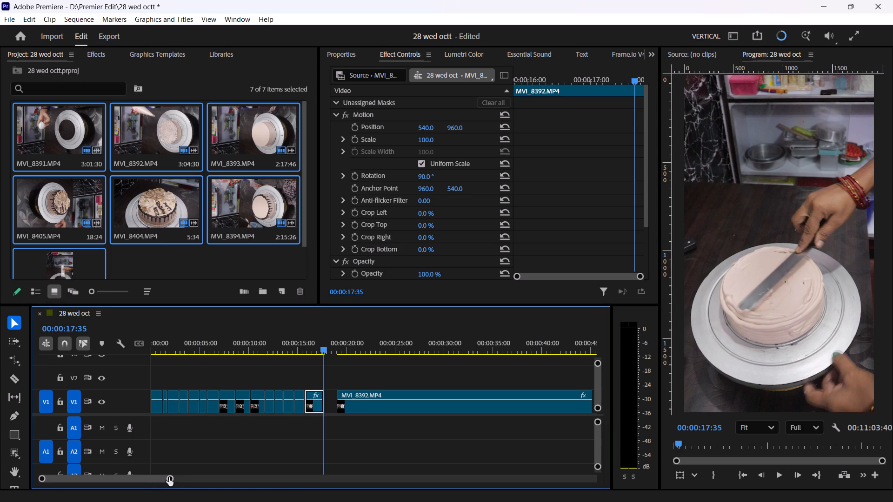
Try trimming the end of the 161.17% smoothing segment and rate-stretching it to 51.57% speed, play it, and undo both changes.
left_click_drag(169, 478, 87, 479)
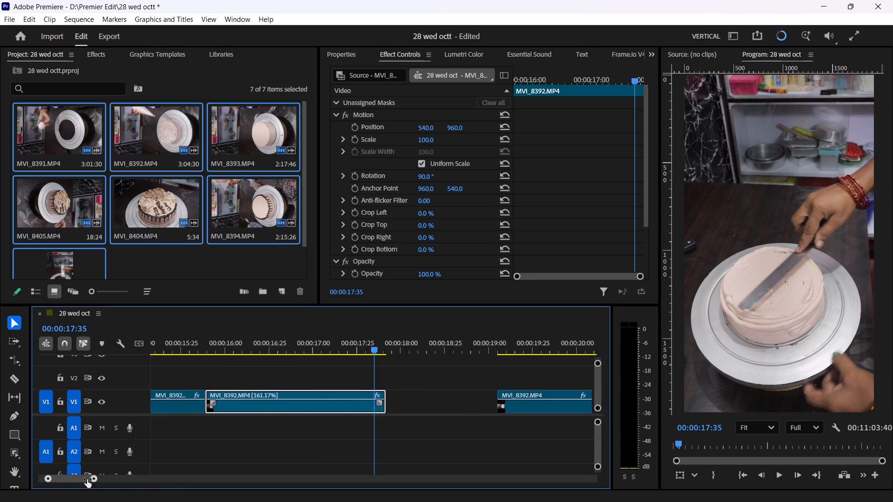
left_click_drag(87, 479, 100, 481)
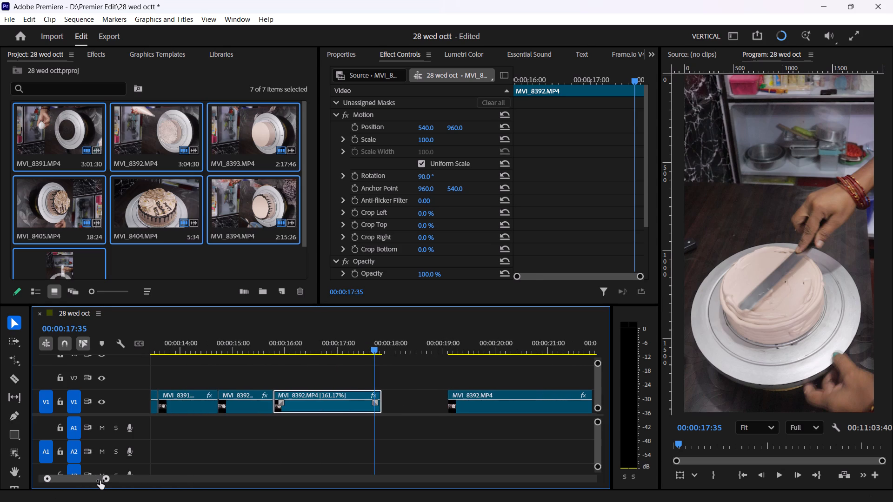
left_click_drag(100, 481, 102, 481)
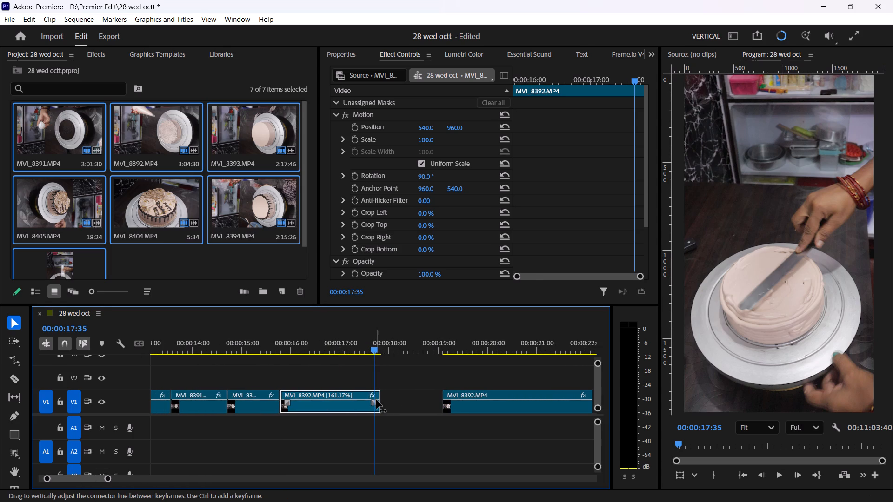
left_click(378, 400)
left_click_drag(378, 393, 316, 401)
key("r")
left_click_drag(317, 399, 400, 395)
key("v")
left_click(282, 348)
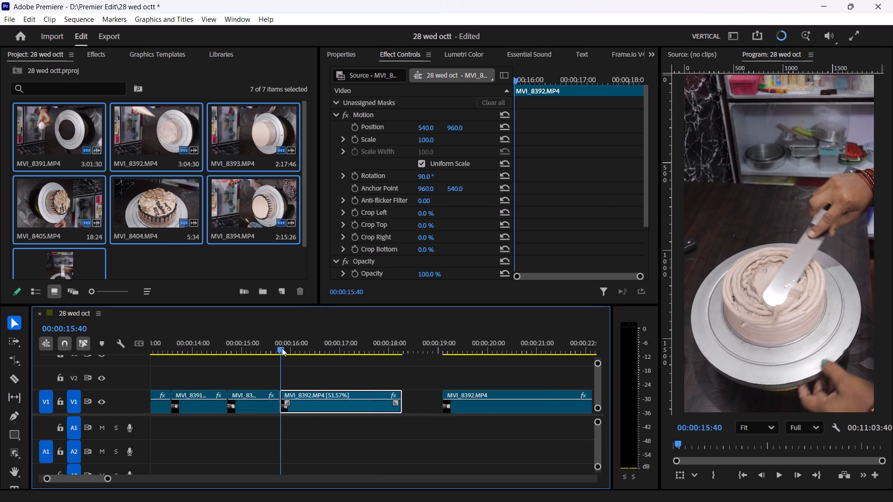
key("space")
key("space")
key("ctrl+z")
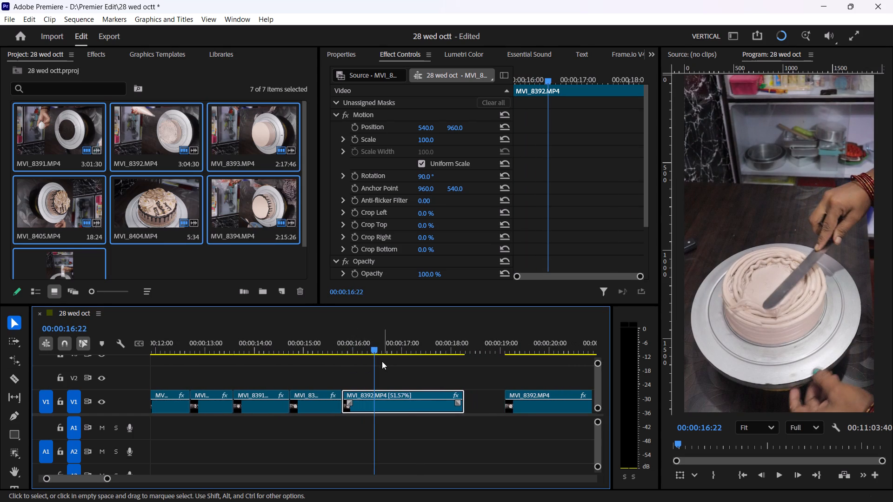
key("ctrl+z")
Rate-stretch the end of the MVI_8392 smoothing segment out to 126.72% speed and play it from before its start to judge the pace.
key("space")
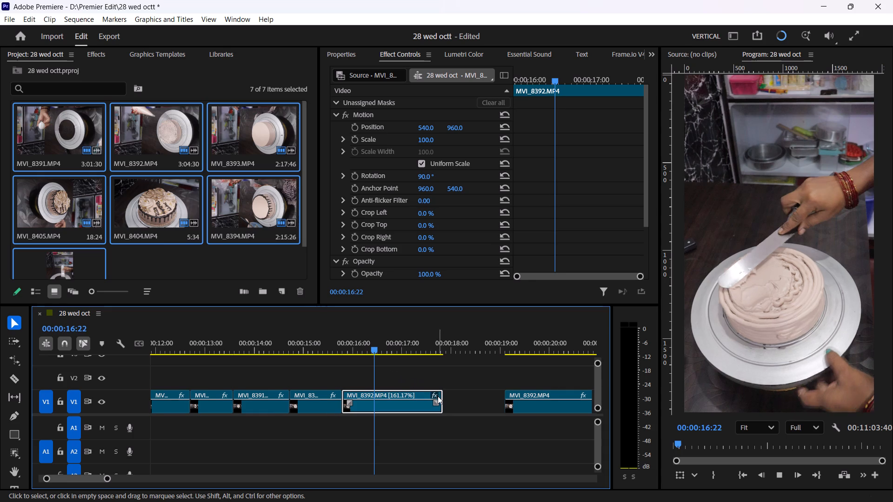
key("space")
key("r")
left_click_drag(422, 397, 449, 400)
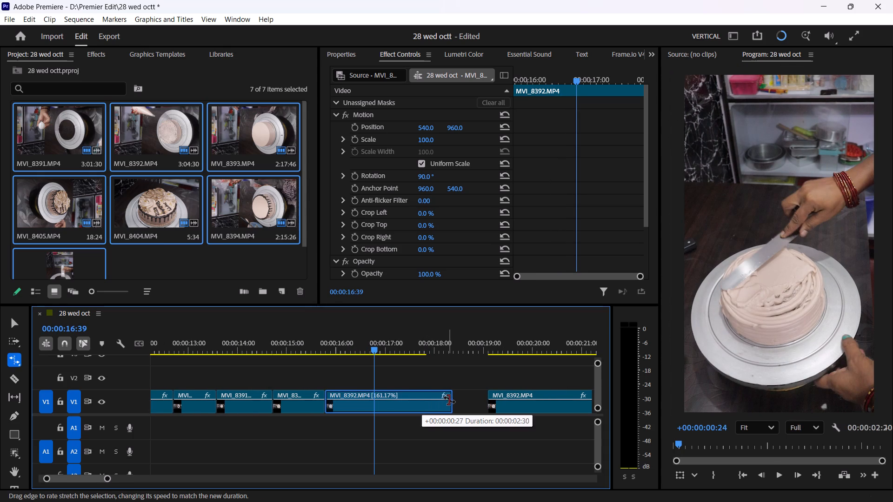
left_click_drag(449, 400, 450, 400)
key("v")
left_click(323, 345)
key("space")
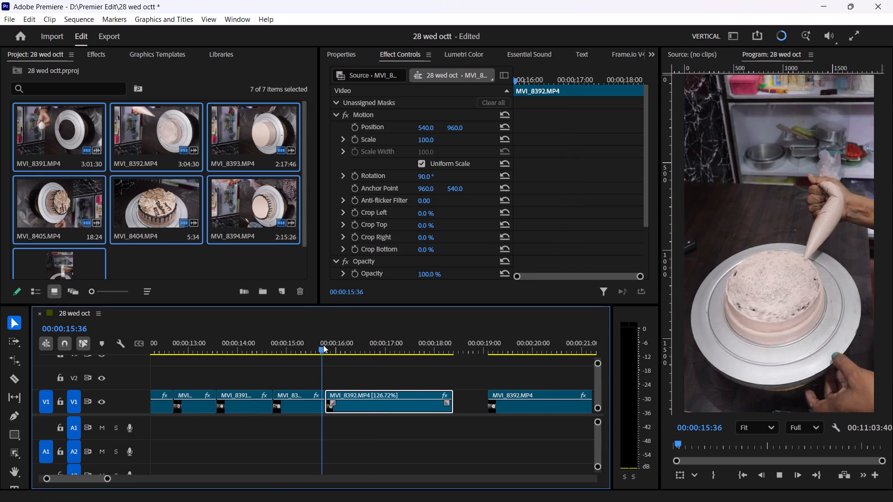
key("space")
left_click_drag(320, 340, 266, 356)
key("space")
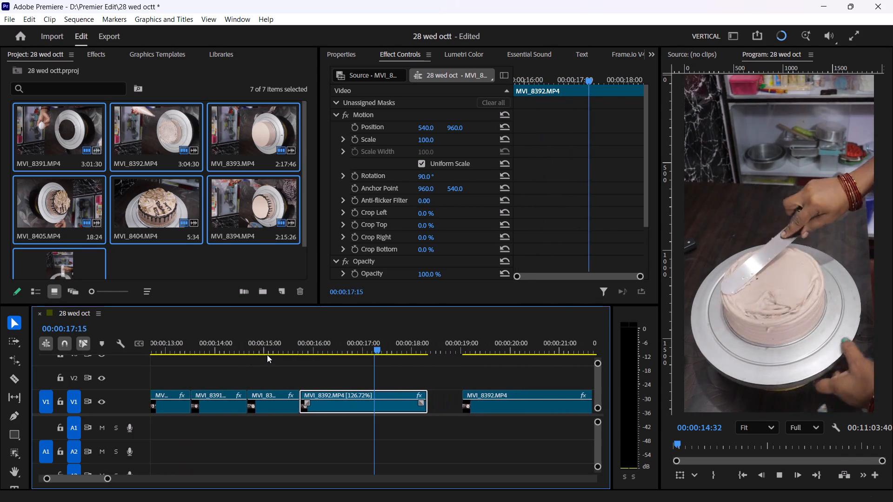
key("space")
Trim the smoothing segment's end back to about 00:00:17:25 and move the remaining MVI_8392 clip up against it.
left_click_drag(394, 396, 392, 396)
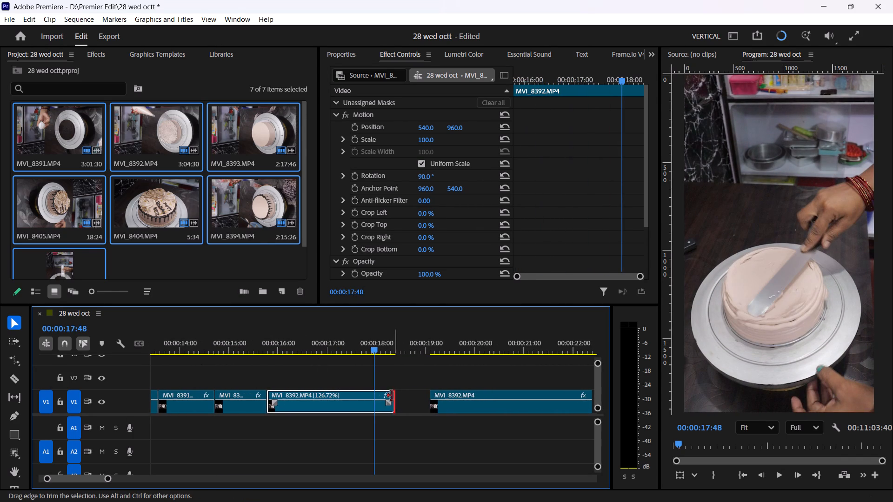
left_click_drag(392, 396, 352, 399)
left_click_drag(461, 407, 459, 407)
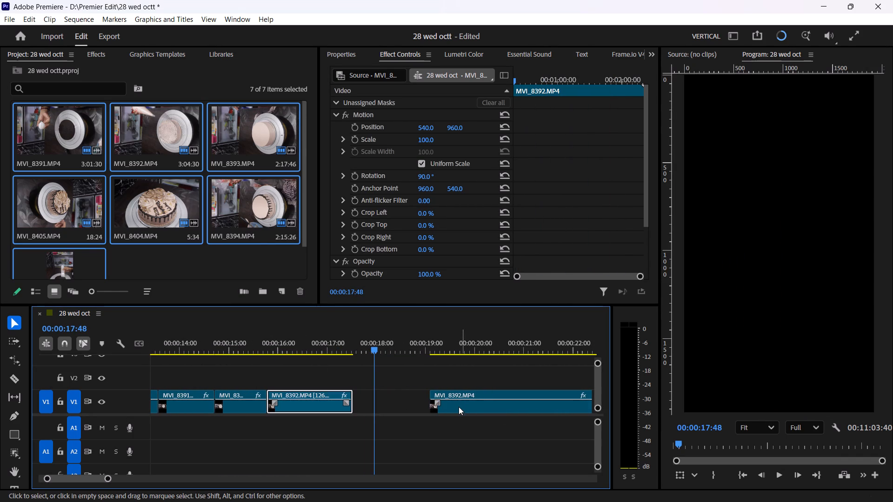
left_click_drag(459, 407, 389, 409)
Play on through the cake smoothing, trim the remaining MVI_8392 clip's start by 00:00:02:06, and move it back against the smoothing segment.
key("space")
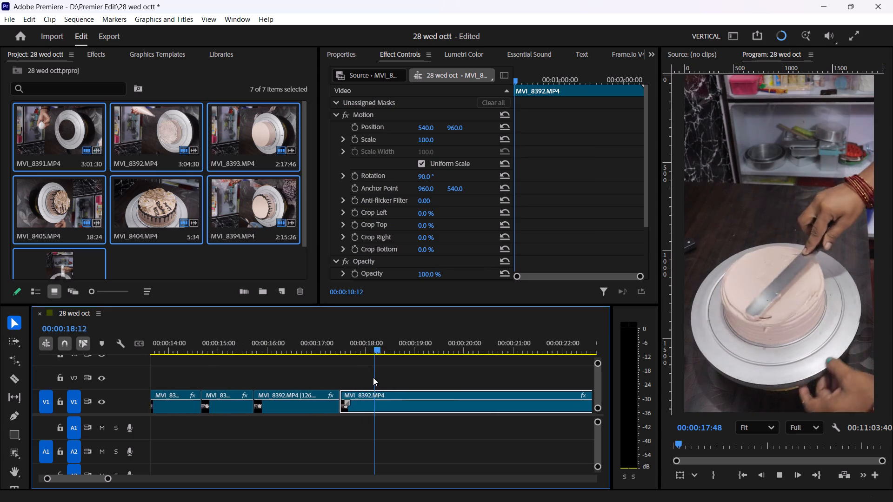
key("space")
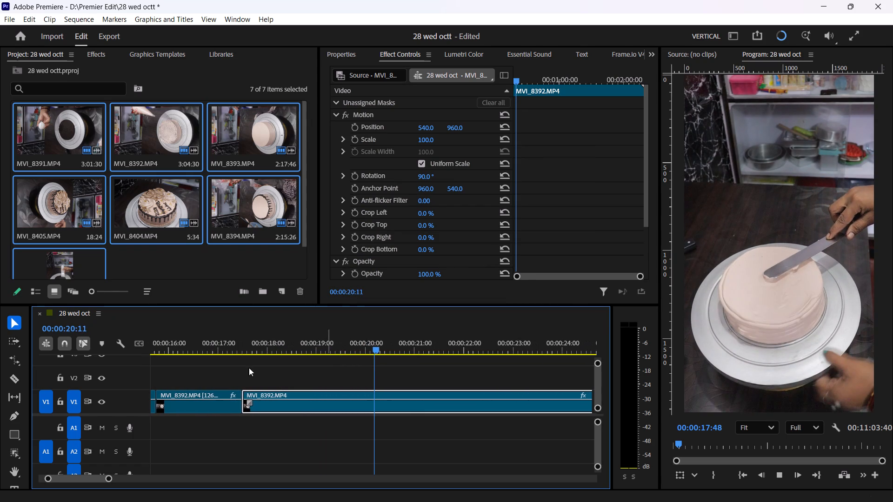
left_click_drag(245, 392, 350, 395)
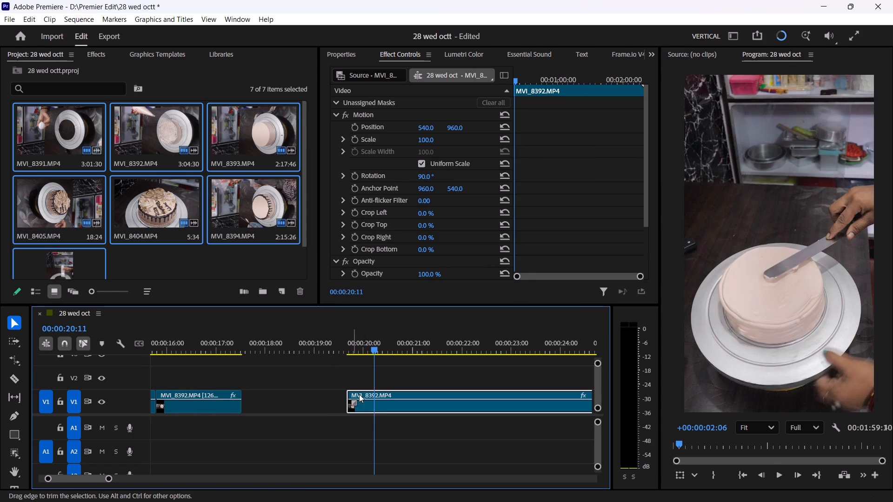
left_click_drag(386, 404, 287, 406)
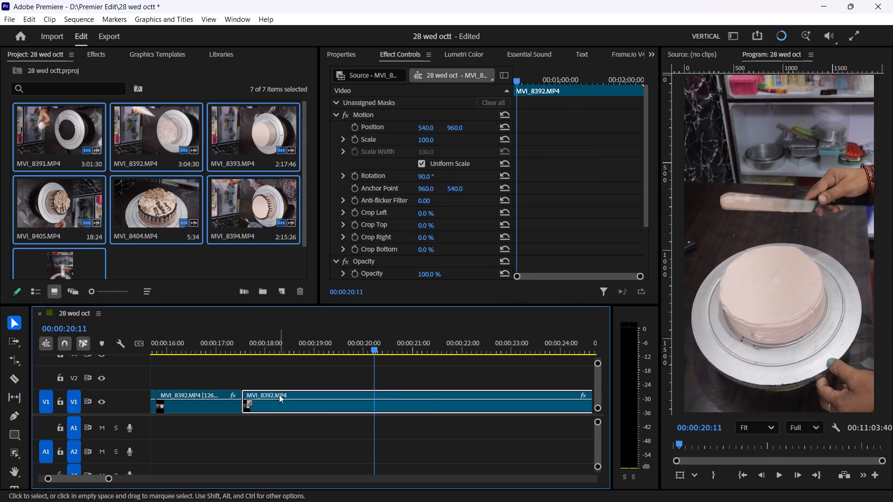
Play past the spatula lifting off, trim about 3.1 seconds from the remaining MVI_8392 clip's start, and close the gap before it.
key("space")
key("space")
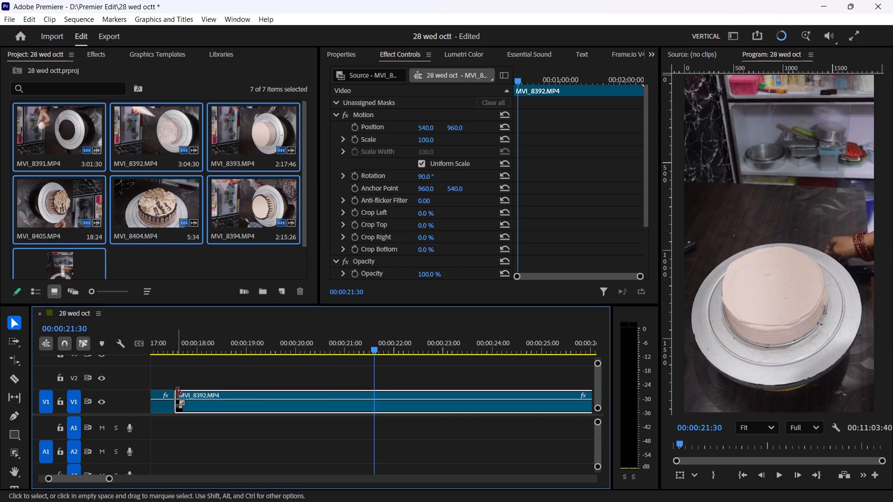
left_click_drag(177, 393, 331, 395)
left_click(350, 408)
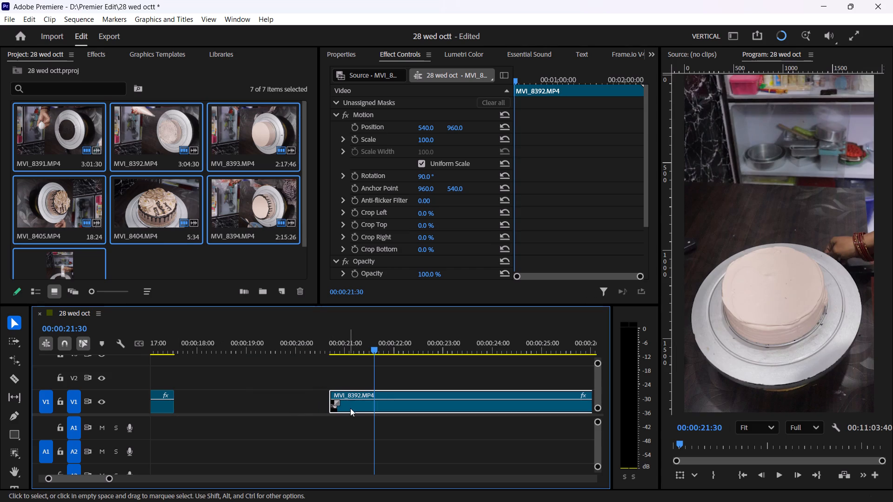
left_click_drag(351, 406, 205, 407)
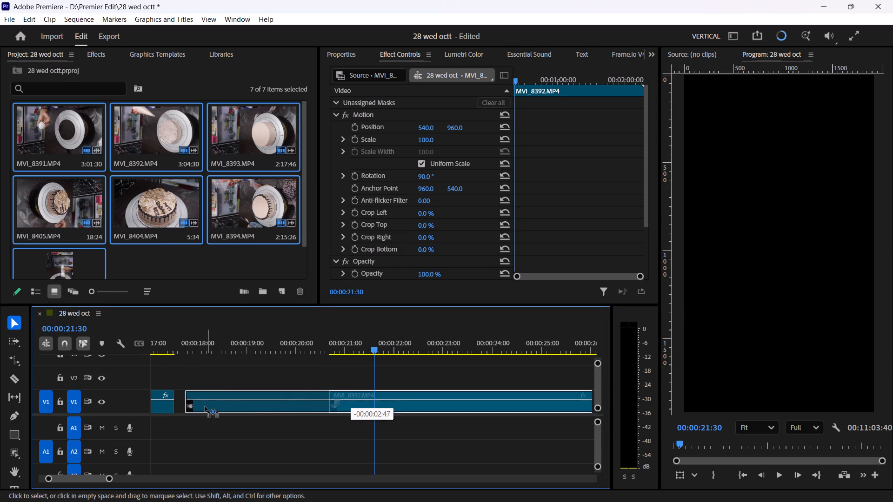
left_click_drag(205, 407, 203, 407)
Play on to the green scraper footage, trim about 4.6 seconds from the remaining MVI_8392 clip's start, and close the gap.
key("space")
key("space")
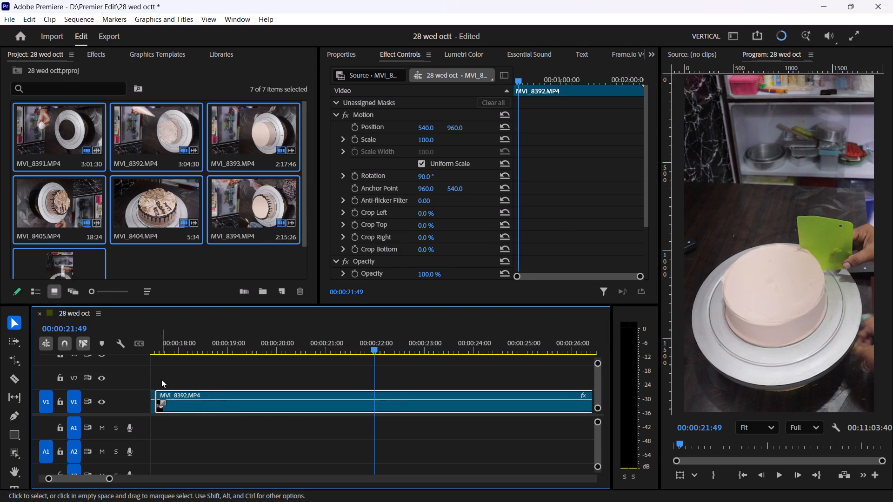
left_click_drag(158, 391, 393, 384)
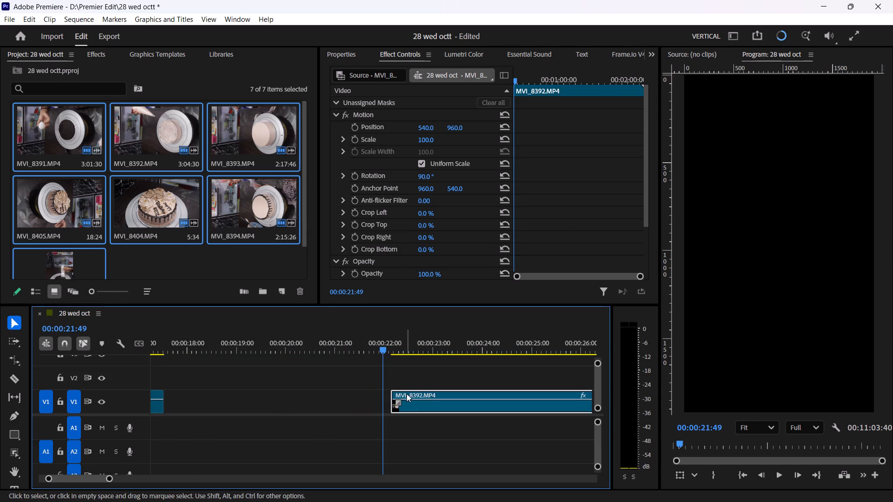
left_click_drag(414, 405, 196, 404)
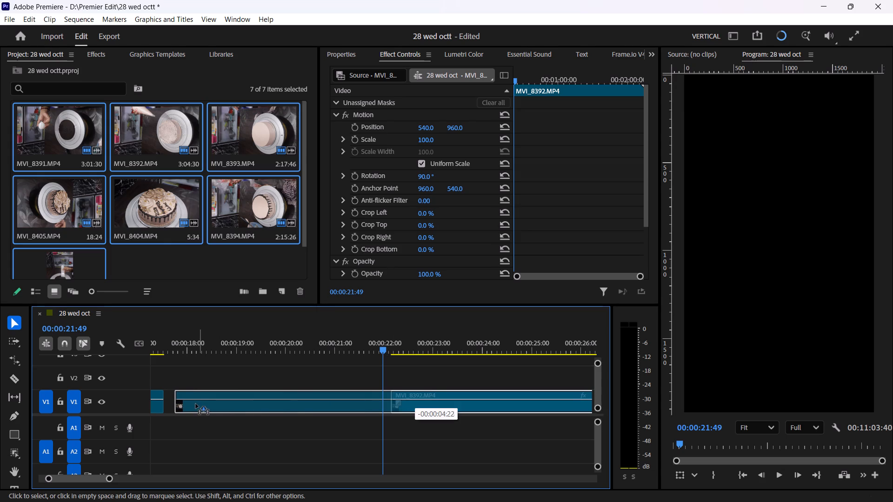
left_click_drag(196, 404, 192, 404)
Scrub through the green scraper footage, trim about 3.6 seconds from the remaining MVI_8392 clip's start, and close the gap.
left_click_drag(176, 343, 298, 342)
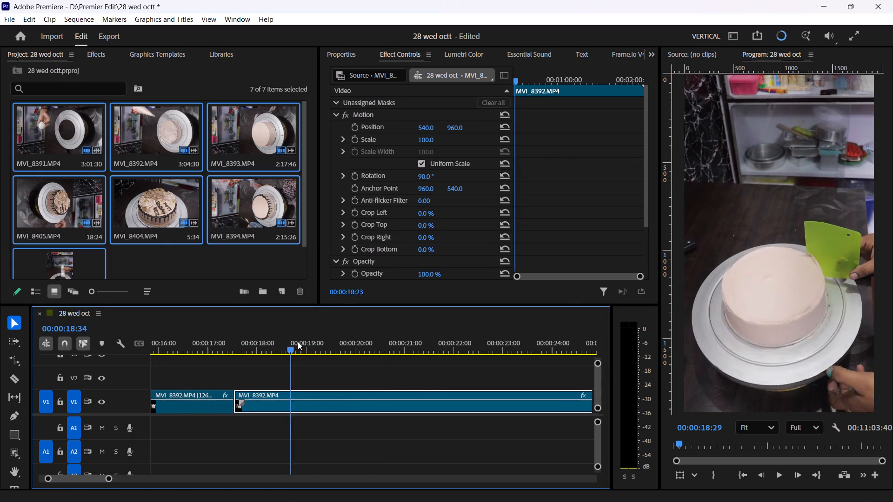
left_click_drag(298, 342, 447, 351)
left_click_drag(239, 395, 255, 392)
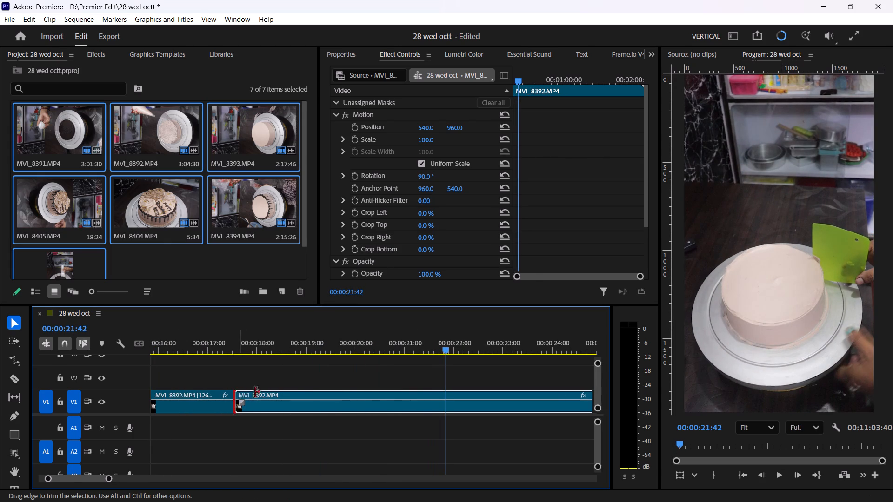
left_click_drag(255, 392, 416, 384)
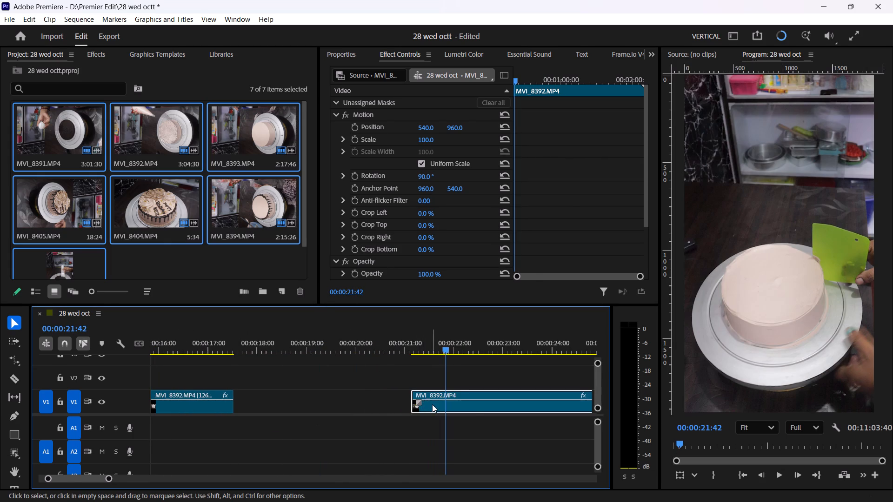
left_click_drag(432, 404, 261, 400)
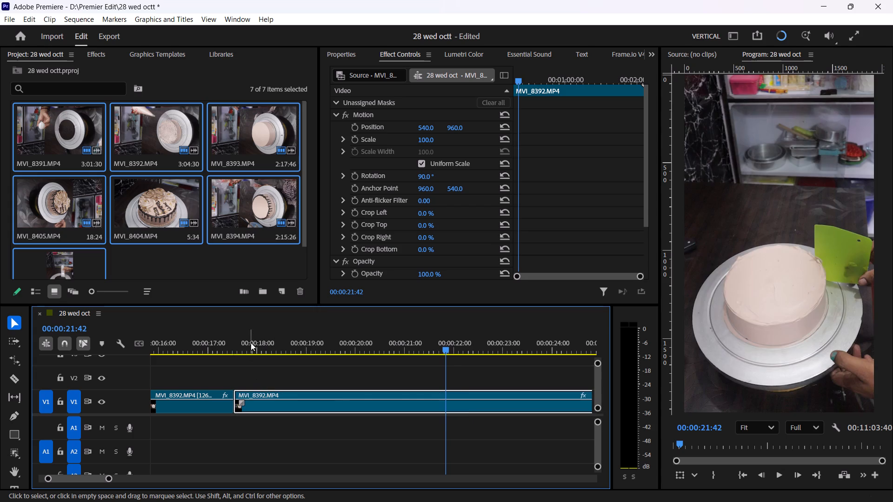
Scrub further through the side scraping, trim about 4.4 seconds from the remaining MVI_8392 clip's start, and close the gap.
left_click_drag(251, 341, 472, 333)
left_click_drag(236, 393, 239, 392)
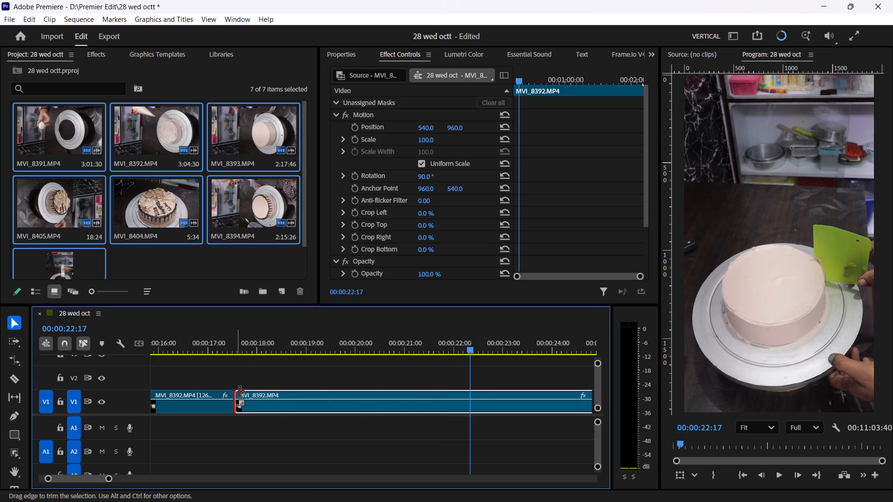
left_click_drag(239, 392, 451, 377)
left_click_drag(483, 406, 463, 406)
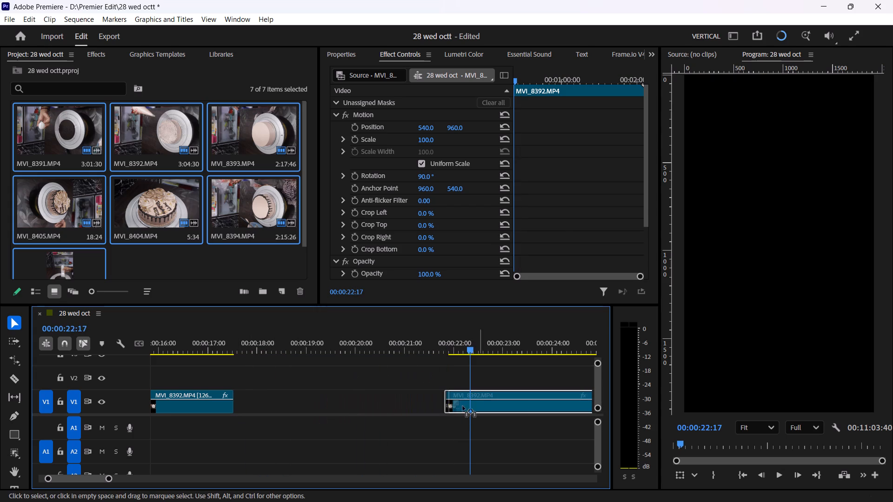
left_click_drag(463, 406, 275, 410)
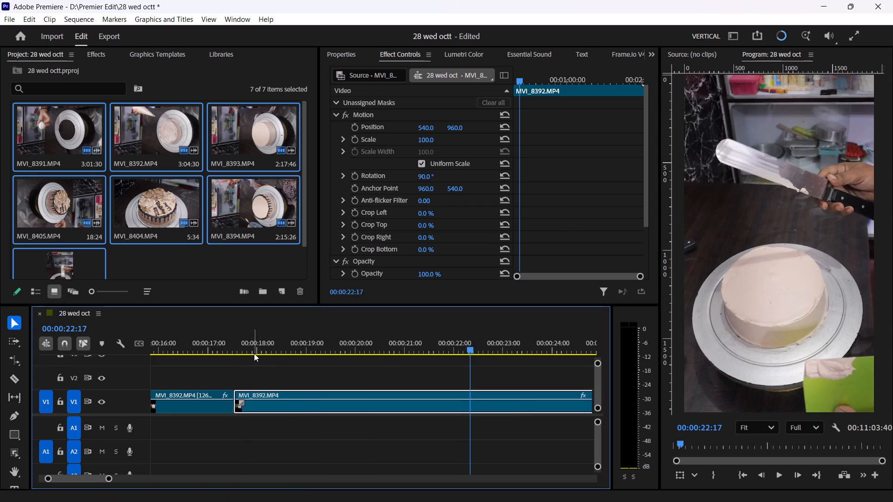
Scrub through the spatula-and-scraper footage, trim about 4 seconds from the remaining MVI_8392 clip's start, and close the gap.
left_click_drag(242, 342, 461, 333)
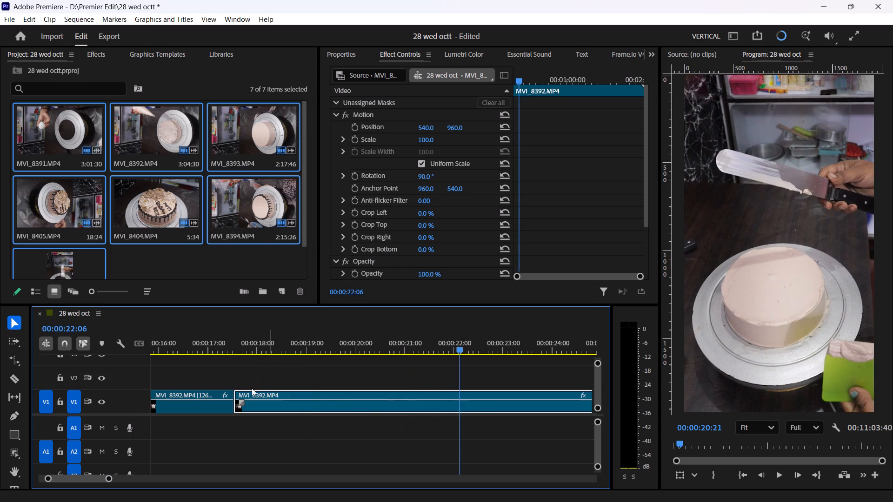
left_click(234, 393)
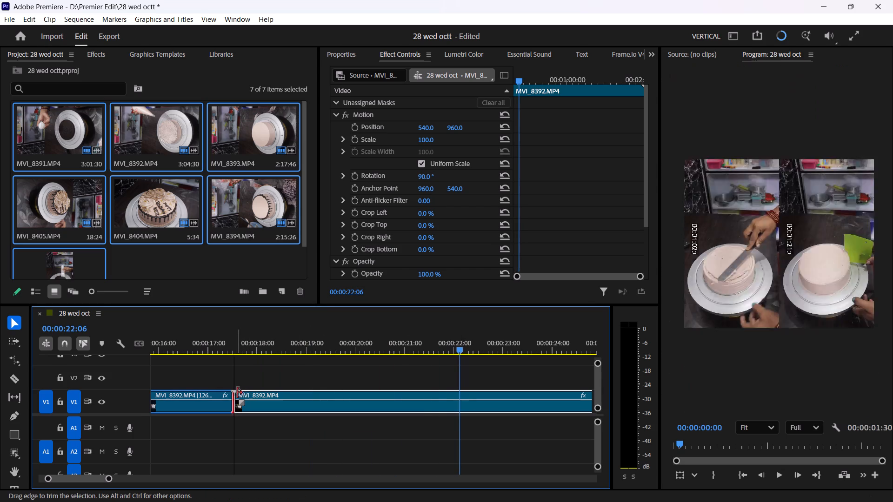
left_click_drag(240, 392, 437, 375)
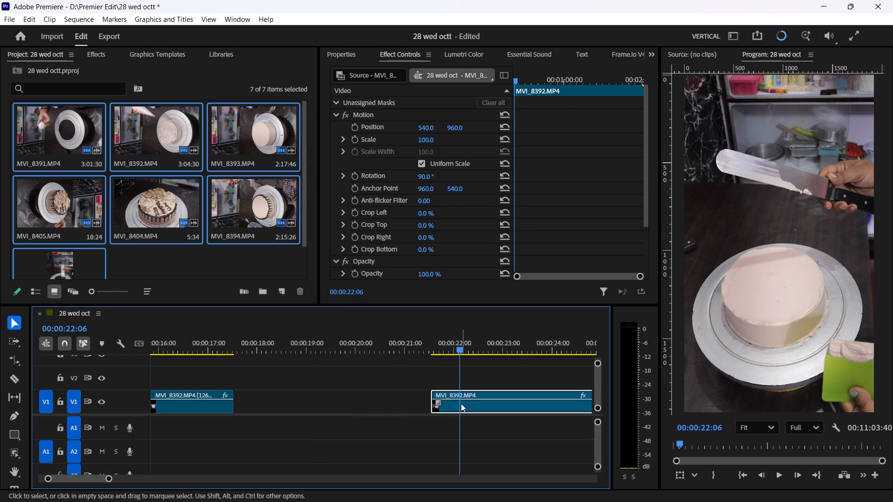
left_click_drag(461, 404, 267, 404)
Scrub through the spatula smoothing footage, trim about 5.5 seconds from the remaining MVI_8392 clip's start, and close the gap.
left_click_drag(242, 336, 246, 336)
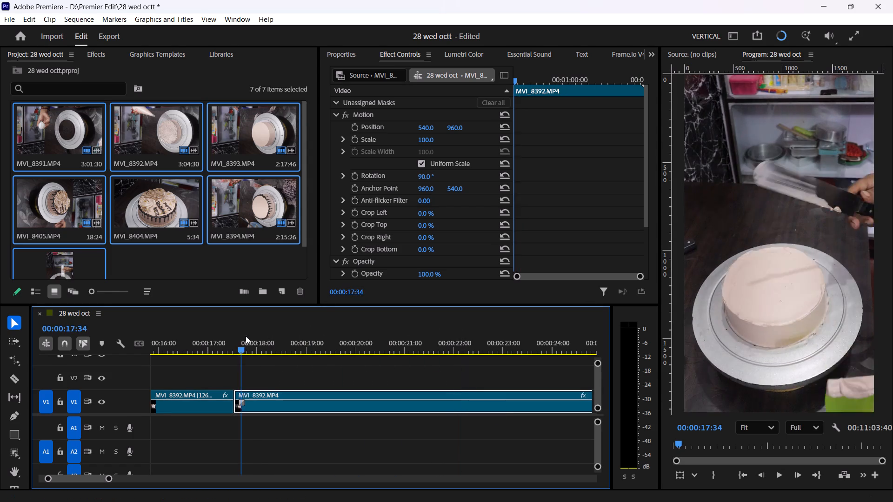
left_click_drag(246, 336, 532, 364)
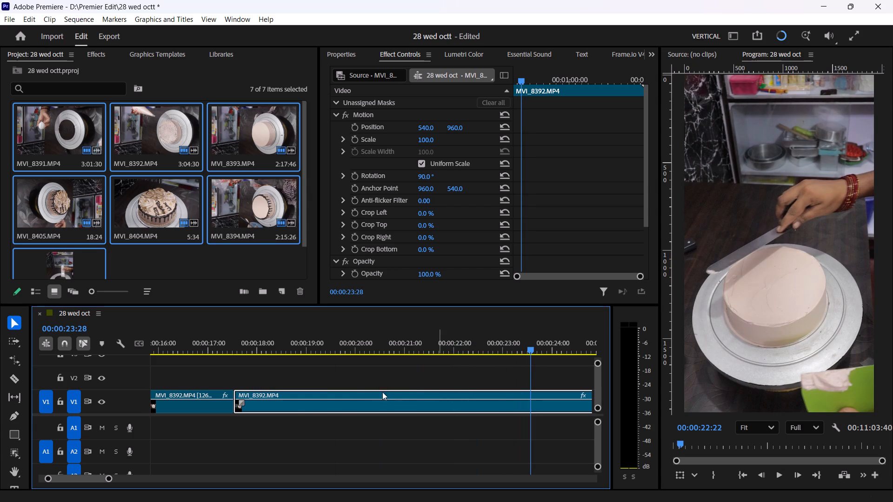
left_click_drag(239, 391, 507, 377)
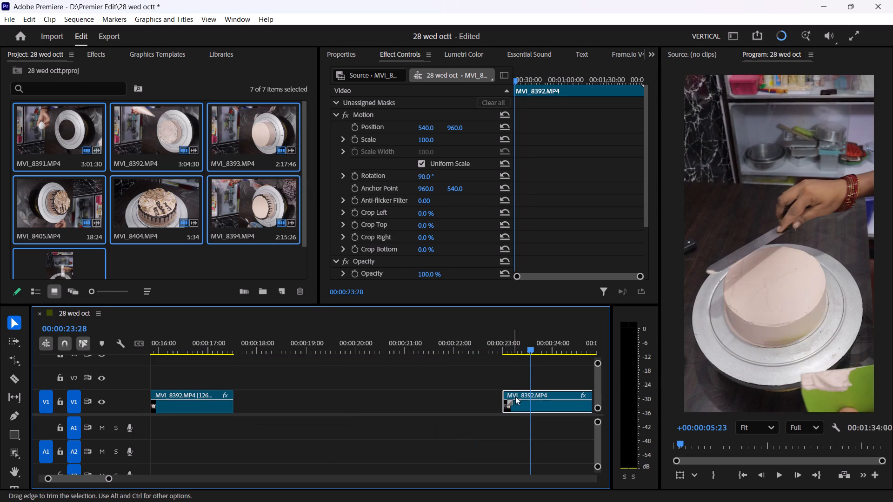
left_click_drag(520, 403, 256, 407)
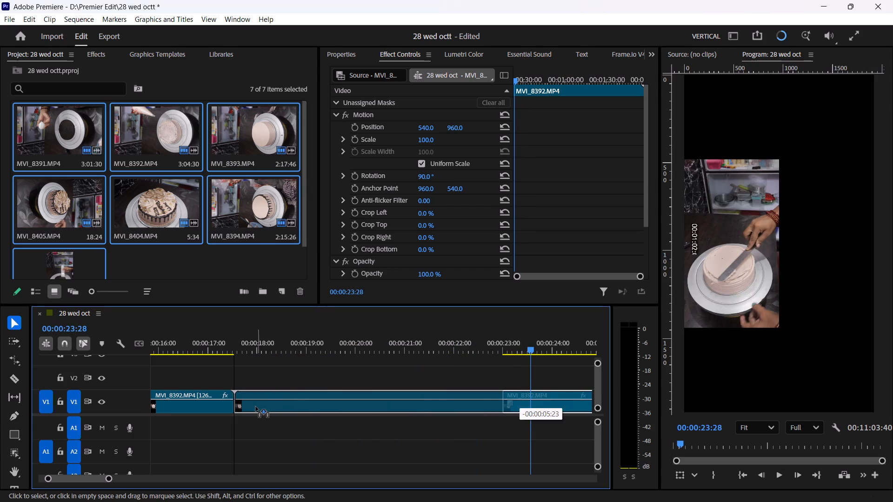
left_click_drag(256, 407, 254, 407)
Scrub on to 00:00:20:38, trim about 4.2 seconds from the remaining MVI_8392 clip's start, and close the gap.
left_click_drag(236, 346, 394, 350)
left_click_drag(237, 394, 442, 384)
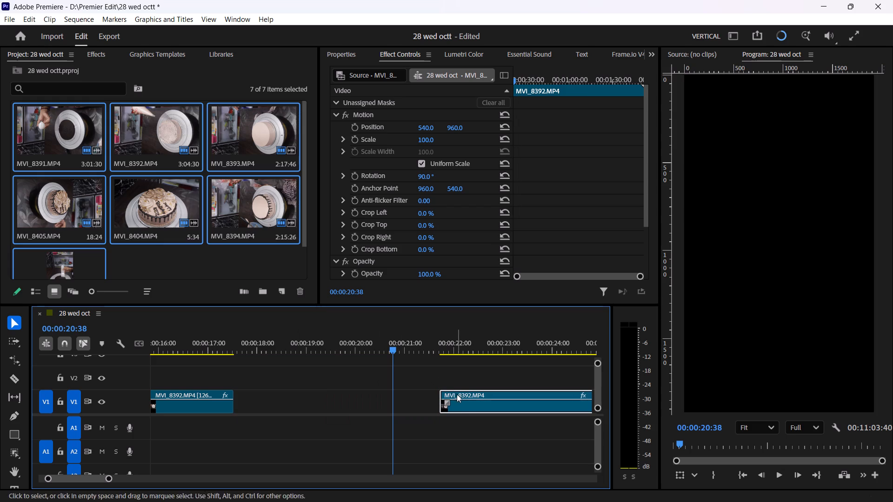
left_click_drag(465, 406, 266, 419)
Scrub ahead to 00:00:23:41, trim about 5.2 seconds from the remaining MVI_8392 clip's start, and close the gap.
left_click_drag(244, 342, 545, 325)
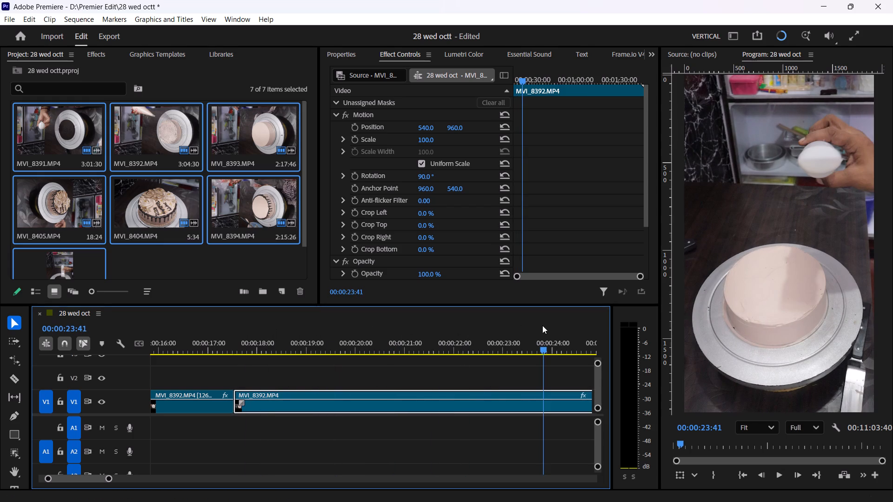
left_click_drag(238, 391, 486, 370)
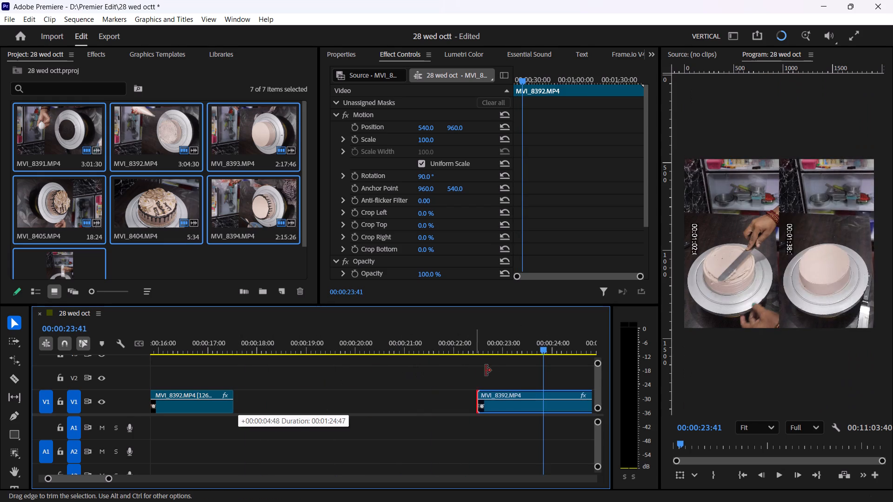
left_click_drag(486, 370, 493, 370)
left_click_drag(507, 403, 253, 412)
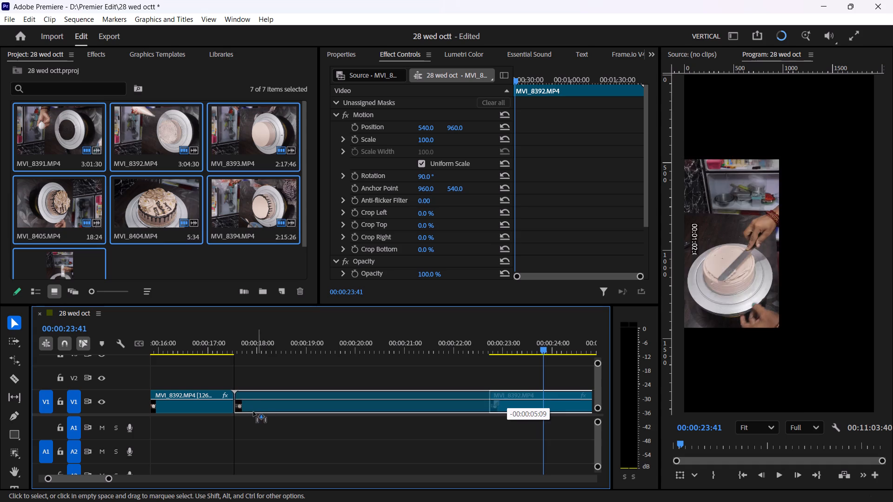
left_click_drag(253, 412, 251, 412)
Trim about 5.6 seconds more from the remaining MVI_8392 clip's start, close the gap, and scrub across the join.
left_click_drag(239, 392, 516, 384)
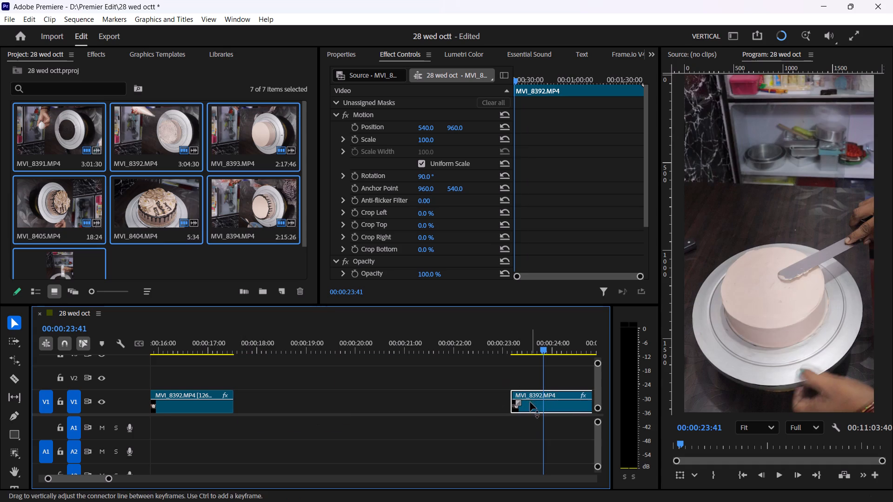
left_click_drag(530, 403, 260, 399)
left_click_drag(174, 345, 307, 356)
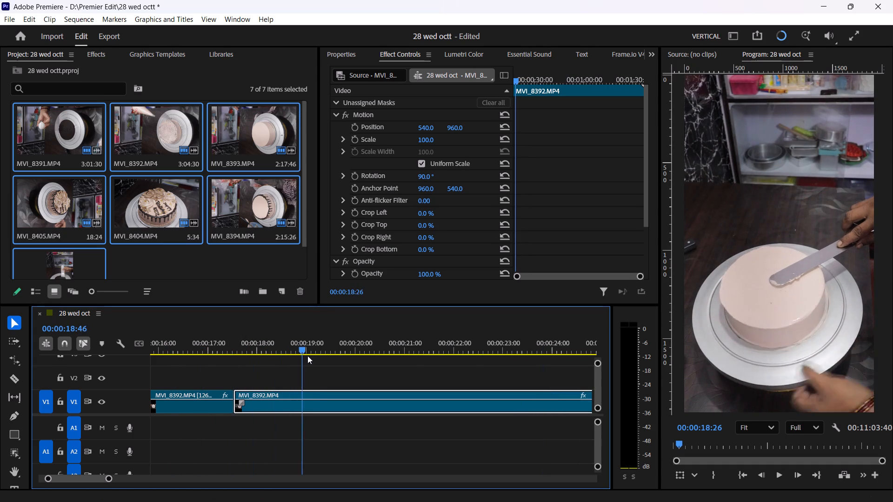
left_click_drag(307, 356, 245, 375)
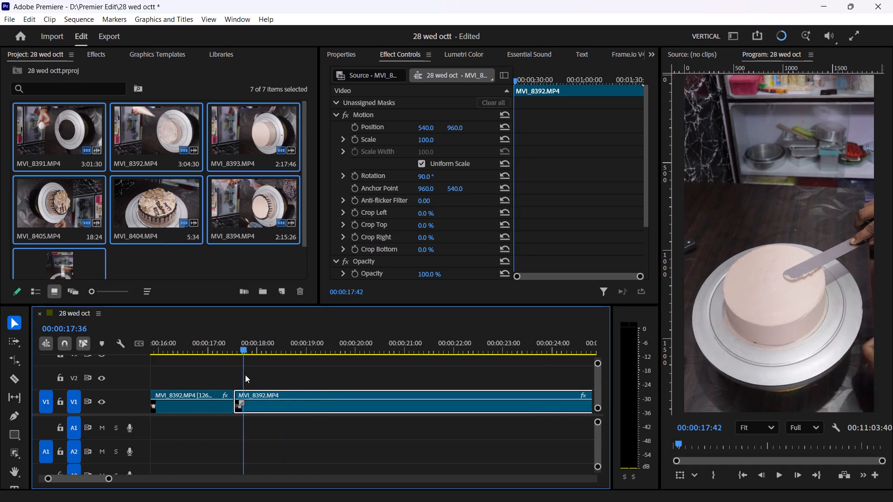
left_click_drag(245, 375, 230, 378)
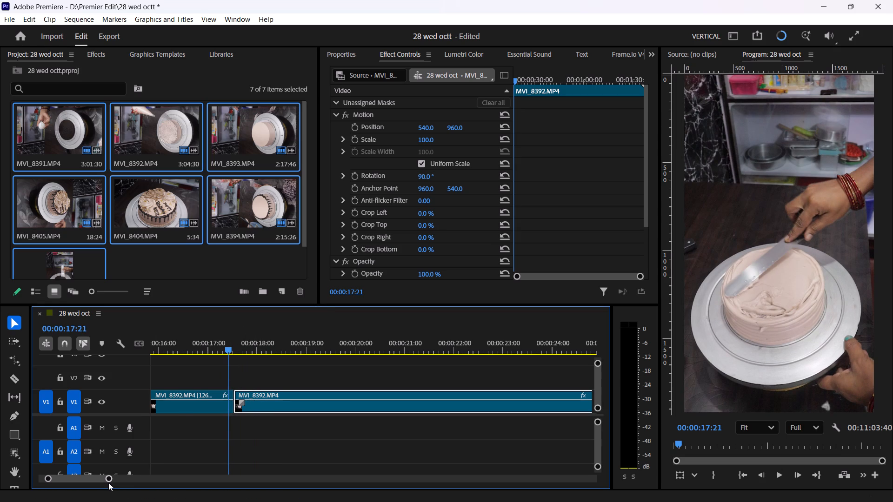
Move the remaining MVI_8392 clip away from the edited segments and extend its start back about 32 seconds to the early green scraper footage.
left_click_drag(107, 480, 181, 477)
left_click_drag(338, 403, 523, 399)
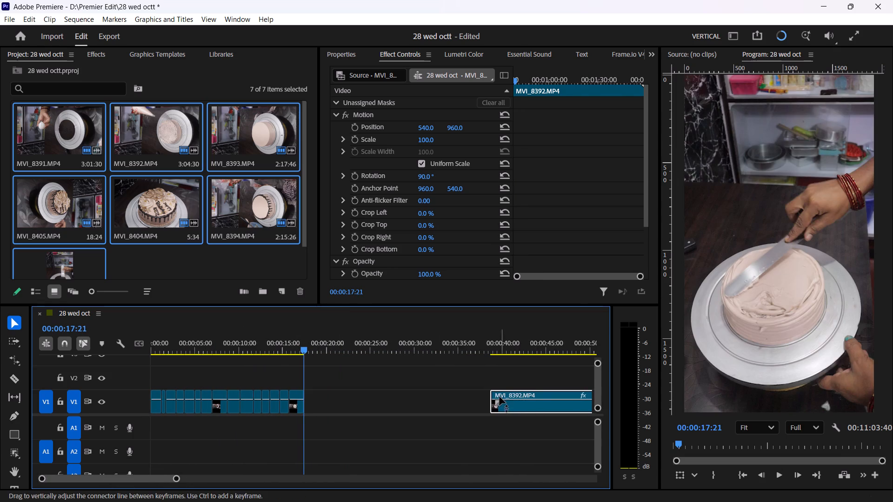
left_click_drag(493, 396, 346, 391)
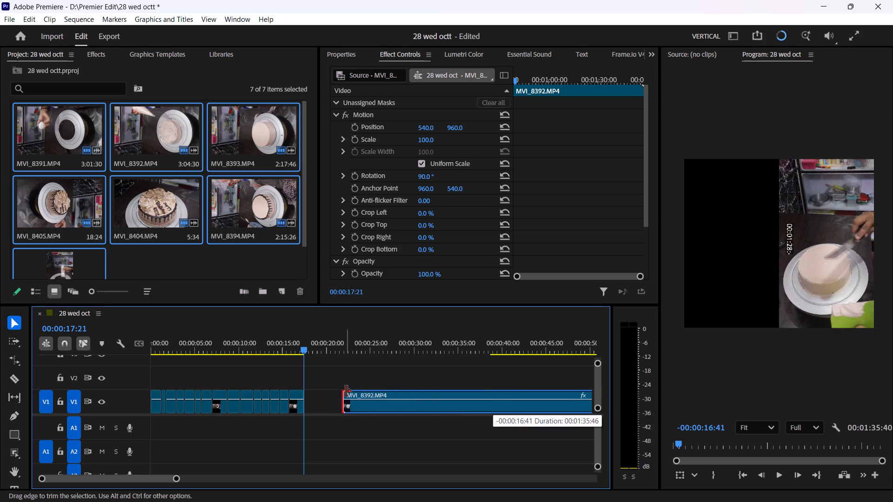
left_click_drag(346, 391, 484, 403)
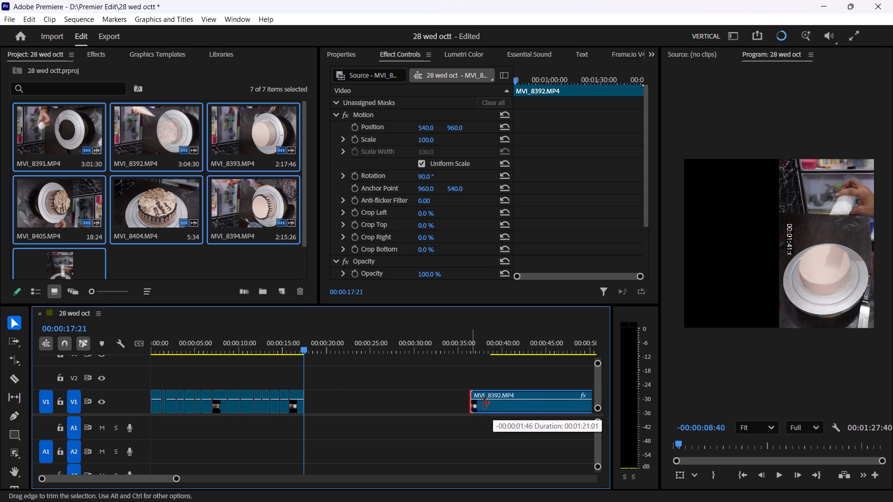
left_click_drag(484, 403, 359, 417)
left_click_drag(412, 404, 440, 402)
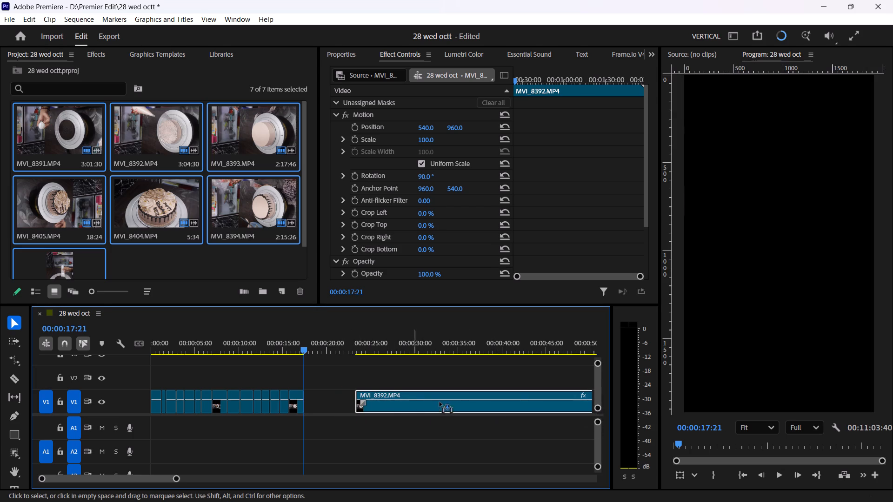
left_click_drag(440, 402, 521, 400)
left_click_drag(465, 395, 392, 395)
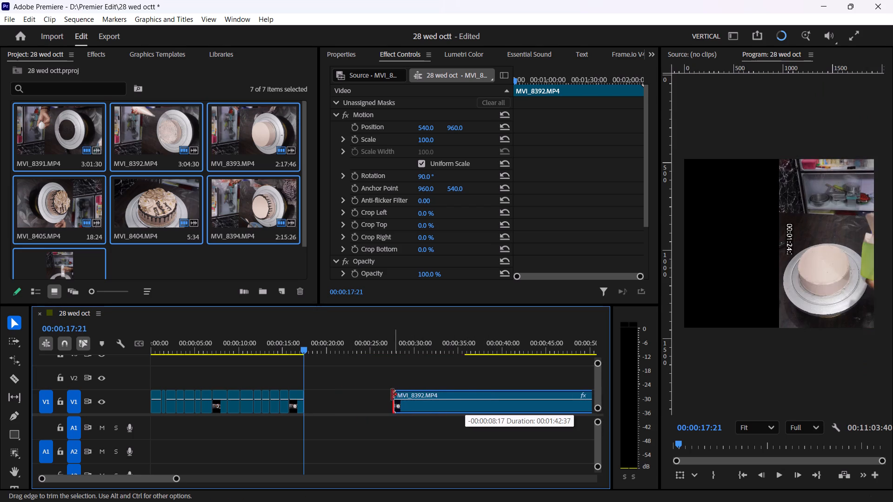
left_click_drag(392, 395, 338, 397)
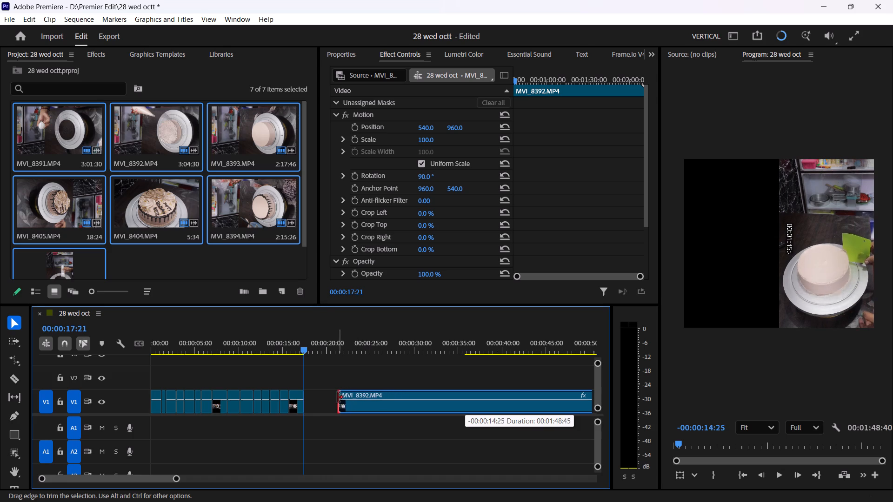
left_click_drag(338, 397, 302, 406)
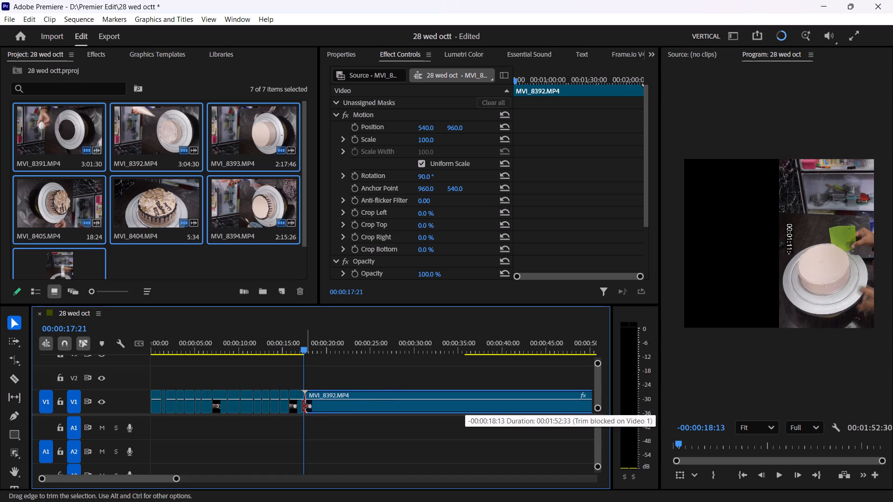
left_click_drag(302, 406, 321, 405)
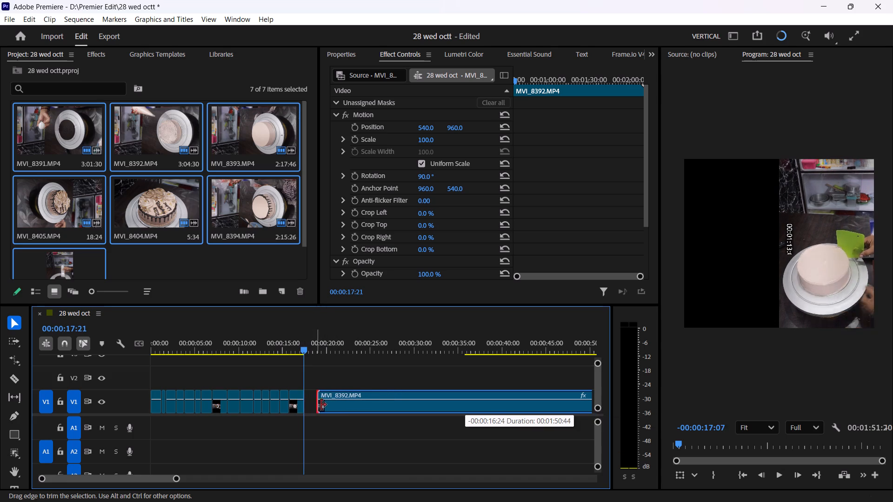
left_click_drag(321, 405, 315, 406)
Scrub the first second of the extended MVI_8392 clip and split it at 00:00:19:26, leaving a short green scraper segment.
key("c")
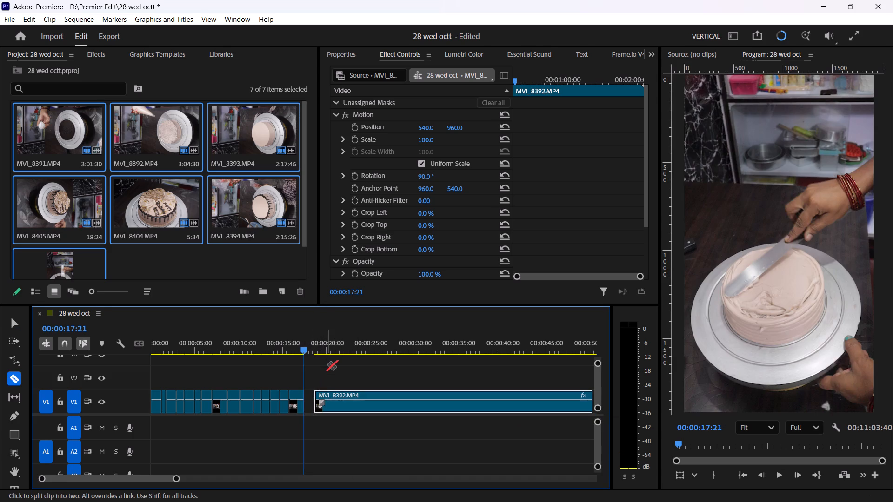
key("v")
left_click_drag(317, 344, 319, 347)
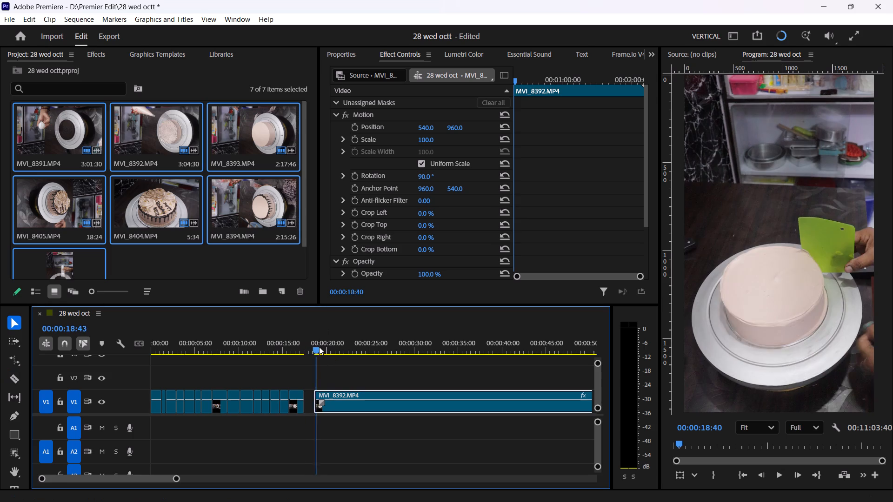
left_click_drag(319, 347, 324, 353)
key("c")
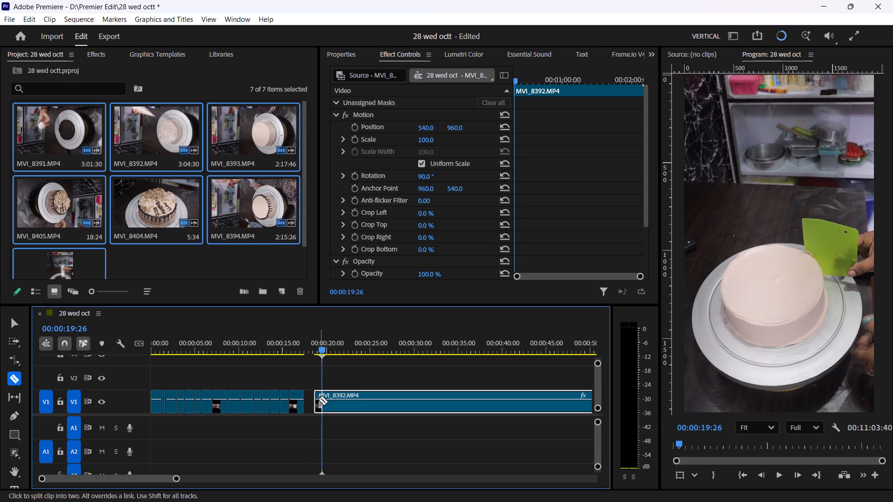
left_click(318, 400)
left_click(323, 400)
key("v")
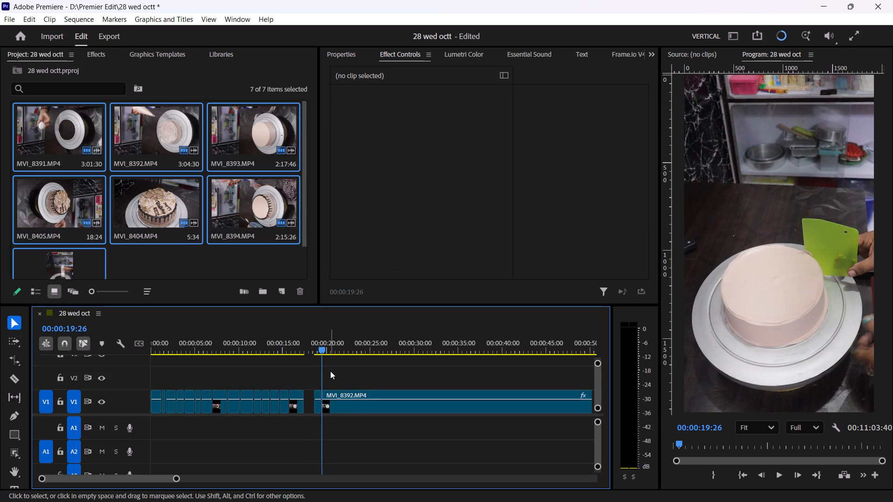
Scrub ahead through the scraping footage and trim the start of the remaining MVI_8392 clip to 00:00:34:15.
left_click_drag(324, 341, 432, 341)
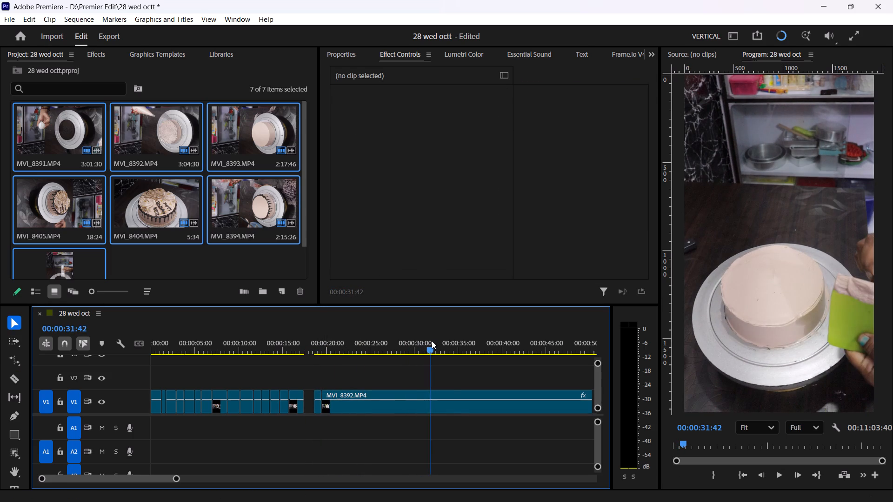
left_click_drag(432, 341, 453, 347)
key("v")
left_click(374, 406)
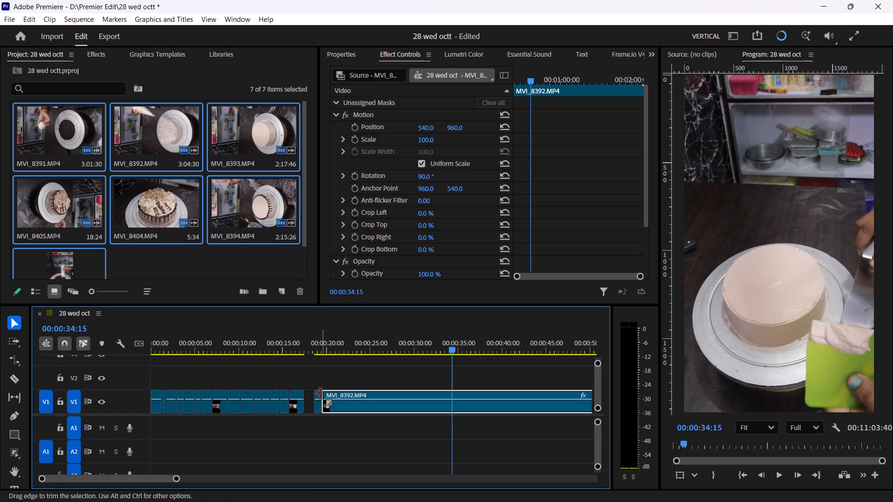
left_click_drag(325, 394, 452, 399)
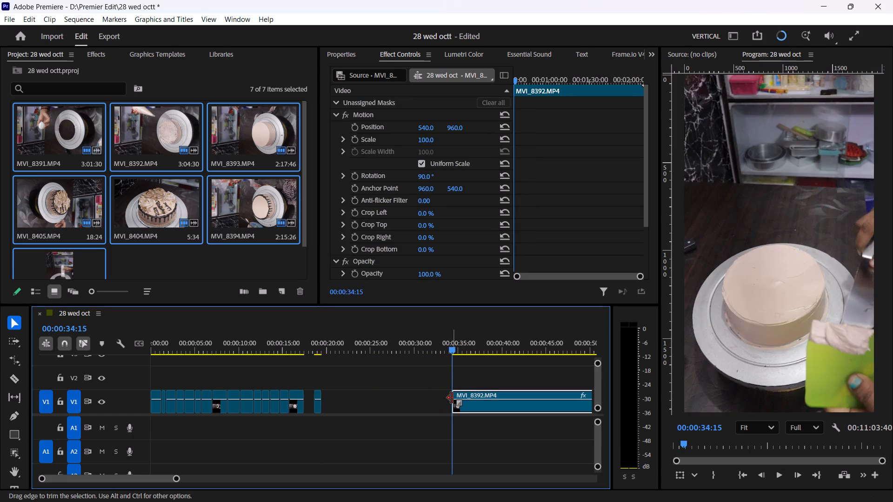
Play on and split MVI_8392 at 00:00:39:08, place the cut segment against the short scraper segment, and move the remaining clip near 00:00:25:00.
key("space")
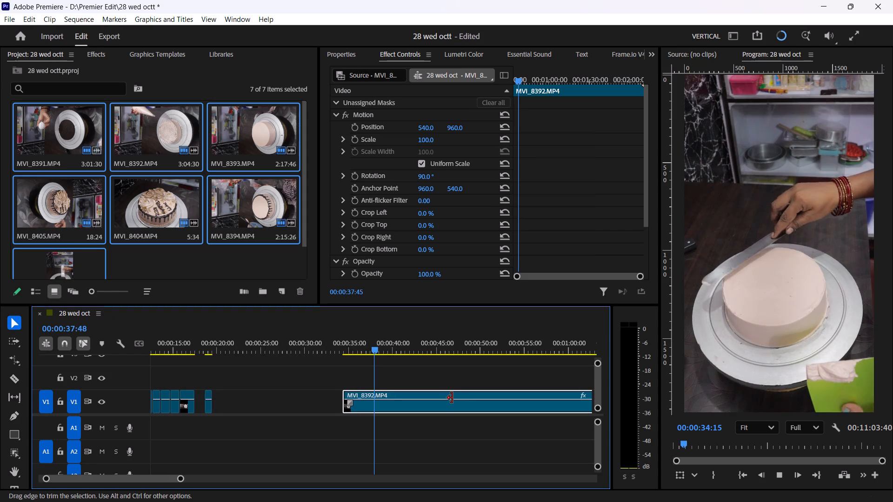
key("space")
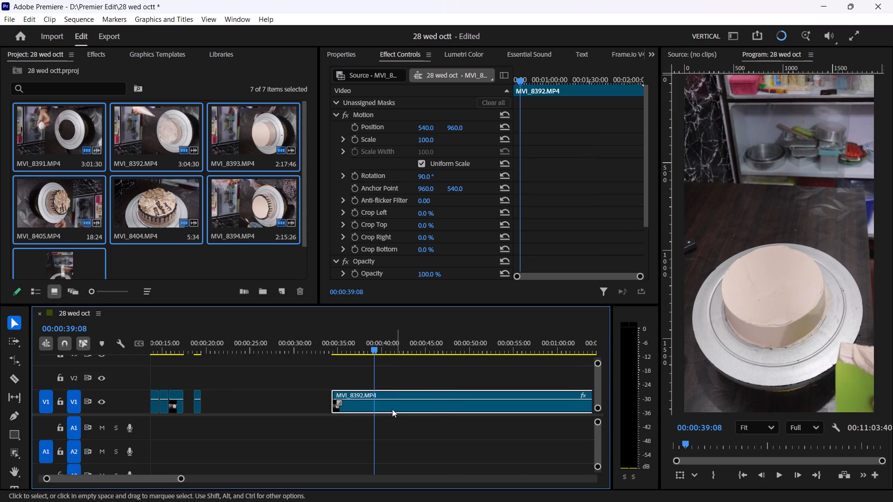
key("v")
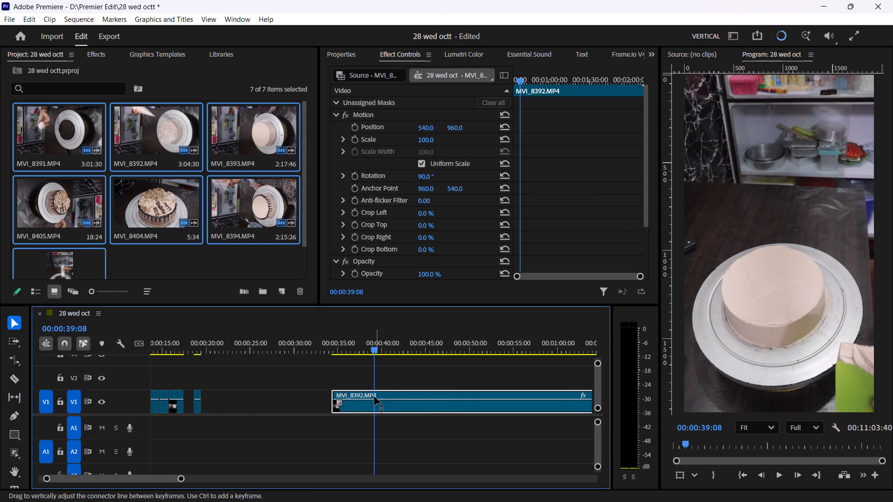
key("c")
left_click(374, 396)
key("v")
left_click_drag(352, 406, 320, 404)
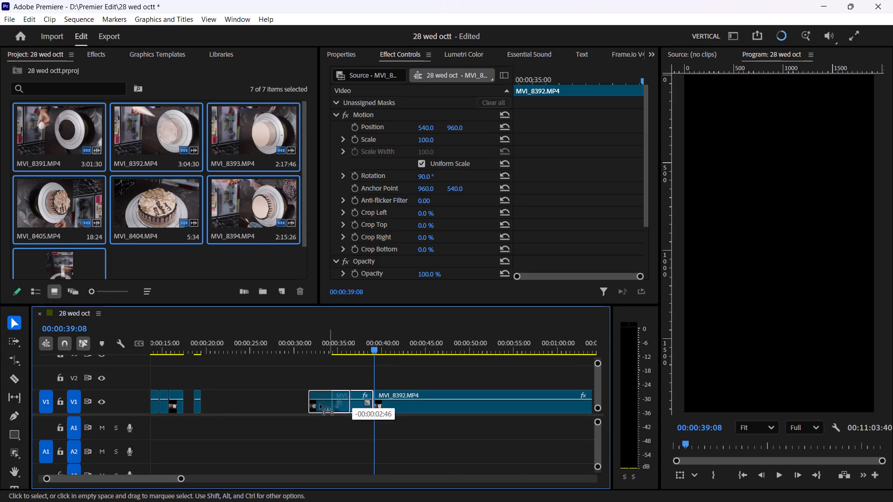
left_click_drag(320, 404, 226, 409)
left_click_drag(416, 404, 293, 407)
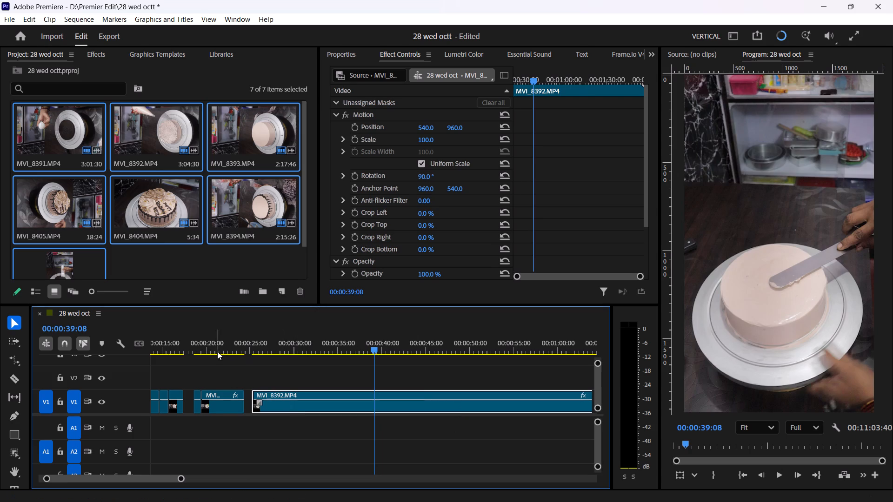
Move the short green scraper segment against the end of the edited sequence and play back from the join.
left_click(217, 342)
left_click_drag(180, 480, 124, 474)
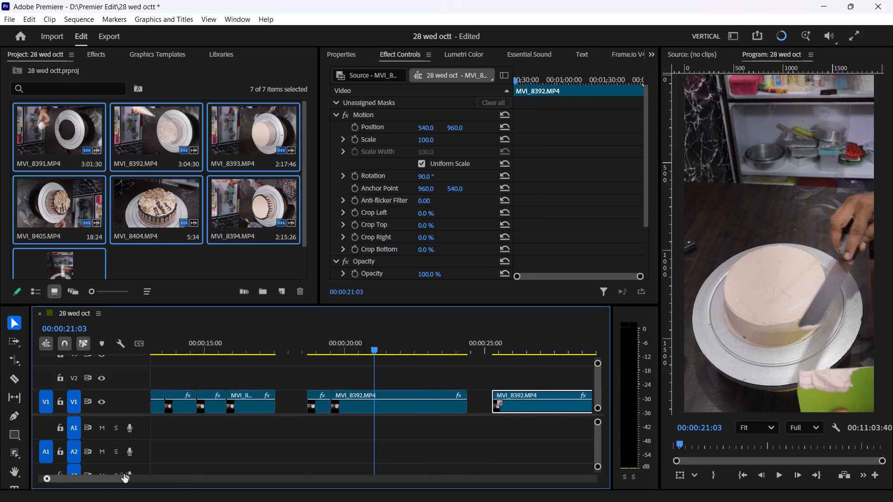
left_click_drag(124, 474, 111, 476)
left_click_drag(290, 406, 279, 406)
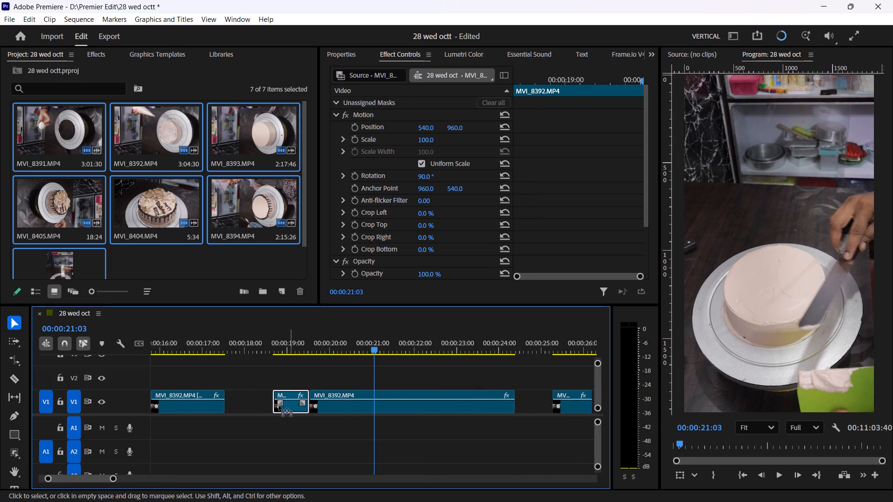
left_click_drag(279, 406, 246, 406)
left_click(234, 346)
key("space")
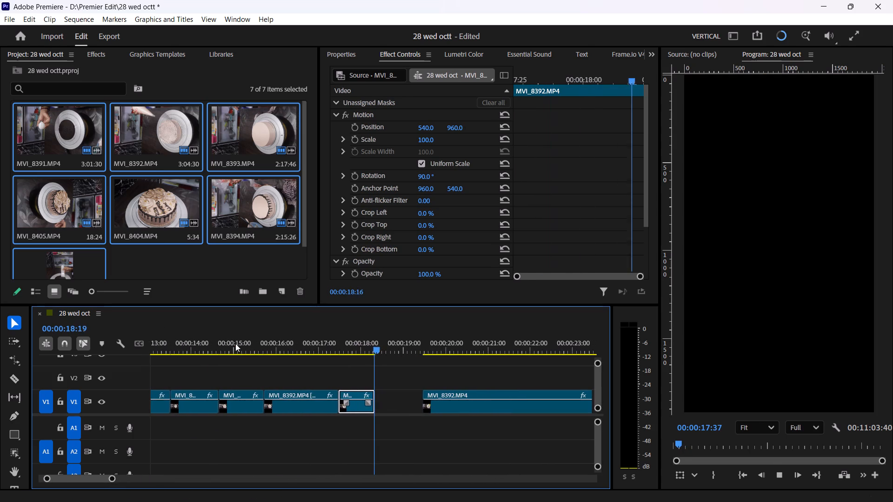
Replay the end of the edited sequence and extend the end of the short green scraper segment to about one second long.
key("space")
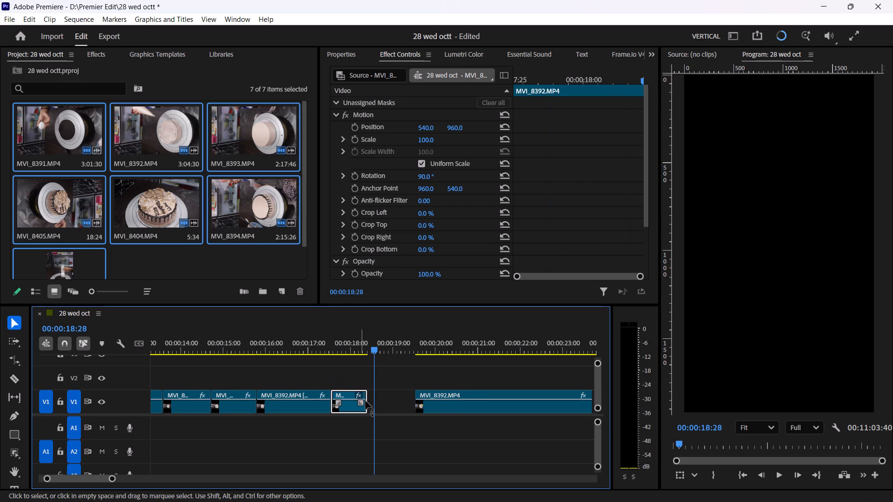
left_click_drag(347, 334, 268, 353)
key("space")
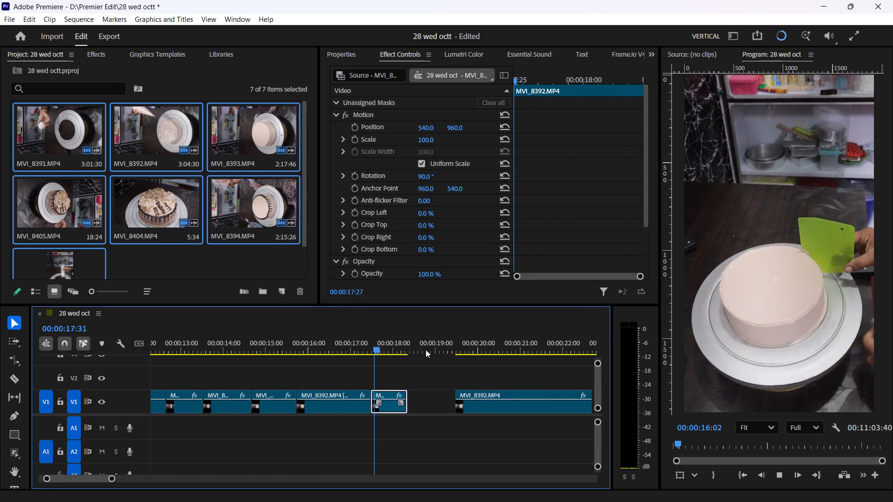
key("space")
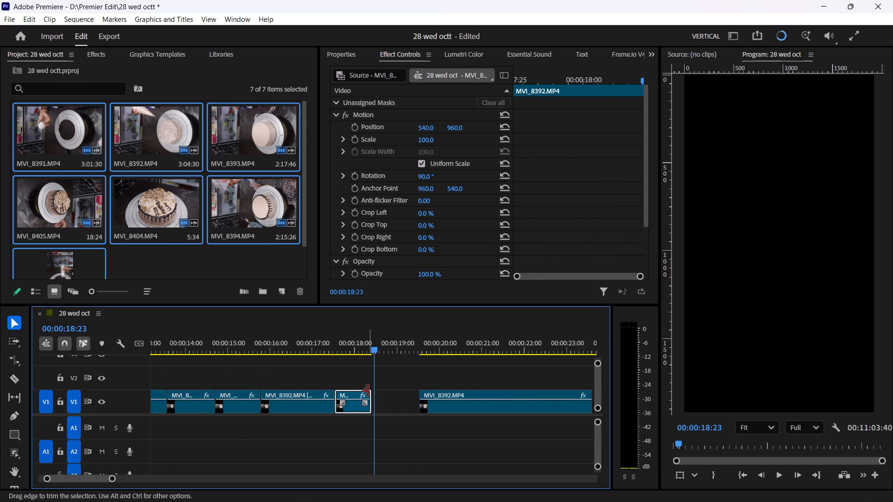
left_click(351, 343)
key("space")
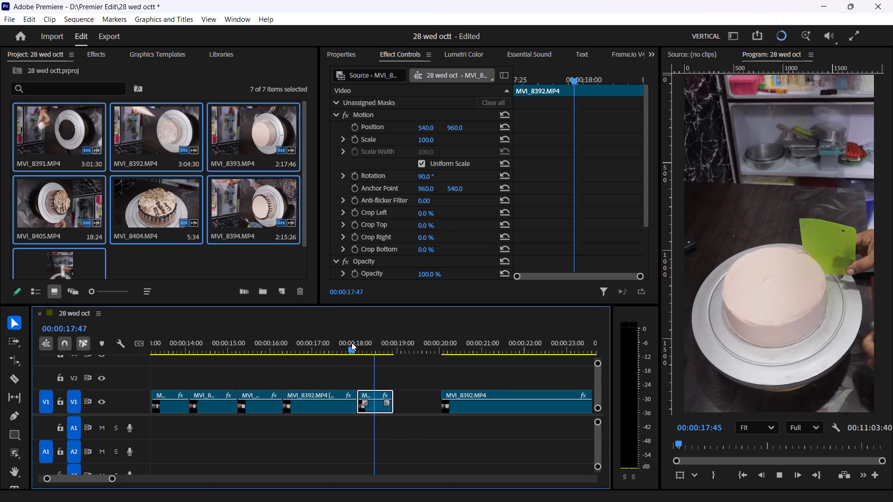
key("space")
key("r")
key("v")
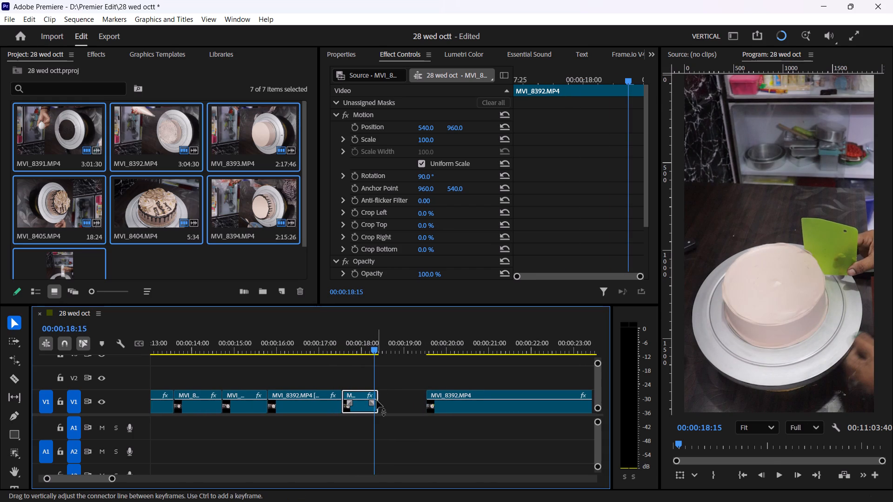
left_click(376, 398)
left_click_drag(376, 394, 380, 395)
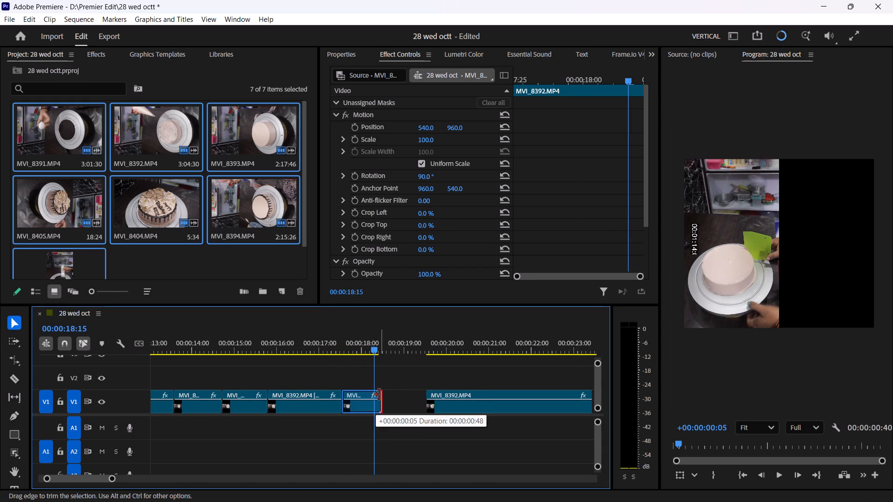
left_click_drag(380, 395, 386, 399)
key("v")
Slow the green scraper segment by rate-stretching its end to about 1.3 seconds, and play it back.
left_click(353, 343)
key("space")
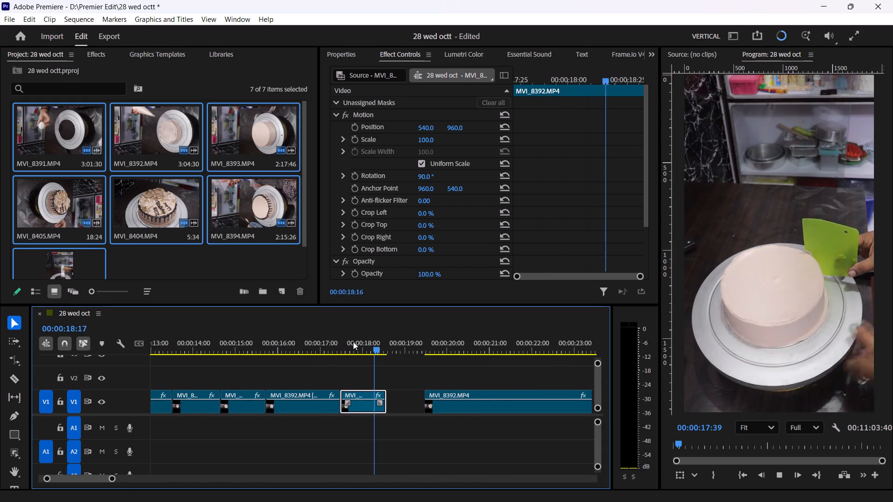
key("space")
key("r")
left_click_drag(372, 400, 386, 400)
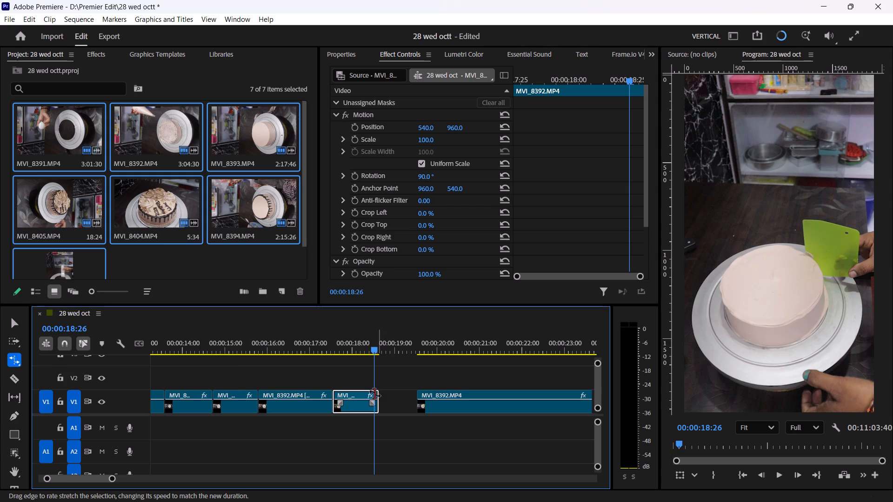
left_click_drag(375, 394, 384, 394)
key("v")
left_click(349, 338)
key("space")
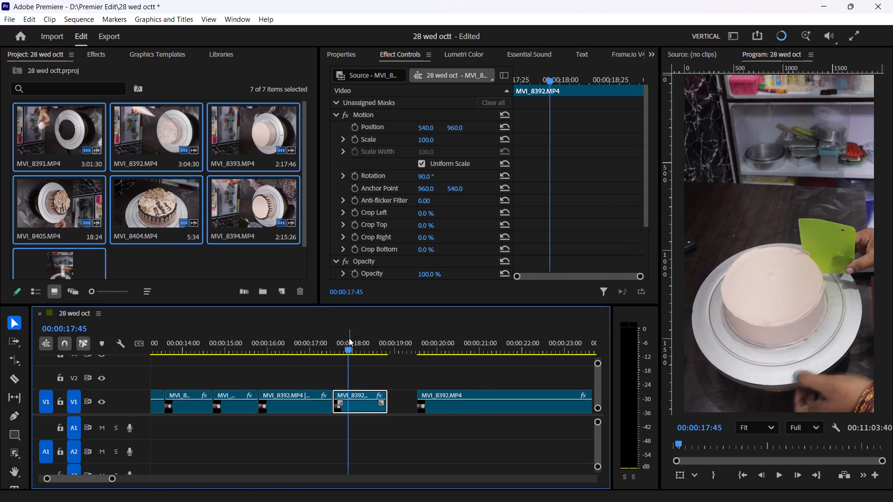
key("space")
left_click_drag(348, 341, 335, 348)
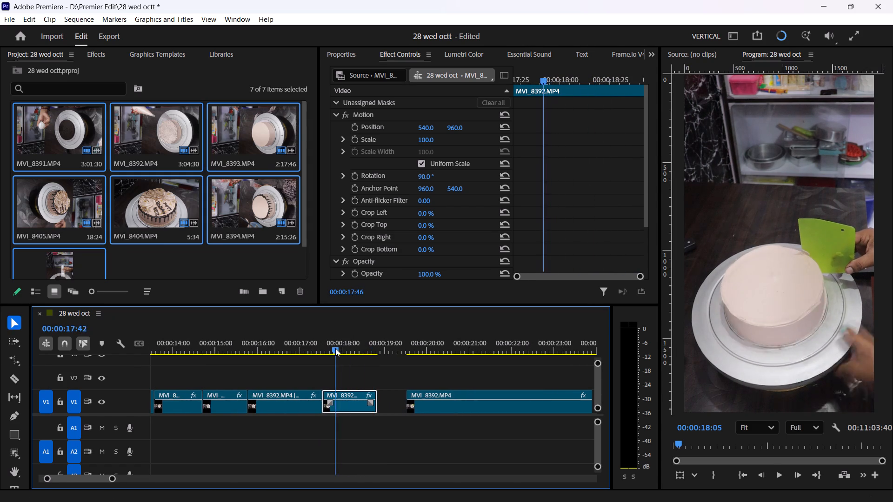
left_click_drag(335, 348, 334, 349)
key("space")
key("space")
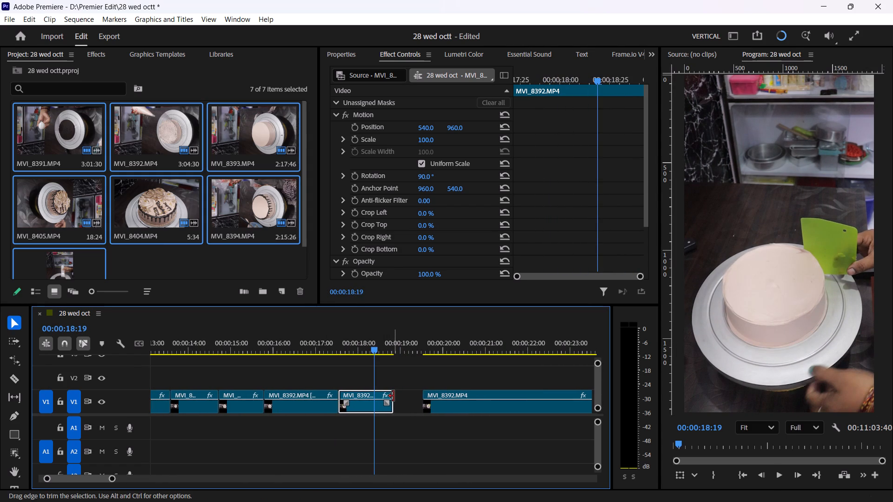
Move the following MVI_8392 segment against the end of the green scraper segment and play through it.
key("v")
left_click_drag(448, 404, 434, 405)
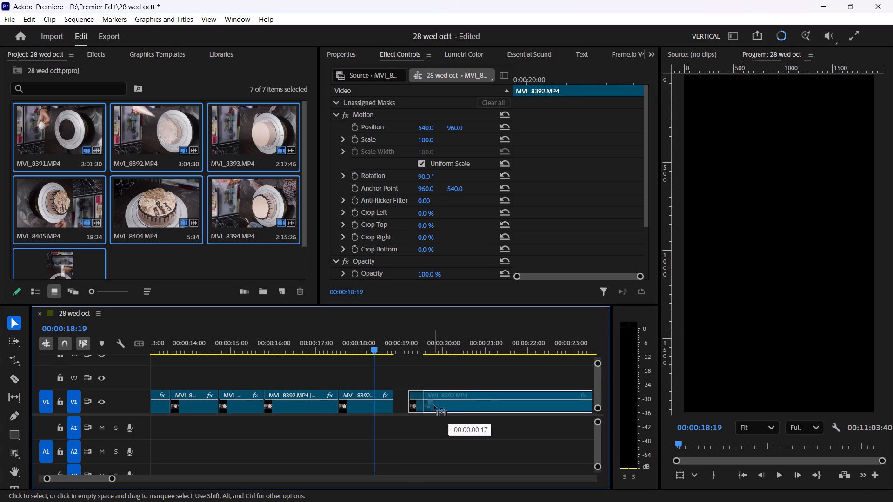
left_click_drag(434, 405, 426, 407)
key("space")
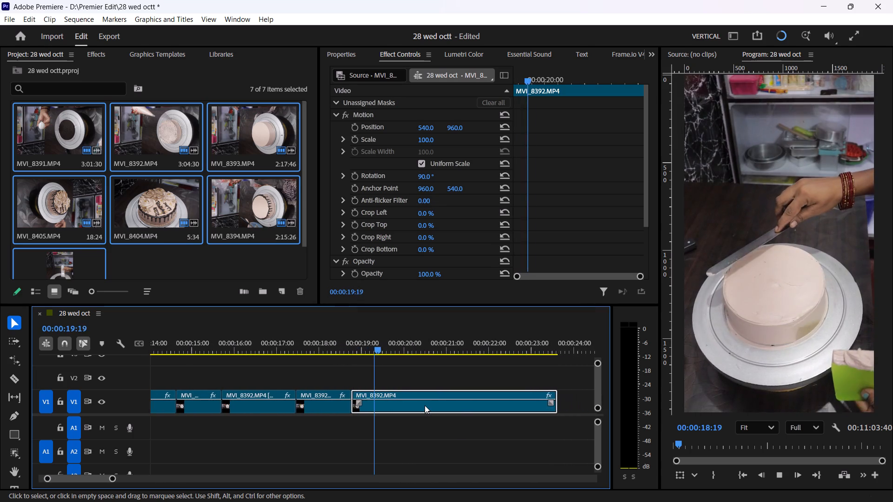
key("space")
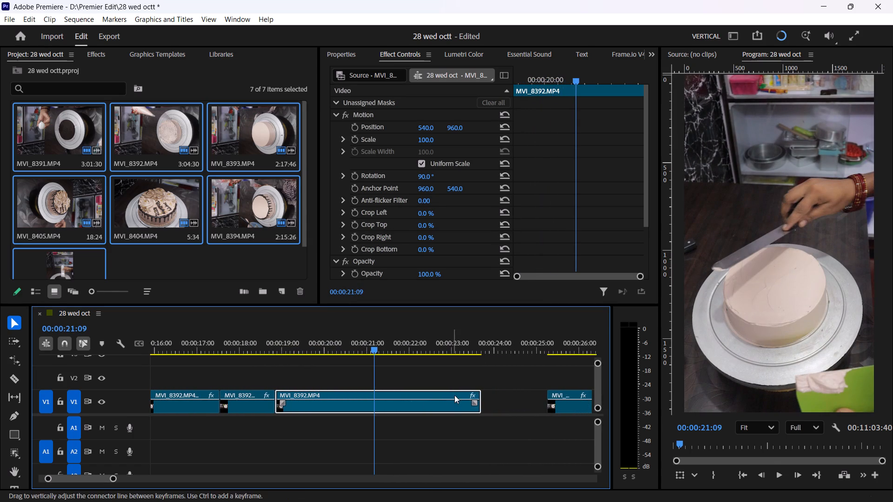
Rate-stretch the newly placed MVI_8392 segment shorter, to about 247% speed, and play it back from its start.
key("r")
left_click_drag(480, 399, 370, 403)
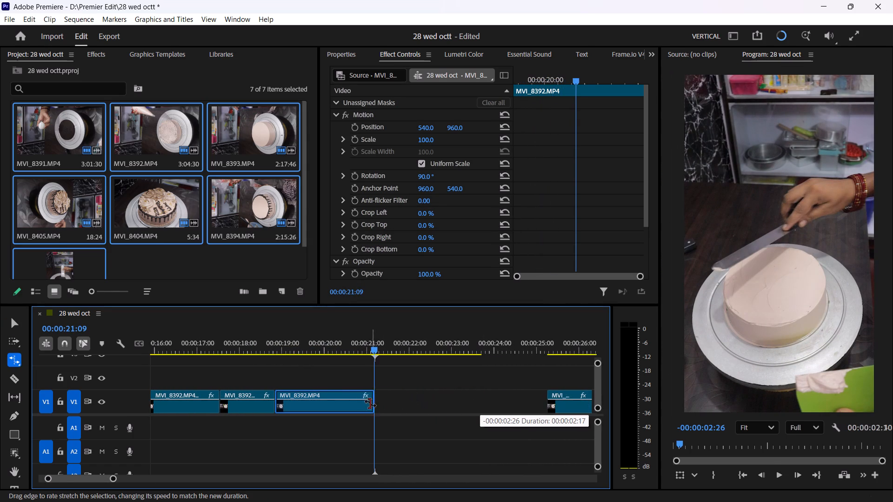
left_click_drag(370, 403, 357, 404)
key("v")
left_click(277, 342)
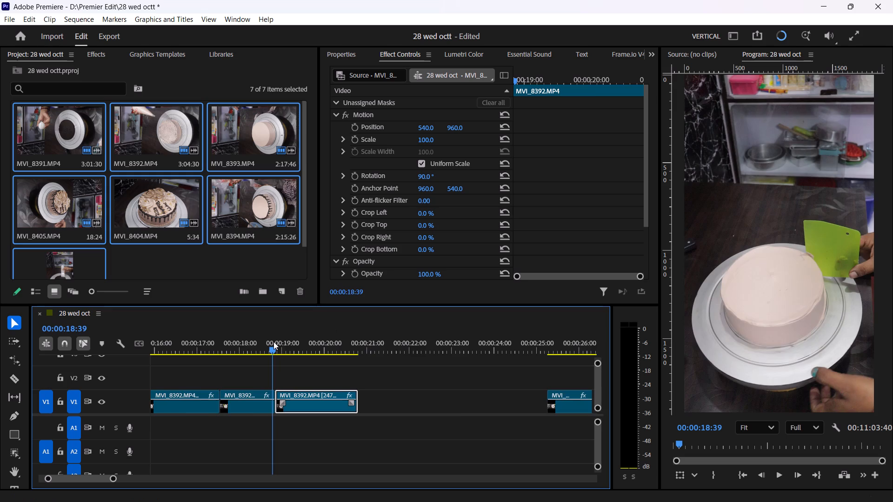
key("space")
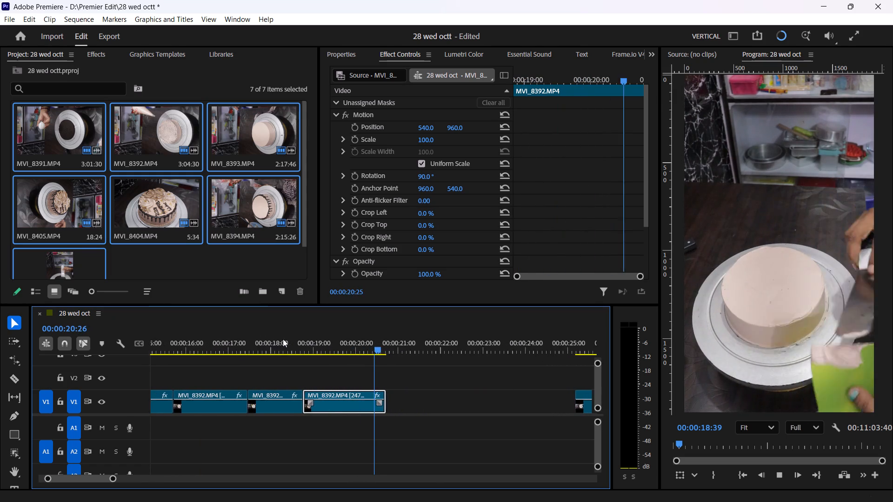
key("space")
key("space")
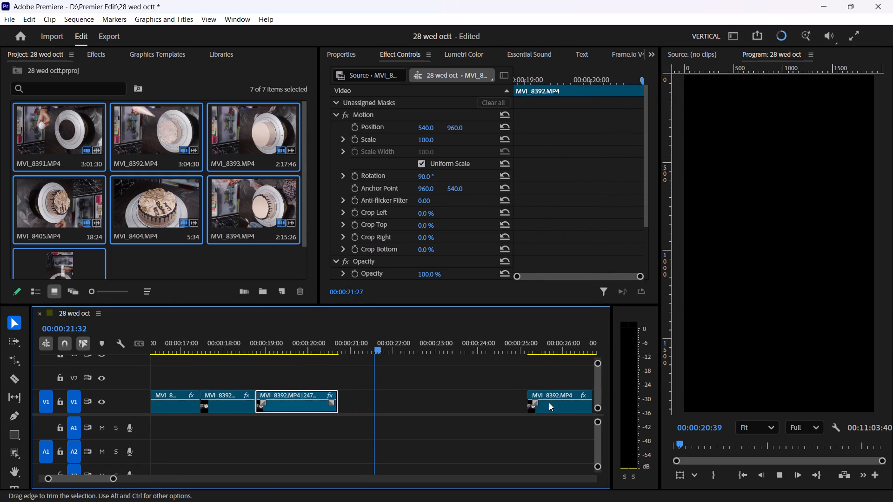
key("space")
Move the remaining long MVI_8392 clip against the end of the sped-up segment.
left_click(529, 433)
left_click_drag(549, 406, 531, 401)
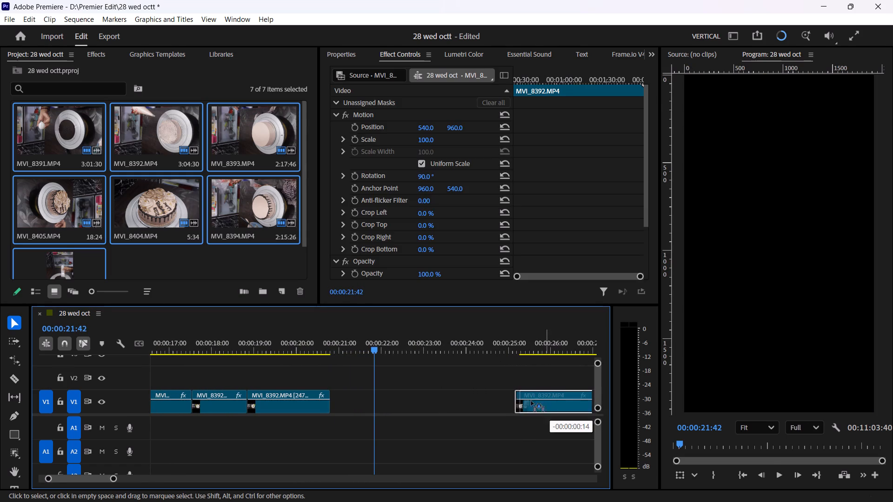
left_click_drag(531, 401, 367, 401)
Play the remaining MVI_8392 clip, trim its start to about 00:00:24:07, and move it back against the sped-up segment.
key("space")
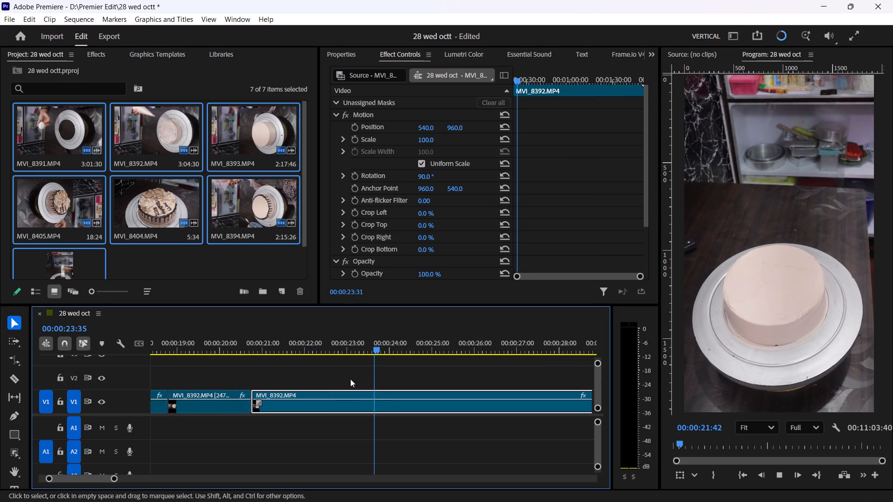
key("space")
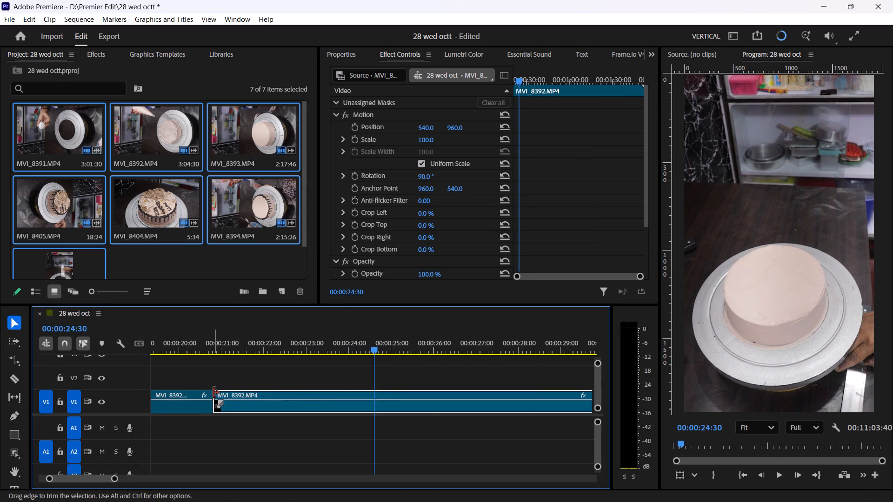
left_click_drag(213, 393, 354, 394)
left_click_drag(395, 404, 353, 400)
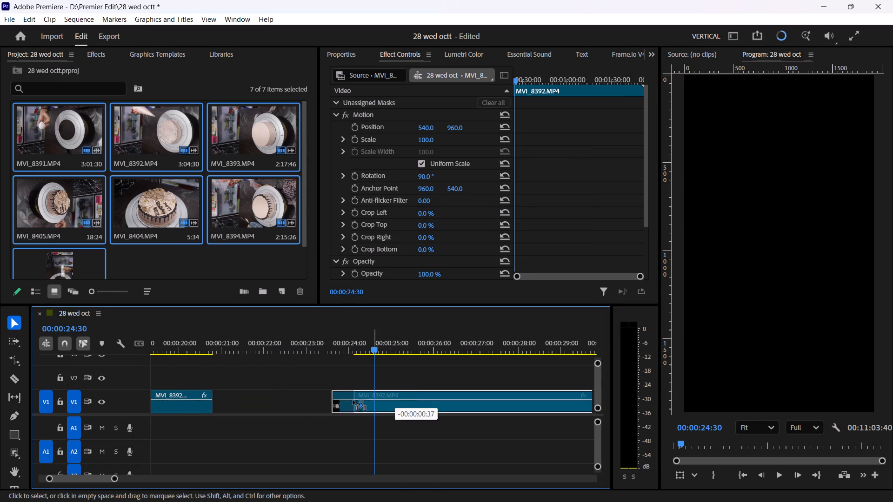
left_click_drag(353, 400, 260, 397)
Scrub ahead to 00:00:25:16, trim the start of the remaining MVI_8392 clip there, and close the gap before it.
left_click_drag(224, 341, 407, 349)
left_click_drag(214, 392, 403, 390)
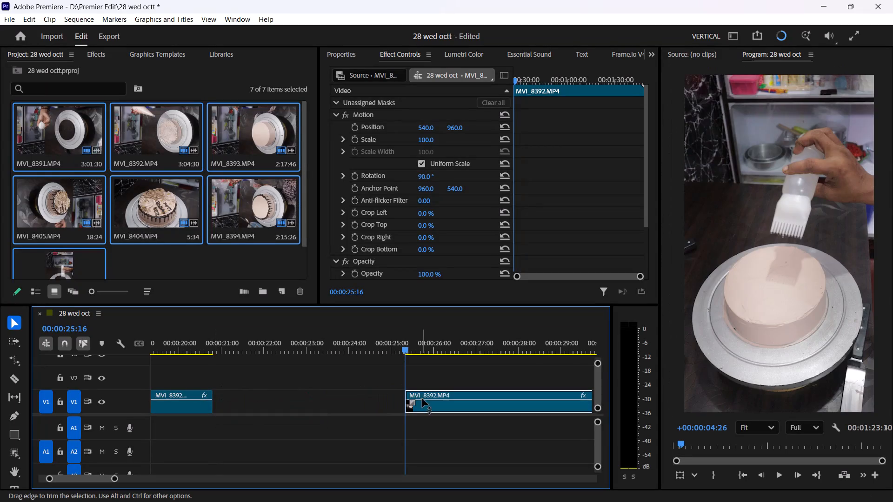
left_click_drag(430, 404, 240, 408)
Scrub the remaining MVI_8392 clip, trim its start to about 00:00:21:01, and move it back against the sped-up segment.
left_click_drag(218, 347, 227, 347)
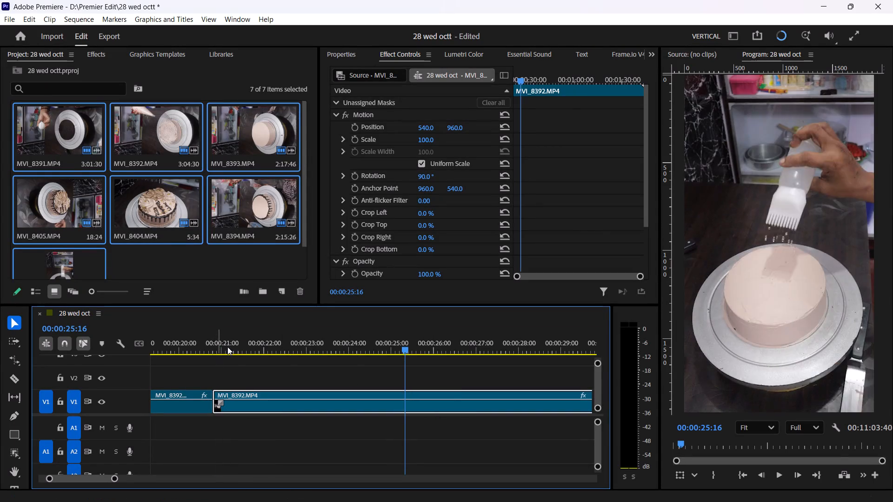
left_click_drag(227, 347, 301, 358)
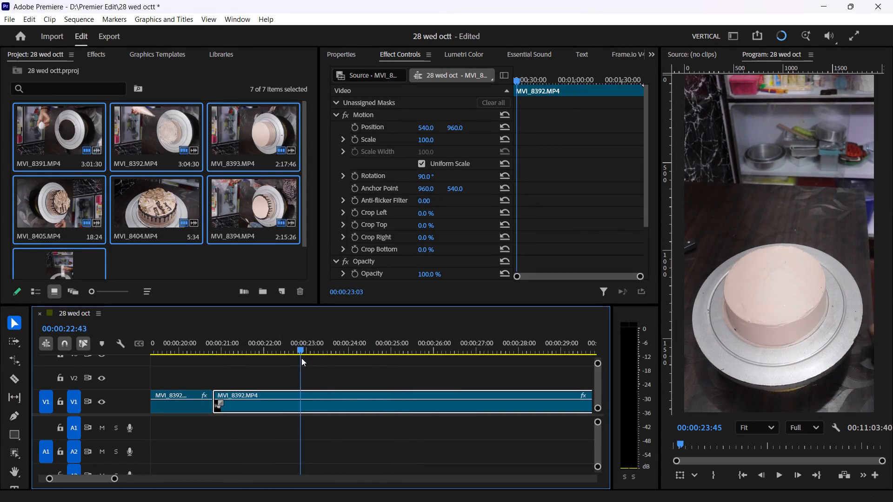
left_click_drag(301, 358, 224, 369)
left_click(213, 390)
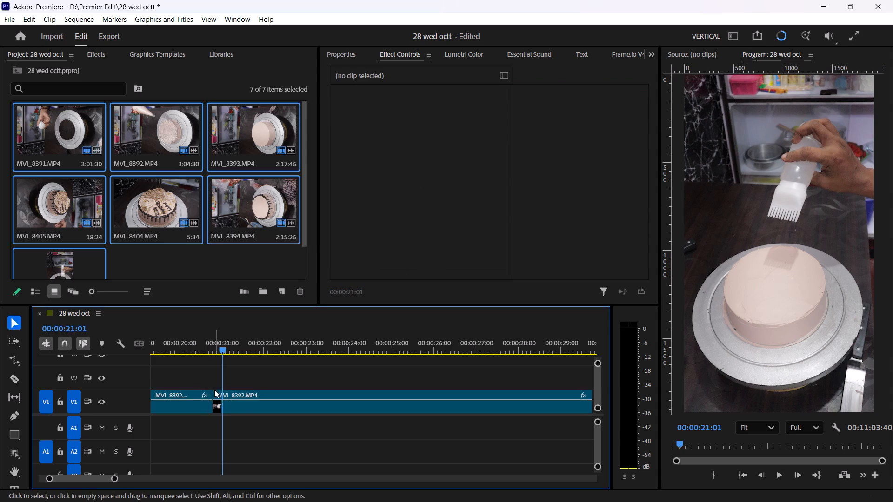
left_click(235, 405)
left_click_drag(217, 393, 217, 393)
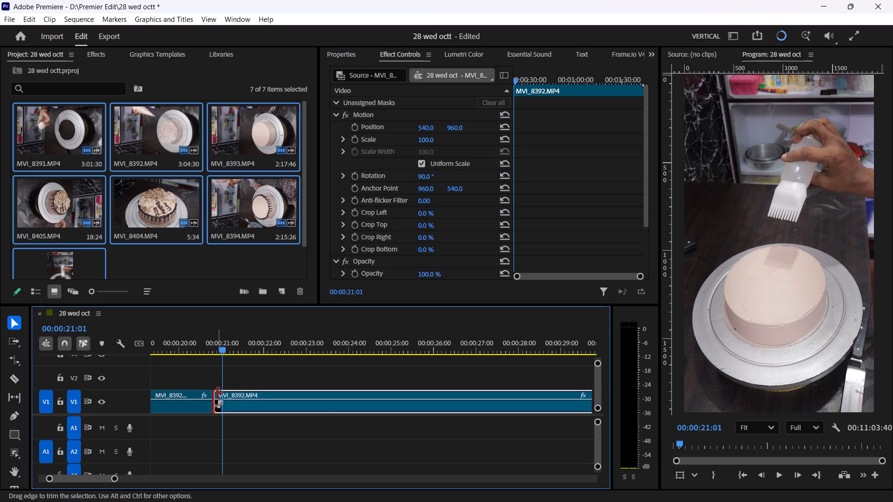
left_click_drag(217, 393, 224, 393)
left_click_drag(246, 403, 238, 403)
Scrub on, trim the start of the remaining MVI_8392 clip to about 00:00:26:42, and close the gap before it.
left_click_drag(215, 346, 240, 355)
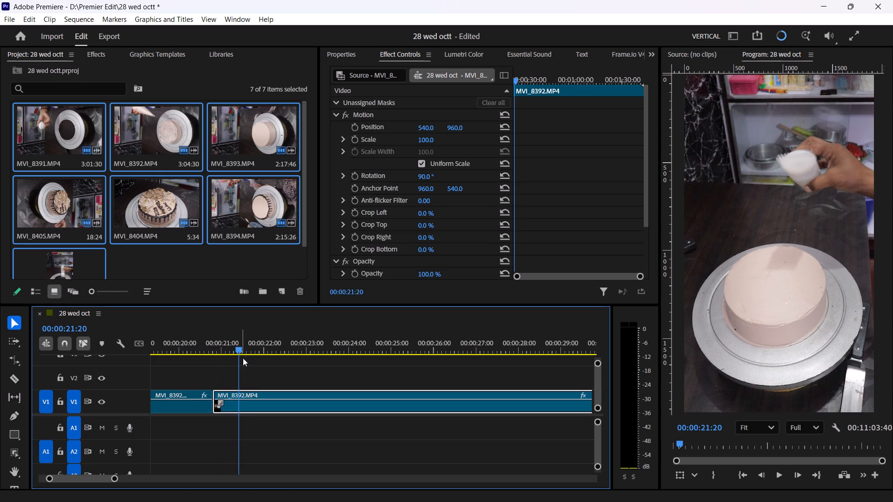
left_click_drag(217, 392, 473, 374)
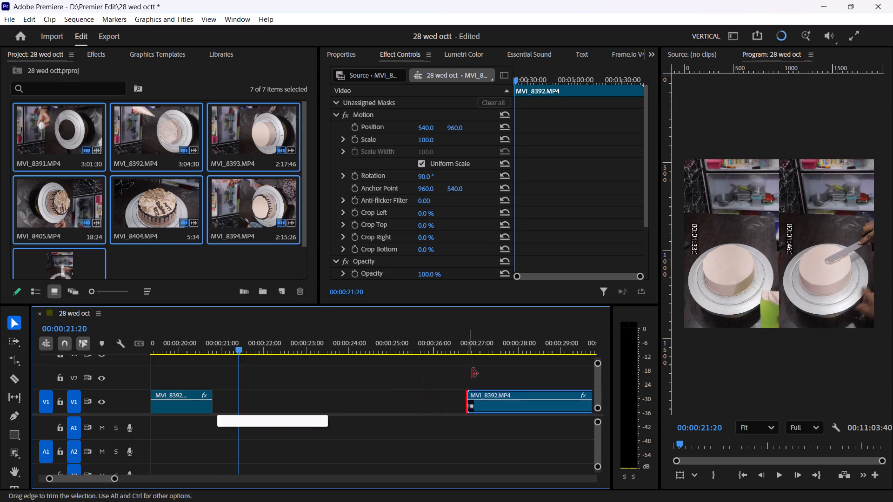
left_click_drag(473, 374, 473, 374)
left_click_drag(490, 403, 246, 393)
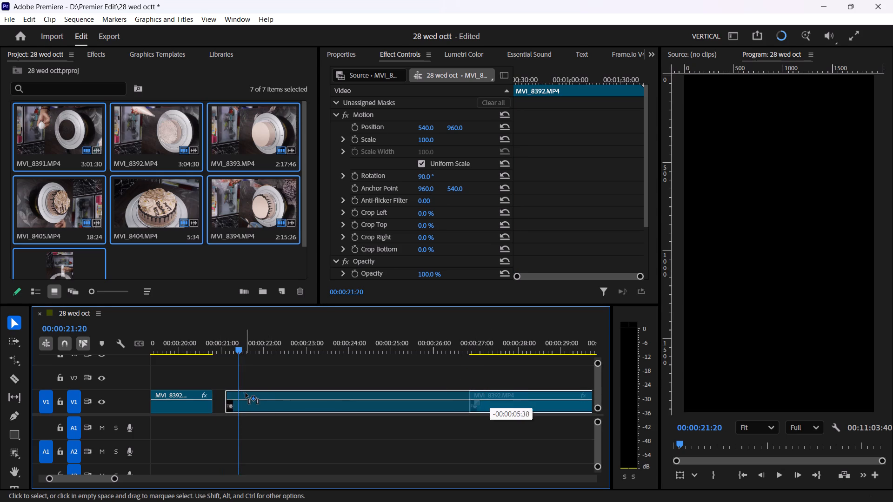
left_click_drag(246, 393, 239, 393)
Scrub to 00:00:26:48, trim the start of the remaining MVI_8392 clip there, and close the gap before it.
left_click_drag(225, 341, 460, 348)
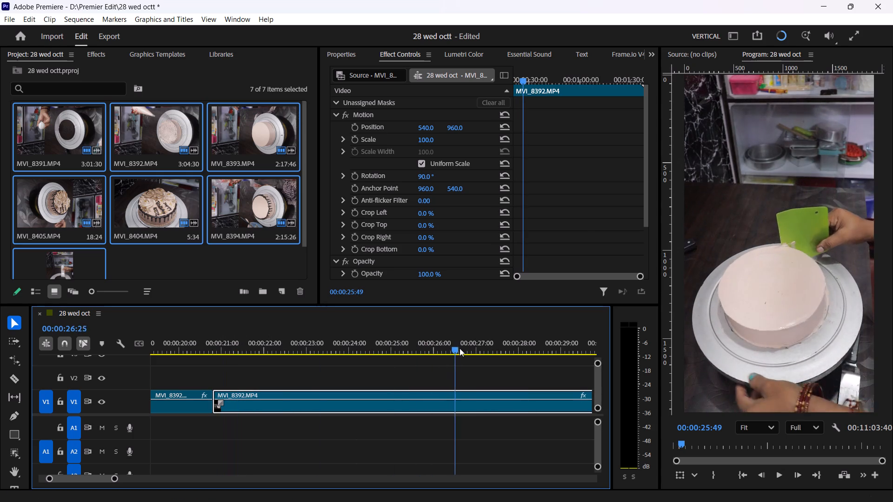
left_click_drag(460, 348, 476, 350)
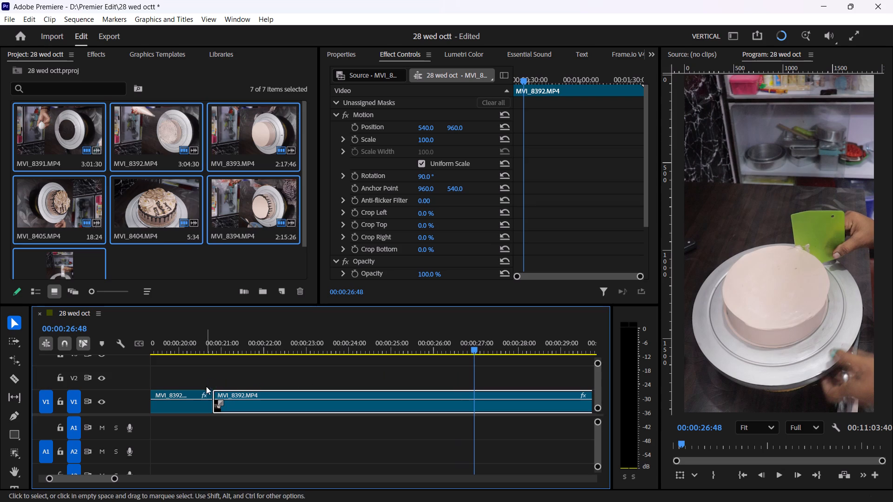
left_click_drag(219, 391, 478, 384)
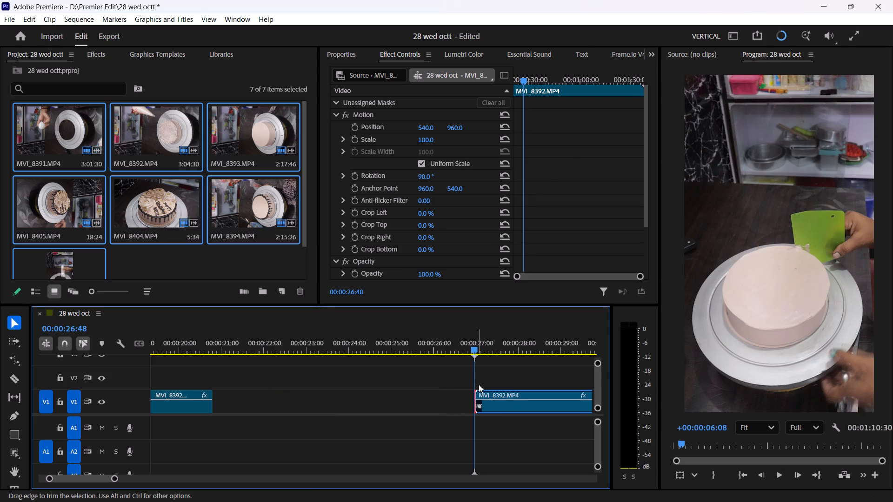
left_click_drag(493, 402, 419, 381)
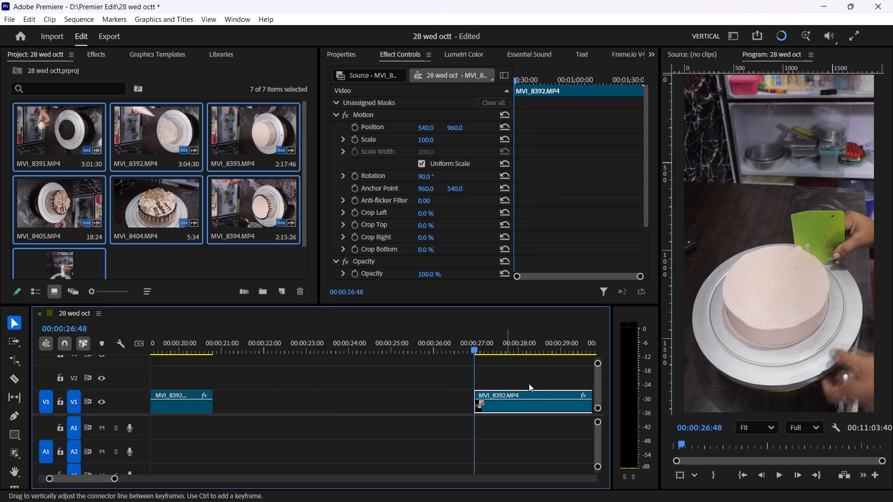
left_click_drag(525, 404, 352, 402)
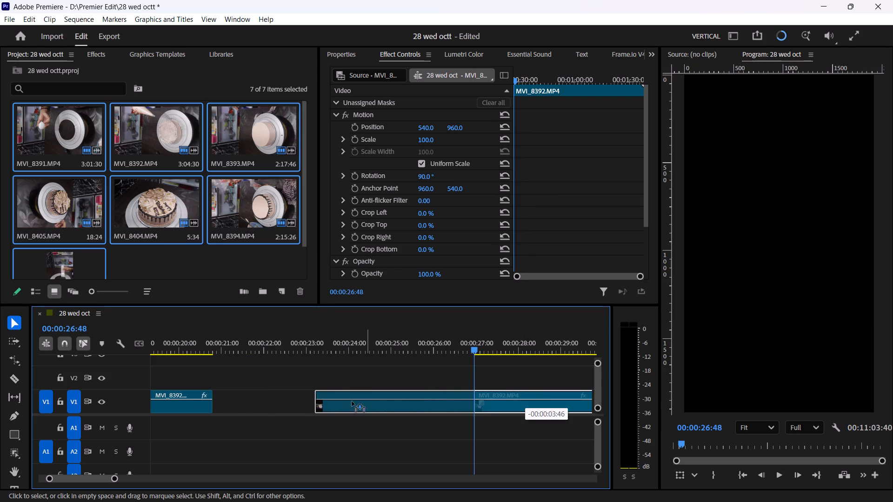
left_click_drag(352, 402, 263, 397)
Scrub through the remaining MVI_8392 clip for the serrated scraper shot and split the clip at 00:00:34:19.
left_click_drag(213, 343, 262, 340)
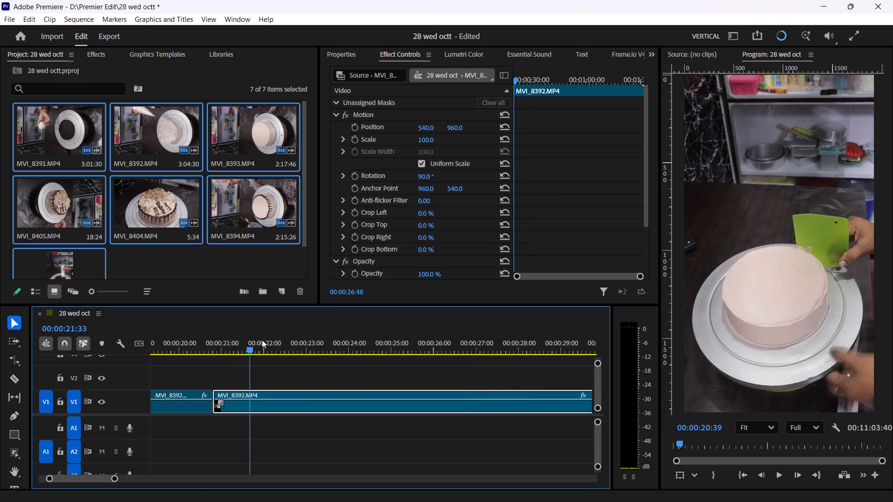
left_click_drag(262, 340, 496, 346)
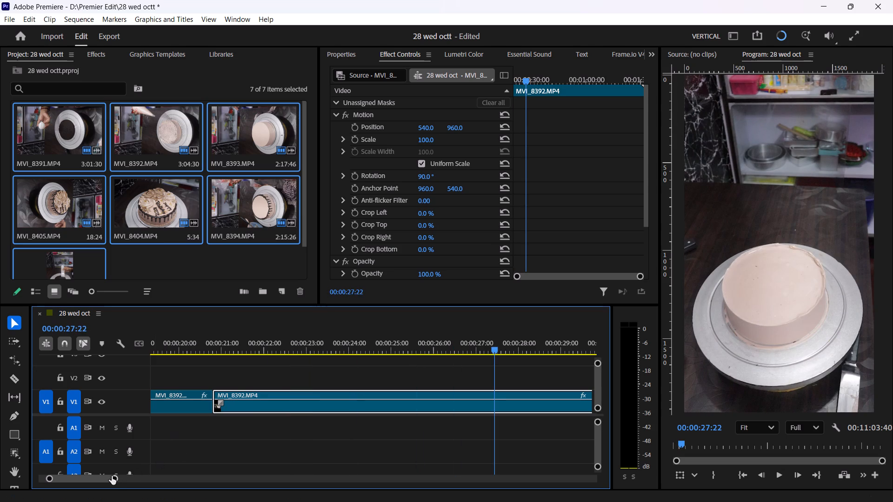
left_click_drag(114, 479, 180, 476)
left_click_drag(374, 345, 514, 357)
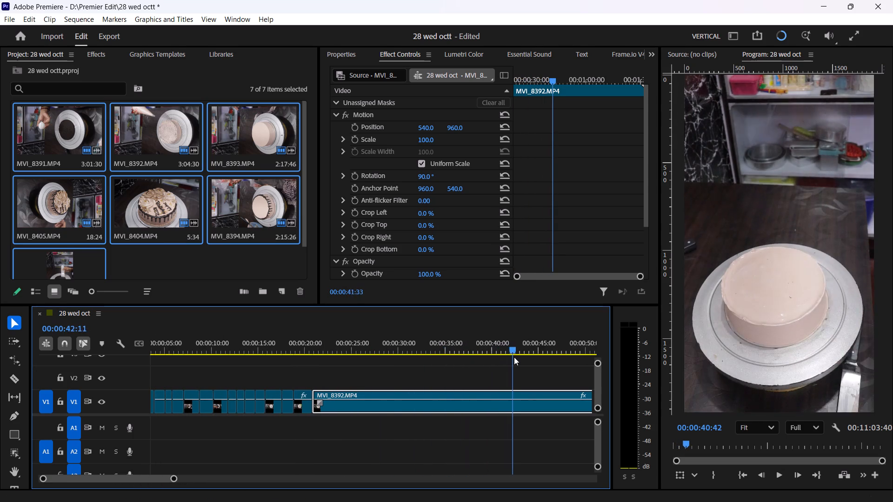
left_click_drag(514, 357, 453, 382)
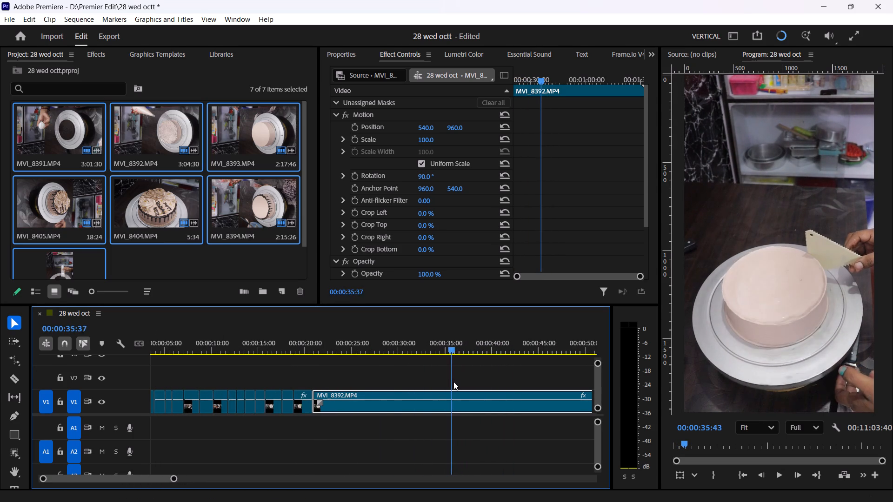
left_click_drag(453, 382, 443, 394)
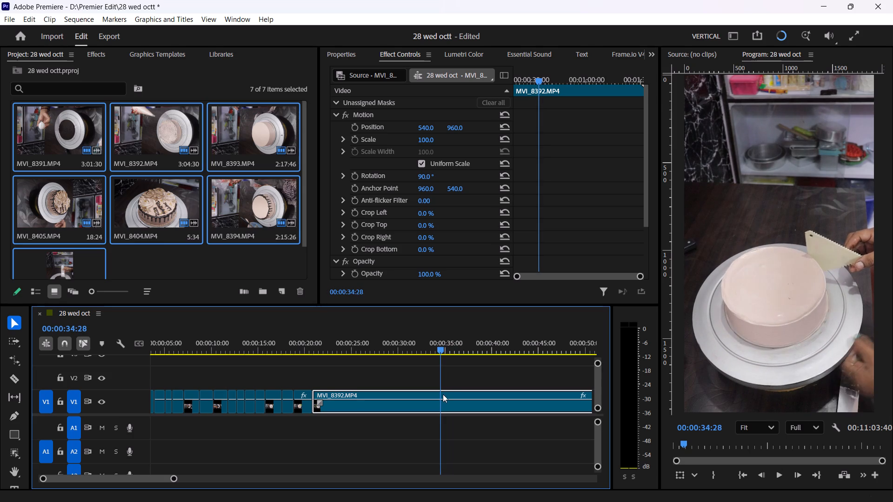
left_click_drag(443, 394, 441, 398)
key("c")
left_click(441, 398)
Delete the MVI_8392 piece before the 00:00:34:19 cut and move the remaining clip back against the previous segment.
key("v")
left_click(433, 398)
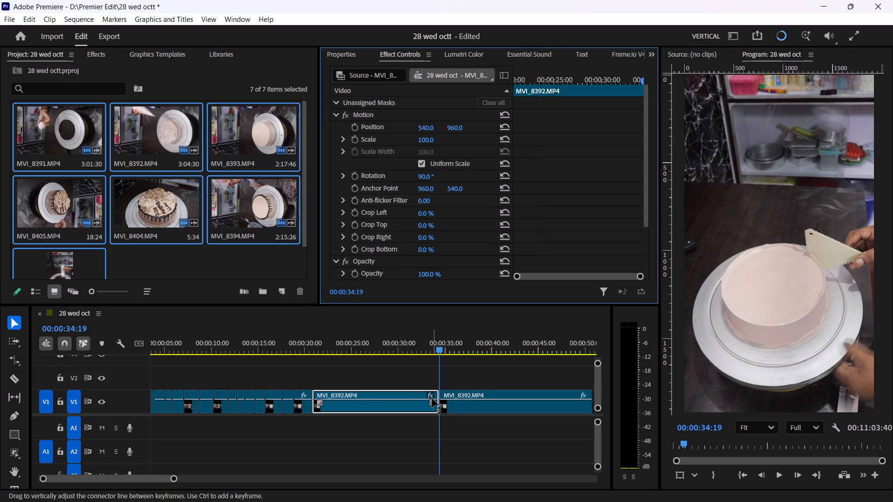
key("Delete")
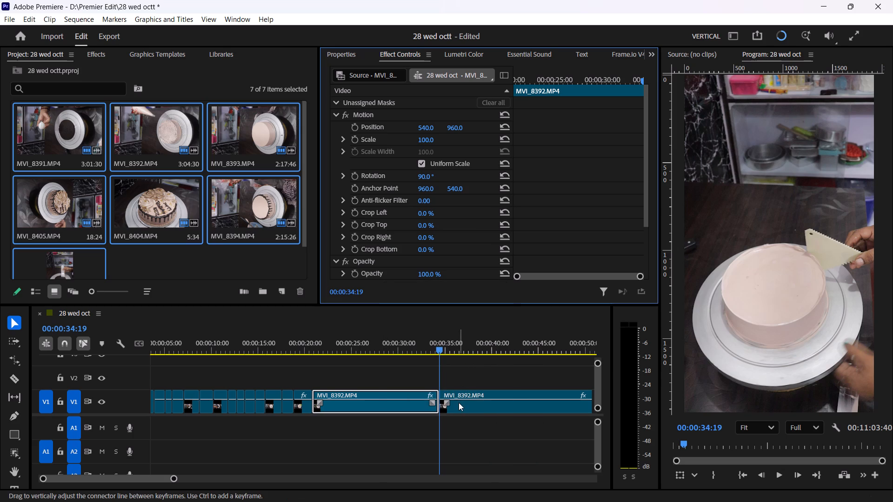
left_click(461, 403)
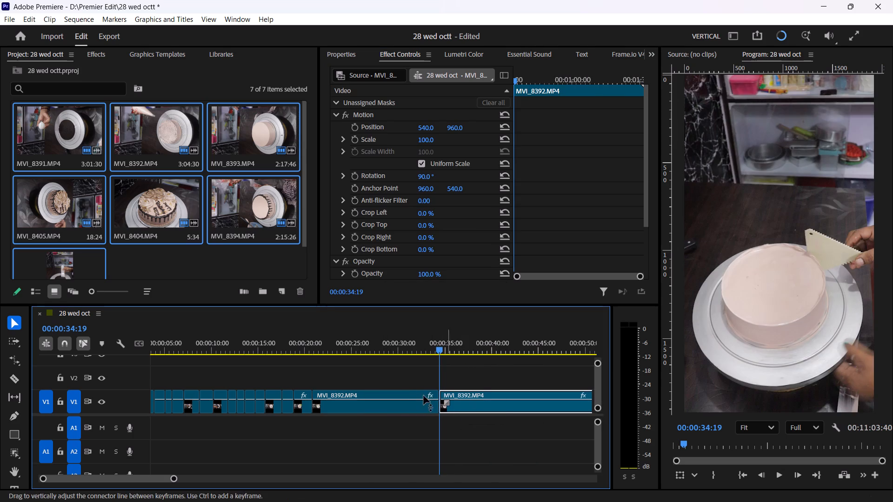
left_click_drag(424, 330, 403, 340)
left_click(404, 410)
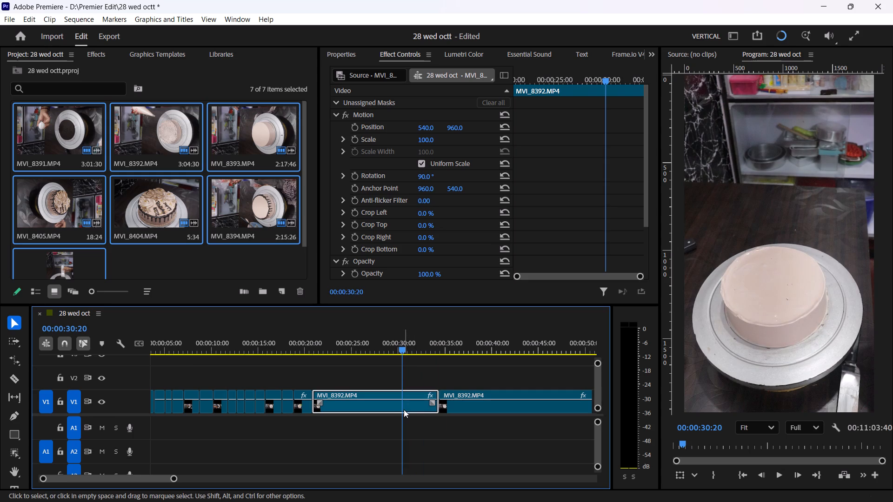
key("Delete")
left_click_drag(466, 404, 345, 398)
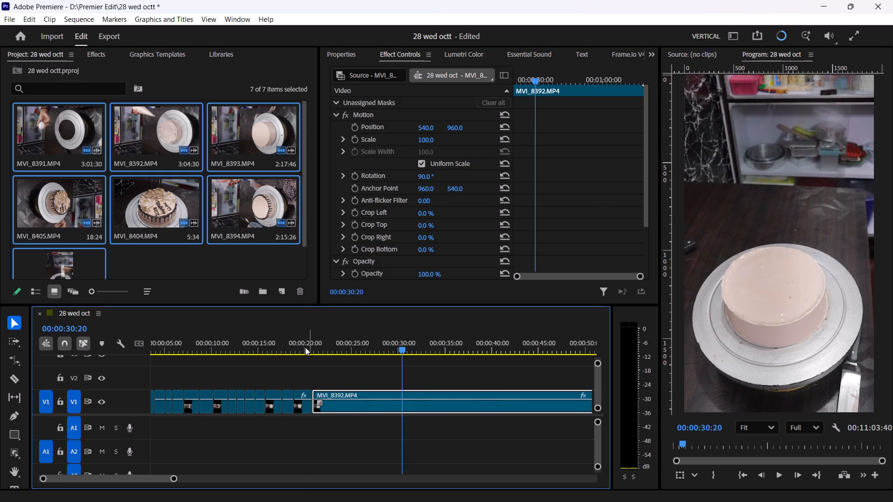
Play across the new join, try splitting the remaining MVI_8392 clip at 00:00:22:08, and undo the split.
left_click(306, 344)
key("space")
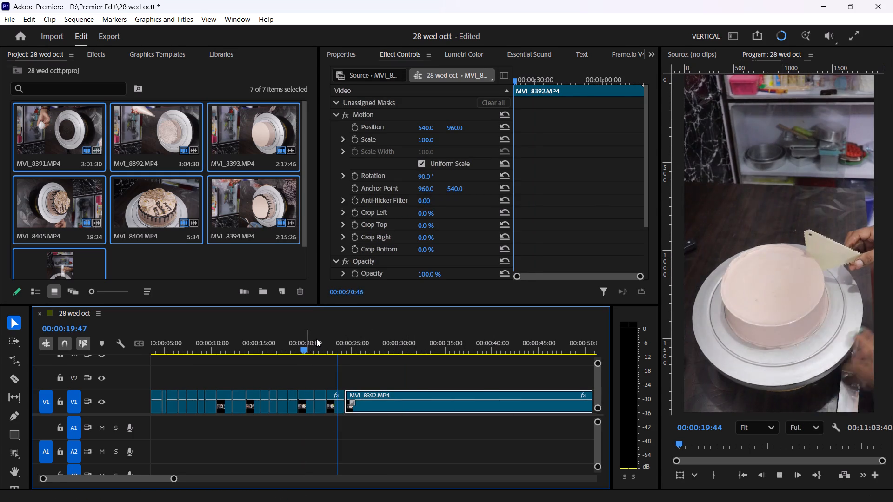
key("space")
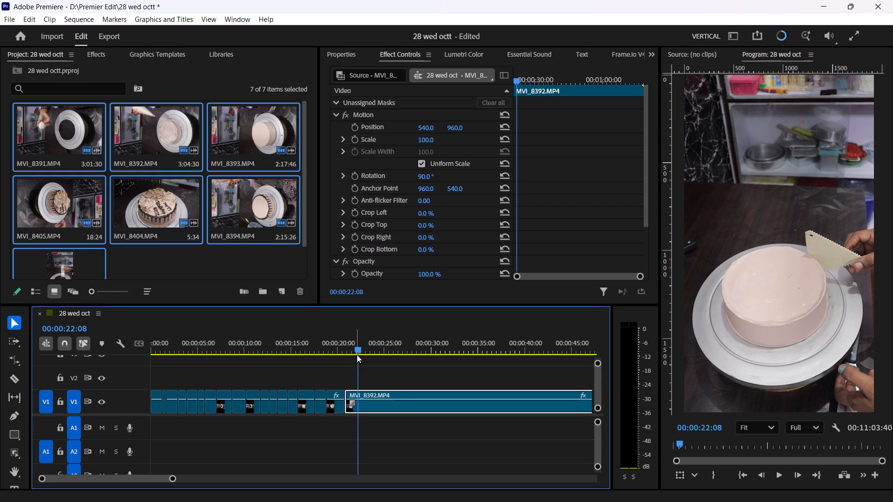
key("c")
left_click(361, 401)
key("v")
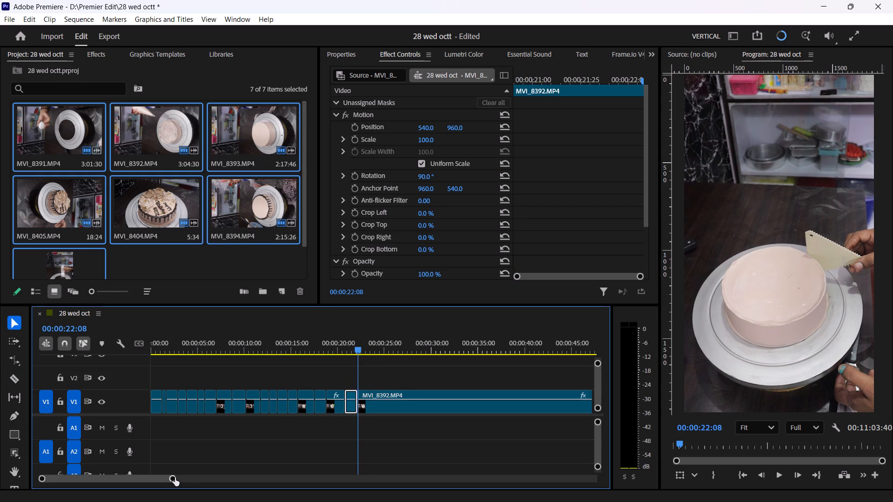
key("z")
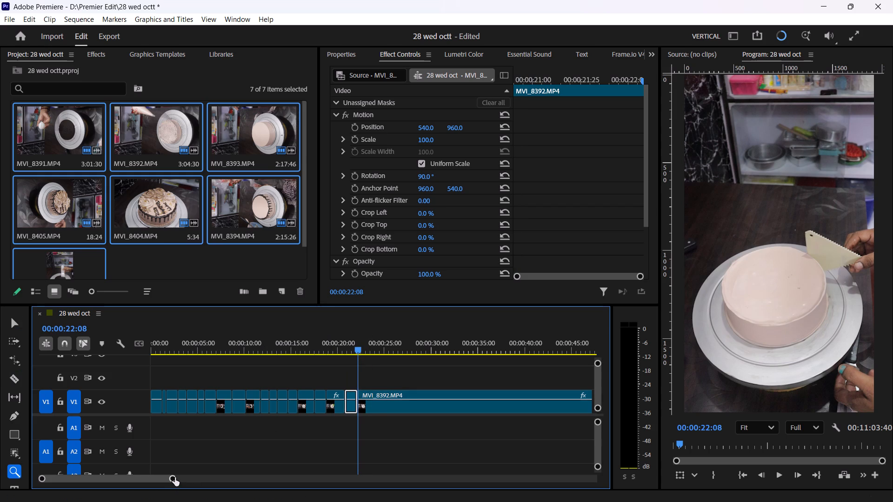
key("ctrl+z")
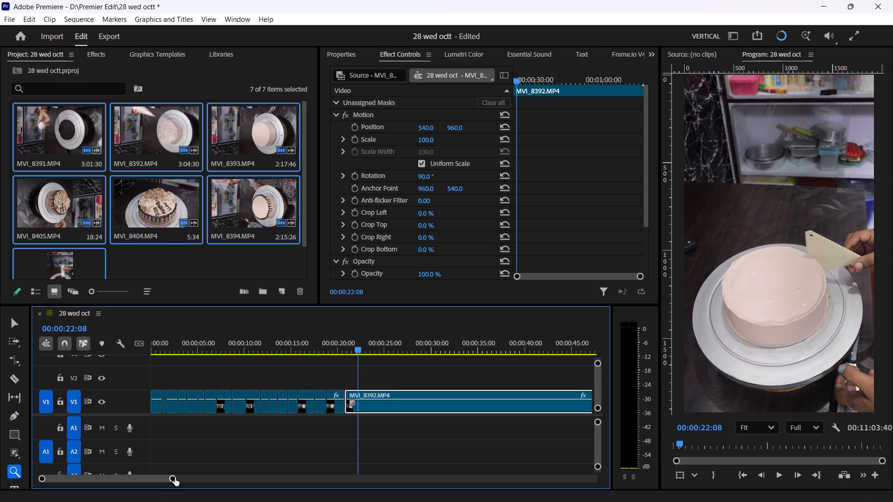
Scrub the serrated scraper footage in the remaining MVI_8392 clip and split the clip at 00:00:22:12.
left_click_drag(174, 477, 110, 484)
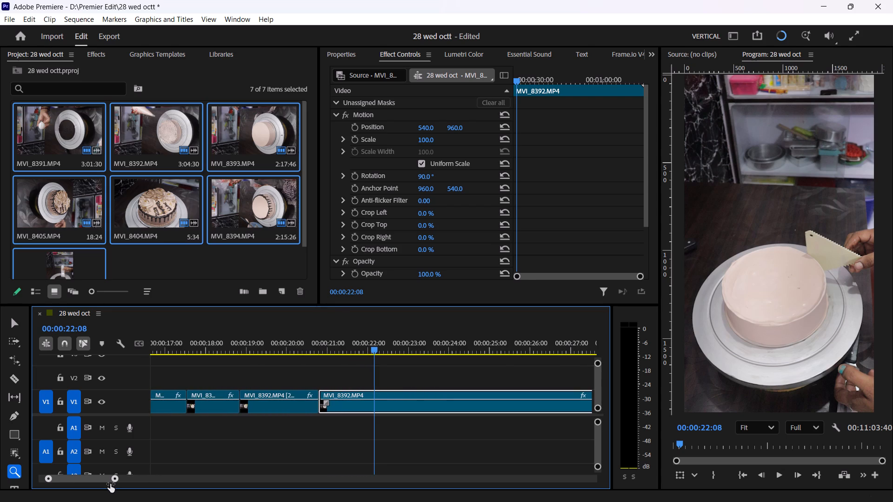
left_click_drag(110, 484, 117, 484)
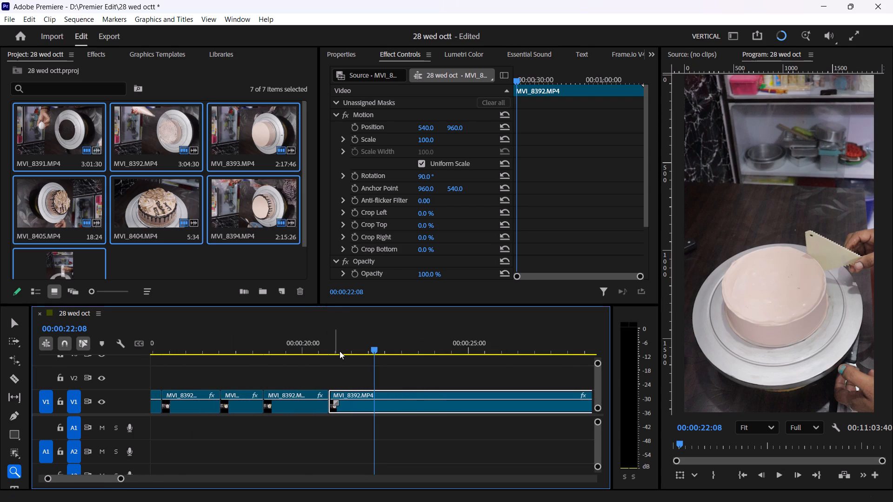
left_click_drag(338, 350, 366, 359)
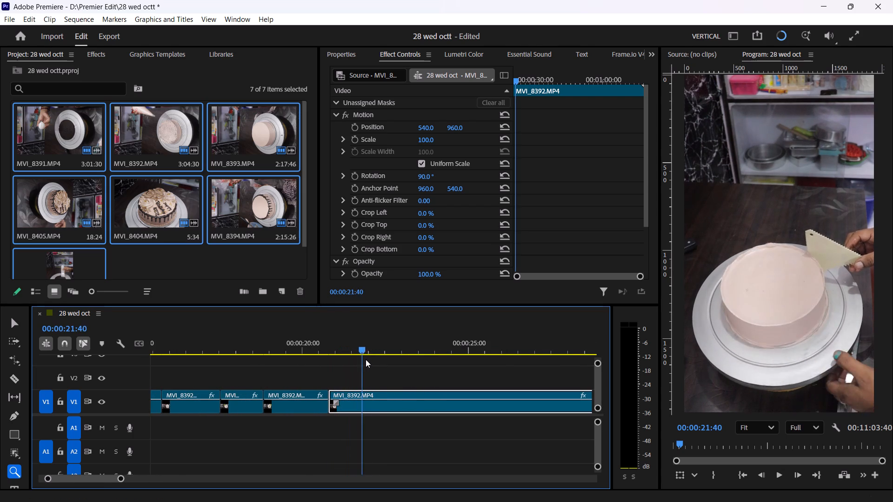
left_click_drag(366, 359, 435, 360)
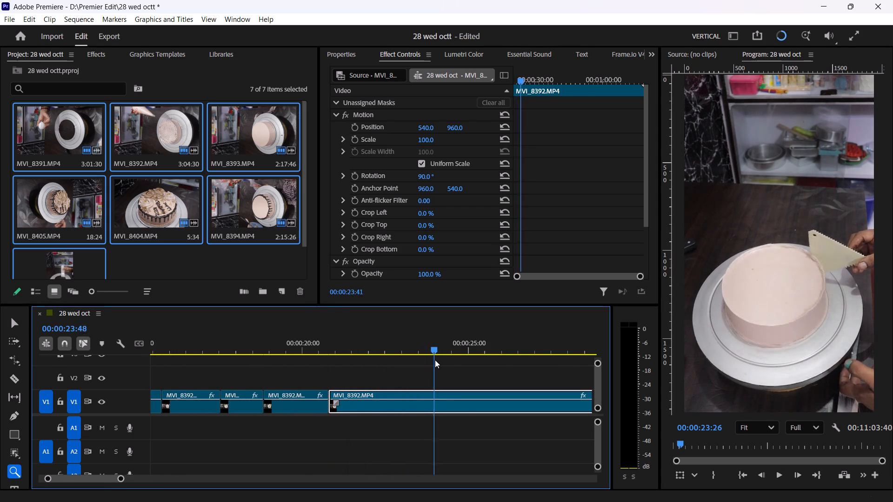
left_click_drag(435, 360, 377, 371)
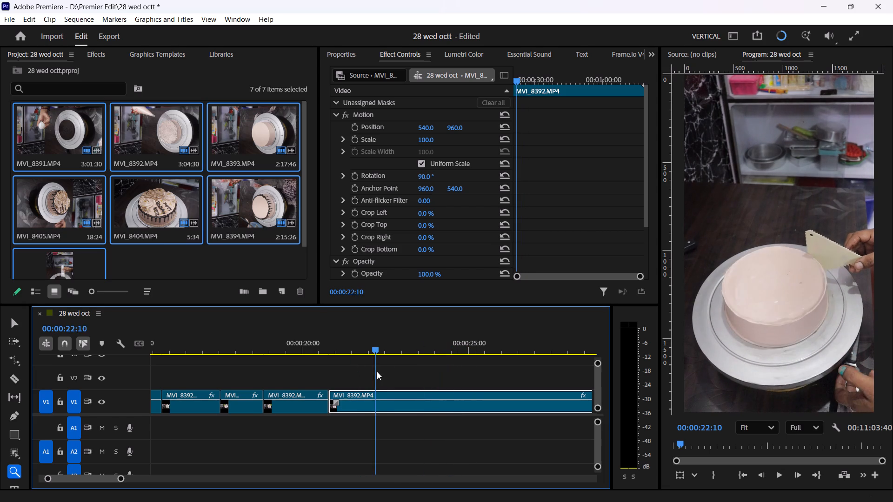
left_click_drag(377, 371, 378, 372)
key("c")
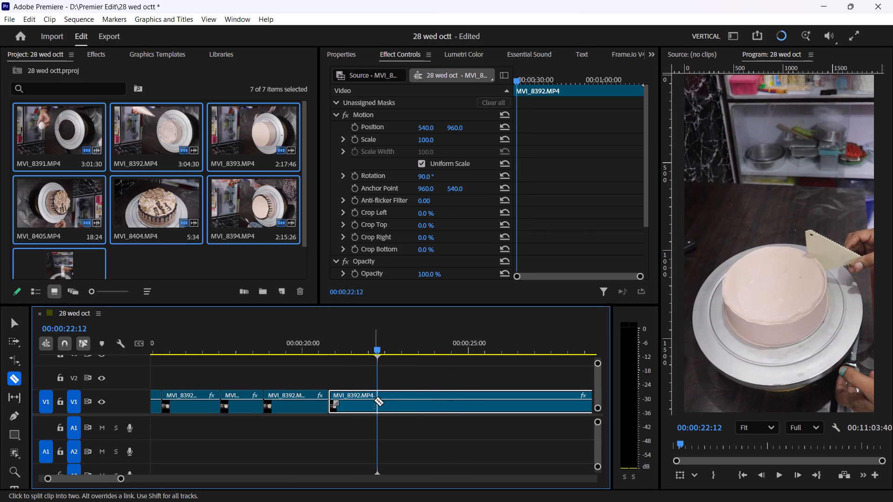
left_click(374, 400)
Rate-stretch the MVI_8392 segment before the cut so it ends at about 00:00:21:37, and play it back.
key("v")
key("r")
left_click_drag(374, 397, 358, 400)
key("v")
left_click_drag(327, 342, 305, 348)
key("space")
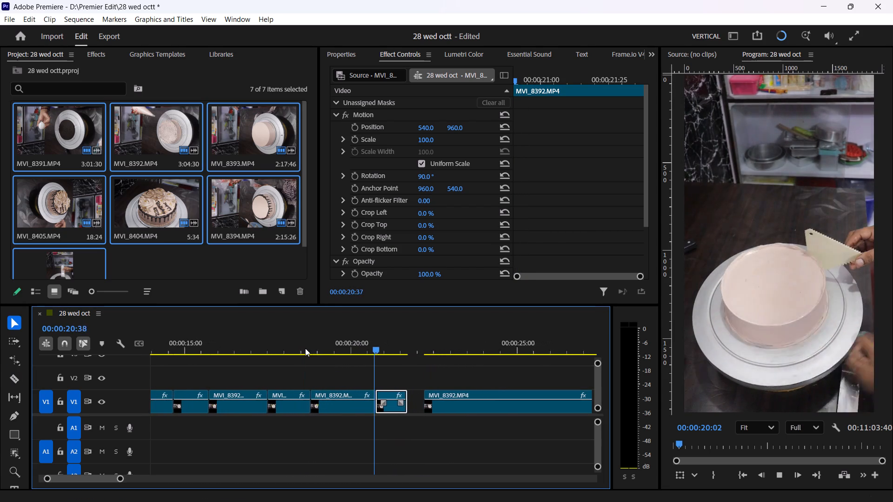
key("space")
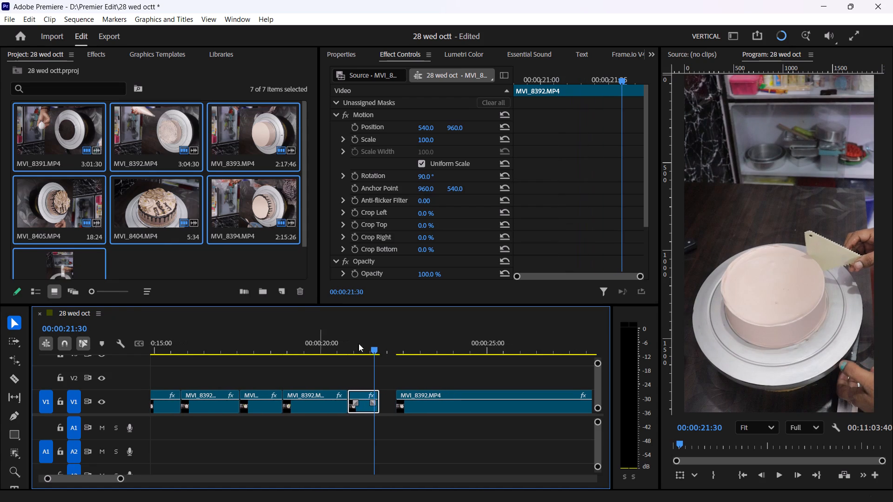
left_click_drag(360, 344, 350, 352)
key("space")
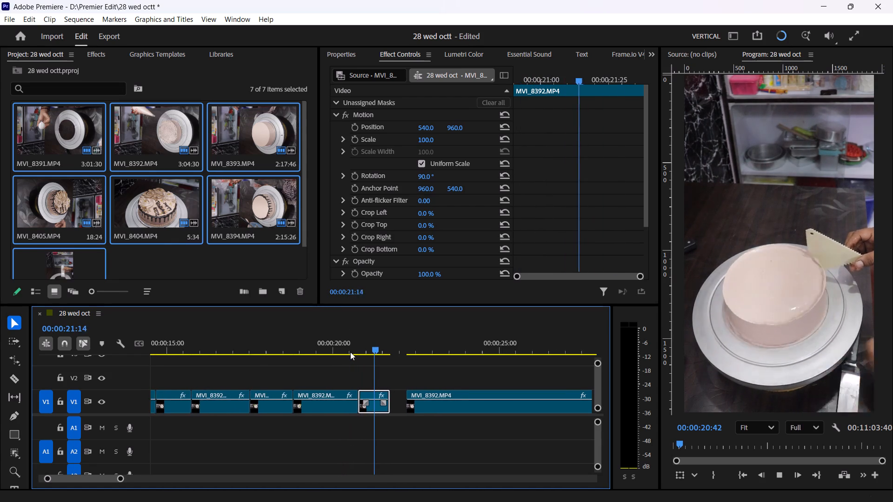
key("v")
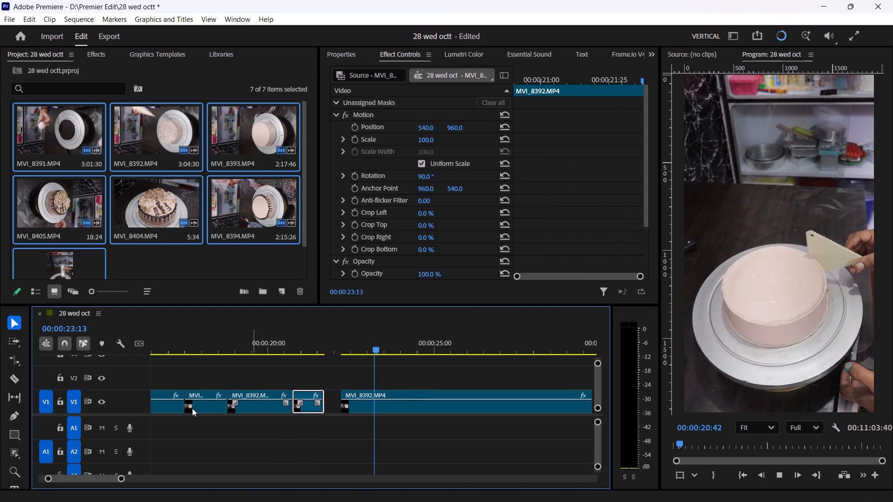
key("space")
Scrub the rest of the MVI_8392 footage through to its end and delete the remaining MVI_8392 clip after the gap.
left_click_drag(119, 477, 167, 464)
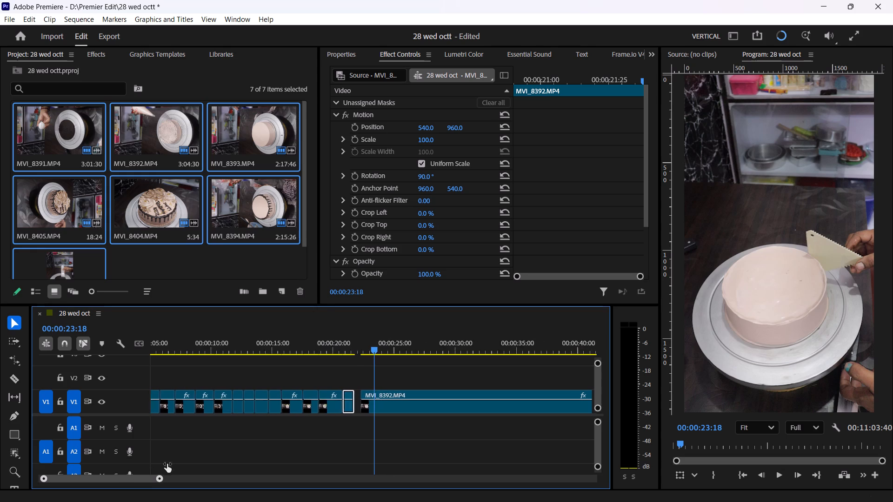
left_click_drag(167, 464, 190, 453)
left_click_drag(324, 350, 545, 361)
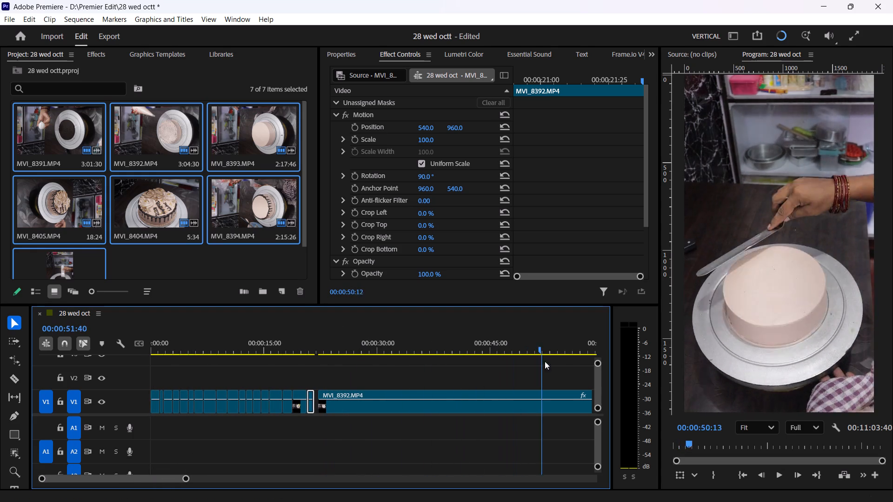
left_click_drag(545, 361, 569, 365)
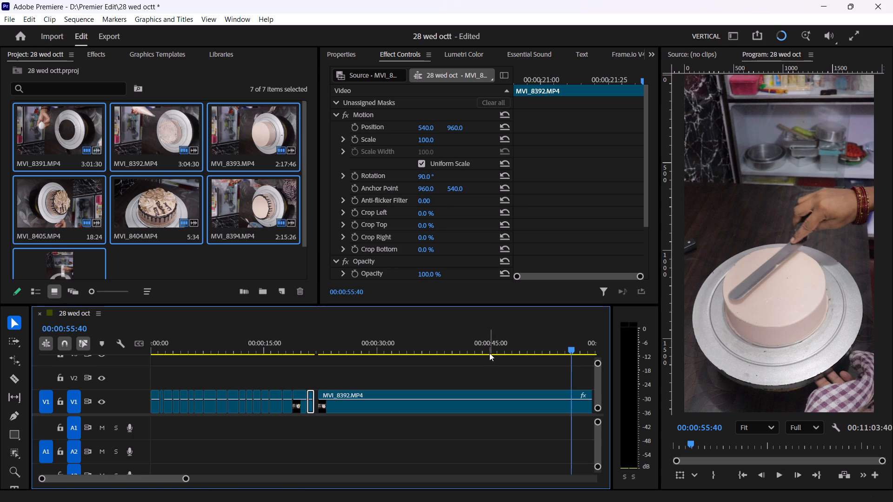
left_click_drag(182, 478, 213, 476)
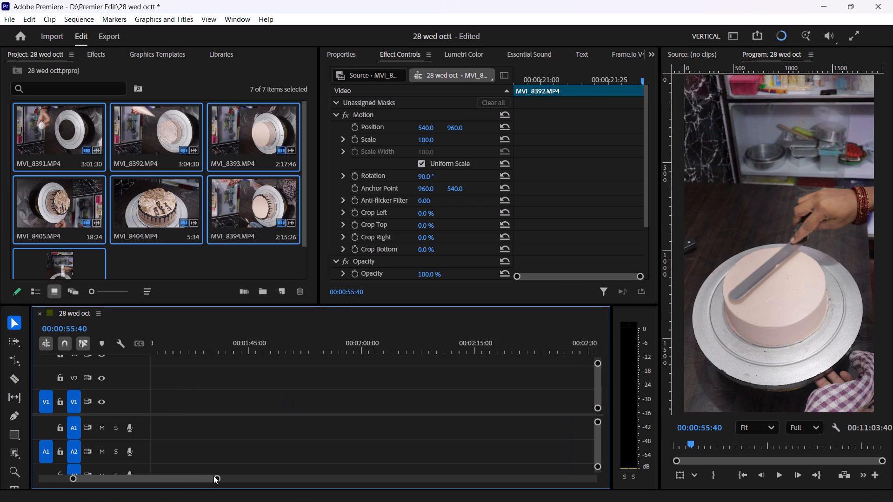
left_click_drag(213, 476, 193, 478)
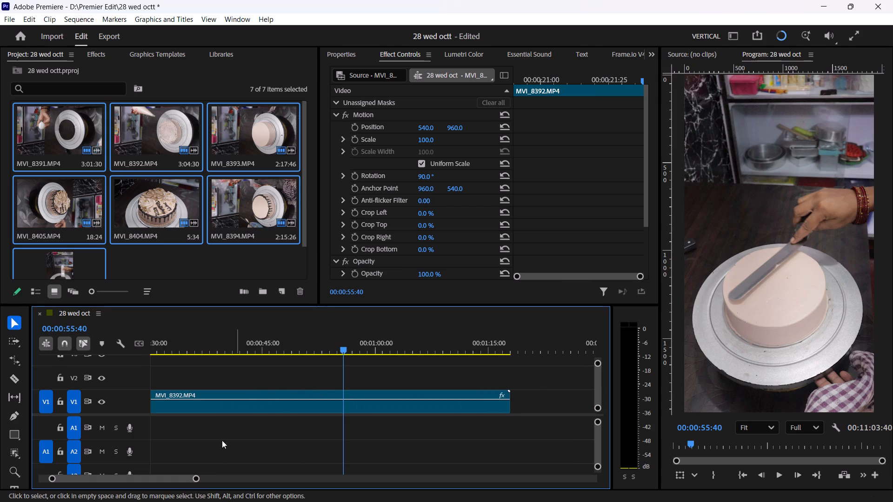
left_click_drag(194, 481, 221, 477)
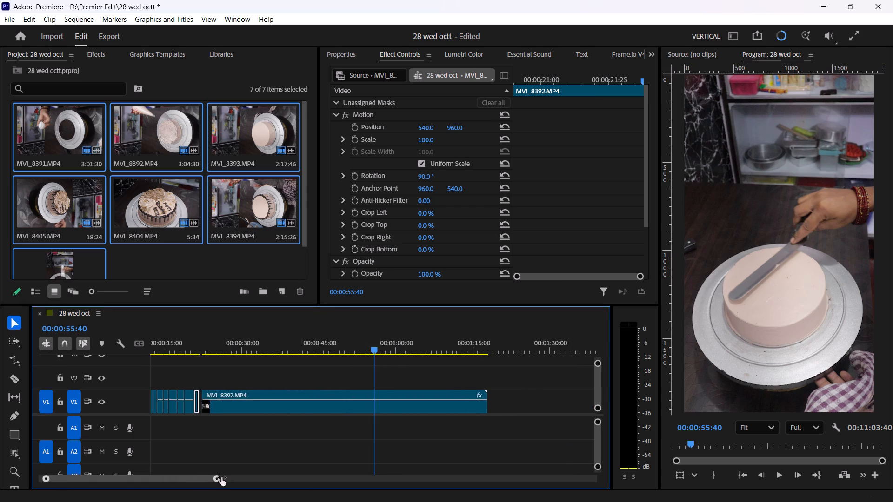
left_click_drag(221, 477, 221, 476)
left_click_drag(372, 350, 389, 344)
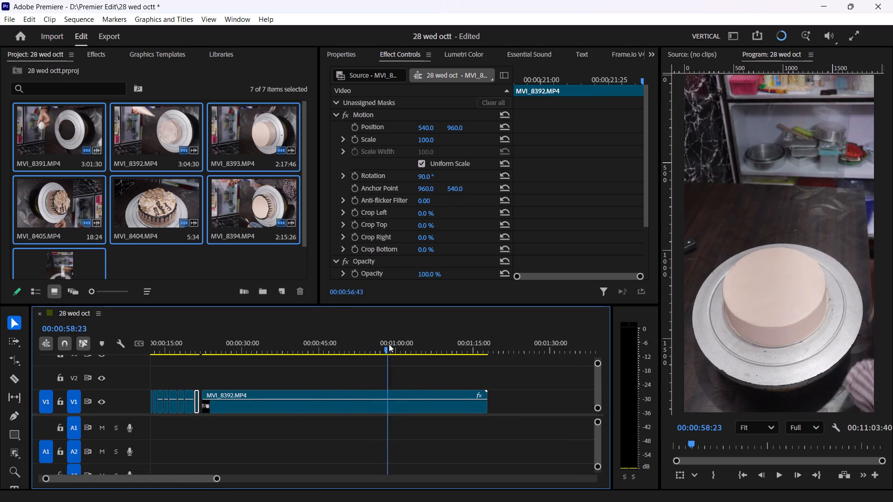
left_click_drag(389, 344, 488, 351)
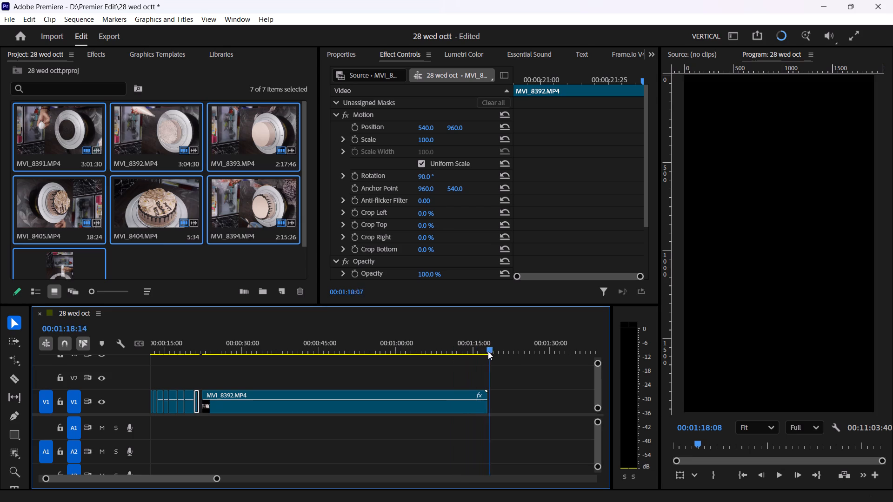
left_click_drag(488, 351, 407, 369)
left_click(411, 403)
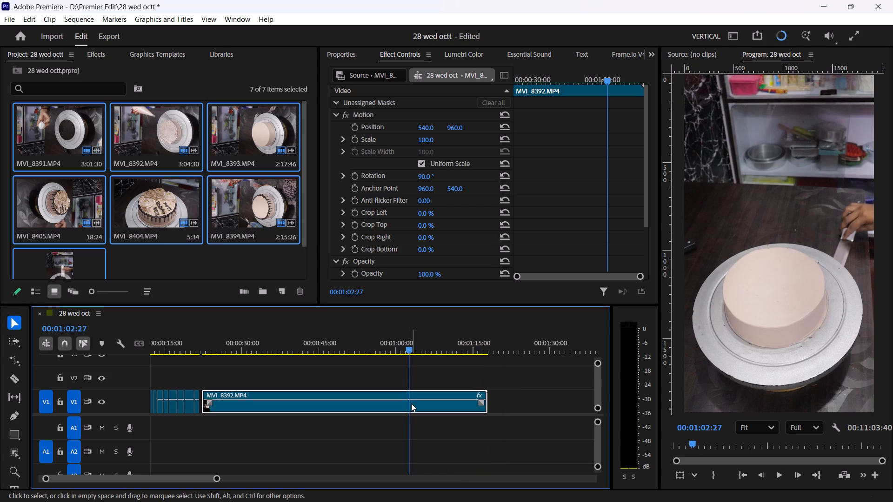
key("Delete")
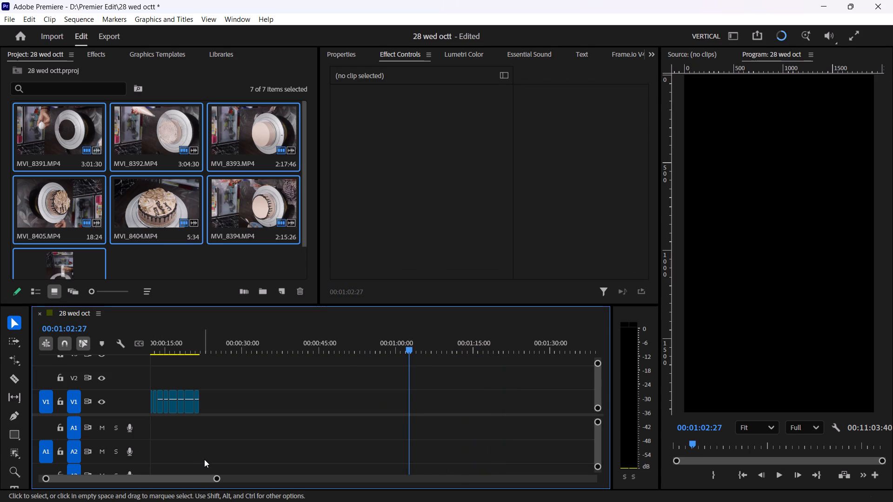
Play back the last sped-up segments of the edit up to the end of the serrated scraper shot.
left_click_drag(199, 476, 196, 476)
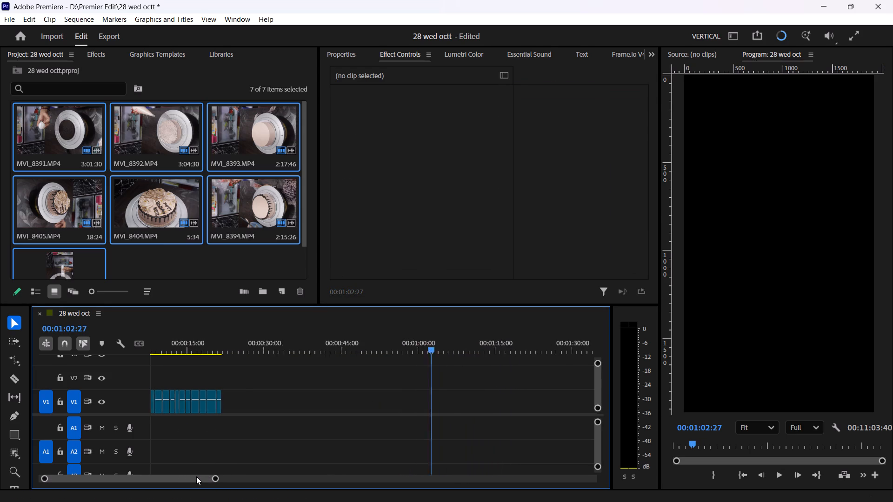
left_click_drag(196, 476, 181, 478)
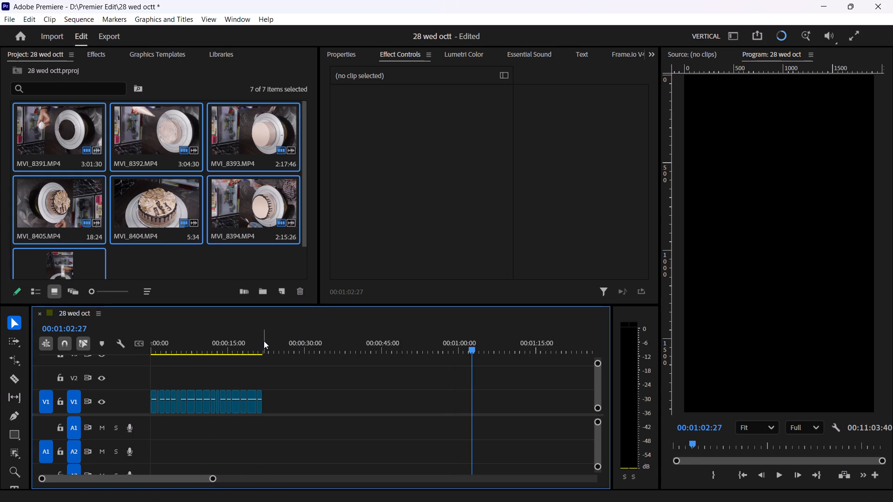
left_click_drag(263, 341, 257, 343)
key("space")
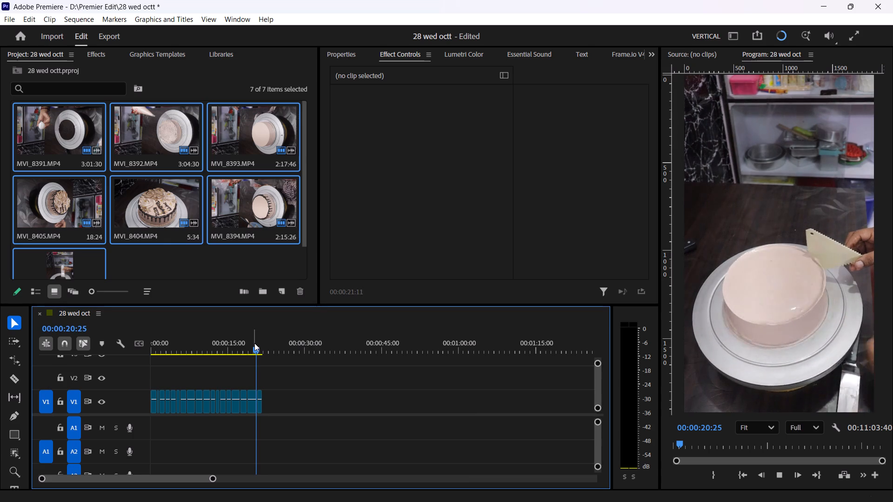
key("space")
left_click(253, 343)
key("space")
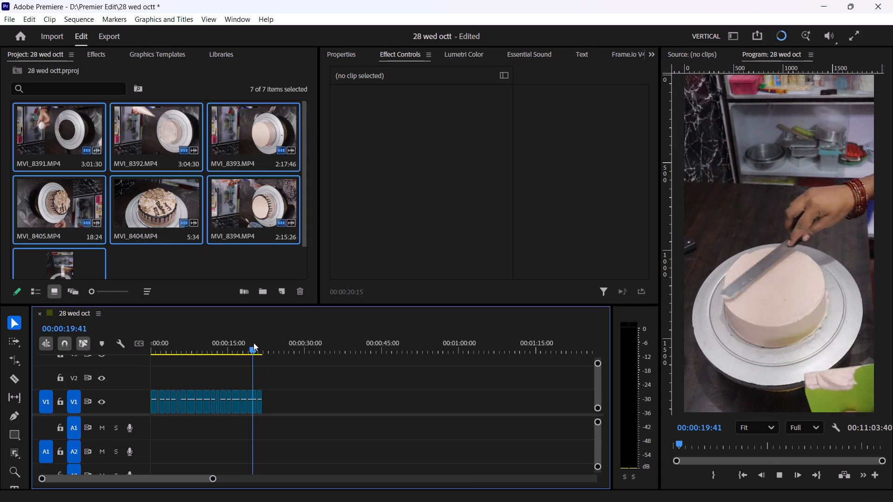
key("space")
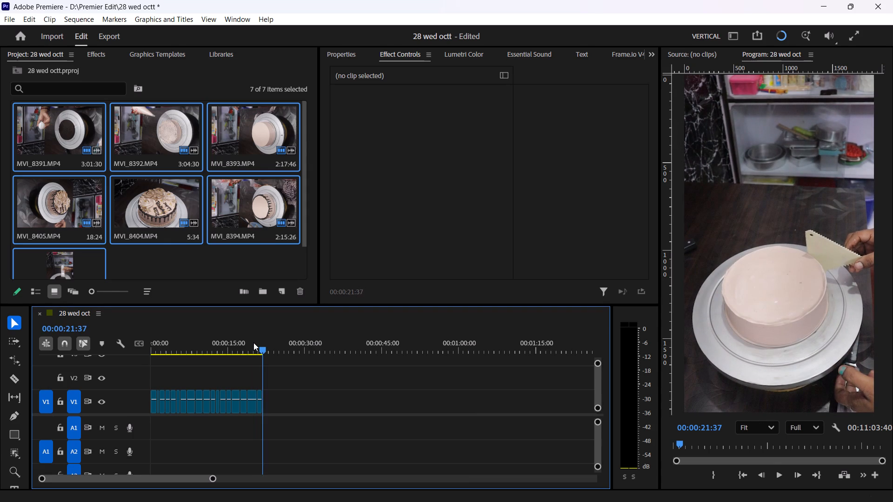
Move MVI_8393, MVI_8394 and the clips after them back together against the end of the last segment at 00:00:21:37.
left_click(153, 262)
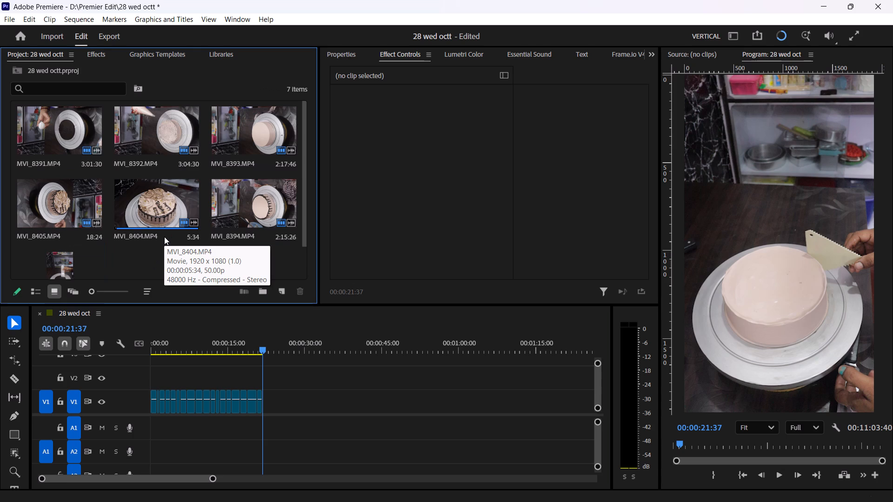
scroll(169, 181, "down", 4)
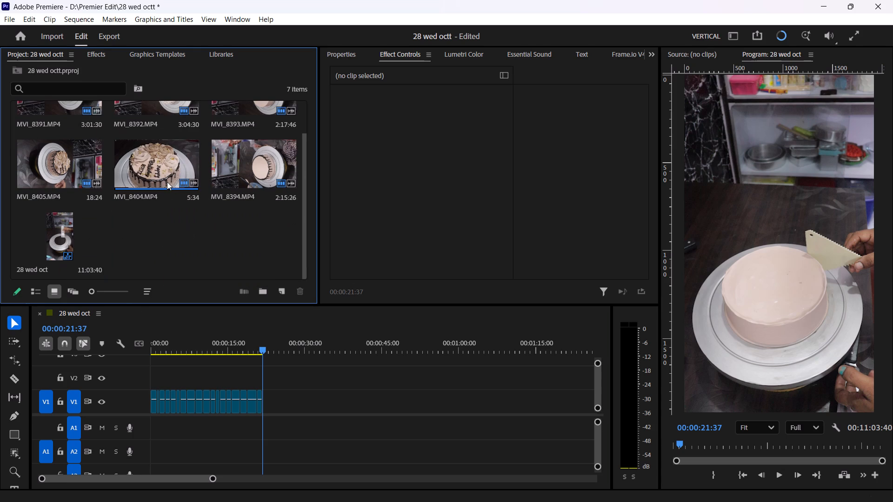
left_click_drag(213, 478, 231, 477)
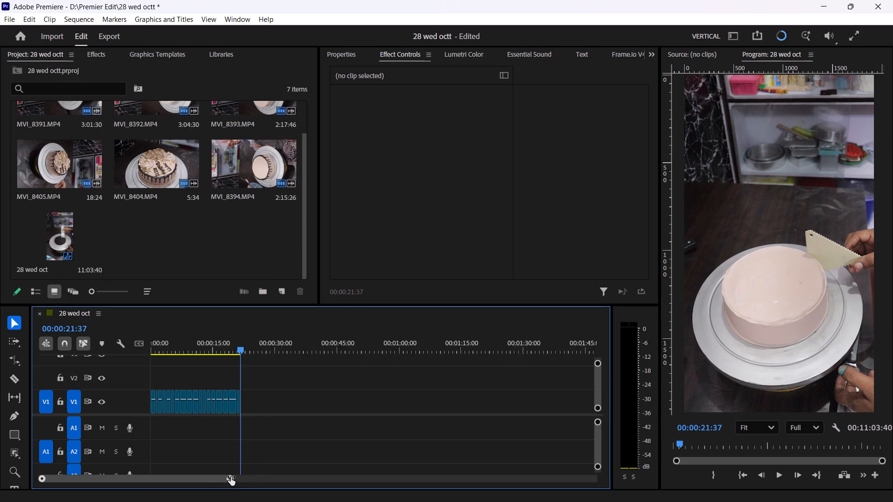
left_click_drag(231, 477, 502, 441)
left_click_drag(518, 431, 338, 390)
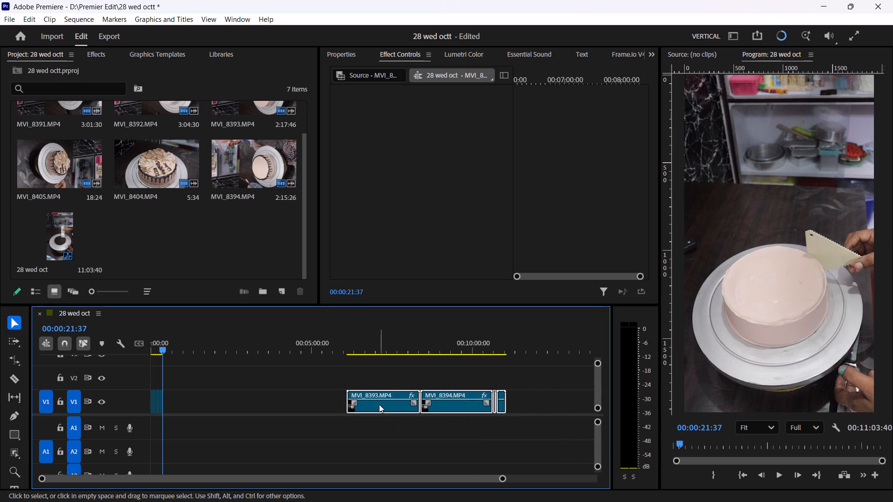
left_click_drag(502, 479, 465, 483)
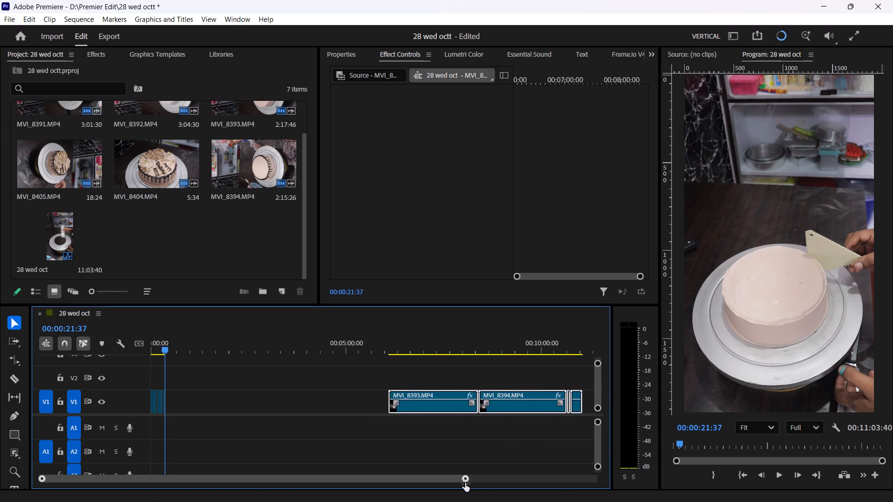
left_click_drag(465, 483, 391, 481)
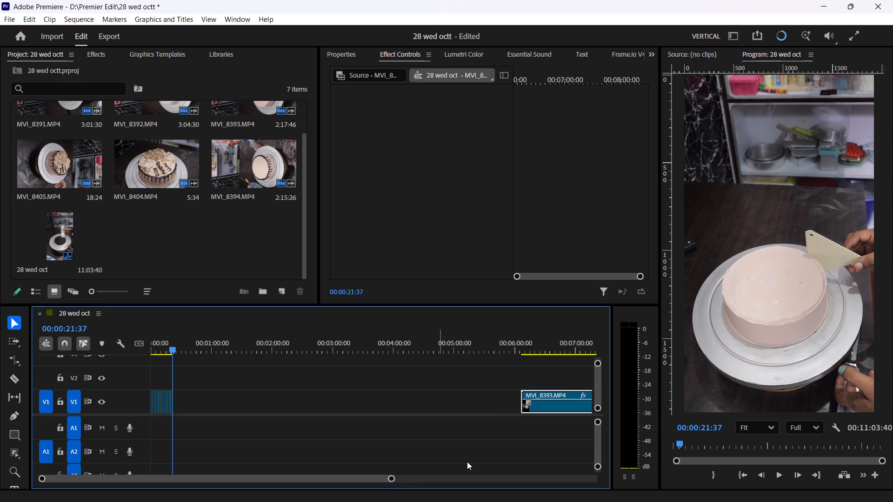
left_click_drag(543, 404, 238, 412)
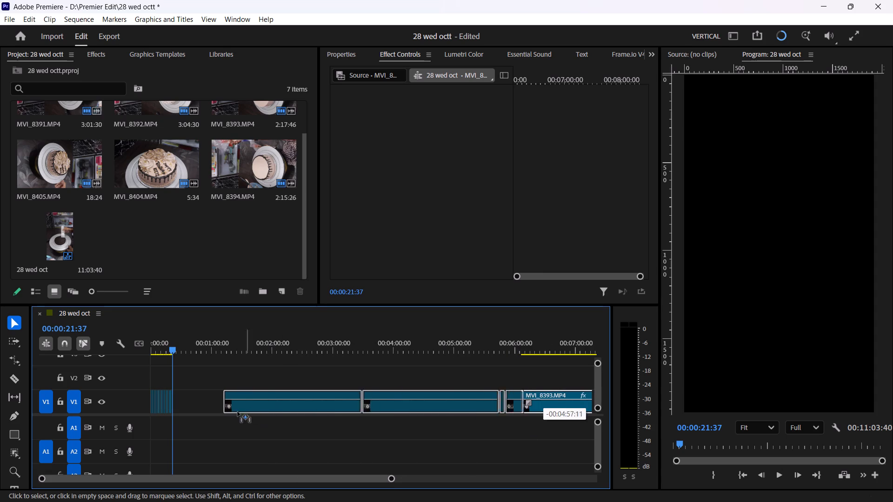
left_click_drag(238, 412, 198, 415)
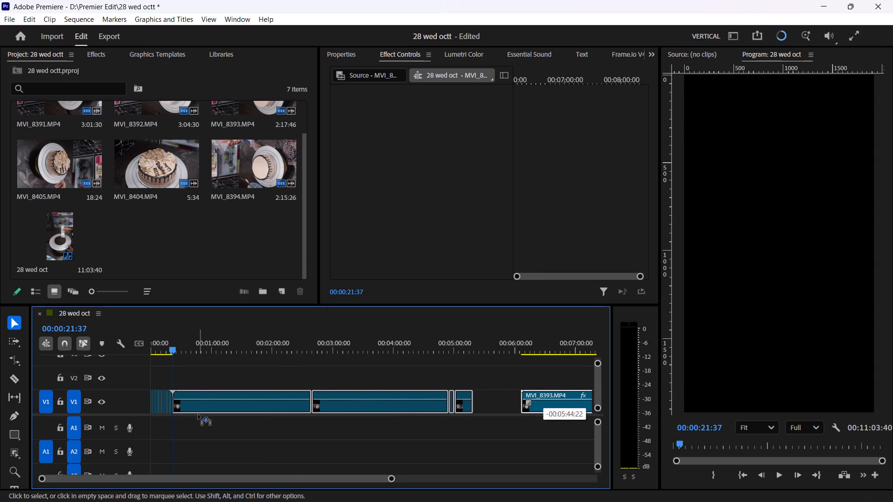
left_click_drag(198, 415, 217, 415)
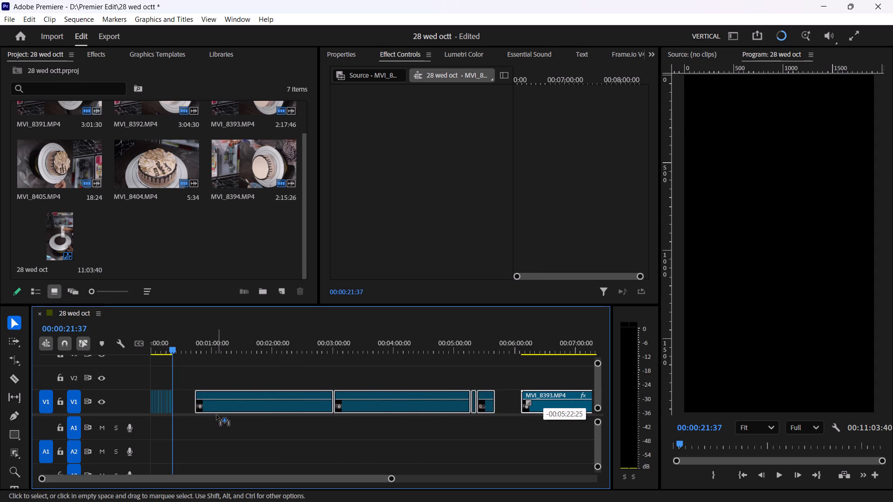
left_click_drag(217, 415, 200, 415)
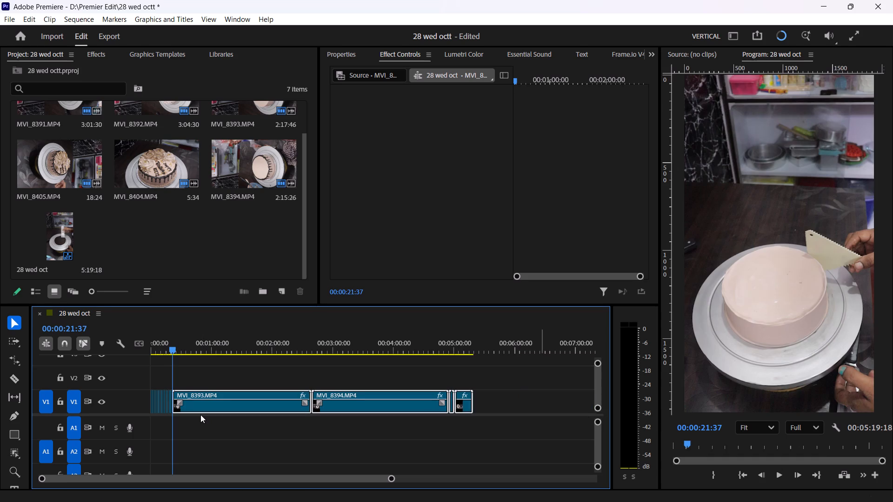
Scrub the opening of MVI_8393 to where the chocolate piping starts and split the clip at 00:00:45:32.
left_click_drag(392, 482, 356, 474)
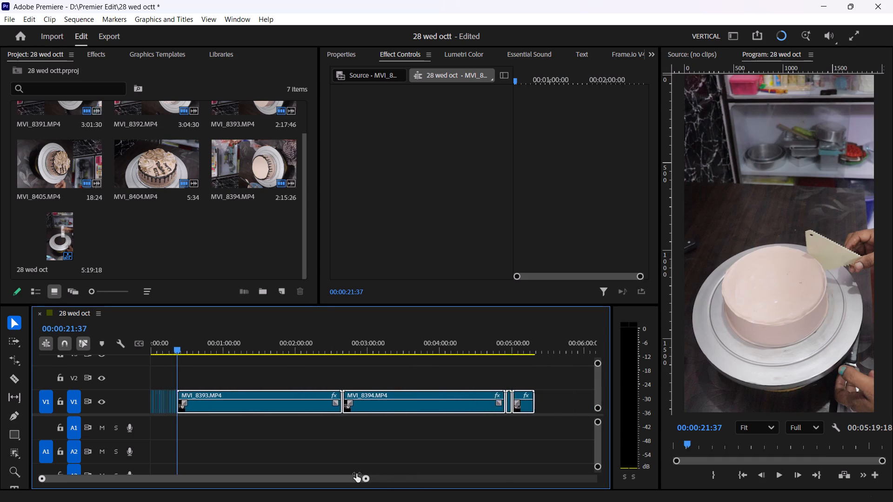
left_click_drag(356, 474, 165, 477)
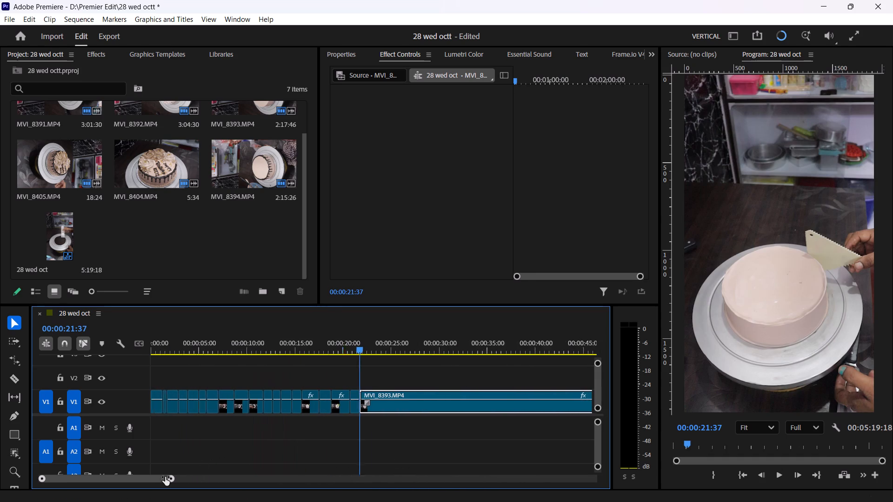
left_click_drag(165, 477, 198, 472)
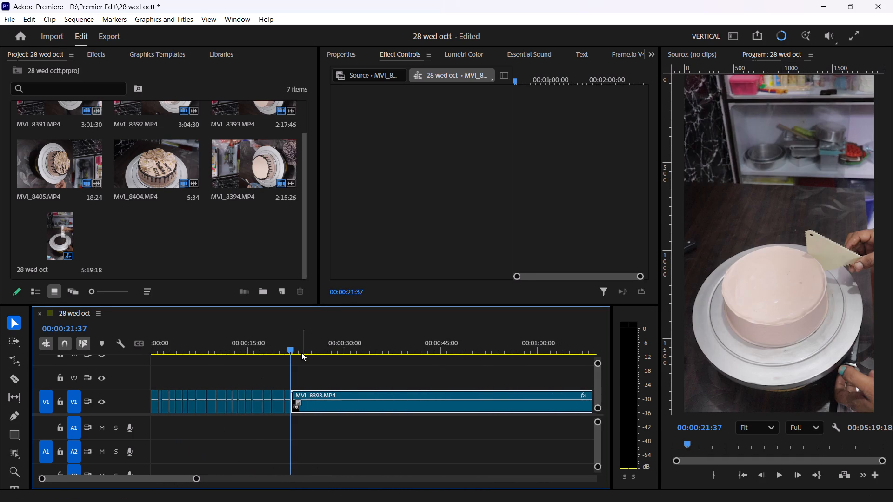
left_click_drag(293, 348, 365, 356)
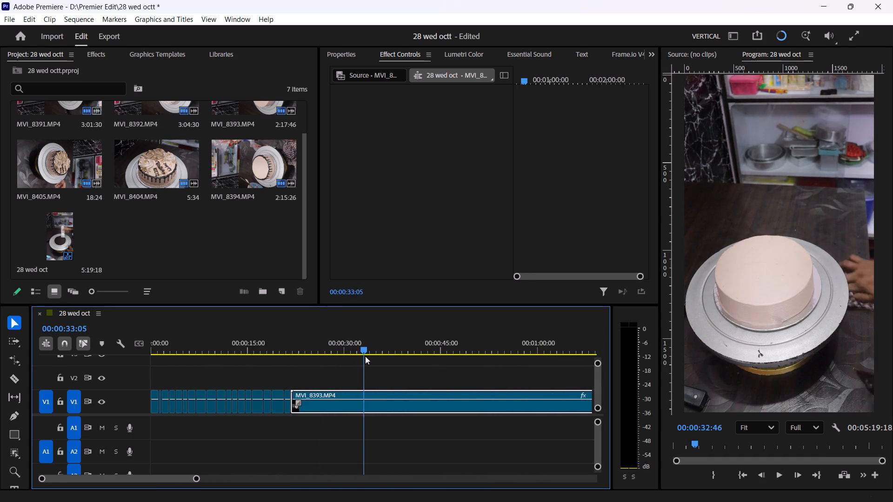
left_click_drag(365, 356, 439, 353)
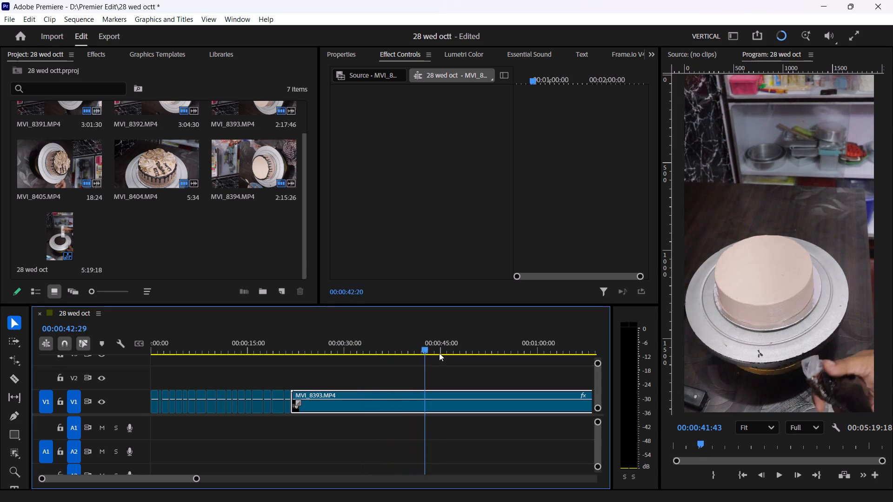
left_click_drag(439, 353, 446, 355)
key("c")
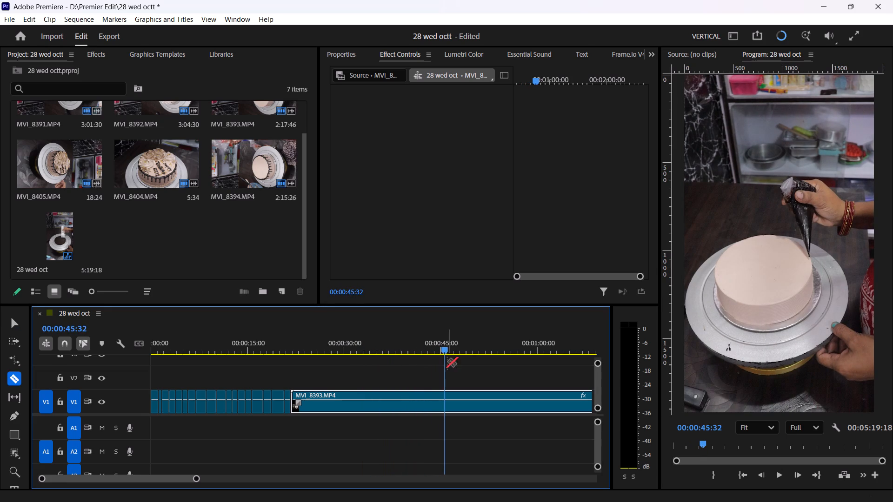
left_click(443, 395)
Delete the MVI_8393 piece before the 00:00:45:32 cut and move the remaining clip back against the previous segment.
key("v")
left_click(422, 394)
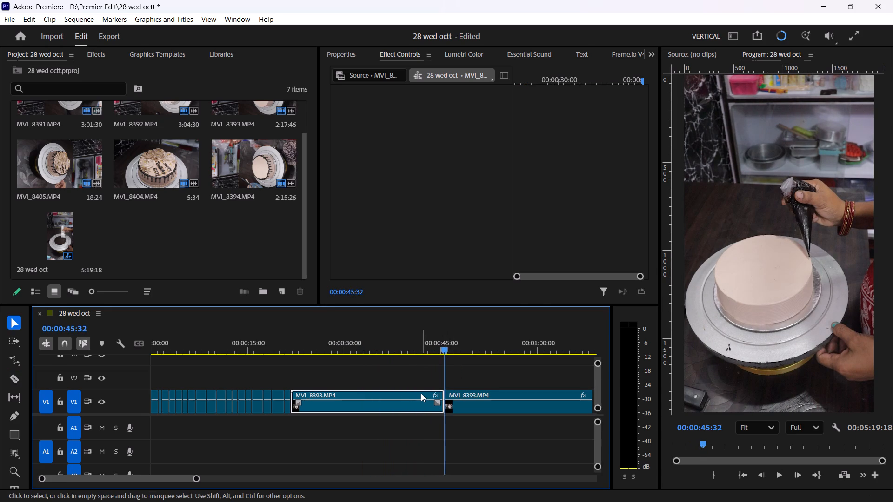
key("Delete")
left_click_drag(477, 405, 339, 395)
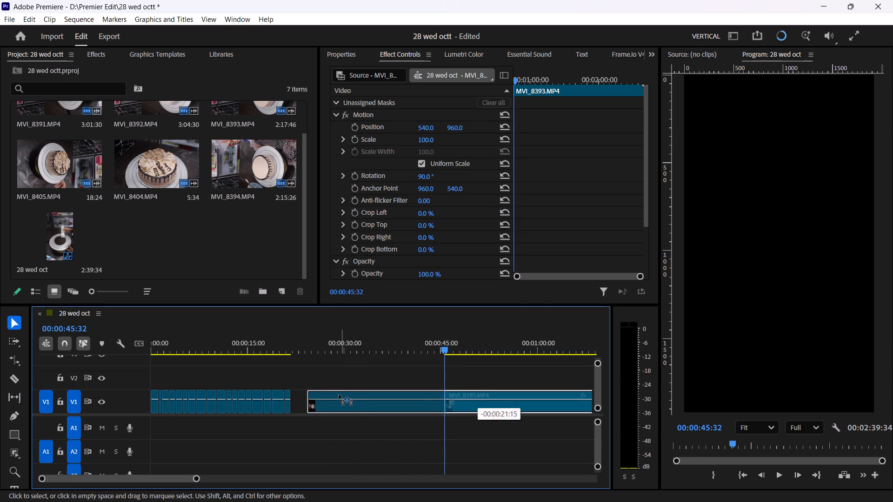
left_click_drag(339, 395, 329, 402)
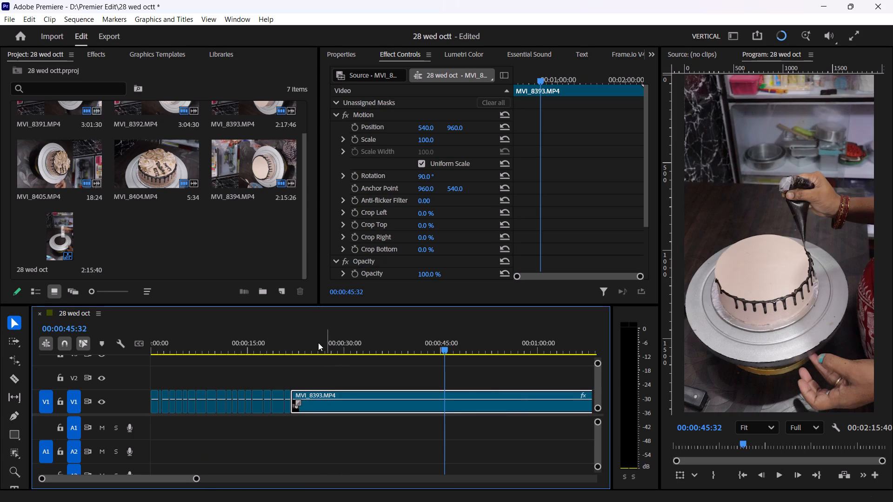
Scrub through the first round of chocolate drip piping in MVI_8393 and split the clip at 00:00:45:28.
left_click_drag(314, 342, 310, 342)
left_click_drag(195, 480, 185, 480)
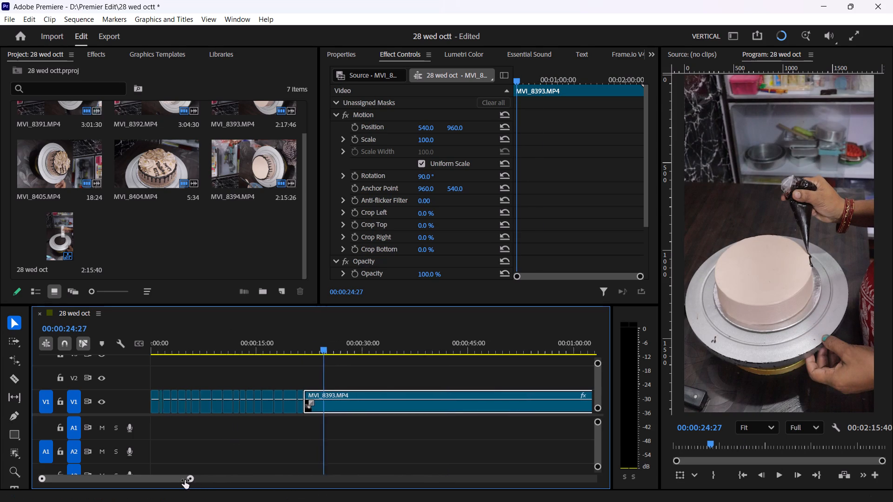
left_click_drag(185, 480, 113, 463)
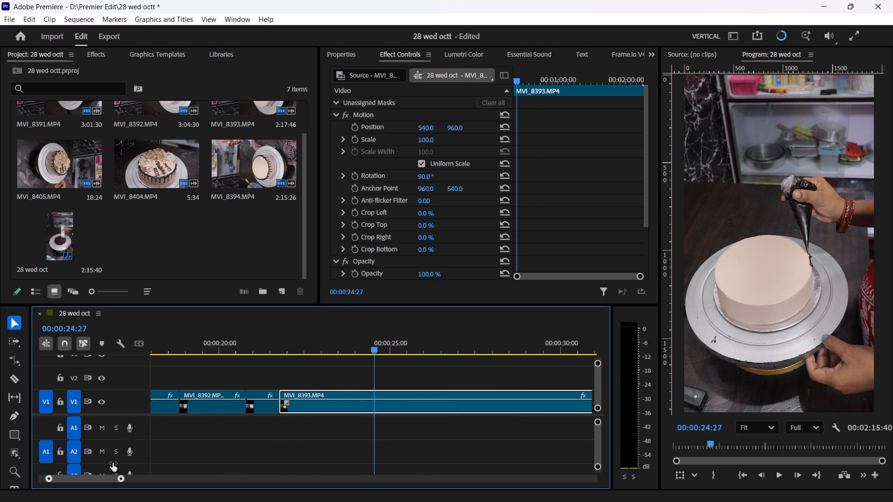
left_click_drag(113, 463, 104, 463)
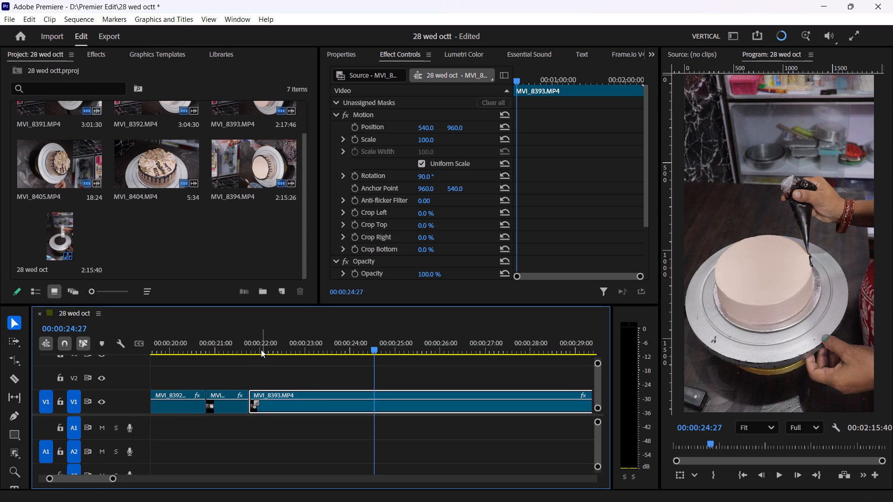
left_click_drag(258, 344, 287, 351)
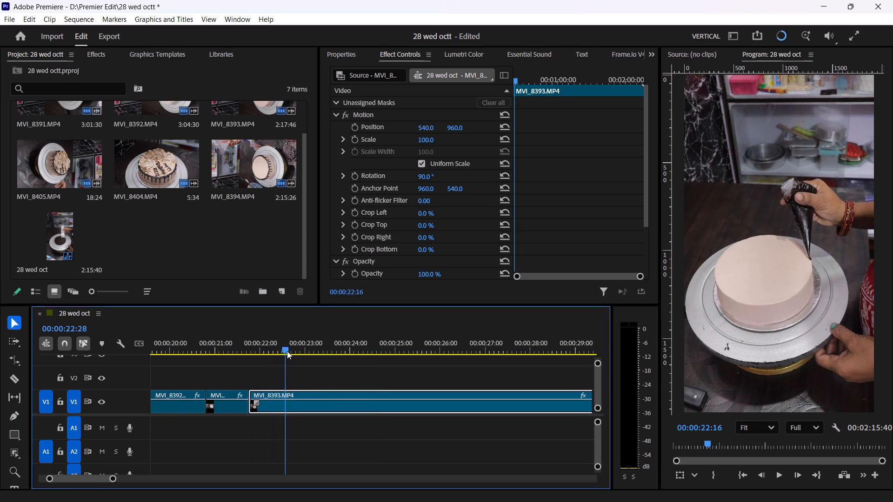
left_click_drag(287, 351, 252, 397)
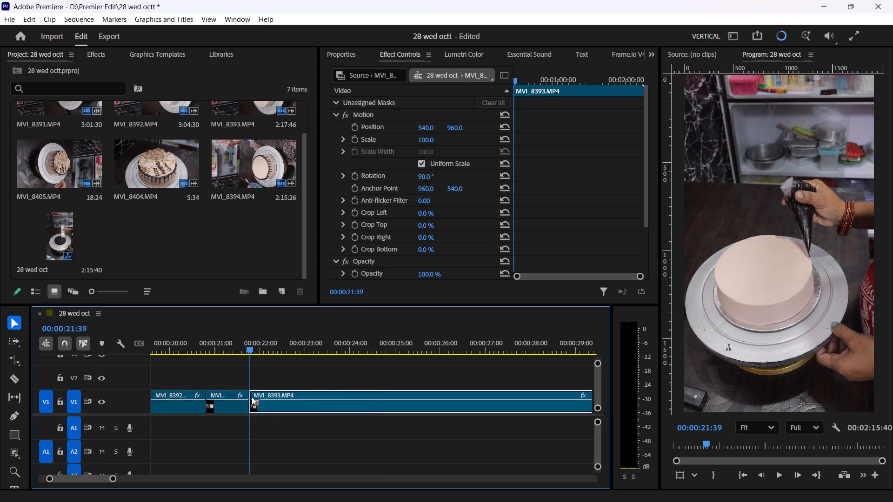
left_click_drag(252, 397, 409, 380)
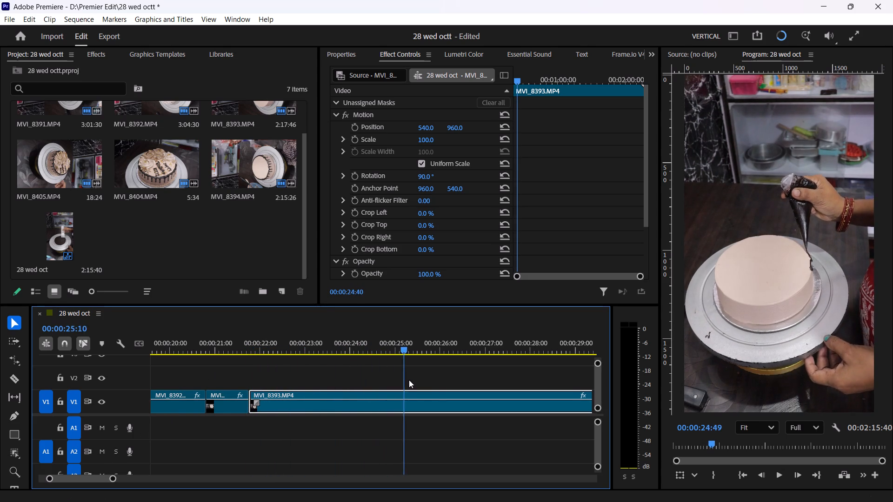
left_click_drag(409, 380, 551, 383)
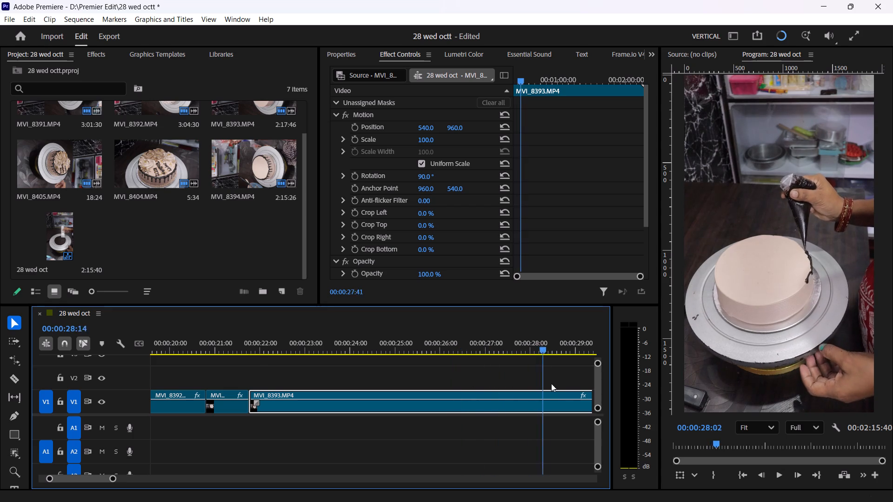
left_click_drag(551, 383, 593, 394)
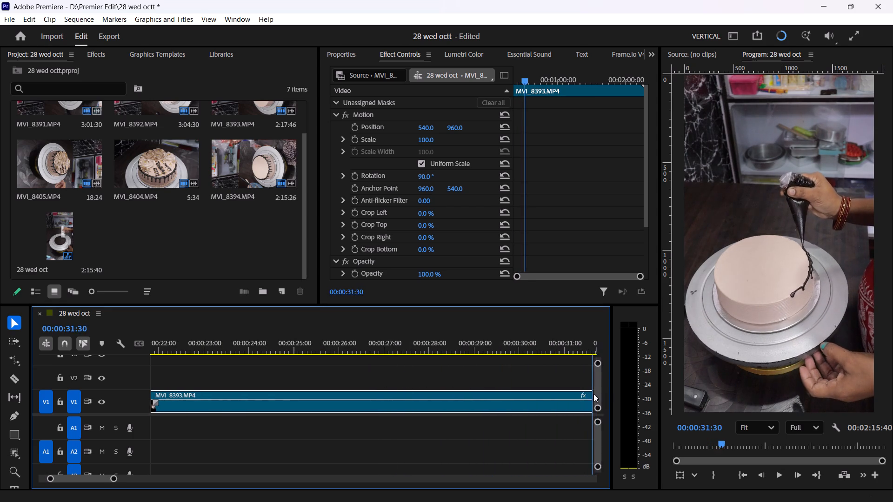
left_click_drag(593, 394, 433, 403)
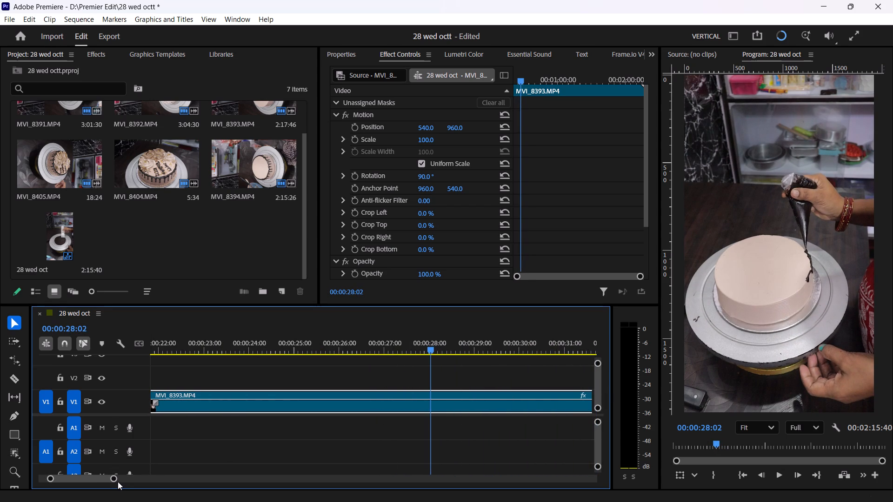
left_click_drag(114, 480, 152, 474)
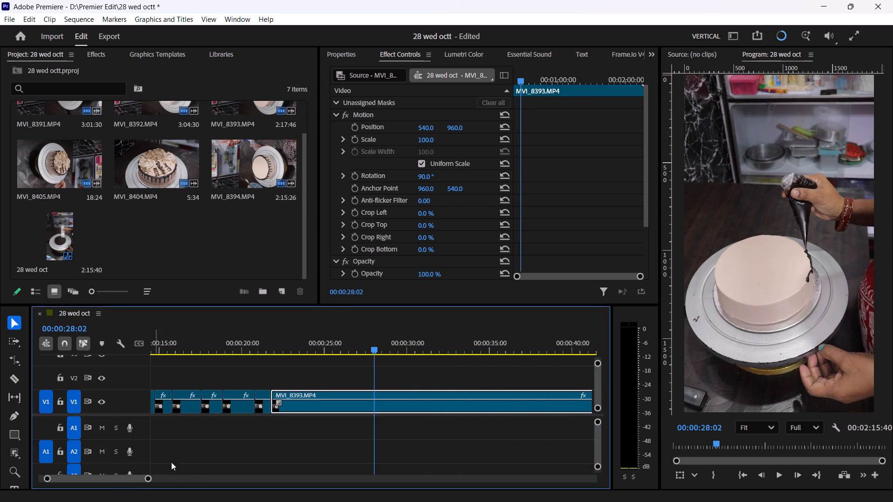
left_click_drag(373, 345, 401, 344)
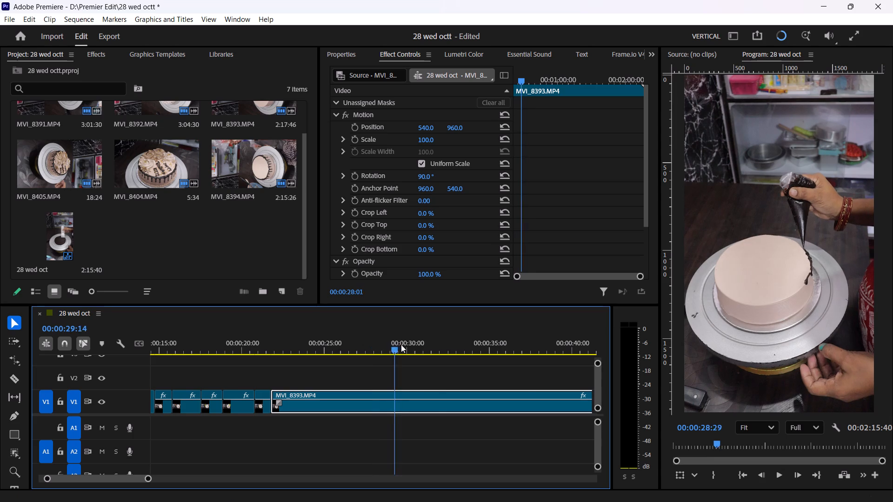
left_click_drag(401, 344, 619, 356)
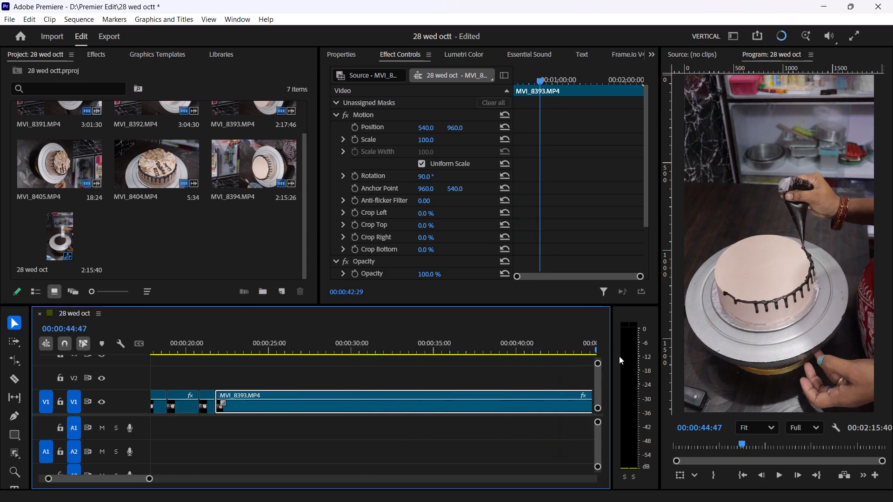
left_click_drag(619, 356, 593, 383)
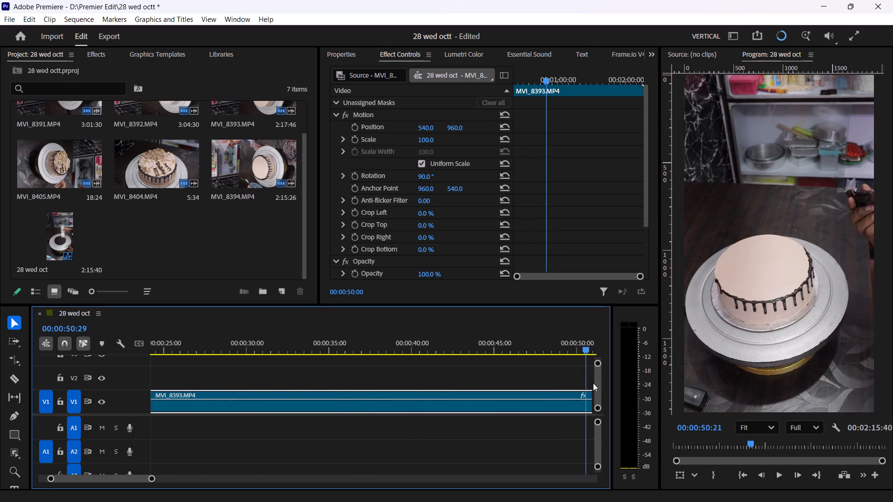
left_click_drag(593, 383, 572, 383)
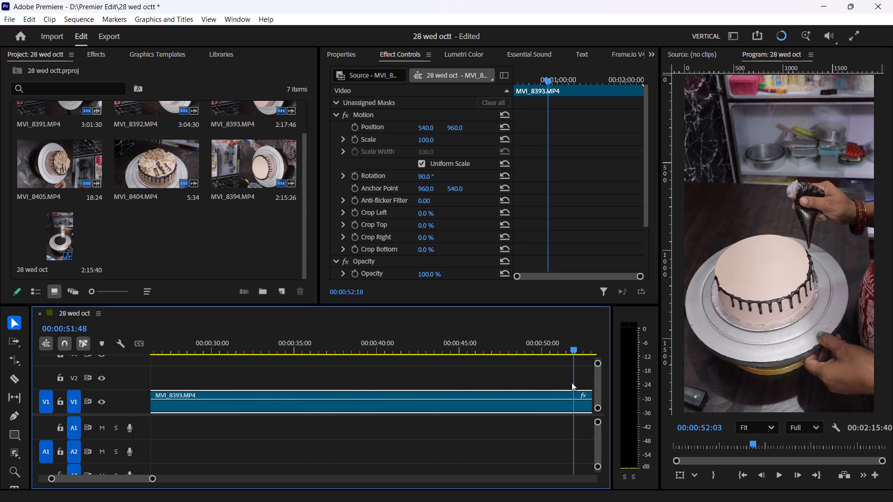
left_click_drag(572, 383, 497, 393)
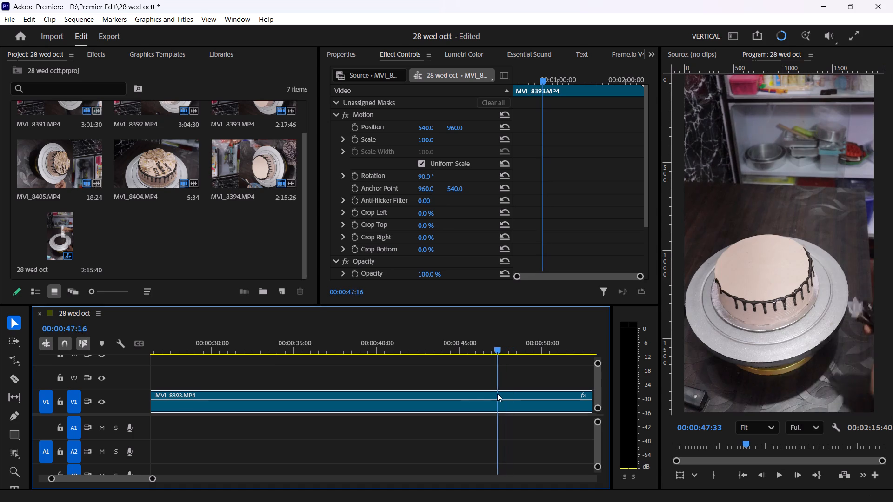
left_click_drag(497, 393, 469, 395)
key("c")
left_click(470, 396)
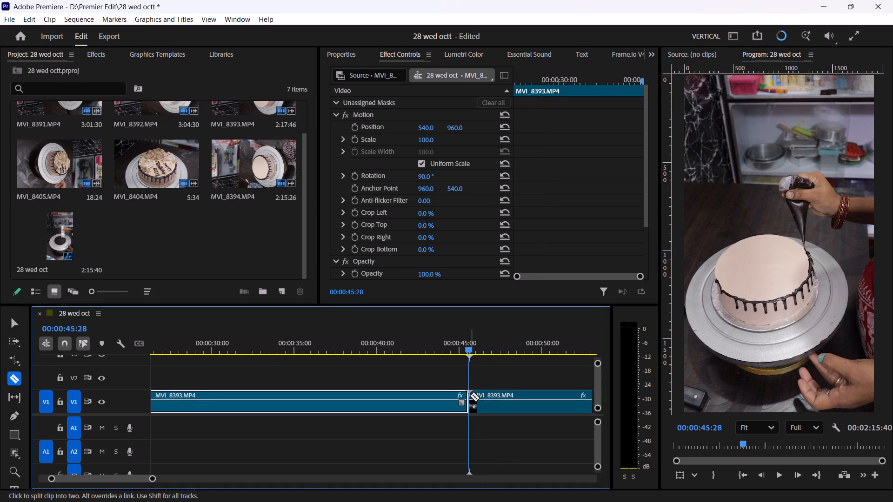
Rate-stretch the drip-piping segment before the 00:00:45:28 cut down to a duration of about 4 seconds.
key("r")
left_click_drag(466, 398, 260, 380)
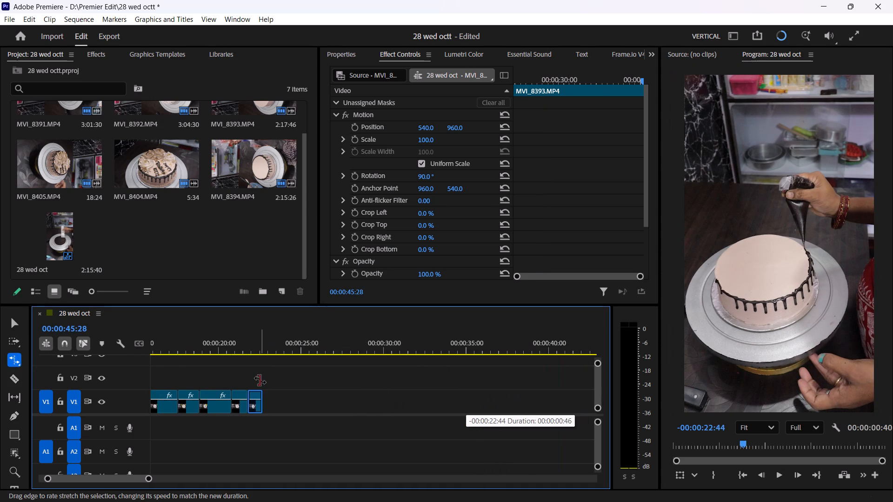
left_click_drag(260, 380, 315, 389)
key("v")
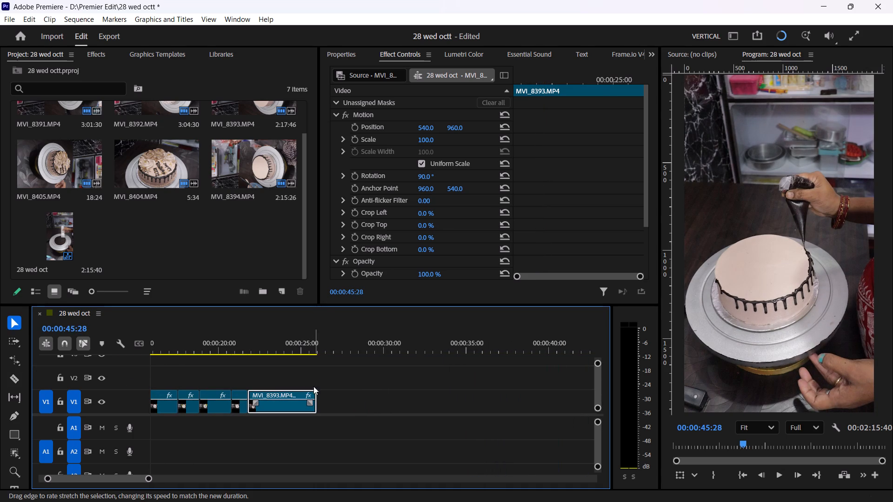
Move the remaining MVI_8393 clip back against the end of the sped-up drip-piping segment.
scroll(412, 395, "left", 1)
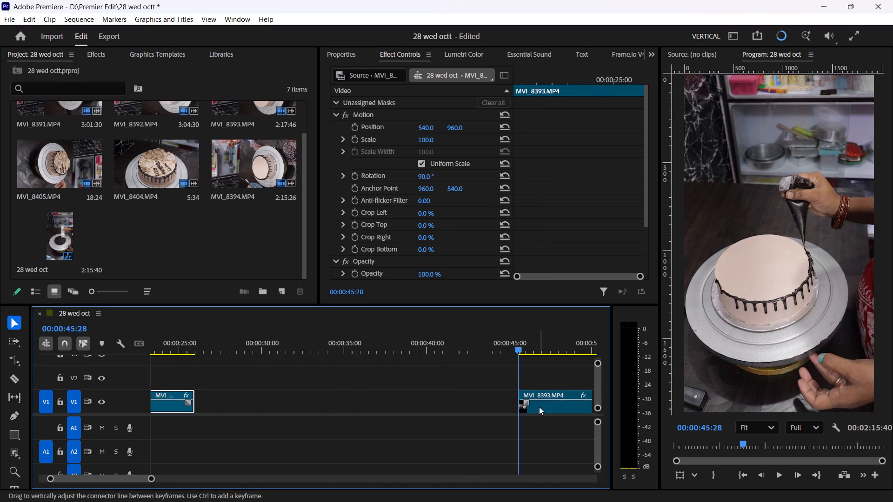
left_click_drag(539, 407, 228, 409)
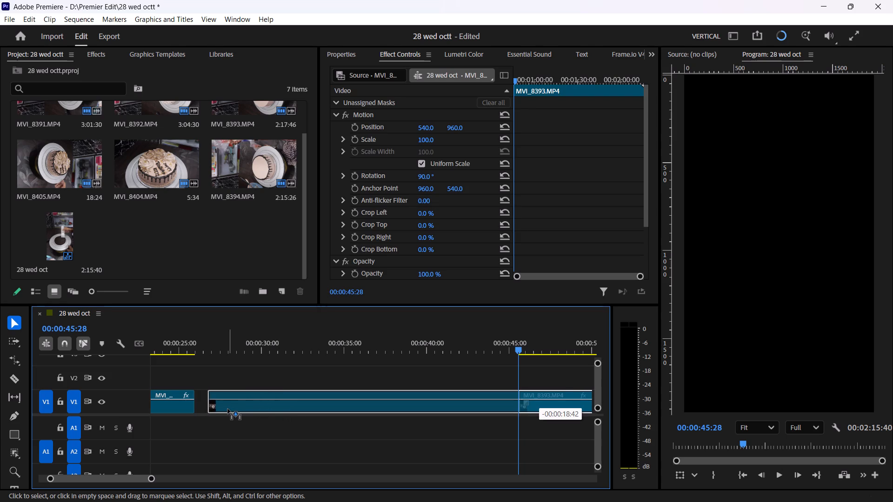
left_click_drag(228, 409, 222, 409)
Check the start of the sped-up drip-piping segment and rate-stretch it slightly shorter, to about 3.6 seconds.
left_click_drag(208, 341, 188, 370)
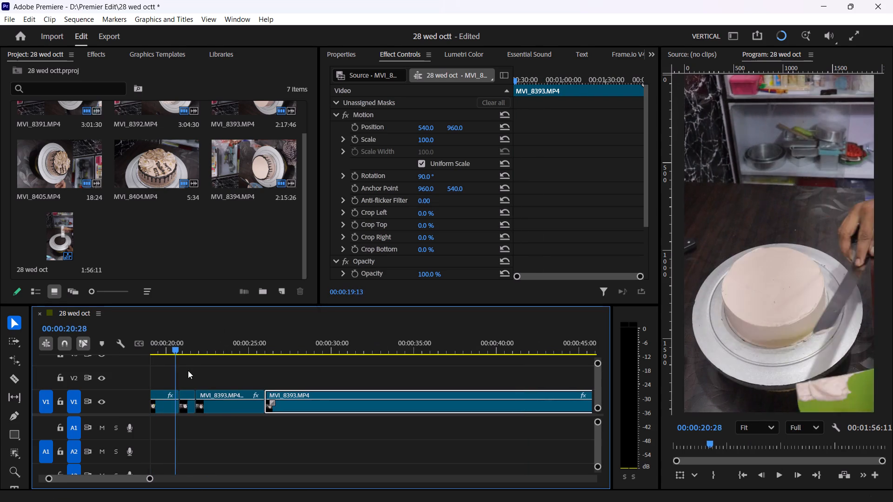
left_click_drag(188, 370, 208, 381)
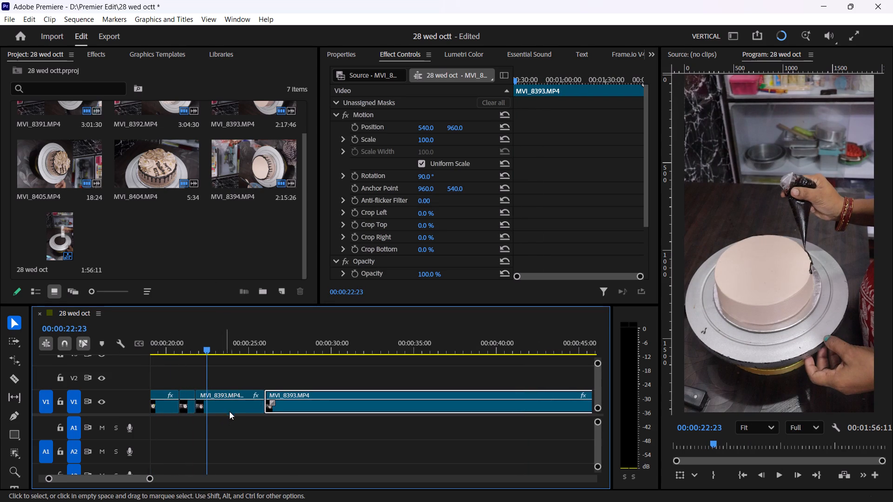
left_click(233, 407)
key("r")
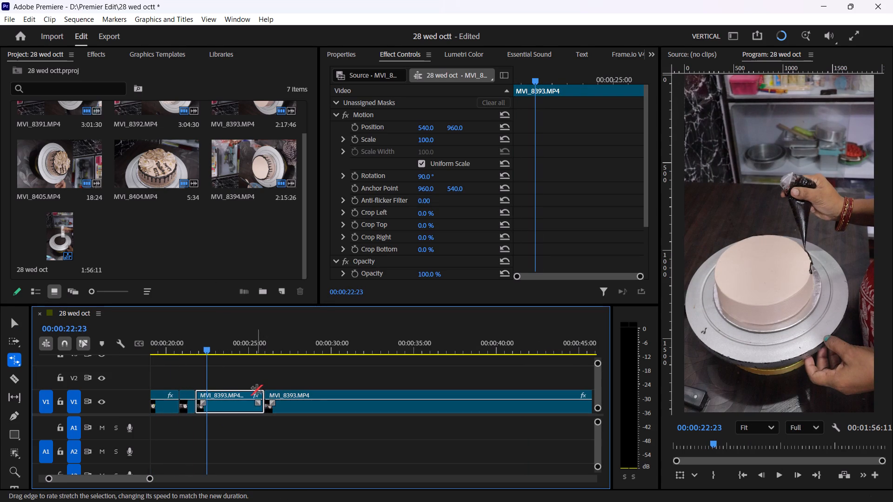
left_click_drag(261, 396, 253, 397)
key("v")
Play back the sped-up drip-piping segment from its start to its end.
left_click_drag(213, 349, 201, 347)
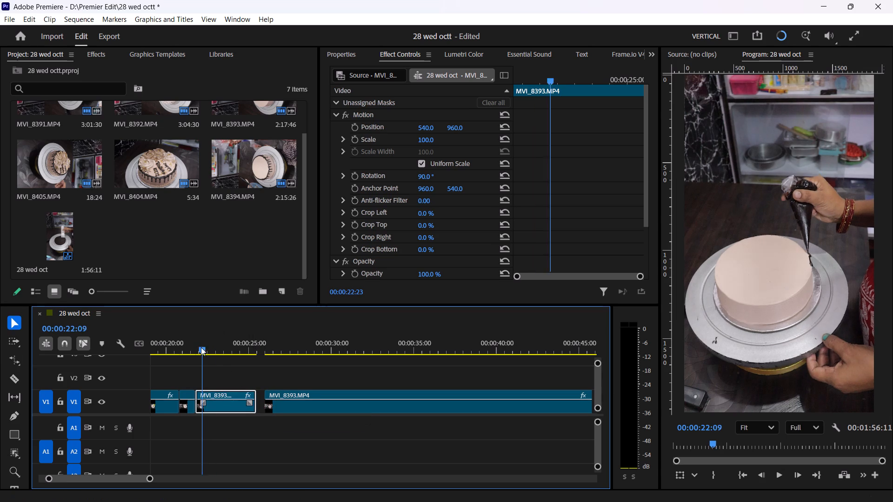
left_click_drag(201, 347, 195, 353)
key("space")
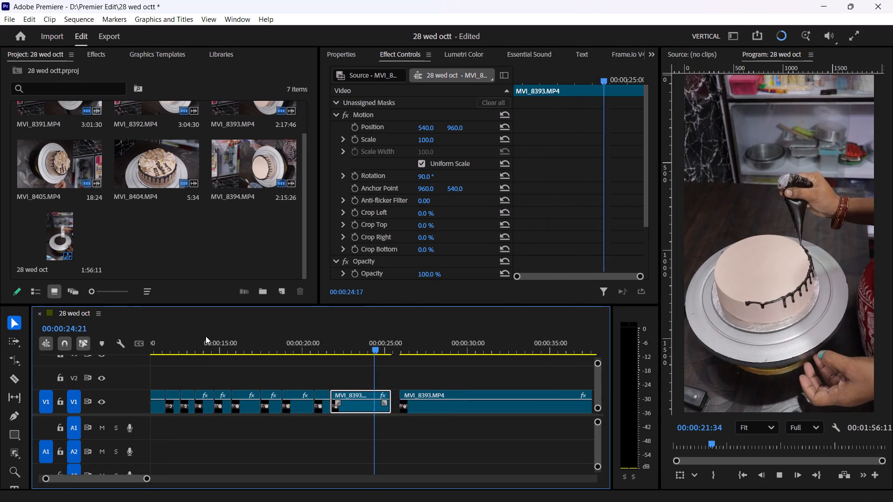
key("space")
key("space")
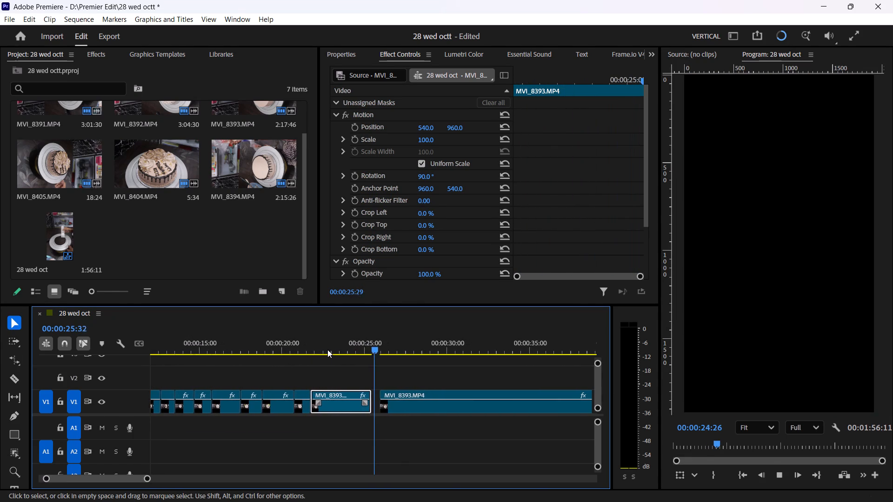
key("space")
Trim the start of the remaining MVI_8393 clip to 00:00:32:28, where piping resumes, and move it back against the drip-piping segment.
left_click(394, 403)
left_click_drag(380, 345, 407, 344)
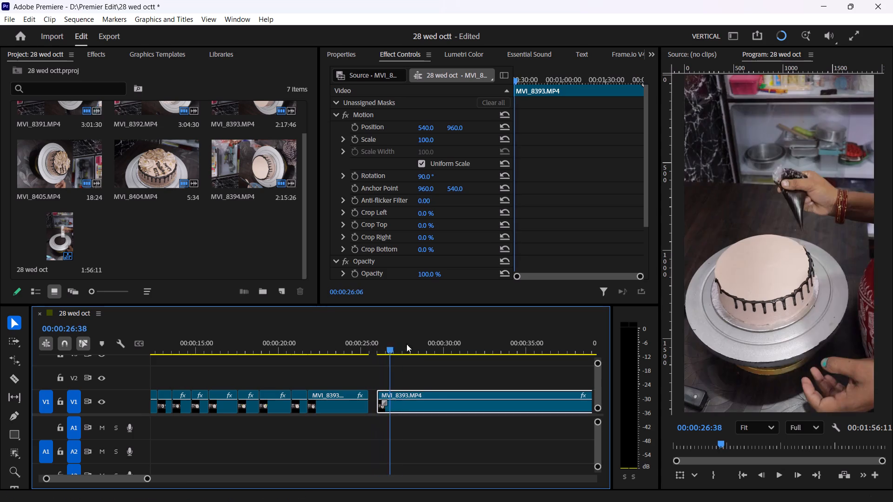
left_click_drag(407, 344, 523, 351)
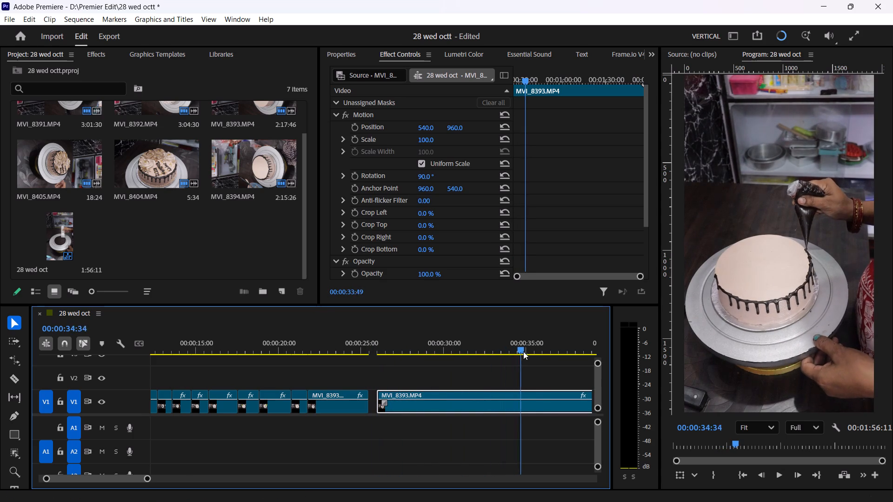
left_click_drag(523, 351, 480, 382)
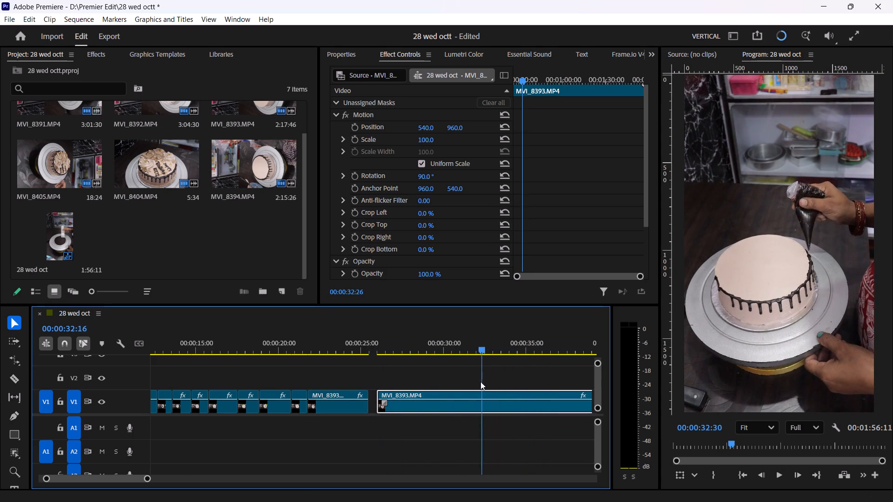
left_click_drag(480, 382, 487, 384)
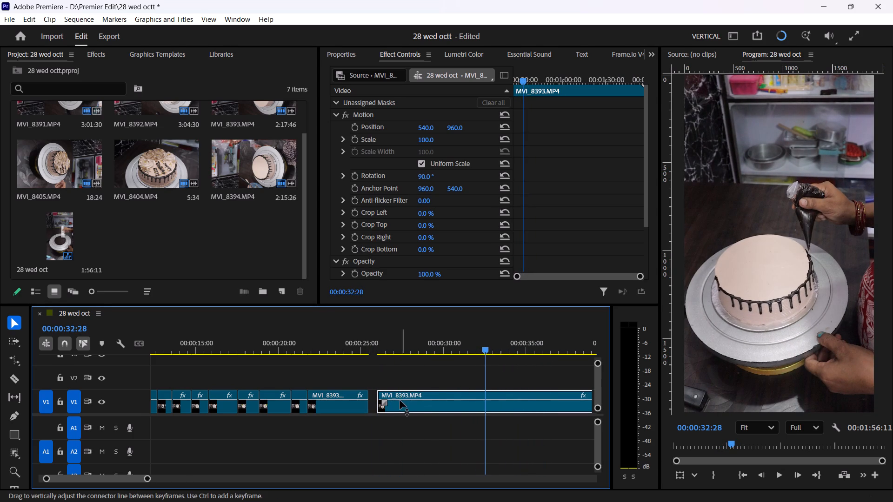
left_click_drag(383, 395, 491, 399)
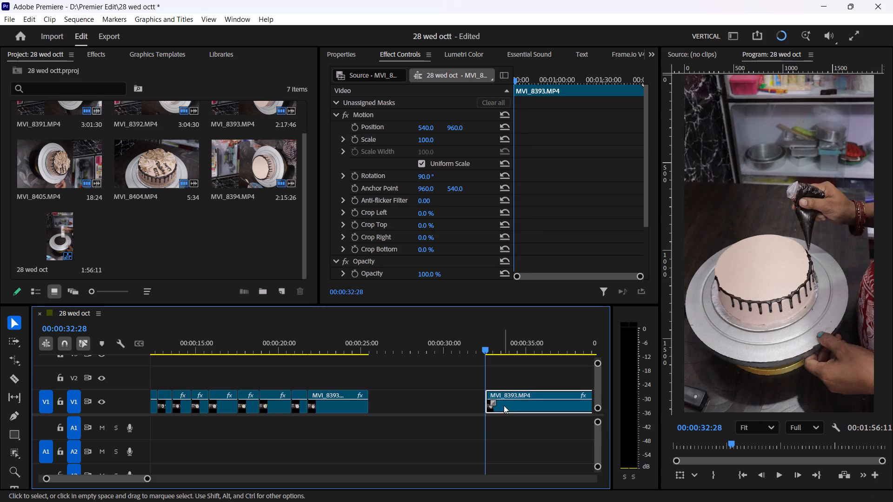
left_click_drag(504, 405, 392, 403)
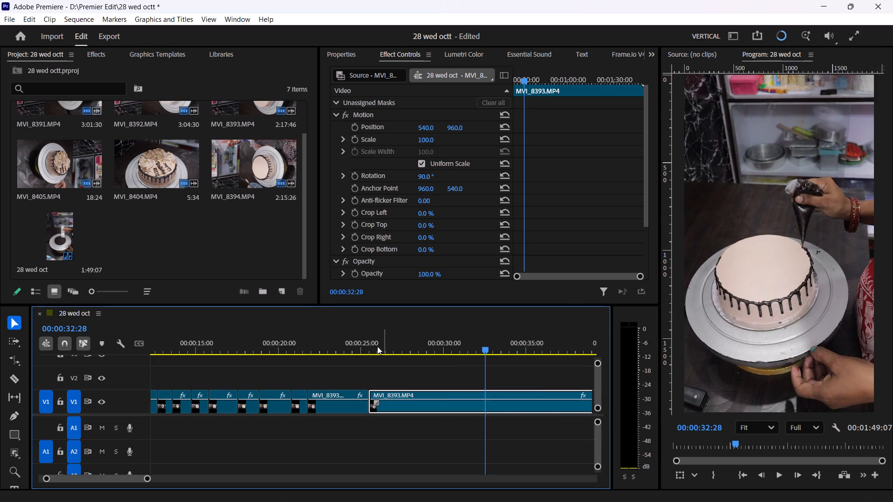
Scrub through the next stretch of drip piping in MVI_8393 and split the clip at 00:00:38:20.
left_click_drag(373, 346, 468, 360)
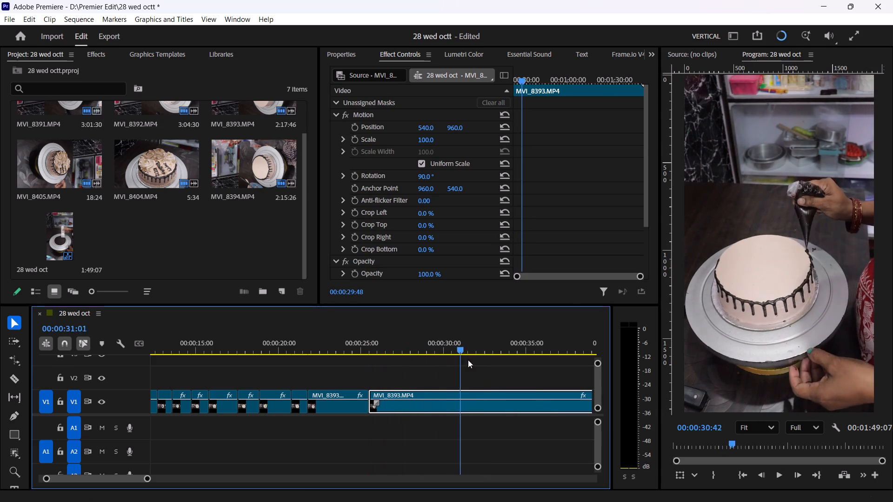
left_click_drag(468, 360, 596, 377)
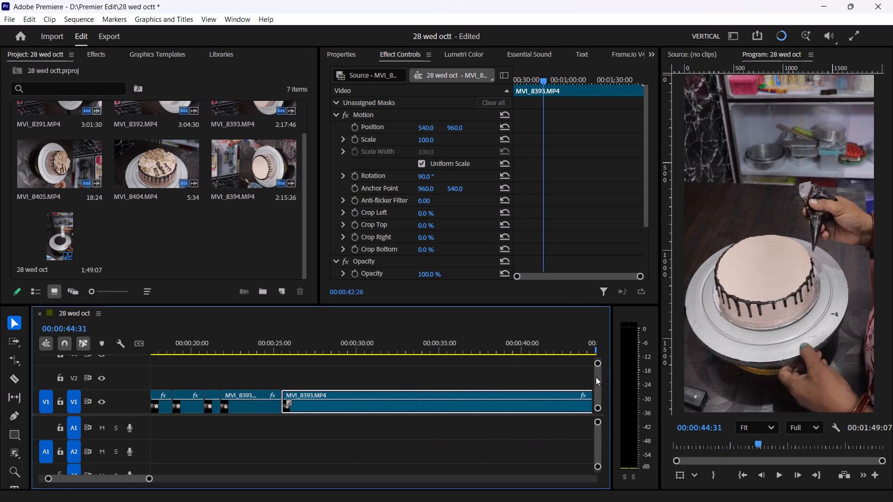
left_click_drag(596, 377, 497, 396)
key("c")
left_click(497, 401)
Rate-stretch the drip-piping segment before the 00:00:38:20 split to about 3.5 seconds.
key("r")
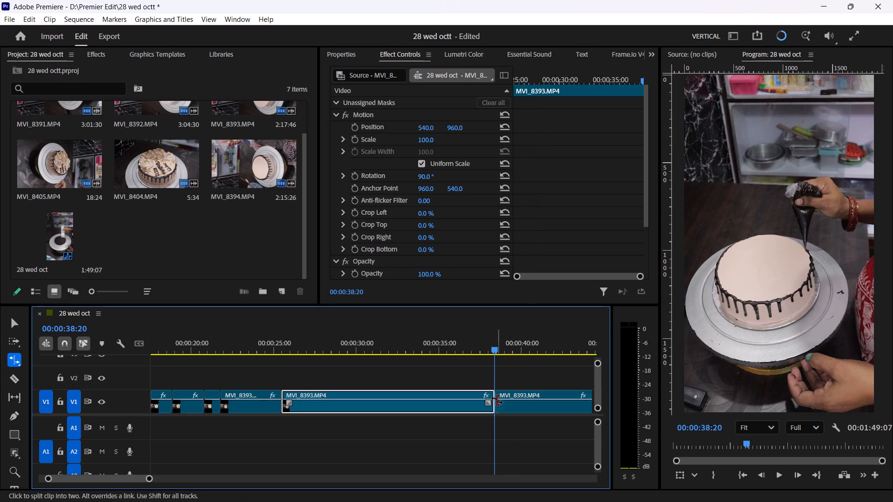
left_click_drag(493, 398, 340, 393)
key("v")
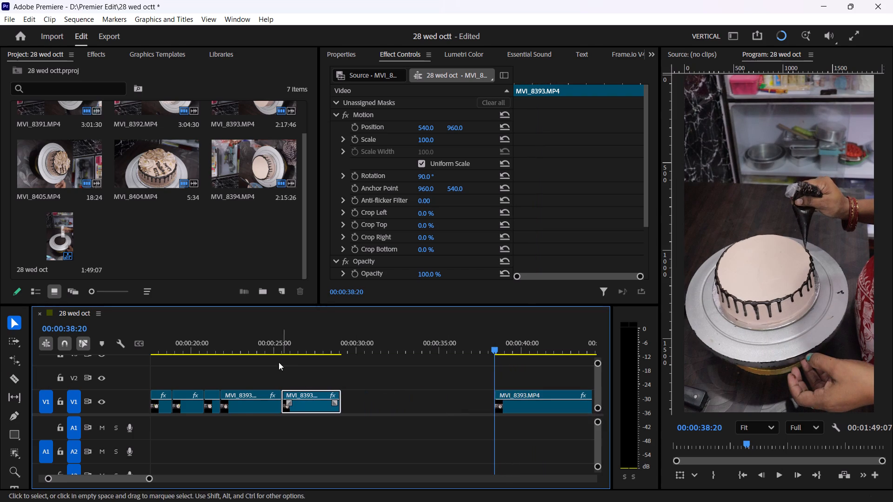
Play into the shortened drip-piping segment, trim about 0.6 seconds off its start and move it back against the previous segment.
left_click(247, 342)
key("space")
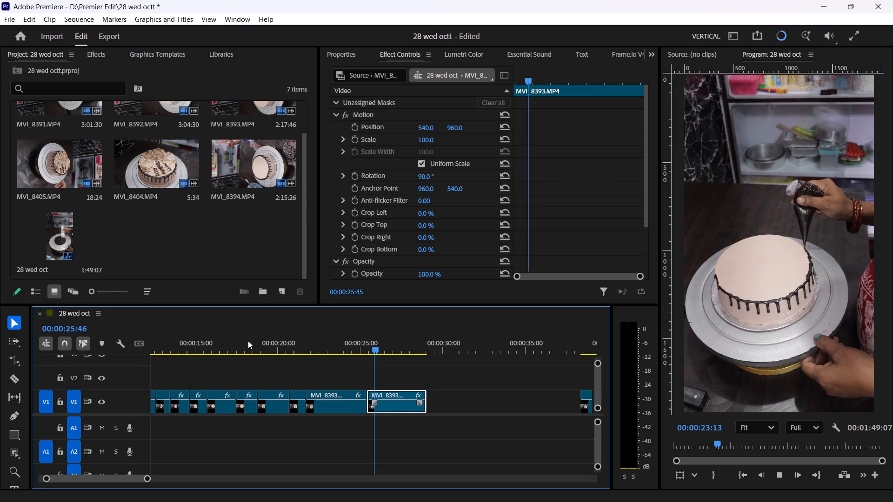
key("space")
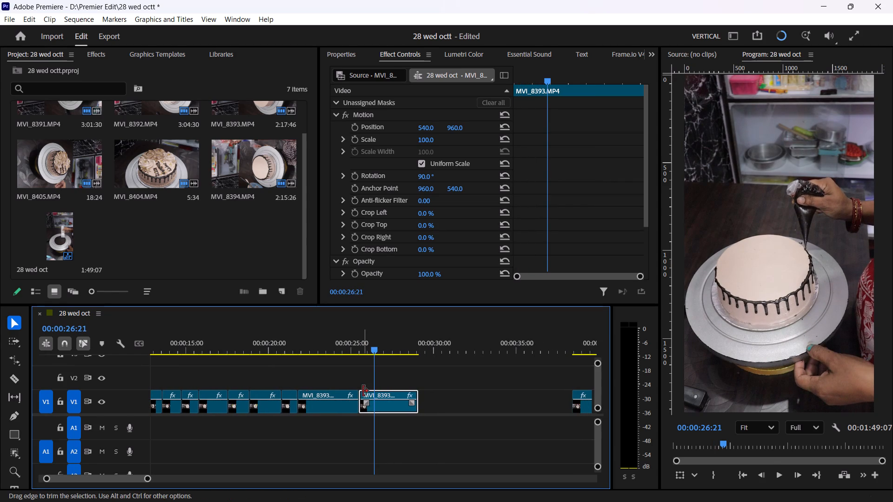
left_click_drag(363, 391, 372, 391)
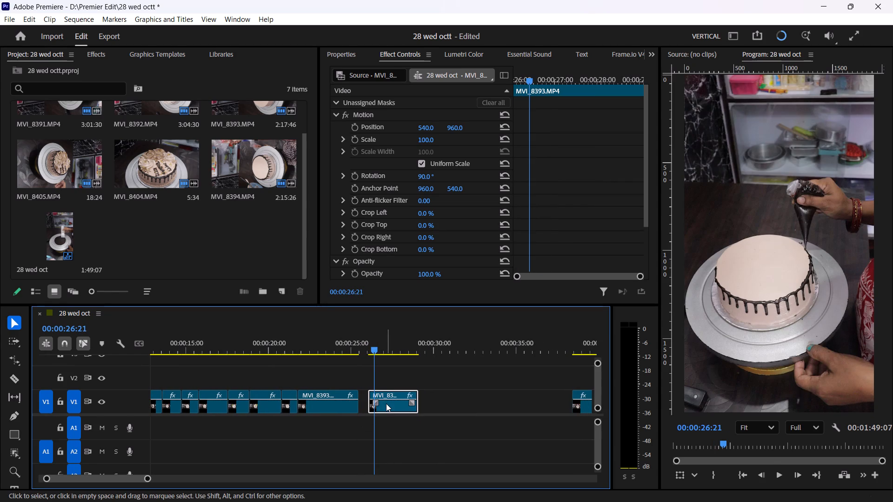
left_click_drag(386, 403, 382, 403)
Play through the join, rate-stretch the preceding drip-piping segment to about 2.1 seconds and move the following one back against it.
left_click_drag(353, 343, 342, 344)
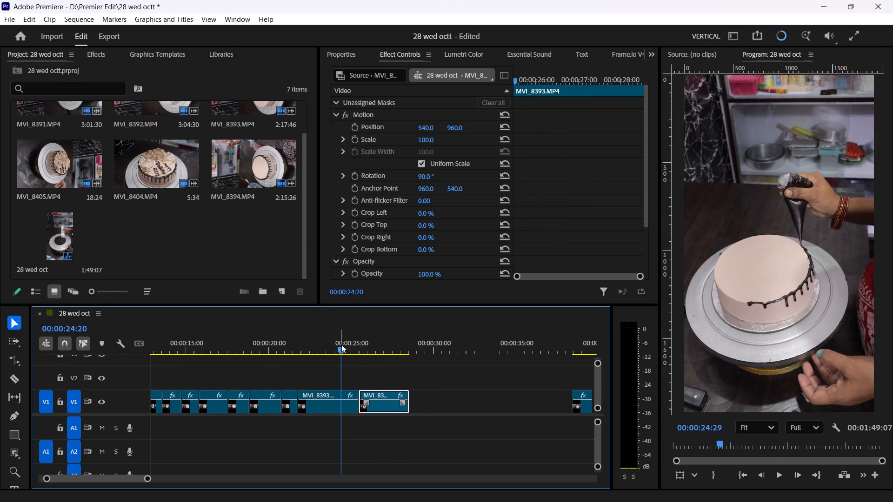
key("space")
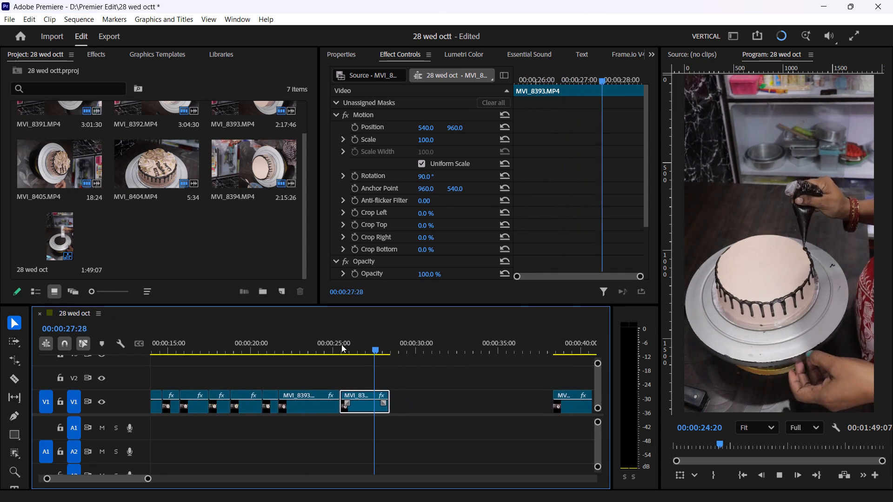
key("space")
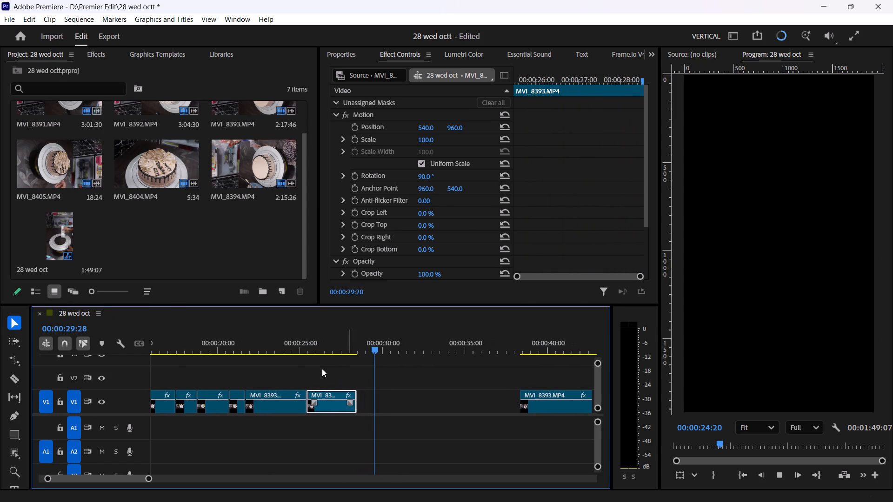
left_click(290, 405)
key("r")
left_click_drag(304, 397, 292, 398)
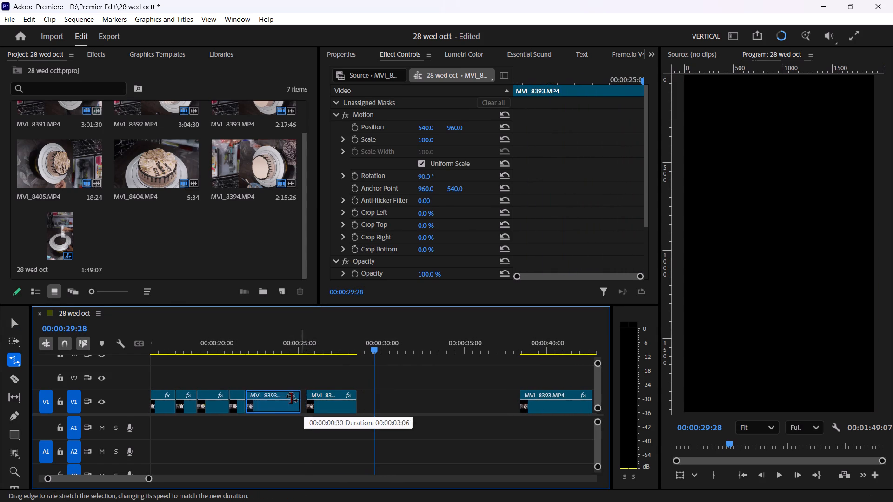
left_click_drag(292, 398, 278, 404)
key("v")
left_click_drag(329, 405, 307, 404)
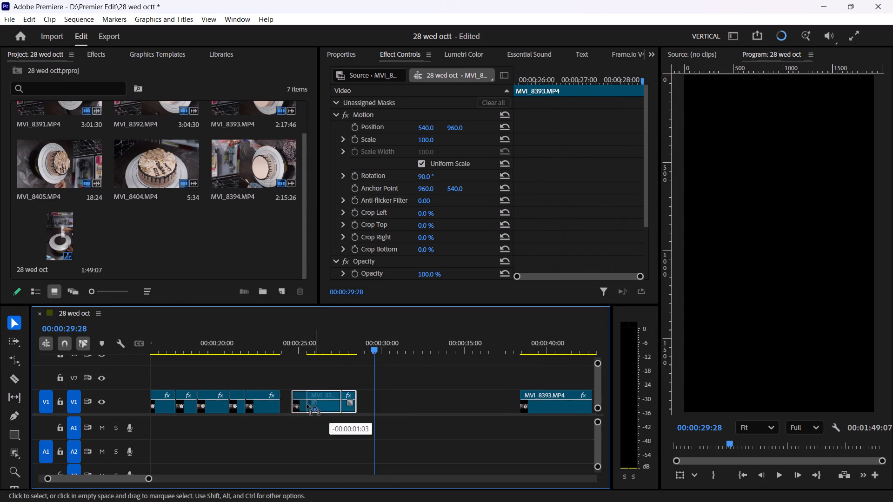
left_click_drag(307, 404, 302, 404)
Rate-stretch the last drip-piping segment before the gap to about 1.7 seconds and play back the result.
key("r")
left_click_drag(327, 398, 306, 404)
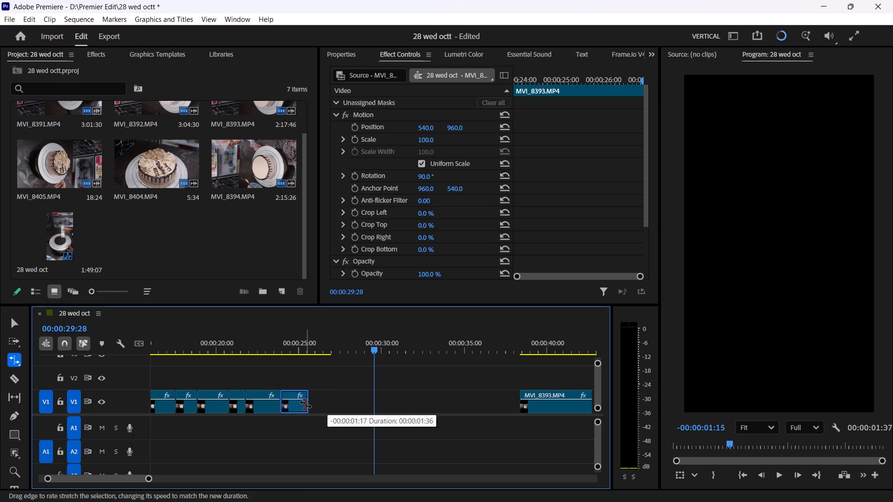
left_click_drag(306, 404, 305, 405)
key("v")
left_click_drag(264, 345, 247, 355)
key("space")
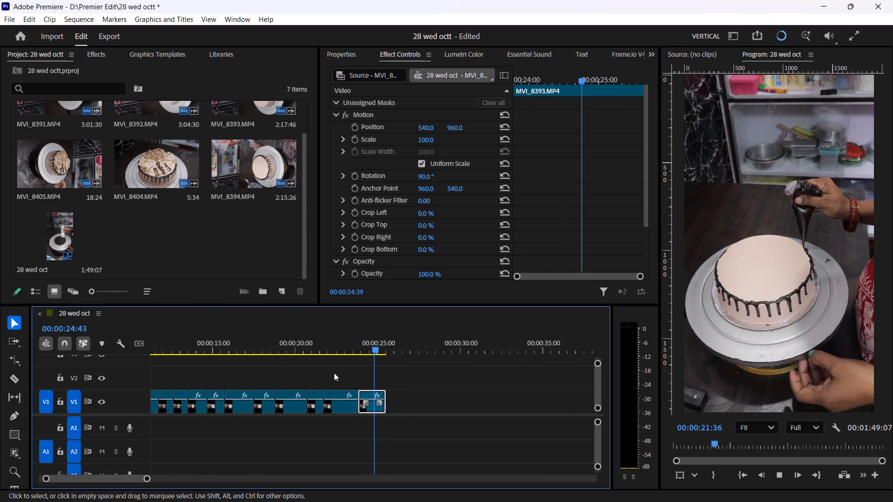
key("space")
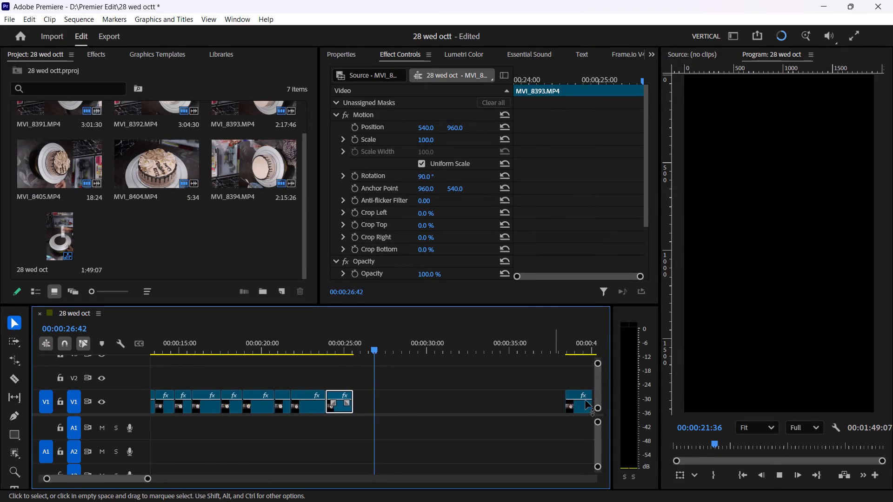
Move the remaining MVI_8393 clip back against the end of the shortened drip-piping segments.
left_click_drag(582, 407, 380, 395)
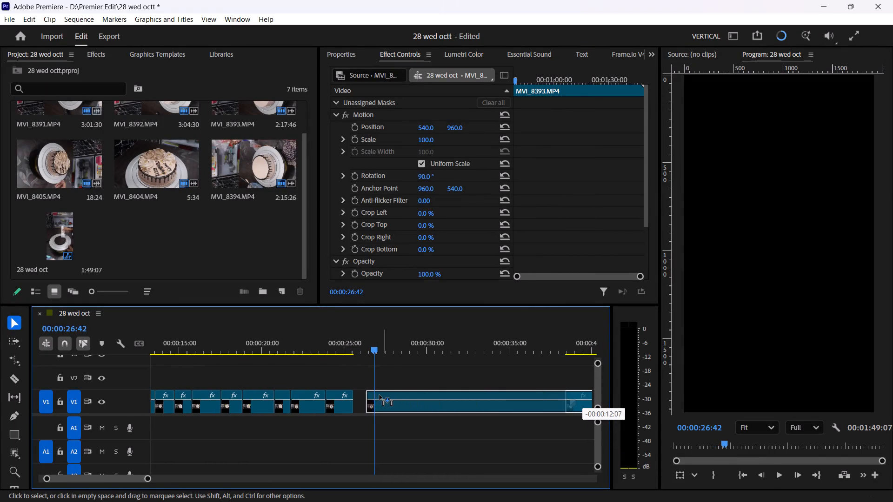
left_click_drag(380, 395, 374, 395)
Play the remaining MVI_8393 clip, trim its start to about 00:00:31 where the hands return to piping, and close the gap.
key("space")
key("space")
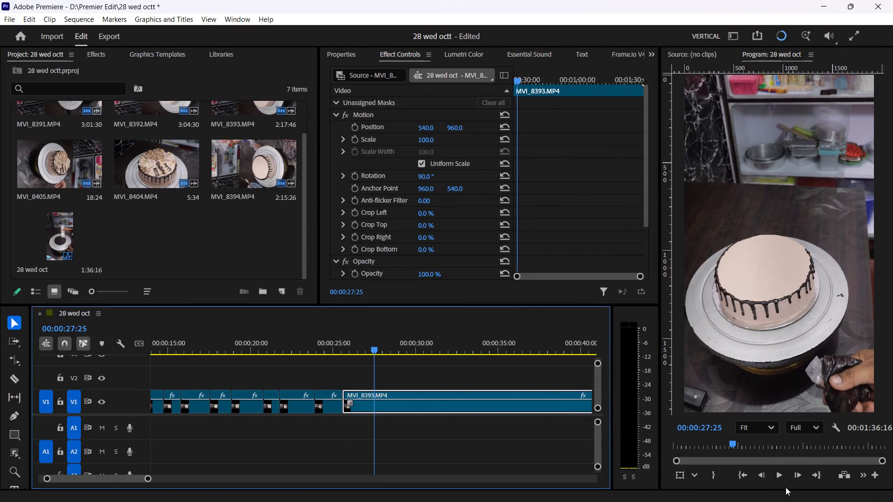
key("space")
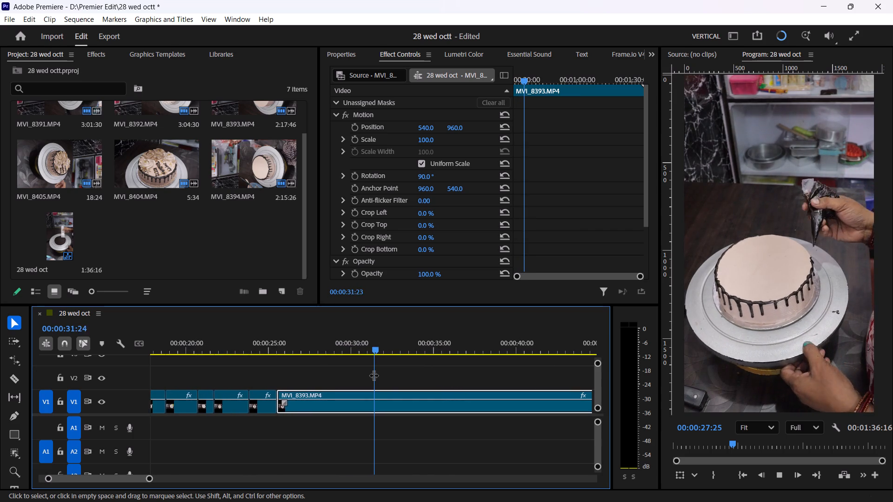
key("space")
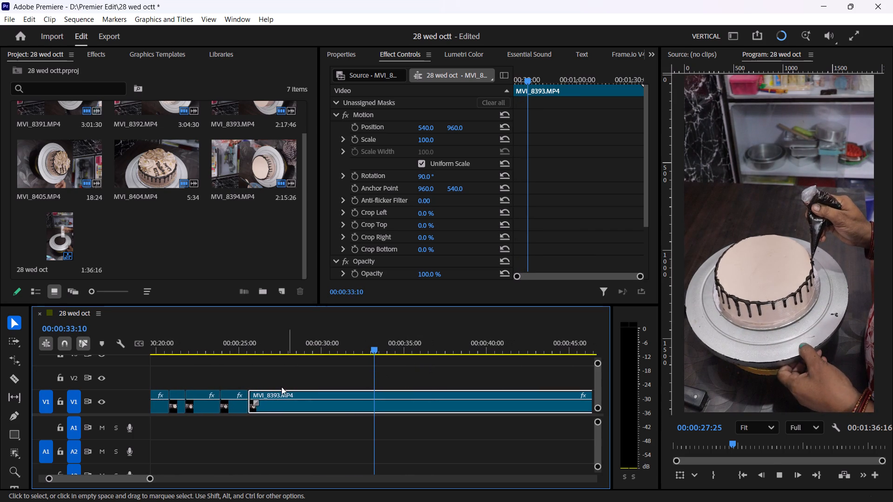
left_click_drag(253, 390, 347, 392)
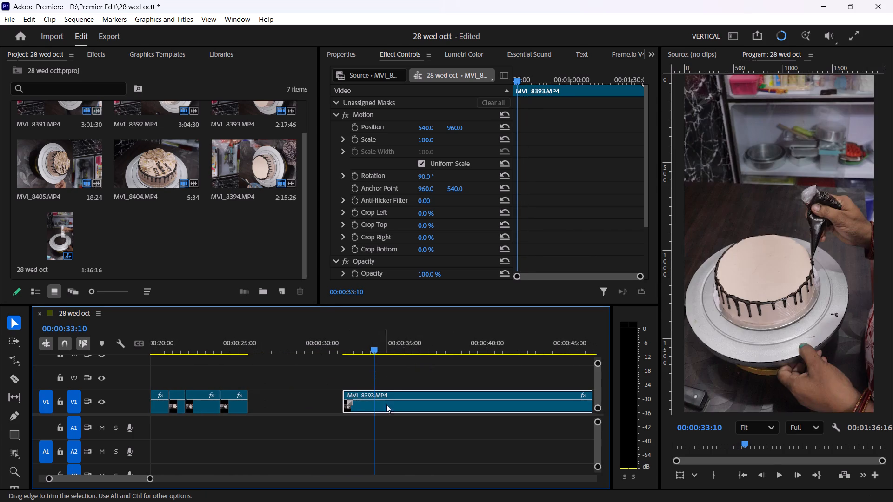
left_click_drag(393, 404, 301, 404)
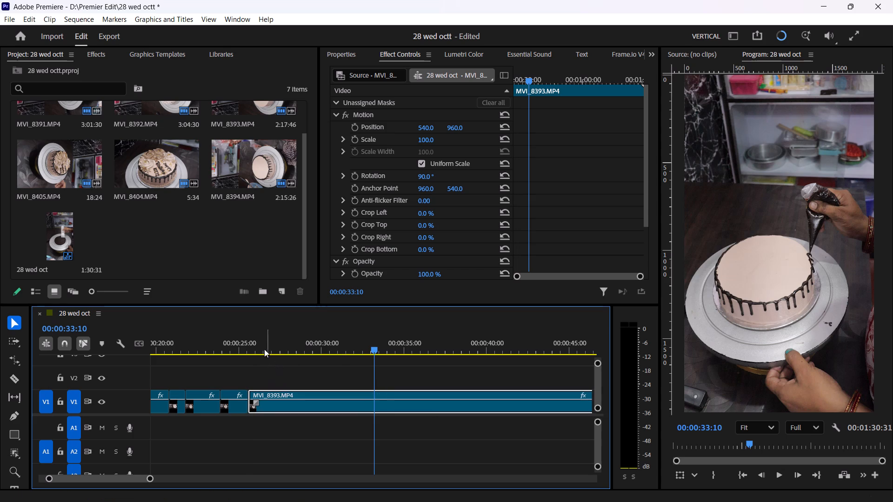
Scrub the remaining MVI_8393 clip, trim its start further to 00:00:27:42 and move it back against the previous segment.
left_click_drag(246, 339, 471, 357)
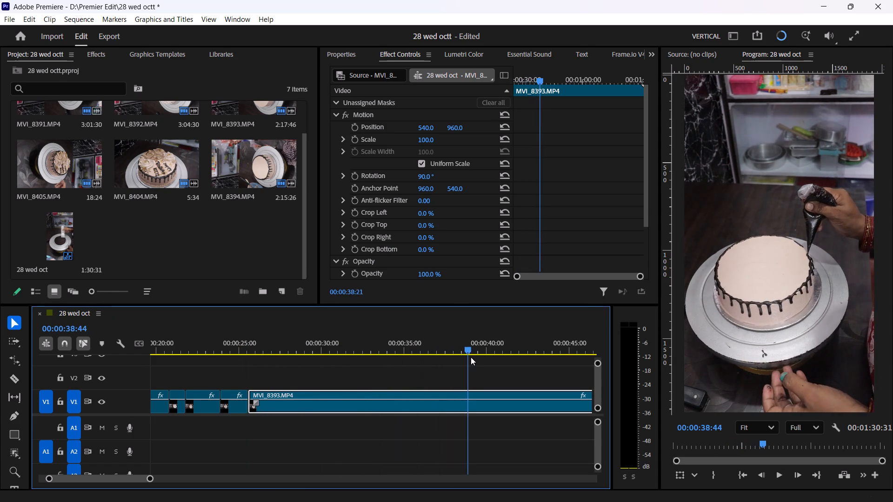
left_click_drag(471, 357, 334, 387)
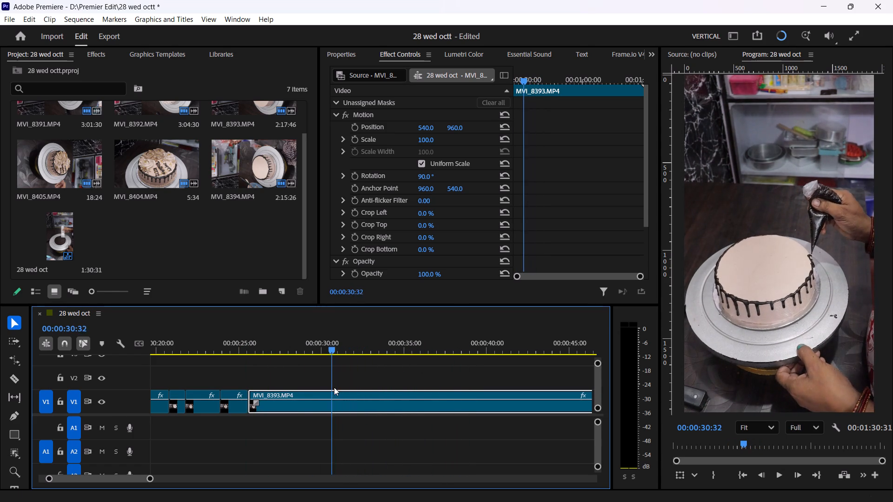
left_click_drag(334, 387, 267, 392)
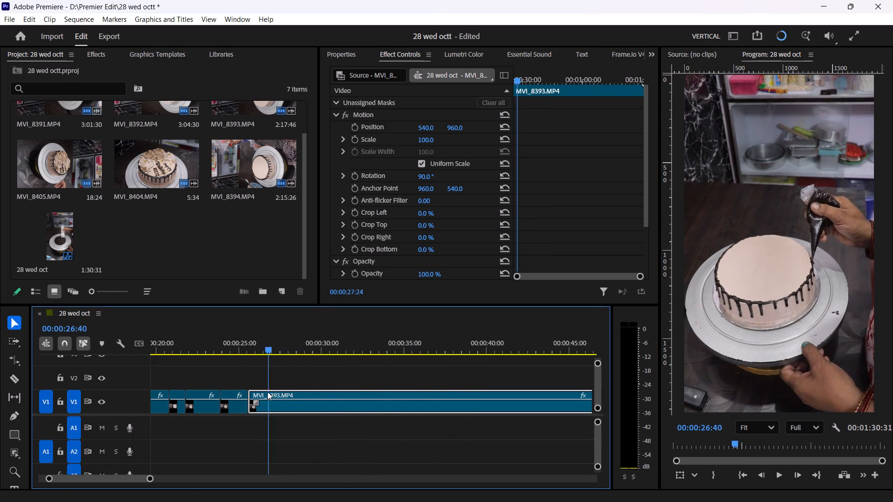
left_click_drag(267, 392, 287, 384)
left_click_drag(253, 390, 287, 390)
left_click_drag(310, 405, 278, 403)
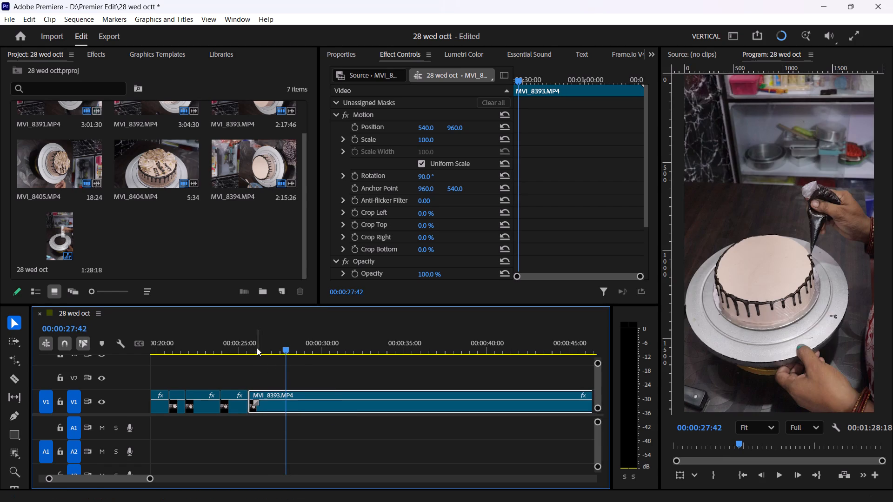
Scrub through the next stretch of drip piping and split the MVI_8393 clip at 00:00:39:08.
left_click_drag(253, 341, 464, 367)
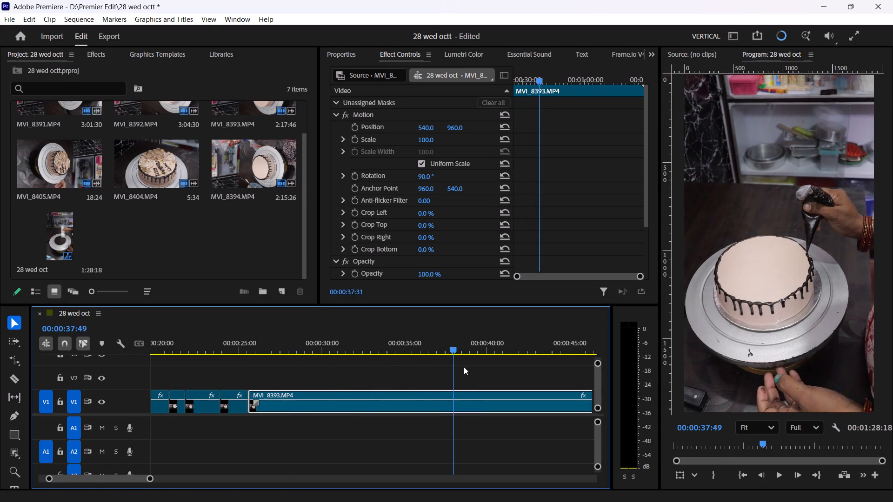
left_click_drag(464, 367, 474, 368)
key("c")
left_click(473, 402)
Rate-stretch the drip-piping segment before the 00:00:39:08 split to about 1.25 seconds and play it back.
key("r")
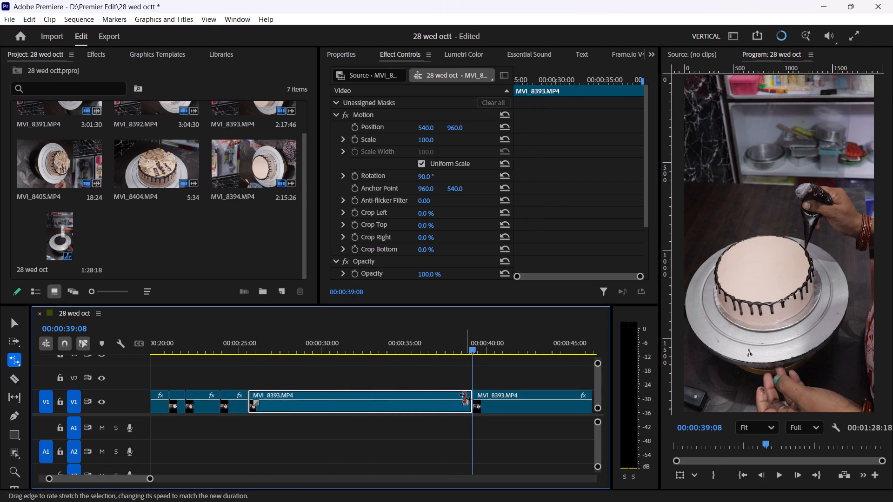
left_click_drag(469, 396, 264, 416)
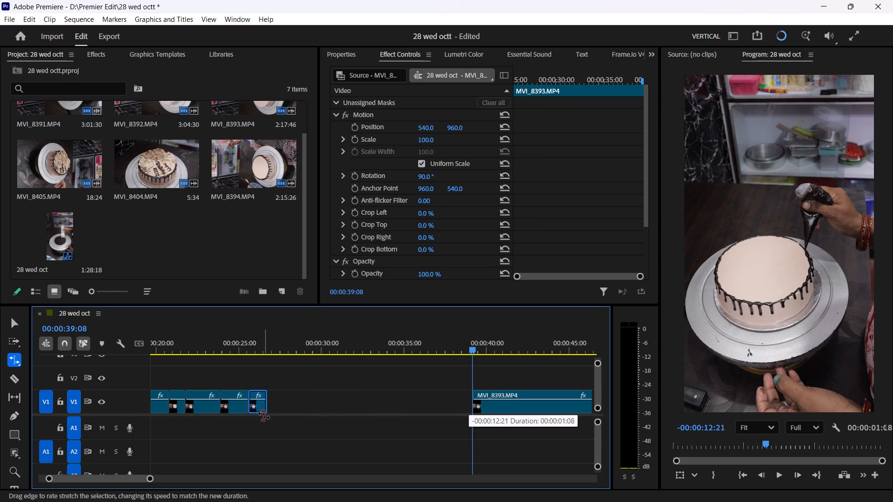
left_click_drag(264, 416, 265, 415)
key("v")
left_click(243, 336)
key("space")
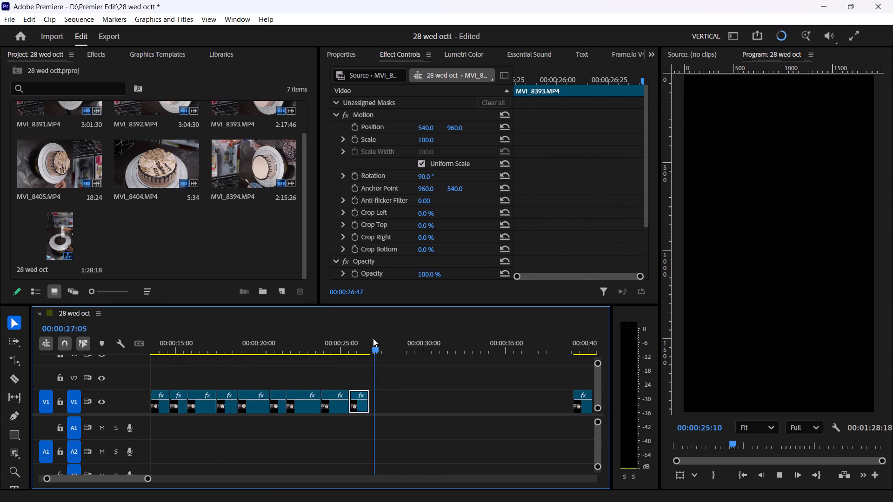
key("space")
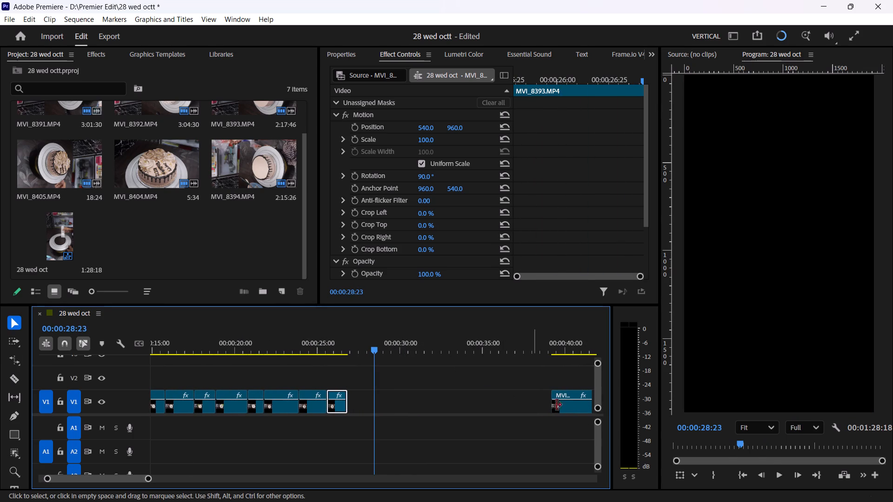
Move the remaining MVI_8393 clip back against the newly sped-up drip-piping segment.
key("v")
left_click_drag(572, 406, 402, 407)
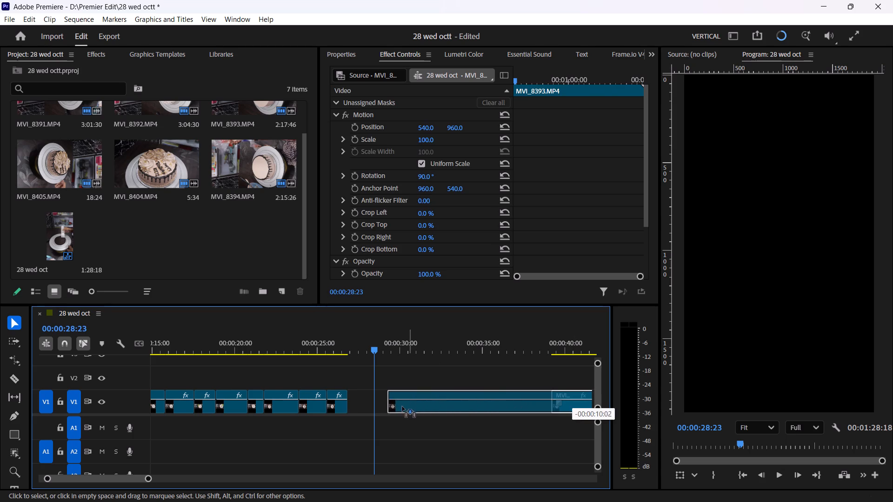
left_click_drag(402, 407, 374, 408)
Skim the remaining MVI_8393 clip for where piping resumes, trim its start to about 00:00:40 and close the gap.
key("space")
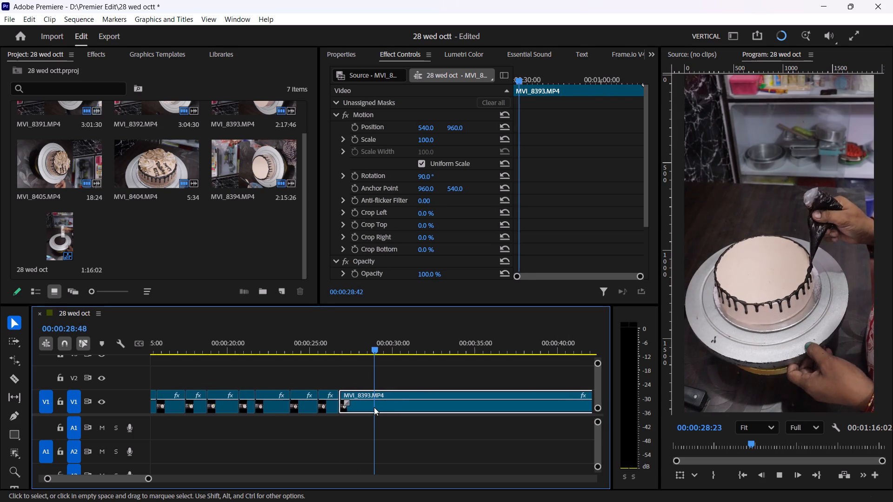
key("space")
scroll(378, 402, "left", 1)
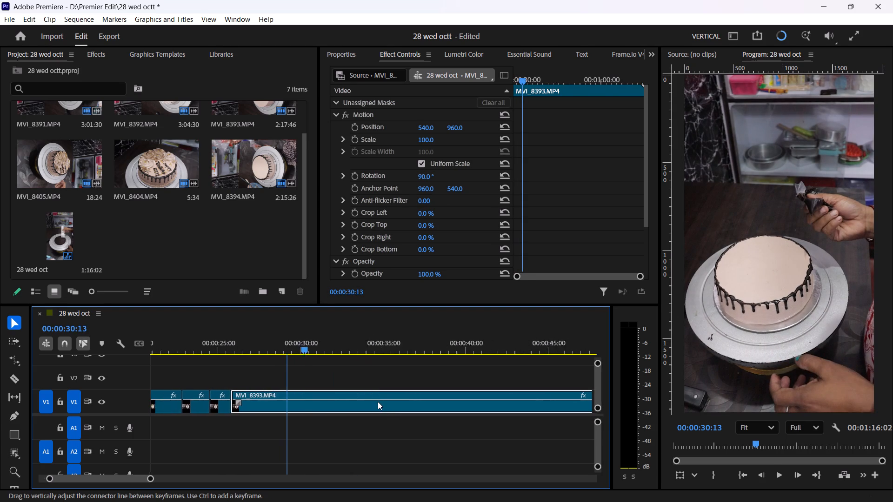
scroll(378, 402, "left", 1)
left_click_drag(297, 349, 362, 357)
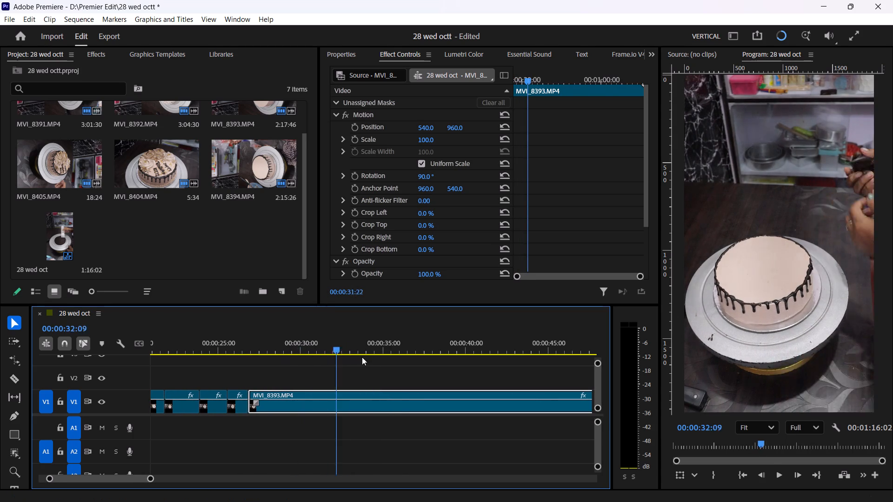
left_click_drag(362, 357, 526, 348)
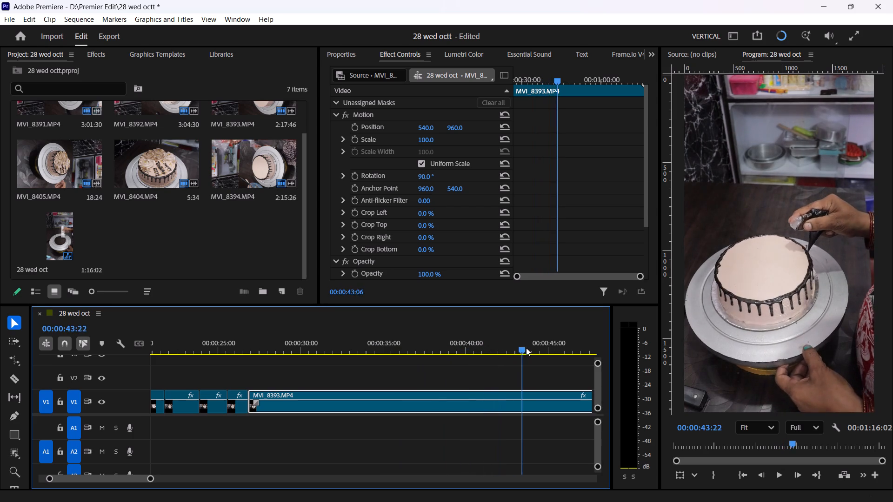
left_click_drag(526, 348, 533, 347)
left_click_drag(253, 395, 477, 391)
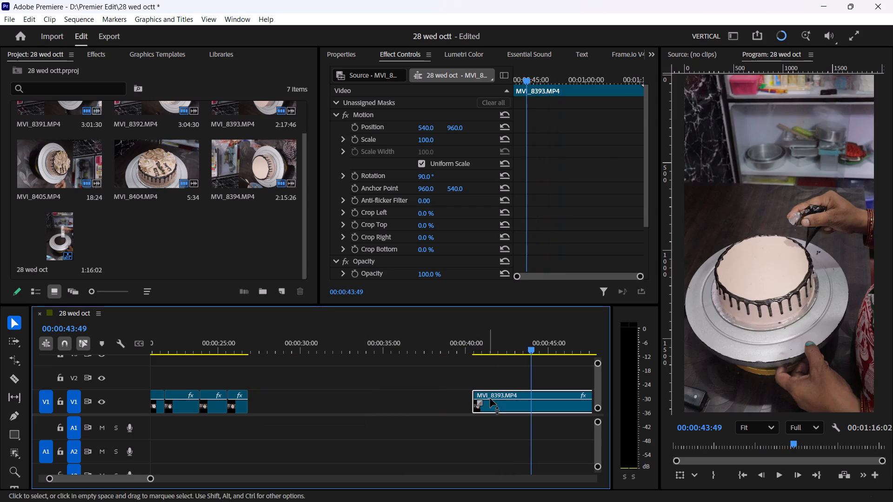
left_click_drag(493, 403, 276, 405)
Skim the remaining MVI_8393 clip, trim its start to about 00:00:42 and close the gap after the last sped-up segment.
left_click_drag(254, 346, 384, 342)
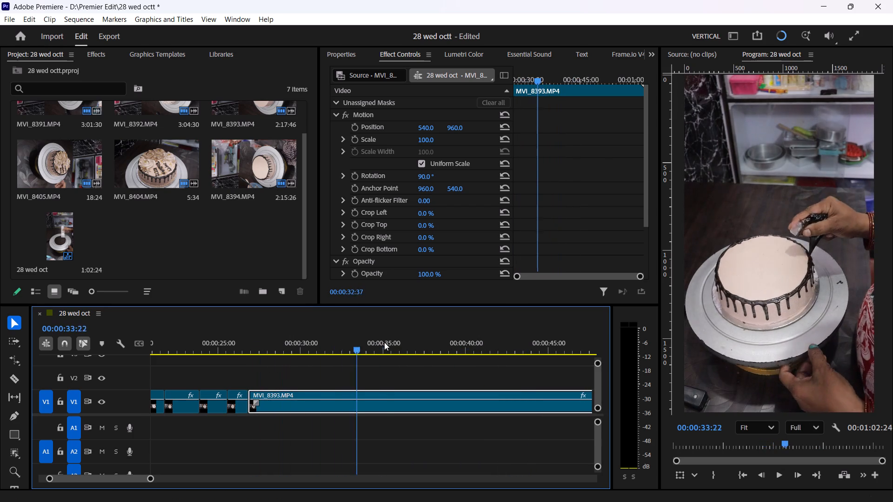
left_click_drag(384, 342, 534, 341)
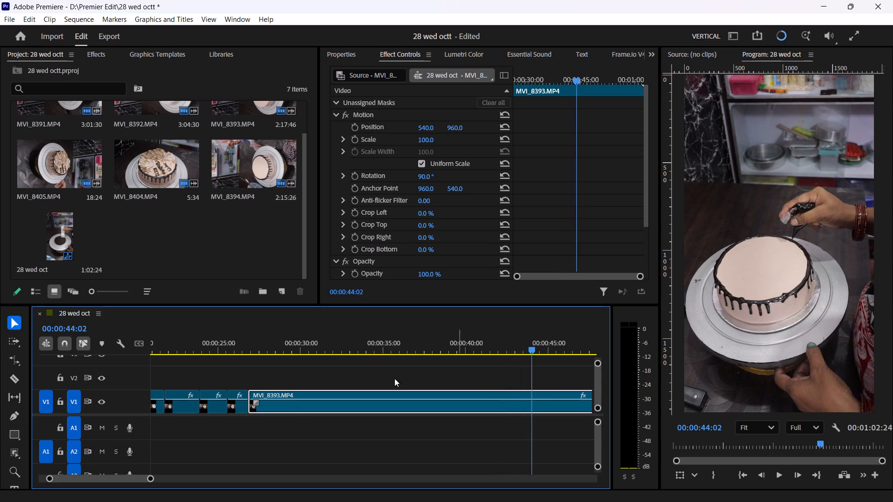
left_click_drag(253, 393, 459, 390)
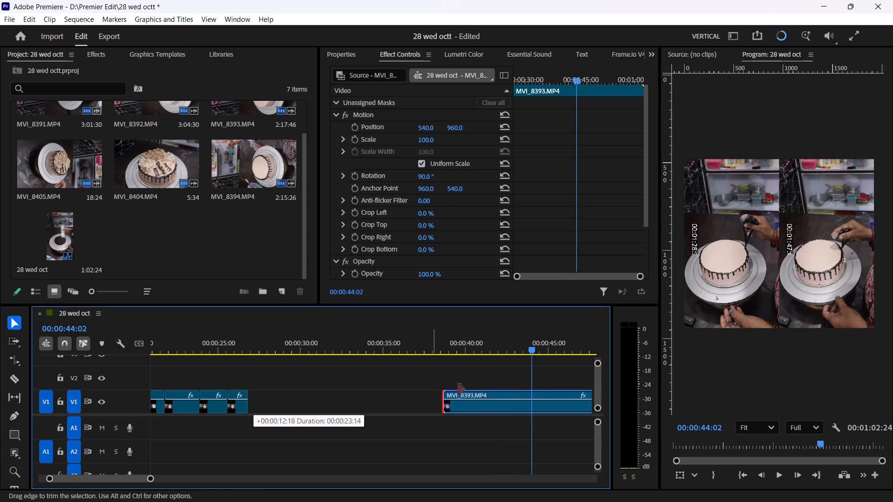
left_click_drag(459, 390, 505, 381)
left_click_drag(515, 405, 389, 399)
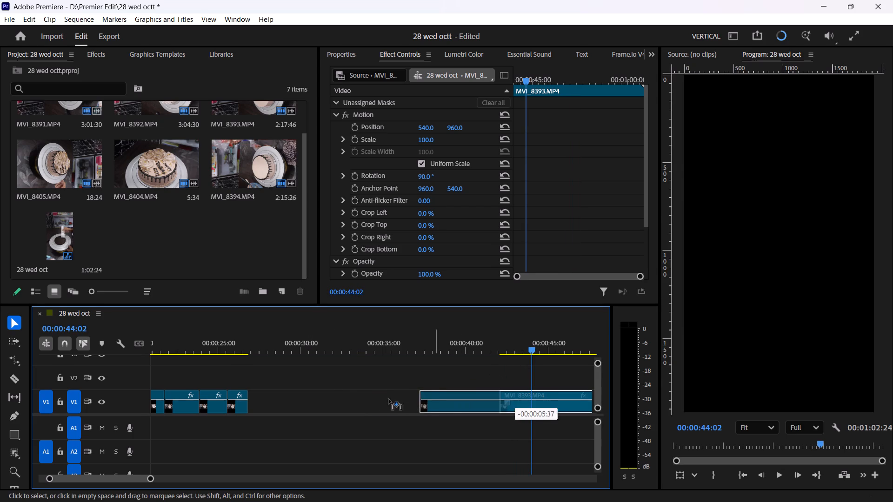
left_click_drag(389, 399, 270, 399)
Skim the leftover MVI_8393 footage through to its end and delete that remaining clip from the sequence.
left_click_drag(260, 349, 389, 353)
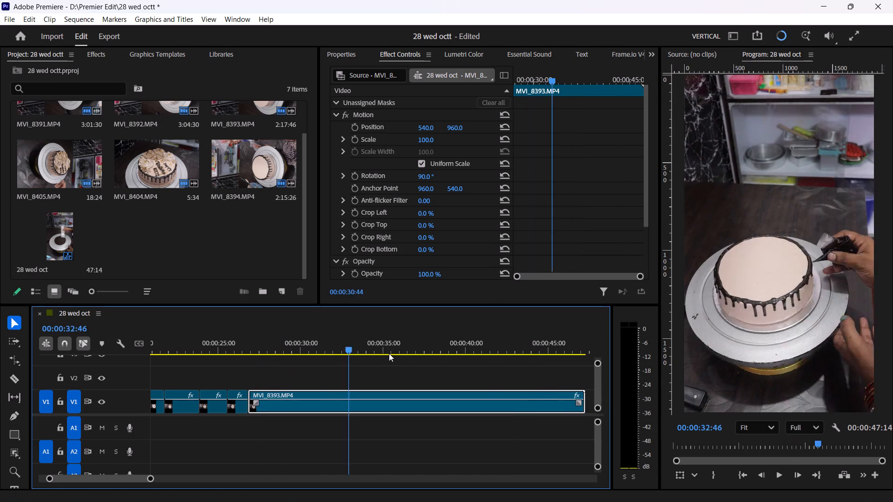
left_click_drag(389, 353, 561, 403)
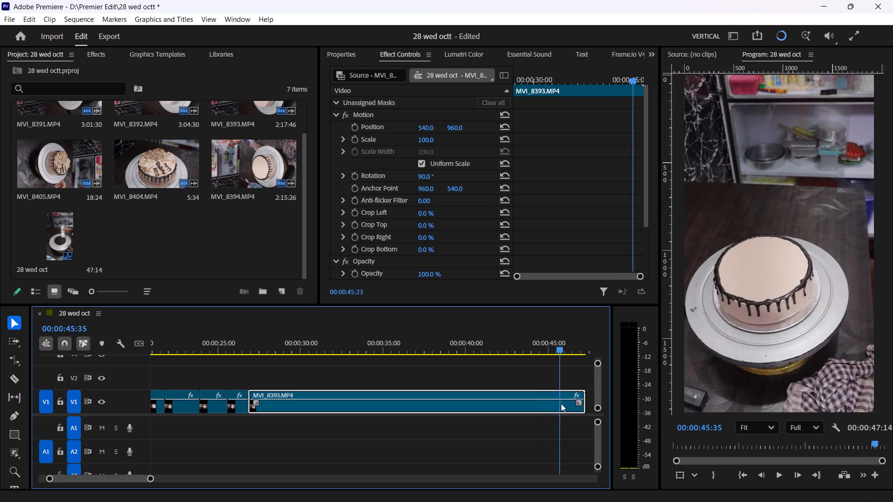
left_click_drag(561, 403, 575, 413)
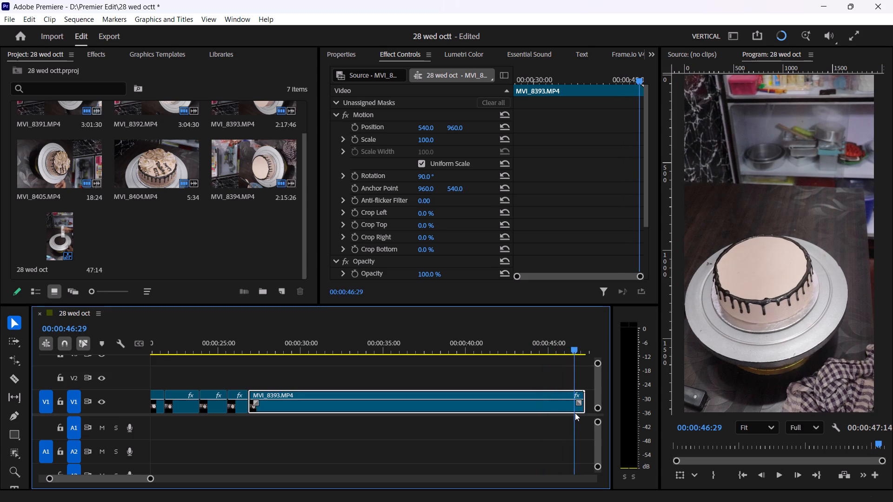
left_click_drag(575, 413, 261, 403)
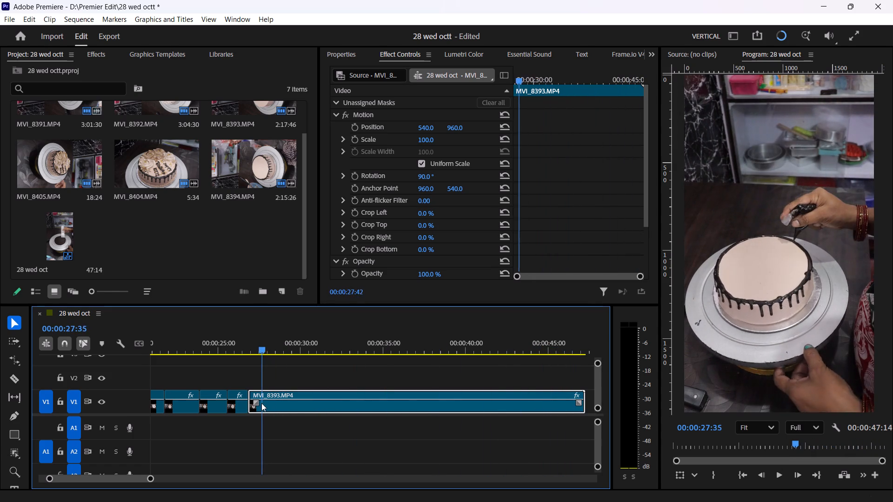
left_click_drag(261, 403, 460, 427)
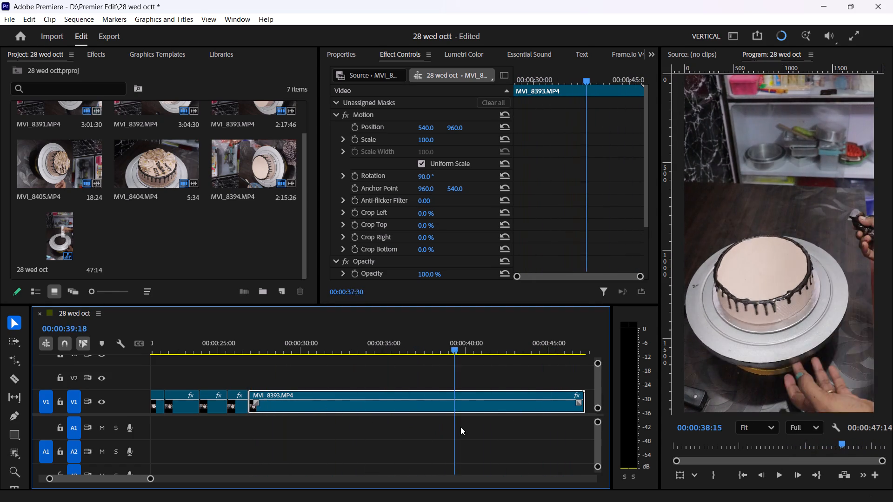
left_click_drag(460, 427, 538, 421)
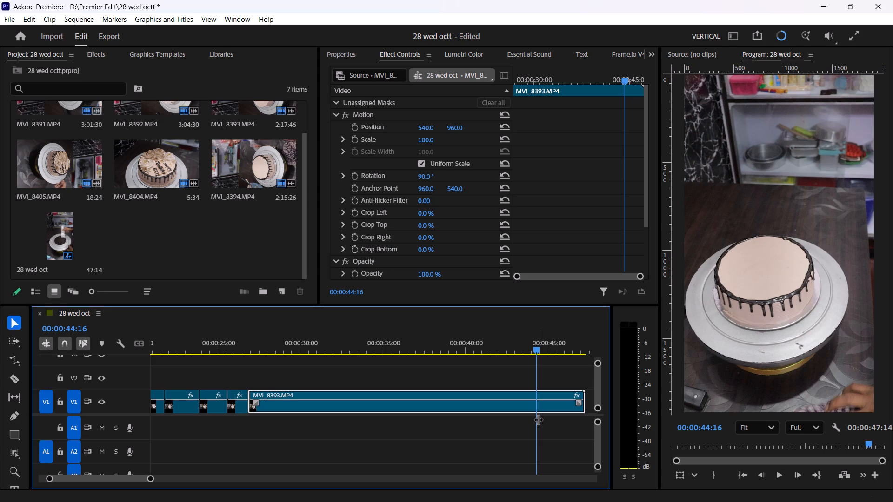
key("Delete")
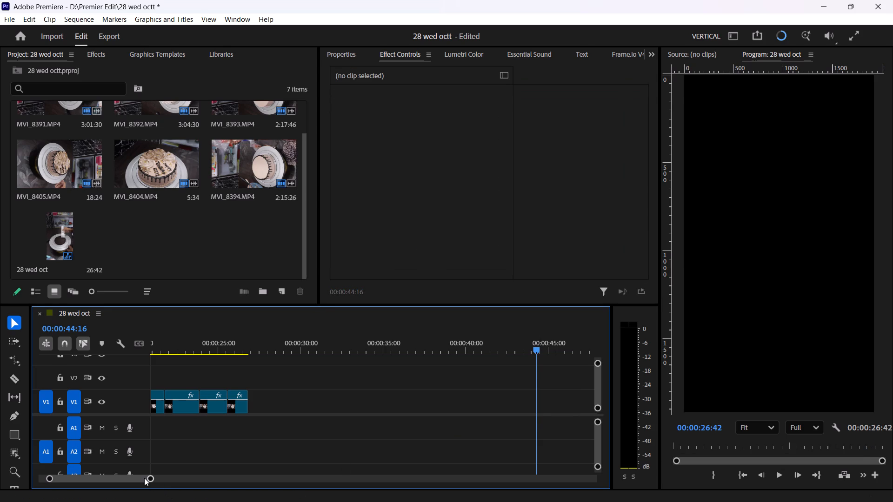
Look over the whole timeline and check the closing frames of the last sped-up MVI_8393 segment.
left_click_drag(151, 481, 167, 477)
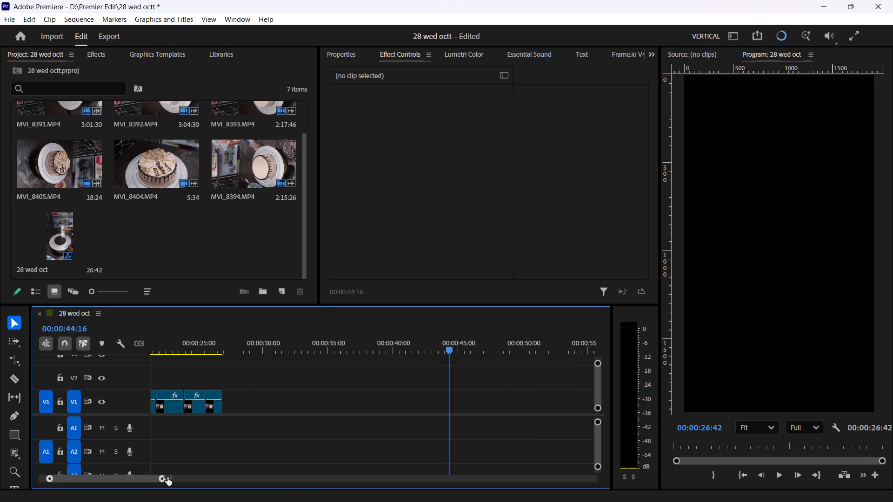
left_click_drag(167, 477, 306, 465)
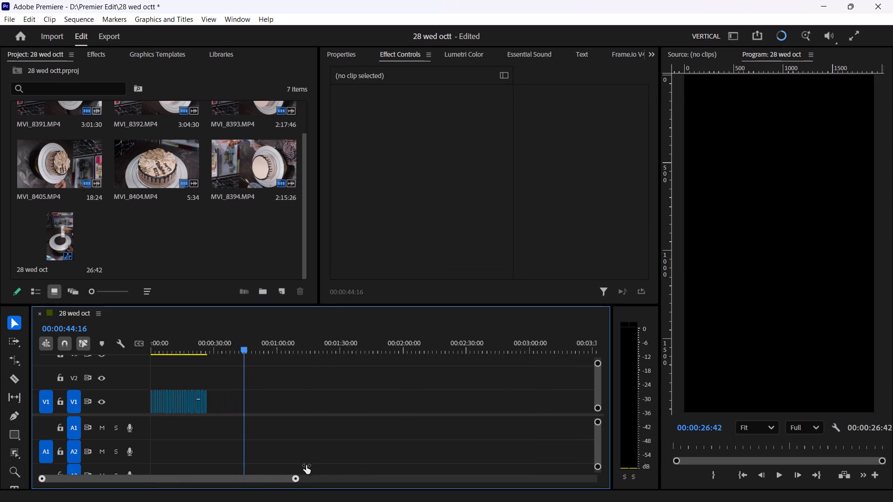
left_click_drag(306, 465, 538, 405)
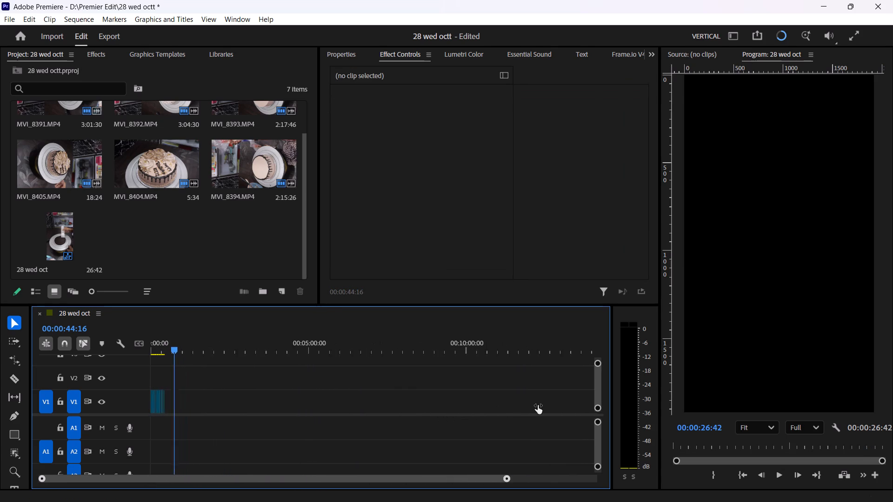
left_click_drag(538, 405, 609, 429)
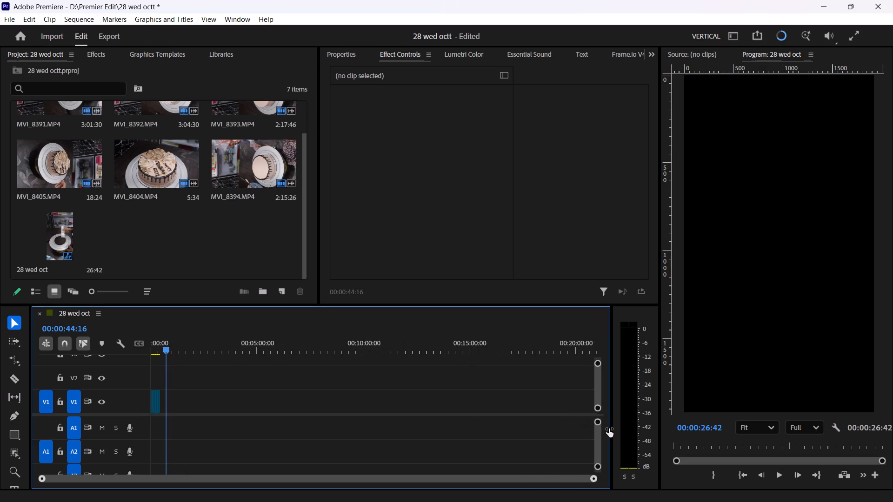
left_click_drag(609, 429, 609, 429)
left_click_drag(609, 429, 626, 429)
left_click_drag(626, 429, 196, 421)
left_click_drag(171, 339, 183, 342)
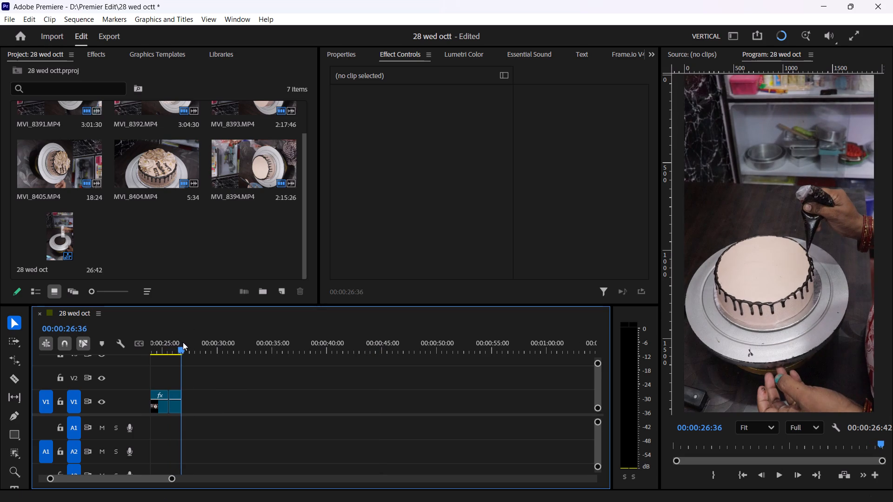
left_click_drag(183, 342, 181, 345)
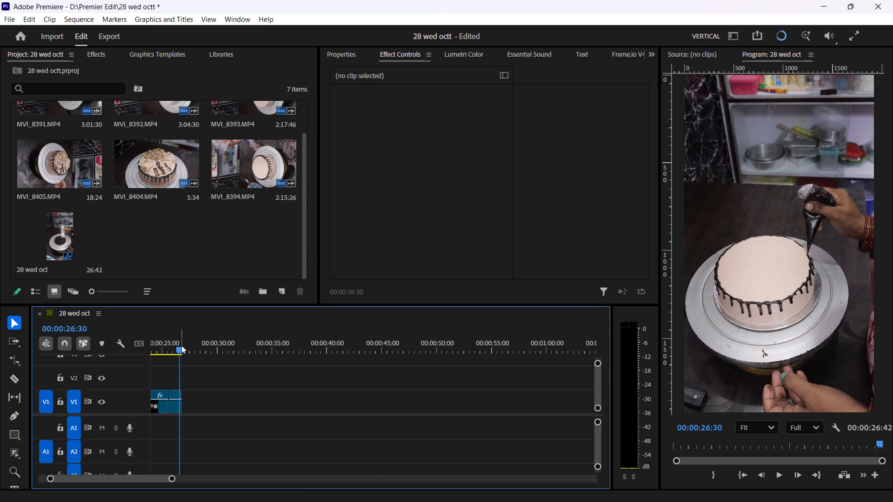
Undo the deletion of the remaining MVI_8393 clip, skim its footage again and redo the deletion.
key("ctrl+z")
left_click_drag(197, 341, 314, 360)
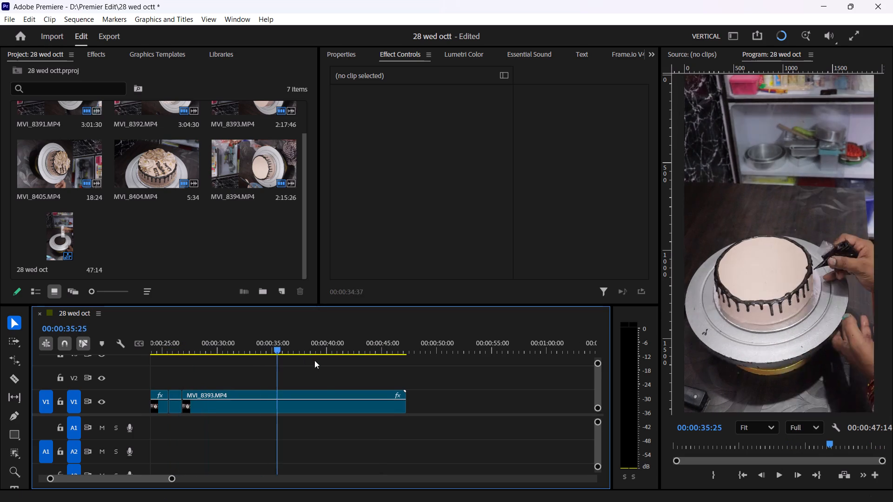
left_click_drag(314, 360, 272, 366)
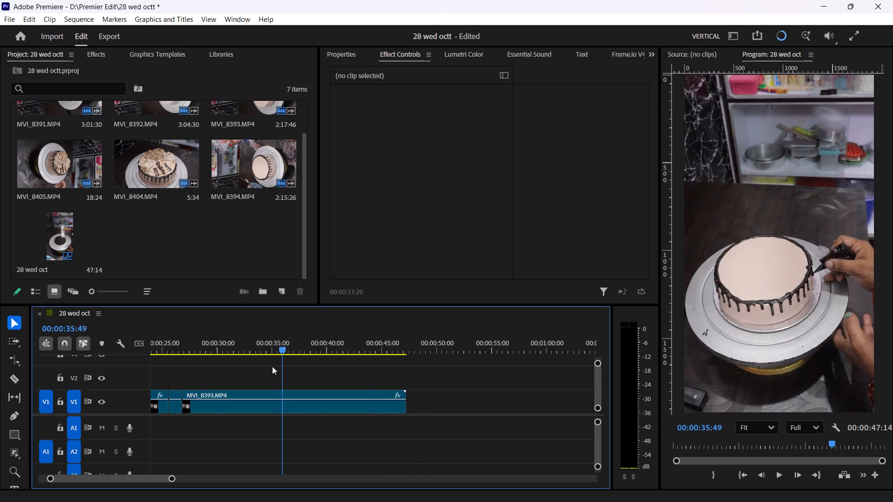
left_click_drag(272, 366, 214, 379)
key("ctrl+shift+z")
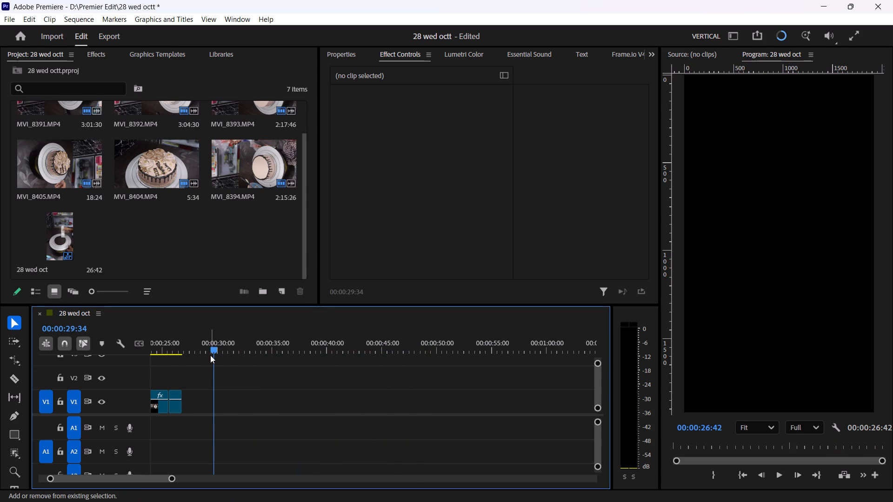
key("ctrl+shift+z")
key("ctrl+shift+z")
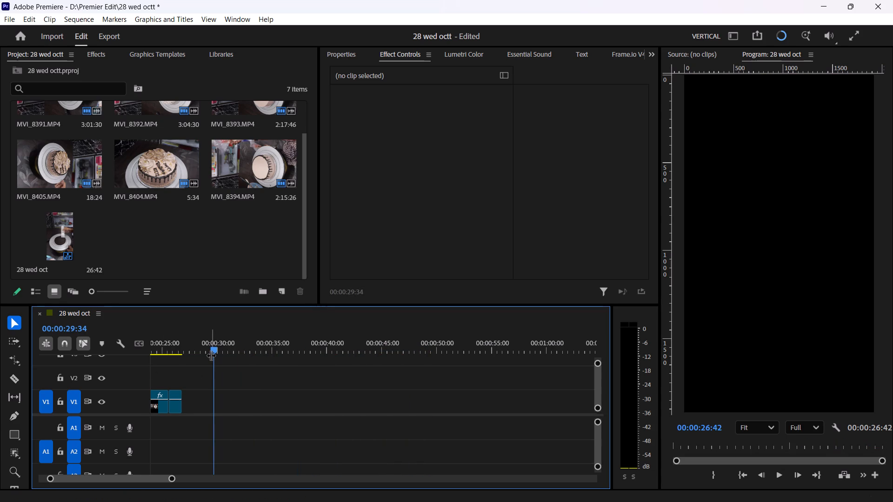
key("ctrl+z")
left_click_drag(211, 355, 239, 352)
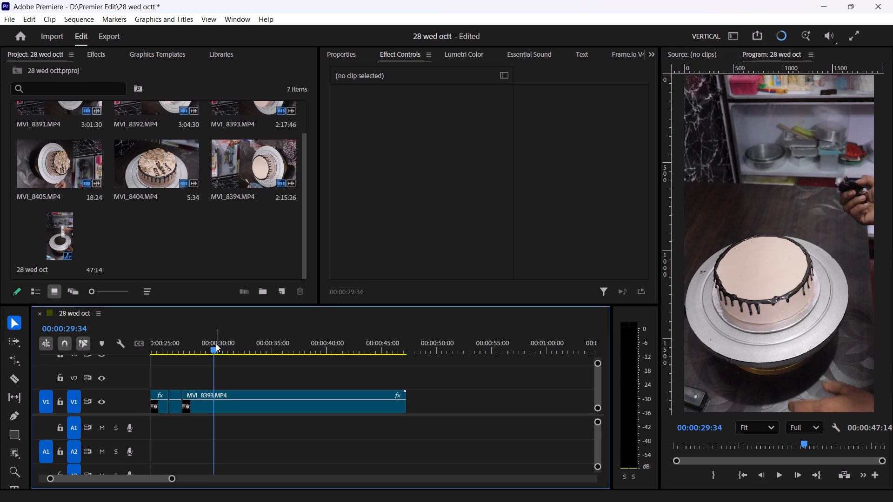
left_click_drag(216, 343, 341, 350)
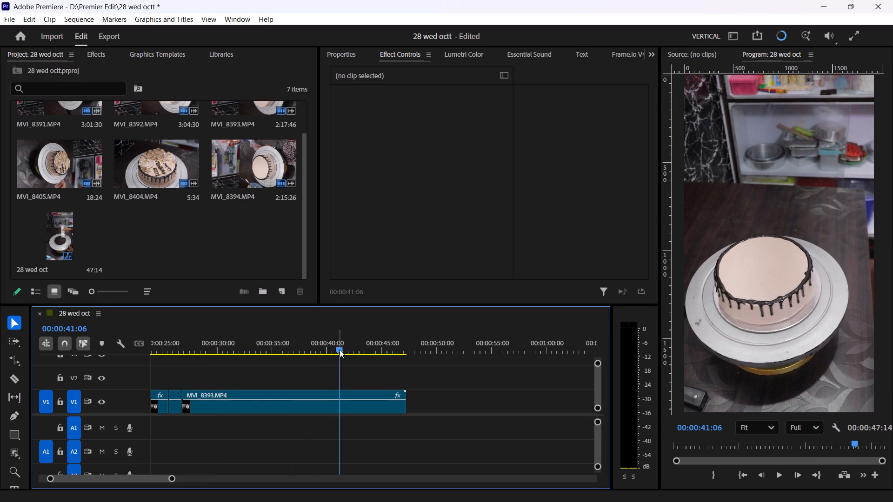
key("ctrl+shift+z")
Place MVI_8394 on track V1 directly after the last sped-up MVI_8393 segment.
left_click_drag(326, 348, 176, 357)
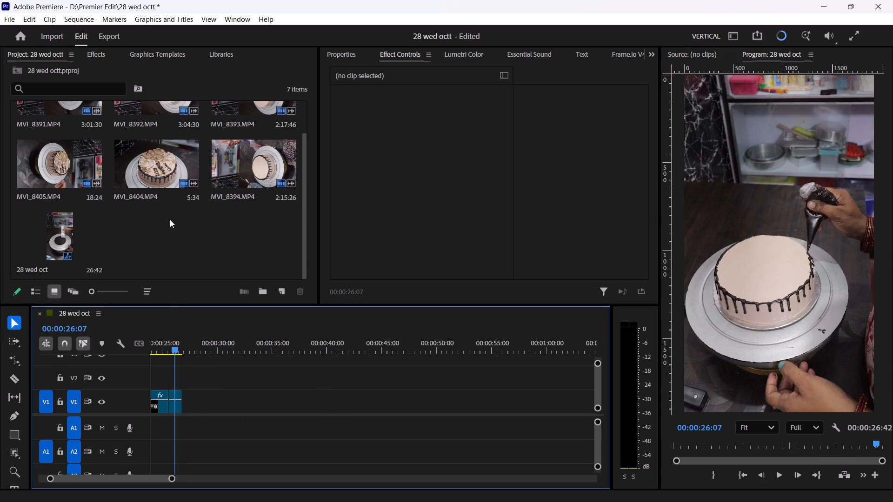
scroll(187, 351, "up", 1)
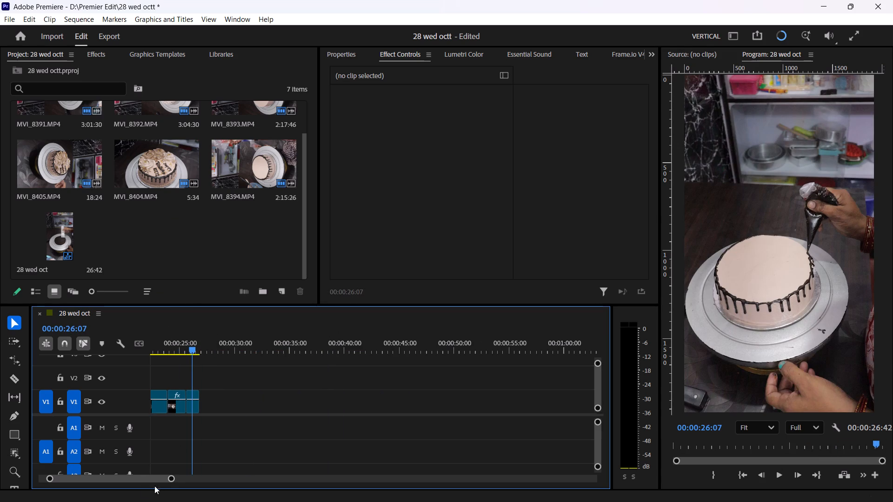
left_click_drag(172, 479, 84, 463)
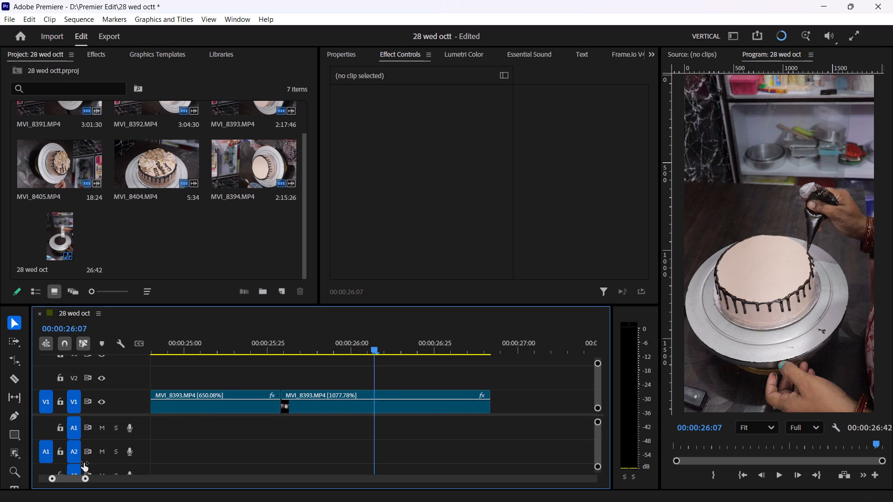
left_click_drag(84, 463, 141, 459)
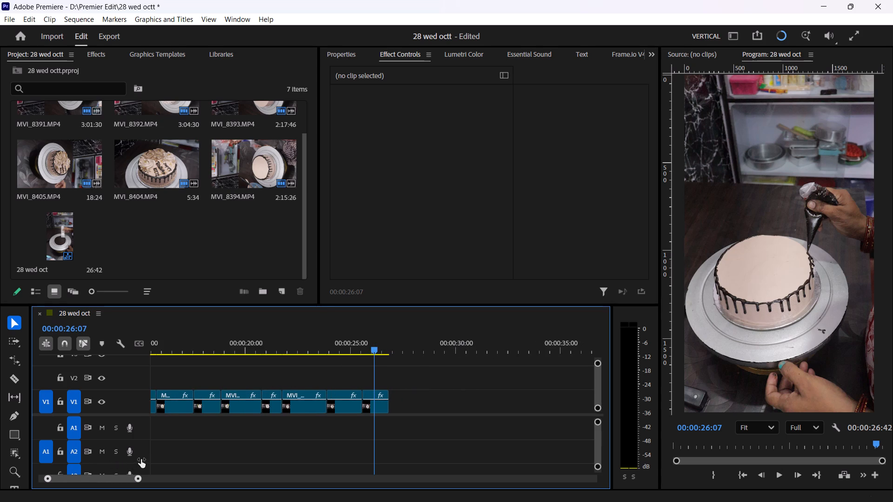
left_click_drag(141, 459, 142, 453)
scroll(169, 221, "up", 1)
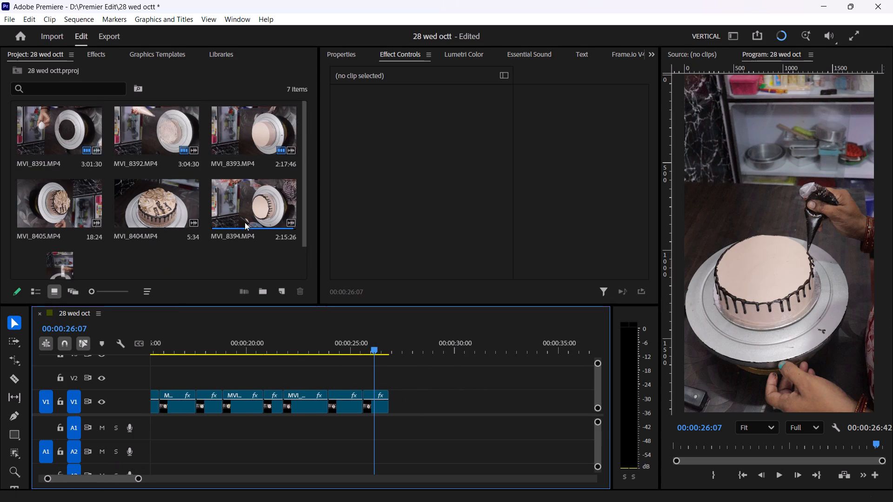
left_click_drag(247, 204, 416, 383)
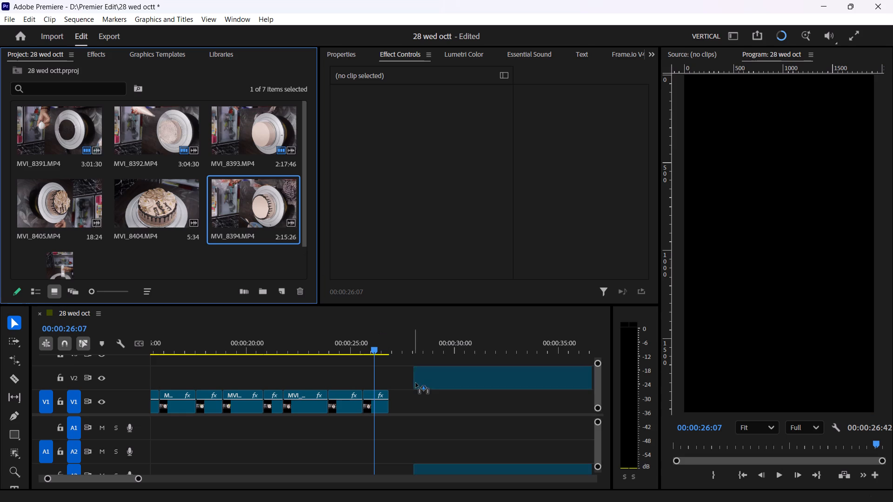
left_click_drag(416, 383, 395, 398)
Preview the start of the newly placed MVI_8394 clip and set its rotation to 90°.
left_click_drag(394, 340, 398, 341)
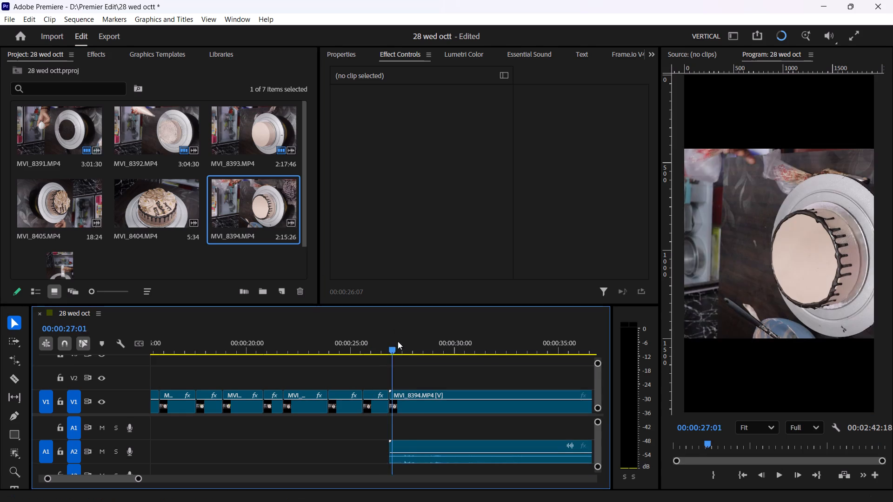
left_click_drag(398, 341, 418, 350)
left_click(425, 406)
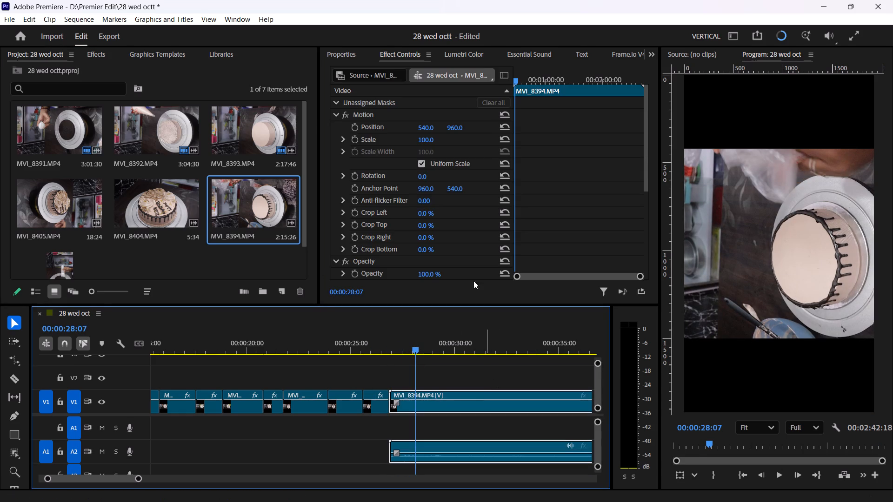
left_click(426, 178)
type("90")
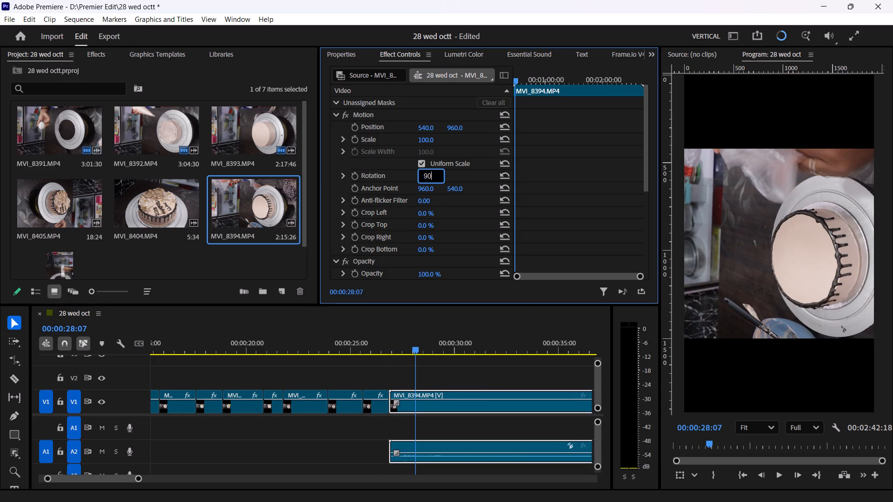
key("Return")
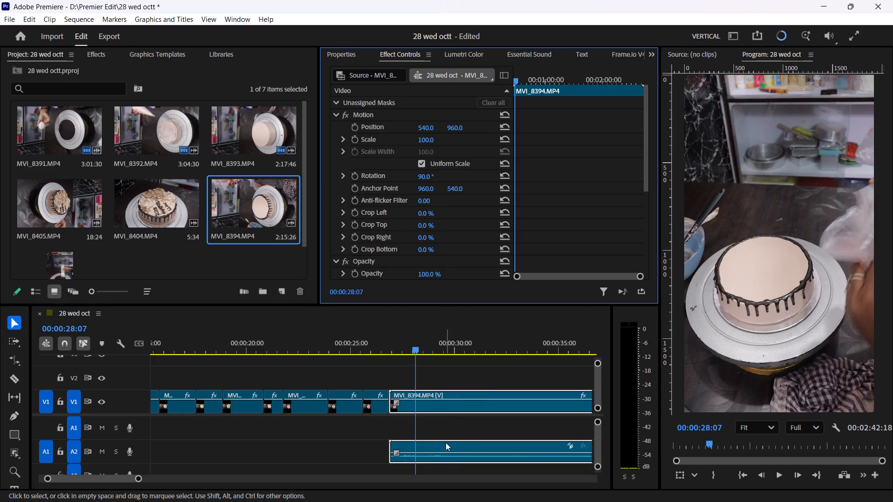
Unlink the MVI_8394 clip's audio from its video and delete the audio on track A2.
right_click(442, 462)
left_click(468, 218)
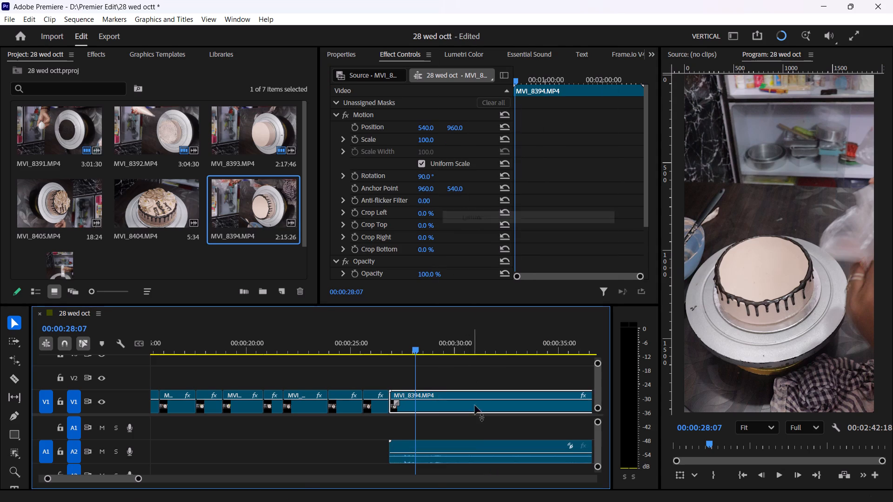
left_click(474, 447)
key("Delete")
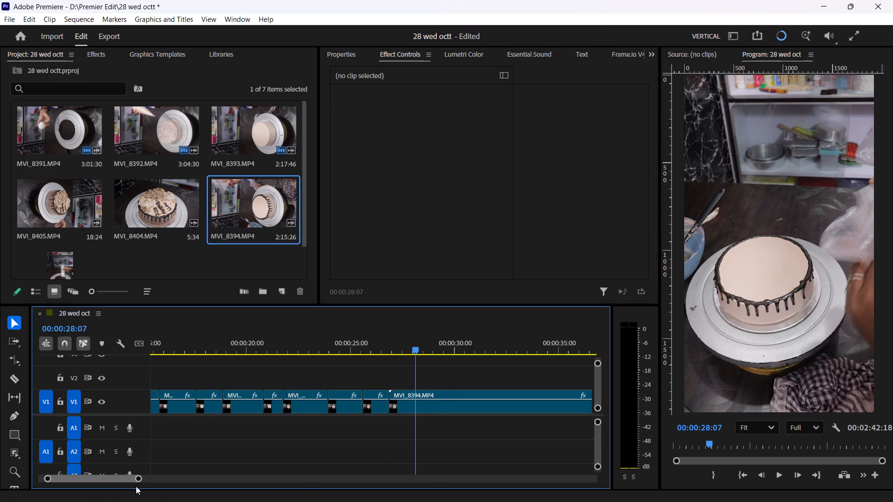
Skim the opening of MVI_8394, trim about 00:00:04:43 off its start and move it back against the last MVI_8393 segment.
left_click_drag(139, 478, 105, 479)
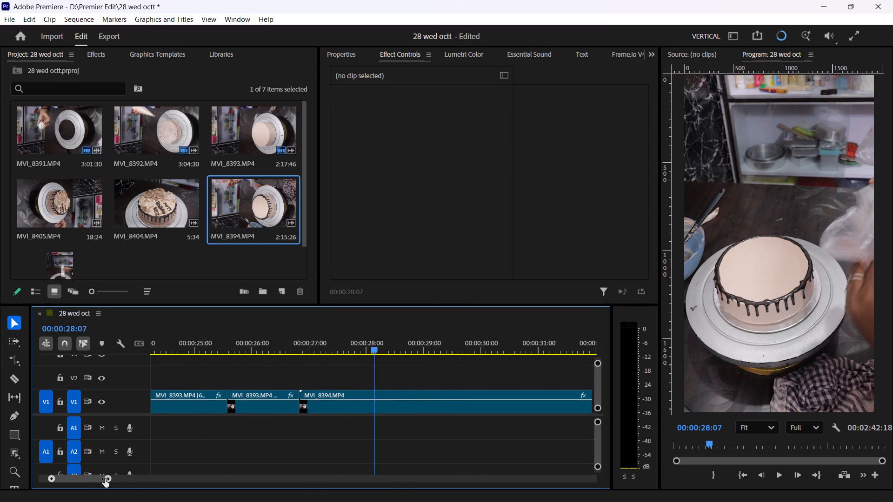
left_click_drag(105, 479, 123, 471)
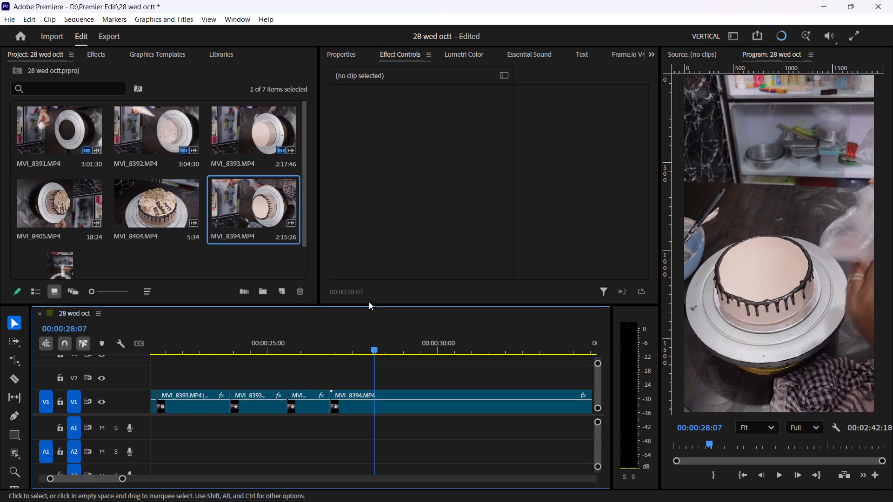
left_click_drag(341, 339, 379, 344)
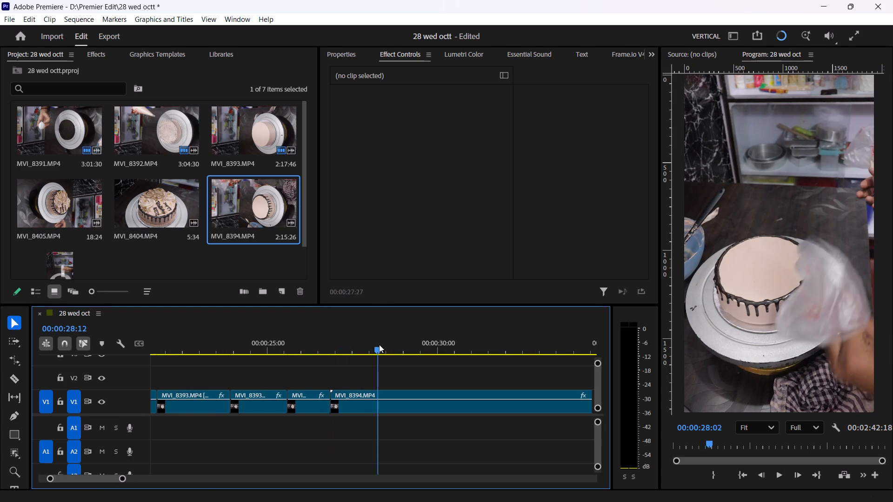
left_click_drag(379, 344, 475, 339)
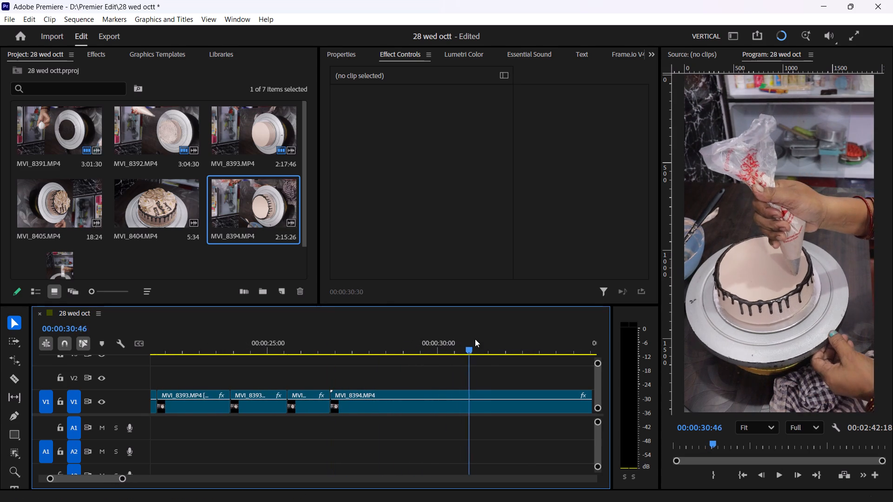
left_click_drag(475, 339, 501, 348)
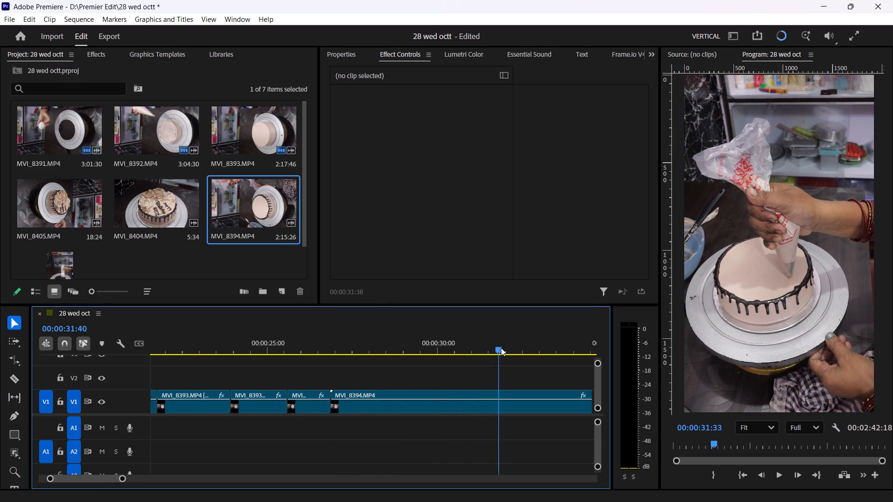
left_click_drag(501, 348, 502, 348)
left_click(386, 395)
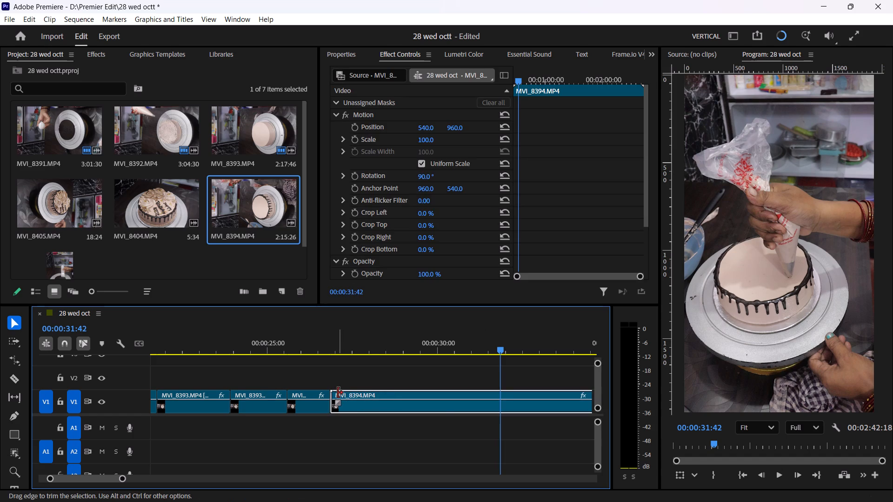
left_click_drag(338, 393, 497, 402)
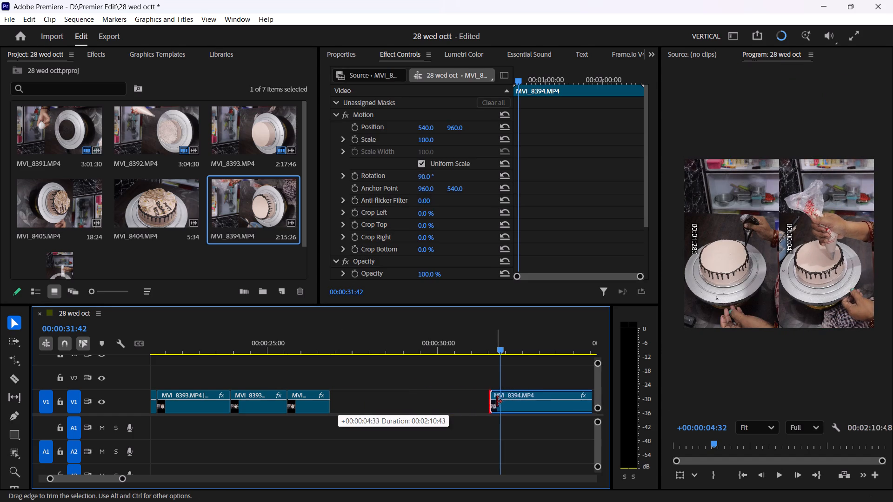
left_click_drag(497, 402, 504, 411)
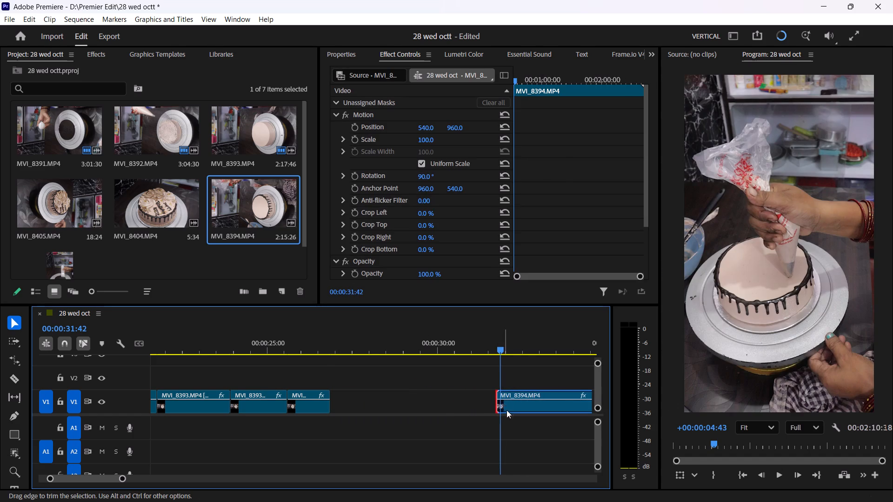
left_click_drag(514, 405, 352, 398)
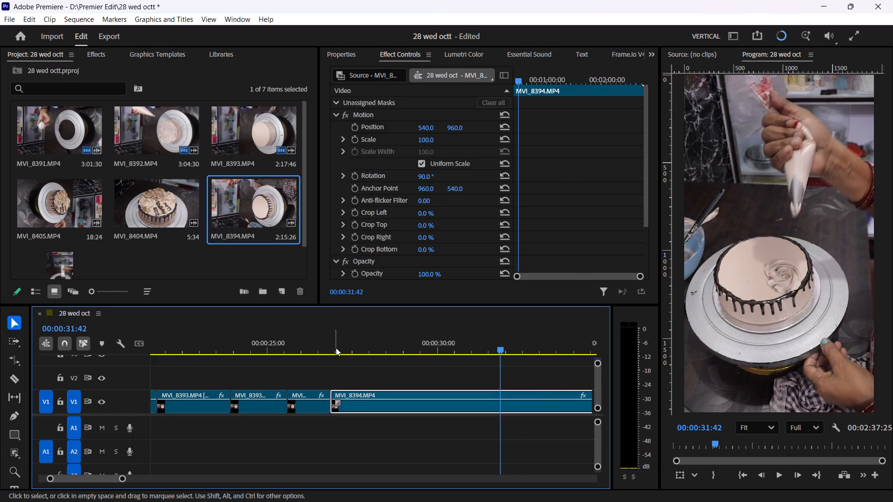
Skim the first piped rosette in MVI_8394 and split the clip at 00:00:31:34.
left_click_drag(336, 348, 388, 350)
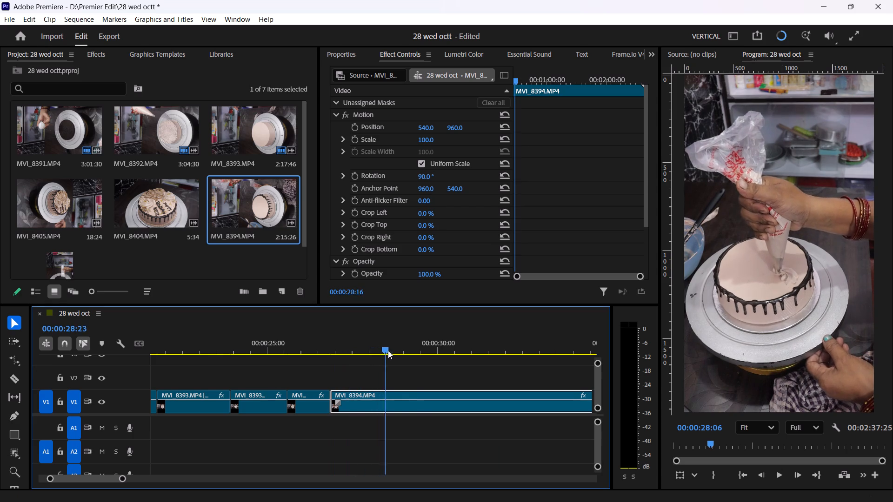
left_click_drag(388, 350, 463, 360)
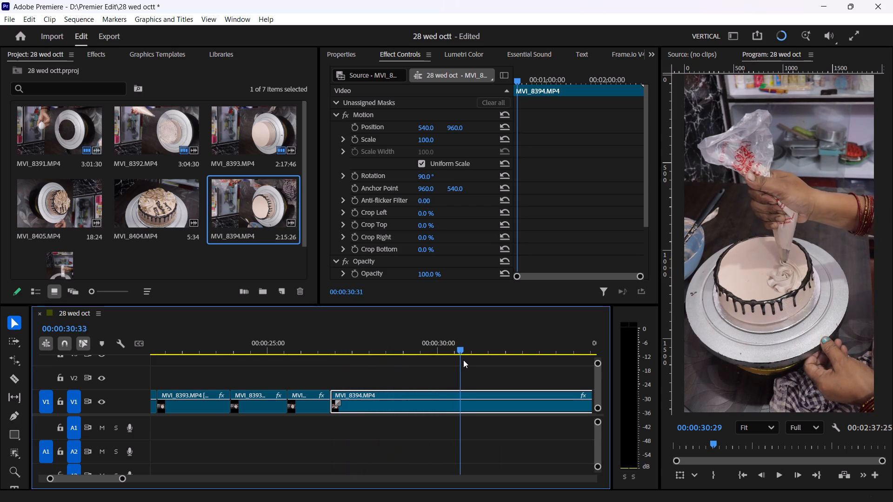
left_click_drag(463, 360, 496, 367)
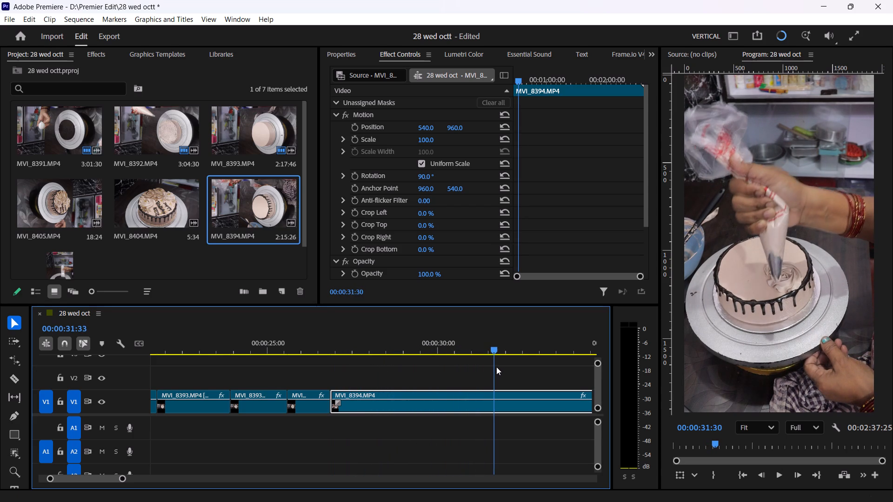
left_click_drag(496, 367, 497, 367)
key("c")
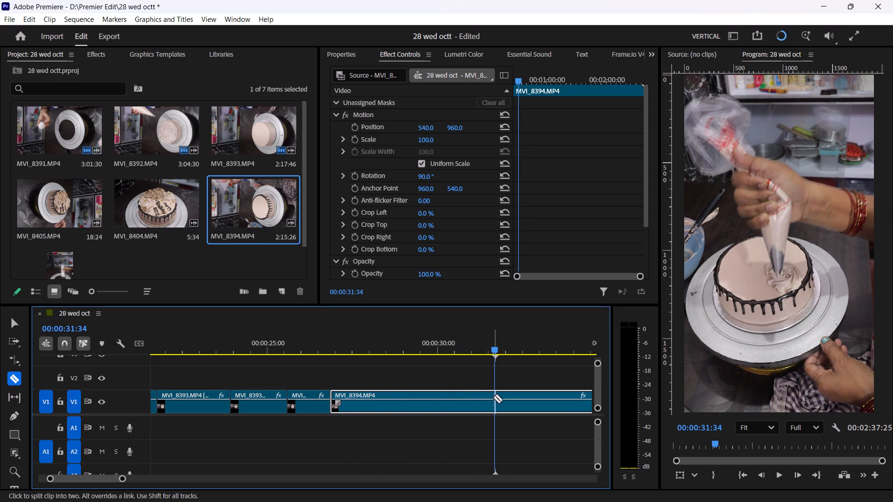
left_click(493, 397)
Rate-stretch the first MVI_8394 segment to end at about 00:00:28:11, previewing playback after each adjustment.
key("r")
left_click_drag(493, 396, 491, 395)
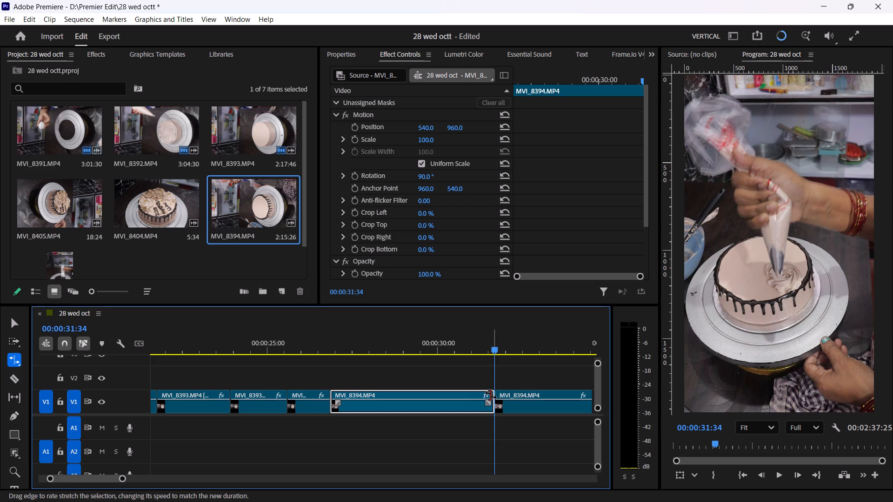
left_click_drag(491, 395, 382, 395)
key("v")
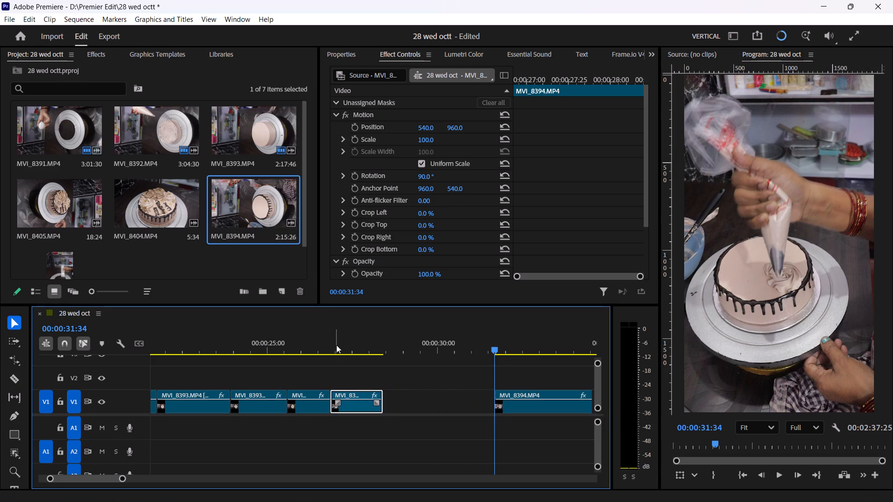
left_click(334, 340)
key("space")
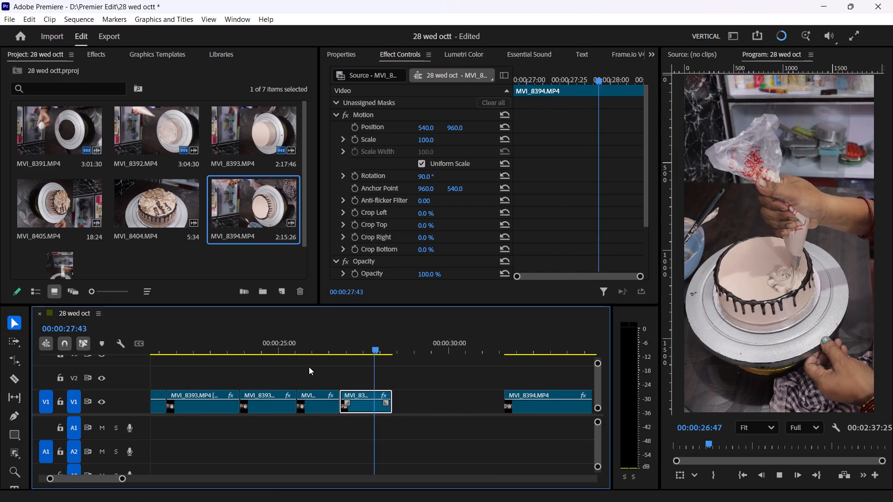
key("space")
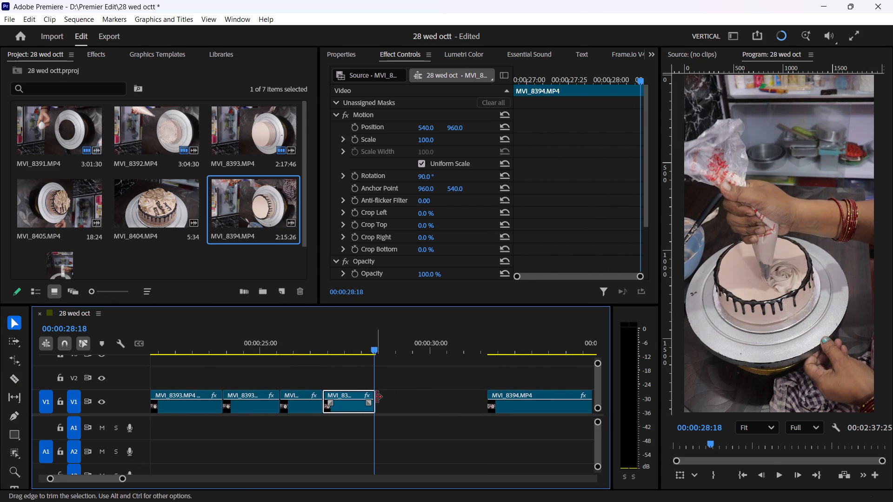
key("r")
left_click_drag(374, 399, 367, 397)
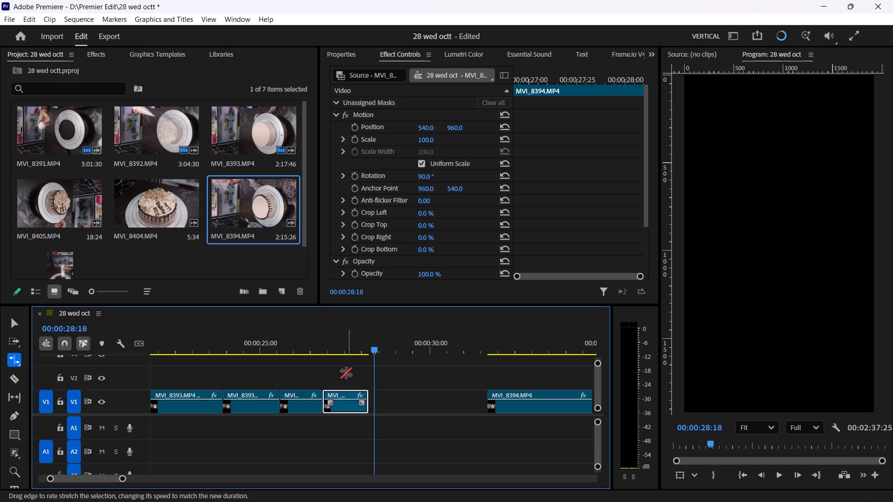
key("v")
left_click_drag(320, 342, 329, 347)
key("space")
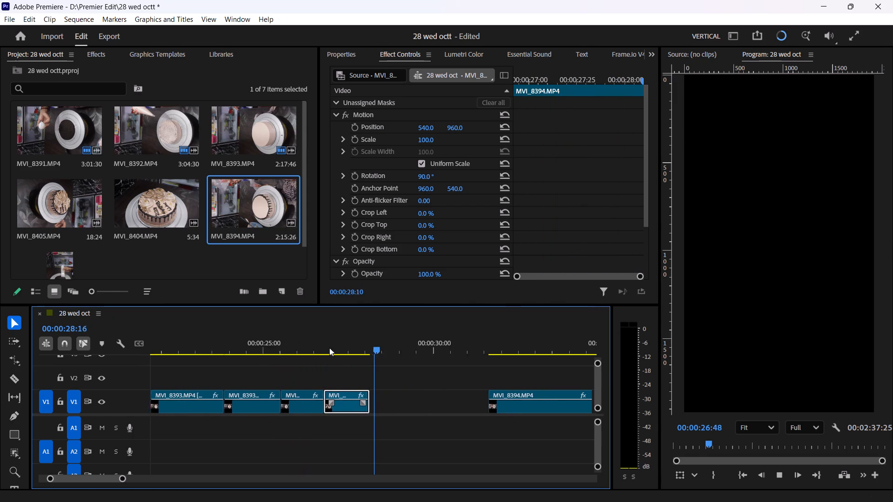
key("space")
Move the remaining MVI_8394 clip back directly against the sped-up first MVI_8394 segment.
left_click_drag(509, 403, 418, 395)
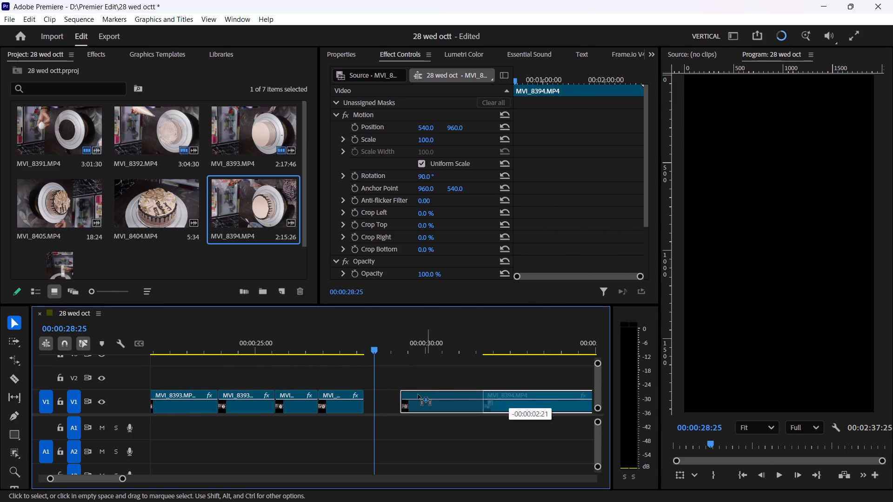
left_click_drag(418, 395, 393, 403)
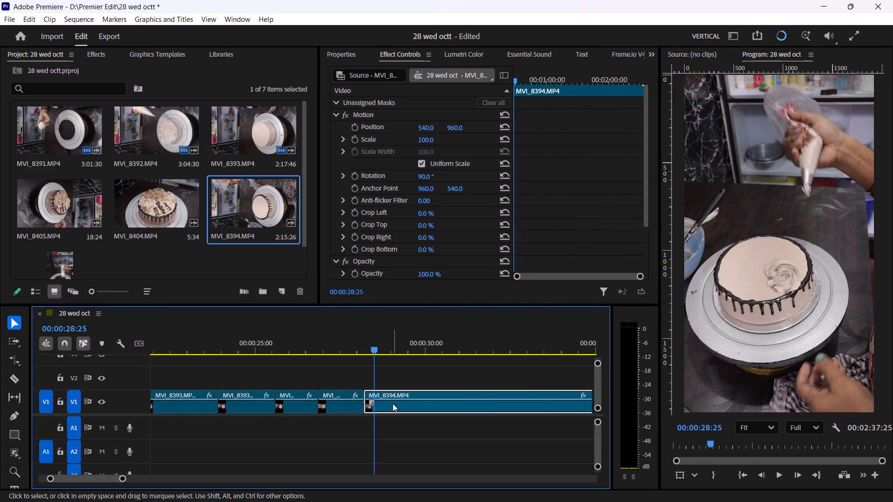
Play the remaining MVI_8394 clip, trim about 3.4 seconds off its start and close the gap before it.
key("space")
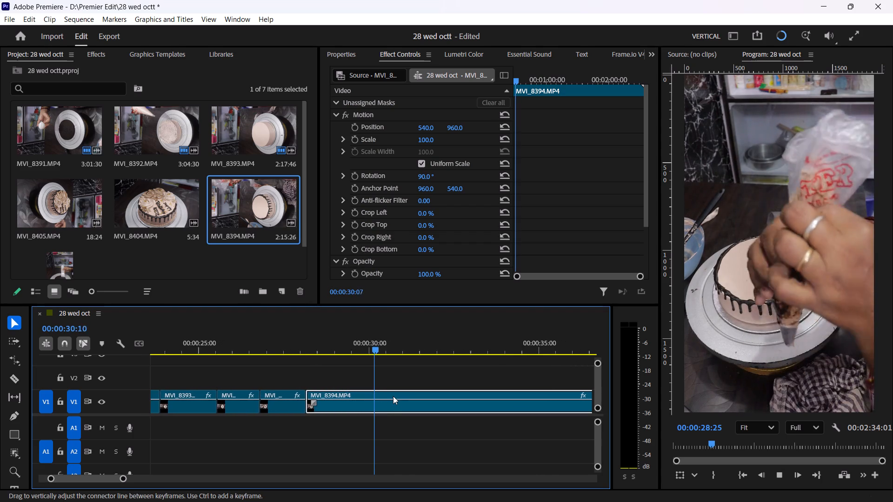
key("space")
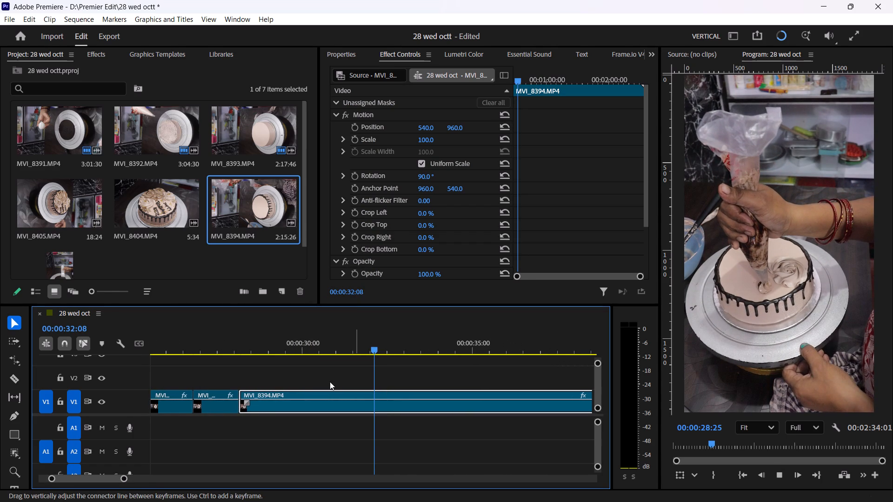
left_click_drag(245, 393, 361, 392)
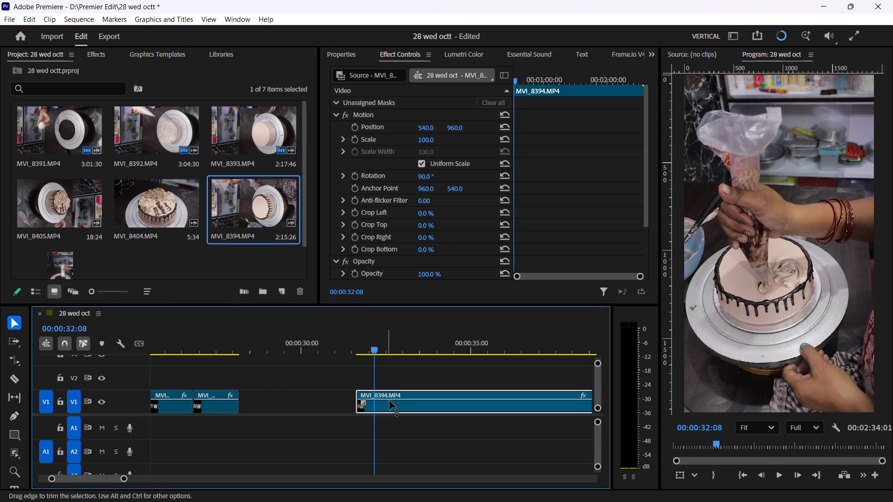
left_click_drag(390, 405, 285, 409)
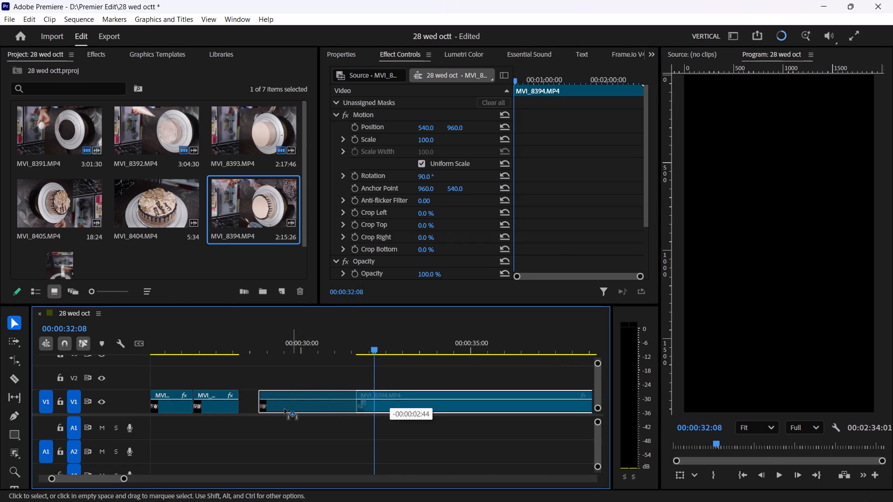
left_click_drag(285, 409, 280, 410)
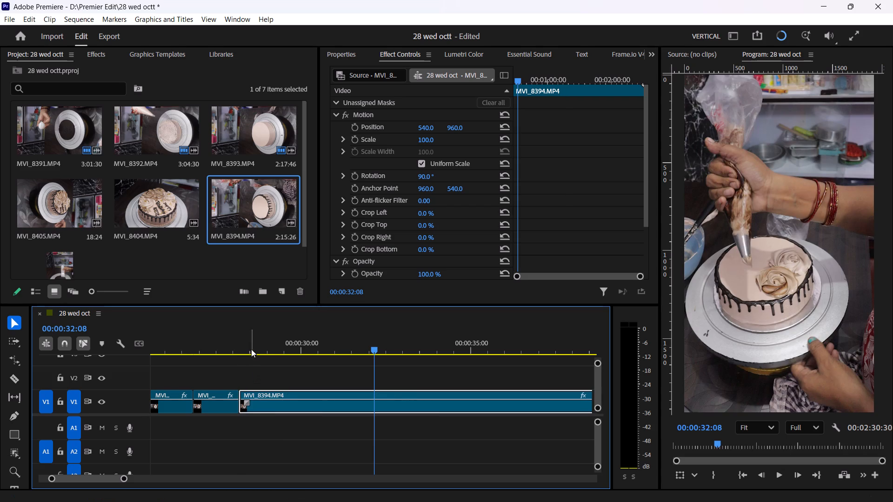
Trim about 10 more frames off the start of the remaining MVI_8394 clip, up to 00:00:28:21, and close the gap.
left_click_drag(247, 347, 269, 373)
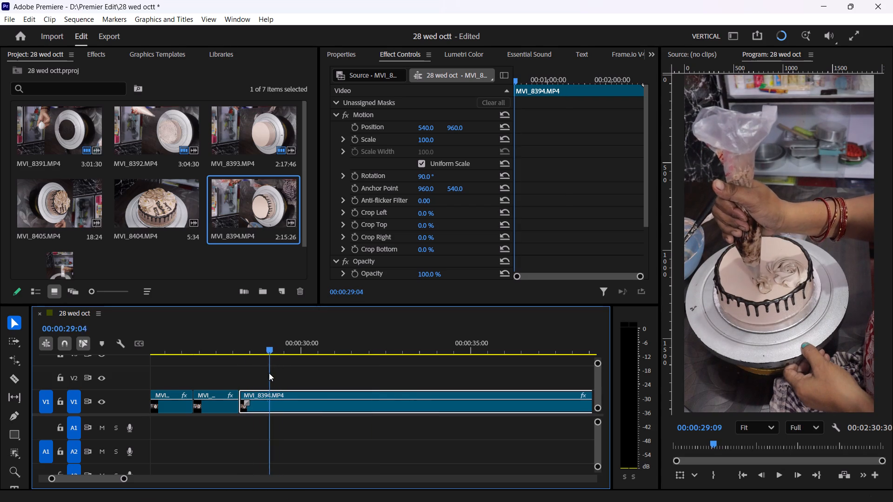
left_click_drag(269, 373, 248, 398)
left_click_drag(244, 393, 246, 395)
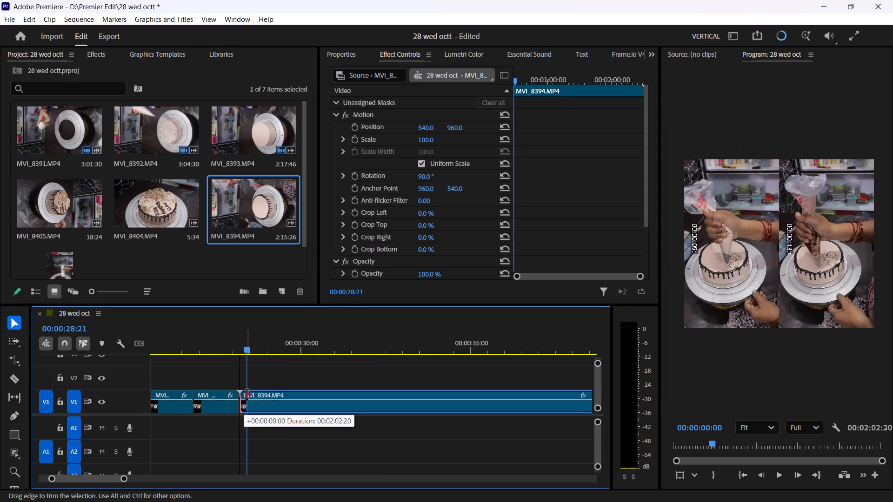
left_click_drag(246, 395, 249, 396)
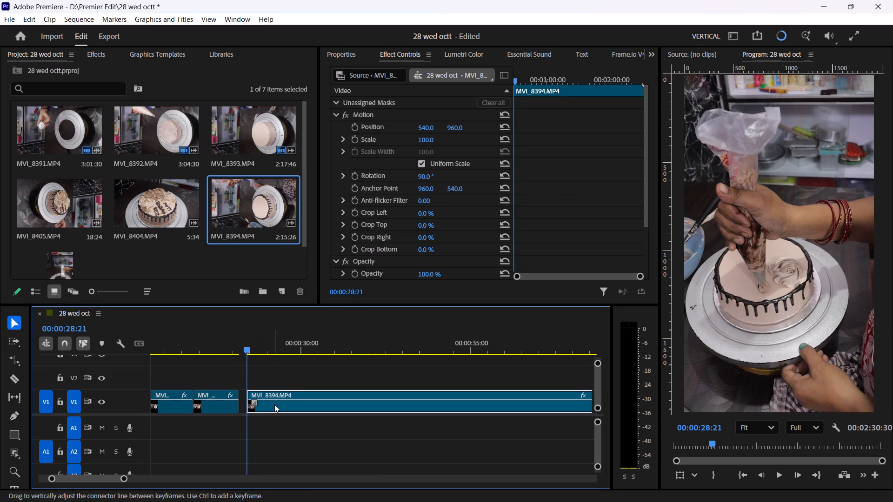
left_click_drag(274, 404, 268, 403)
Skim the second rosette being piped and split the remaining MVI_8394 clip at 00:00:31:18.
left_click_drag(245, 343, 242, 359)
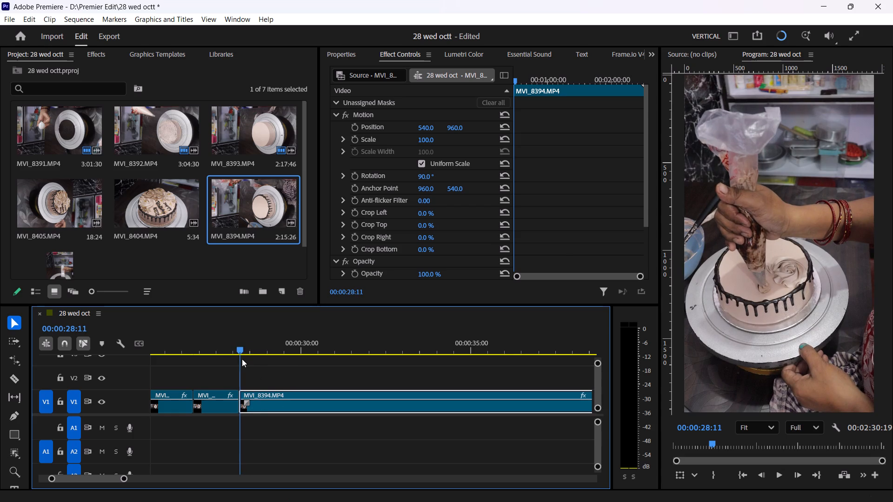
left_click_drag(242, 359, 365, 377)
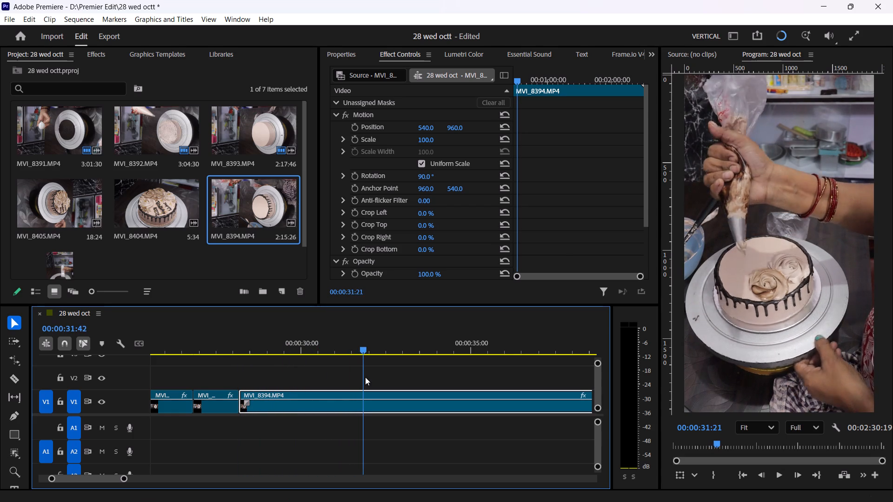
left_click_drag(365, 377, 349, 385)
key("c")
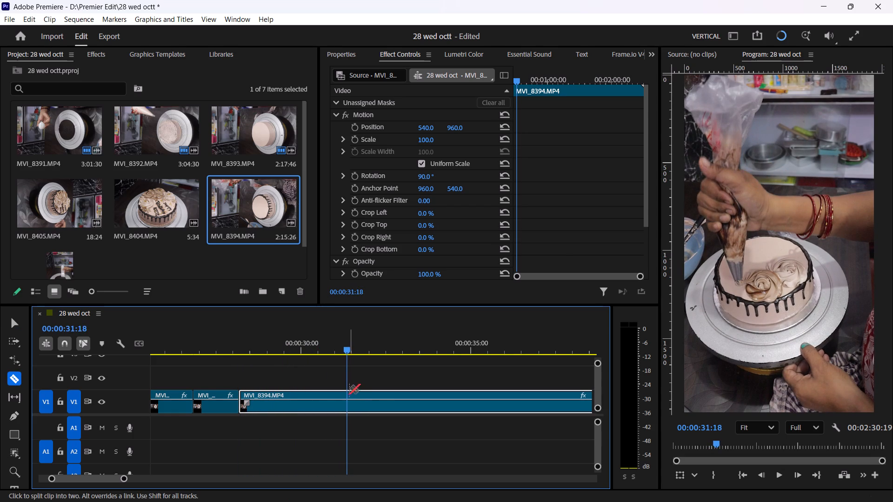
left_click(351, 398)
Rate-stretch the MVI_8394 segment before the new split to about 1.3 seconds and play it back.
key("r")
left_click_drag(343, 397, 310, 403)
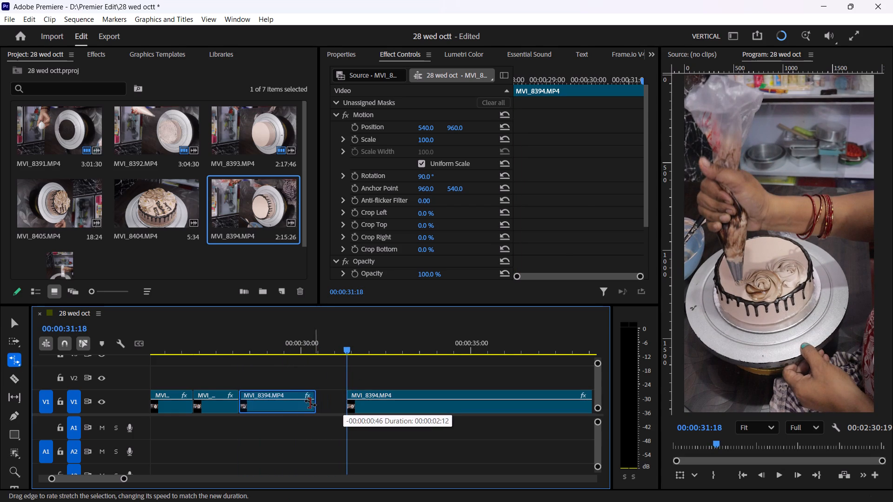
left_click_drag(310, 403, 282, 415)
key("v")
left_click(232, 342)
key("space")
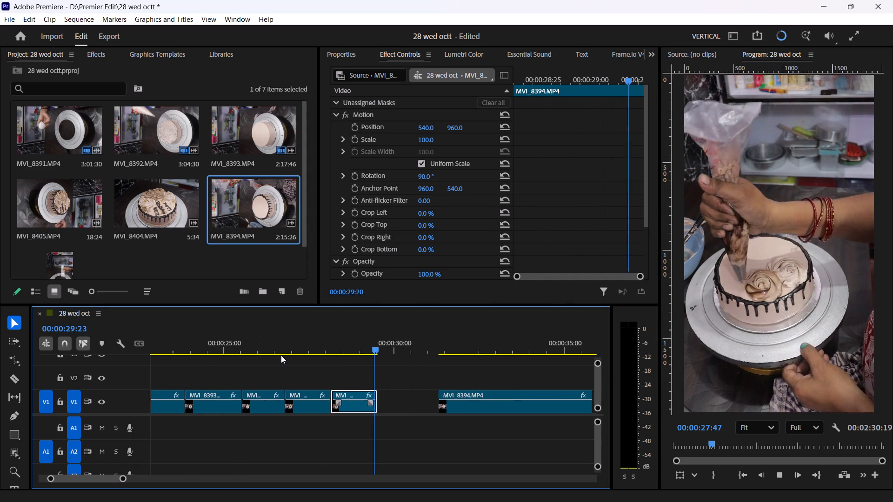
key("space")
Speed up the first MVI_8394 rosette segment with Rate Stretch to about 1.1 seconds.
left_click(288, 399)
key("r")
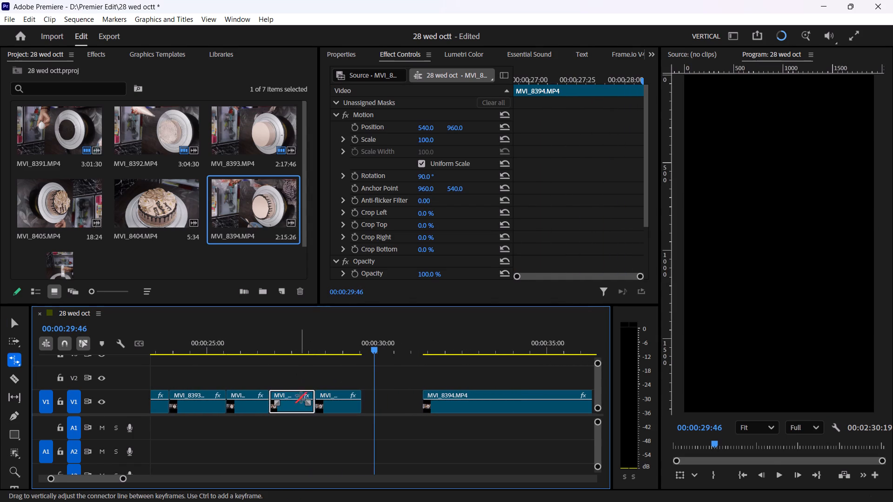
left_click_drag(312, 394, 305, 400)
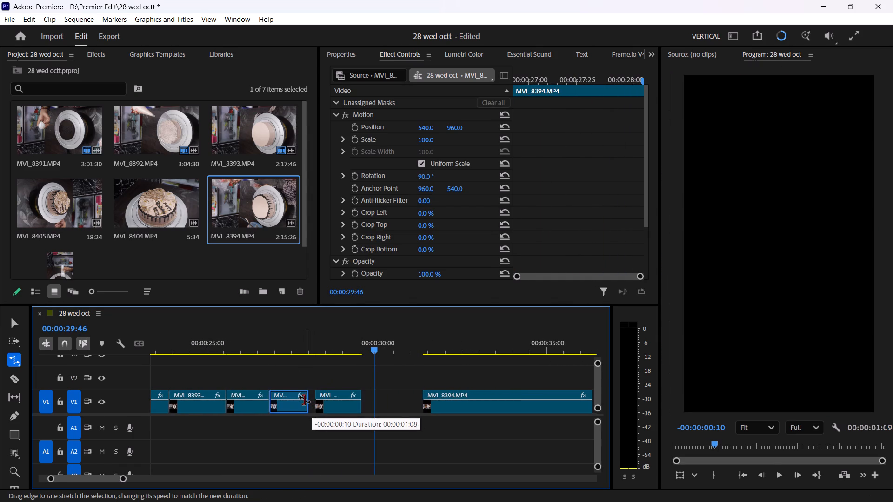
left_click_drag(305, 400, 303, 403)
key("v")
Speed up the second MVI_8394 rosette segment with Rate Stretch to about 1.2 seconds.
left_click(332, 403)
key("r")
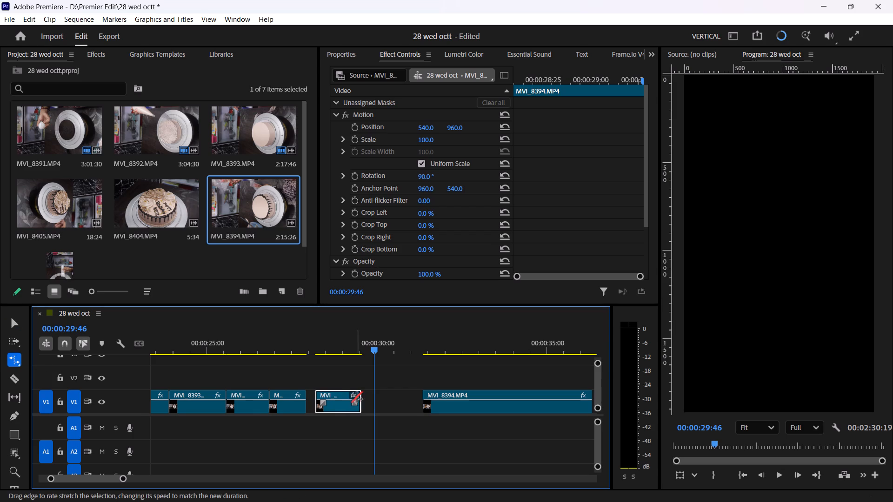
left_click_drag(358, 396, 352, 401)
Close the gaps by moving the second MVI_8394 segment and the remaining MVI_8394 clip back against the preceding segments.
key("v")
left_click_drag(336, 406, 323, 404)
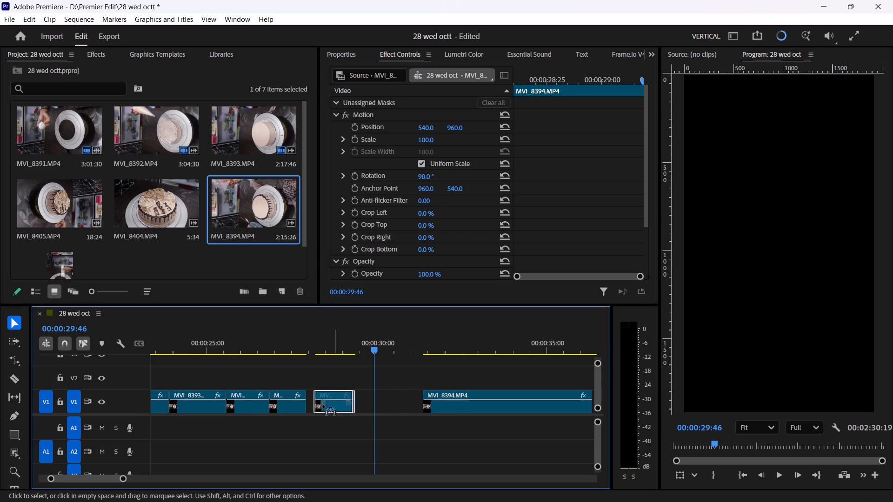
left_click_drag(323, 404, 322, 403)
left_click_drag(446, 405, 375, 404)
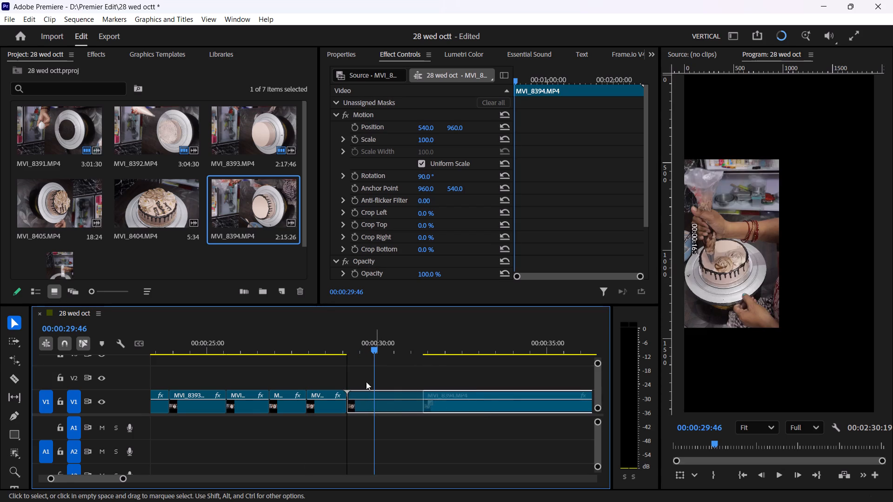
Trim about 1.4 seconds off the start of the remaining MVI_8394 clip, up to 00:00:30:25, and close the gap.
left_click_drag(369, 349, 395, 352)
left_click_drag(352, 392, 390, 391)
left_click(386, 388)
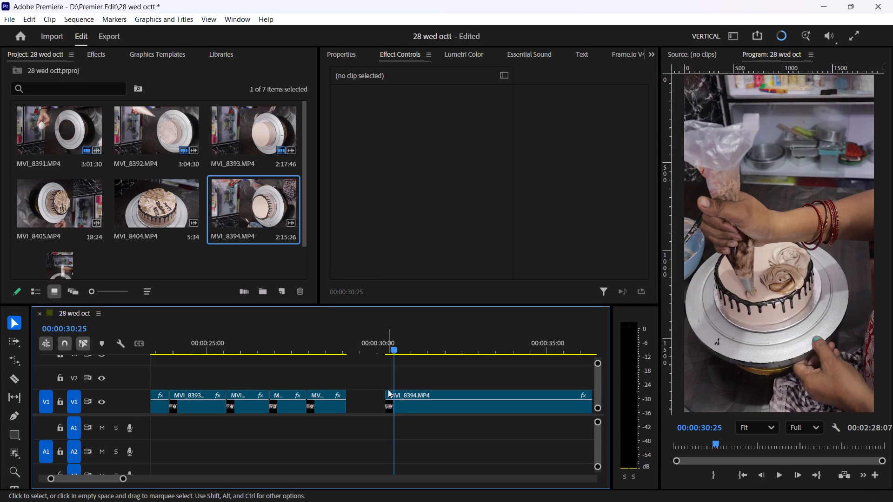
left_click(400, 401)
left_click_drag(387, 392, 391, 393)
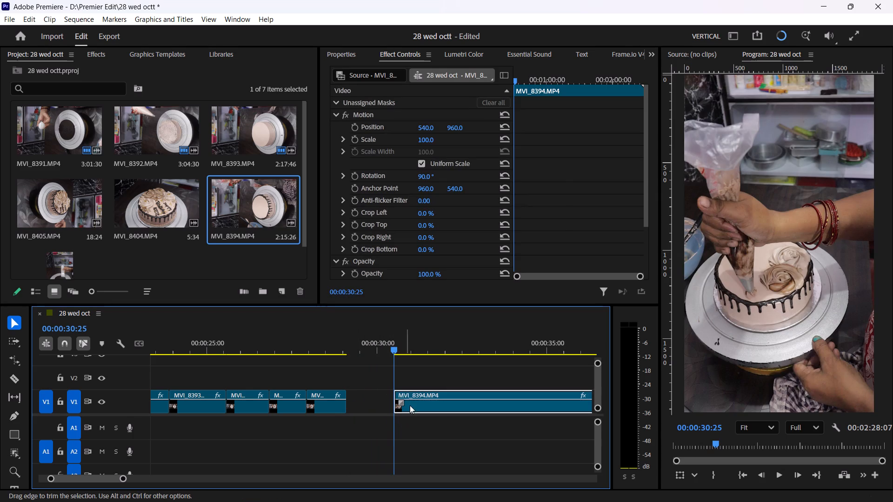
left_click_drag(411, 406, 370, 403)
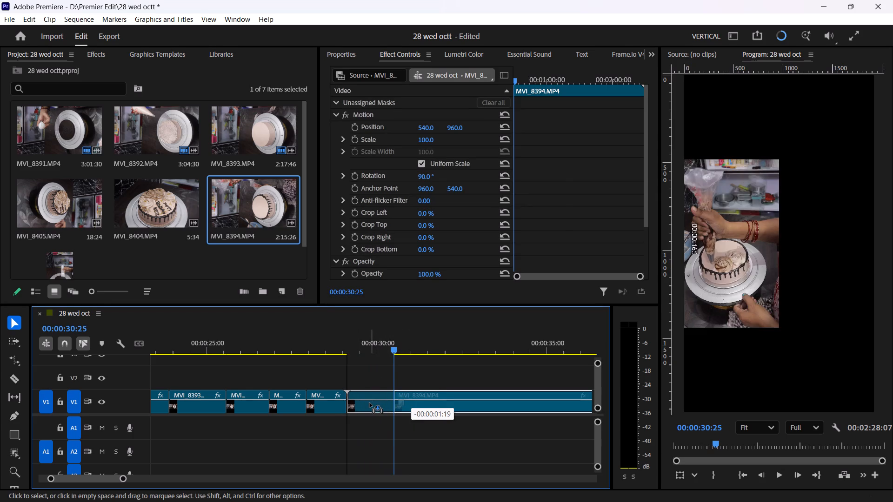
left_click_drag(370, 403, 369, 403)
Skim the third rosette being piped and split the remaining MVI_8394 clip at 00:00:32:16.
left_click_drag(352, 343, 352, 347)
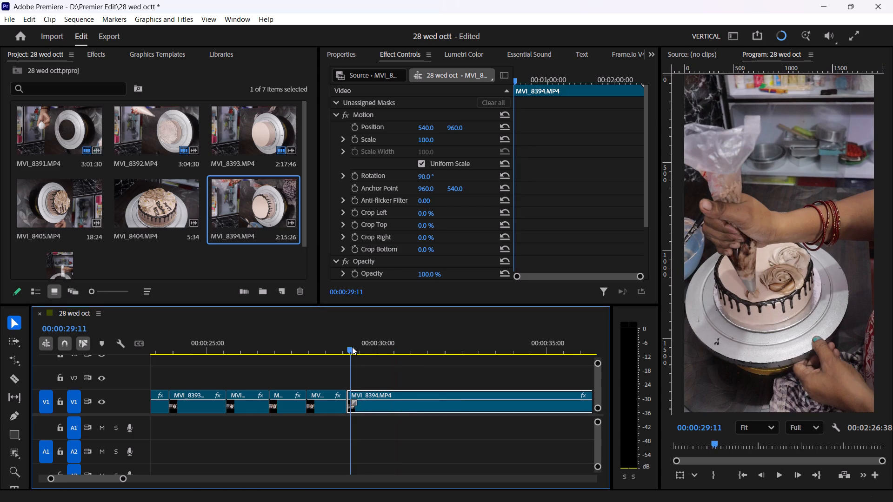
left_click_drag(352, 347, 438, 360)
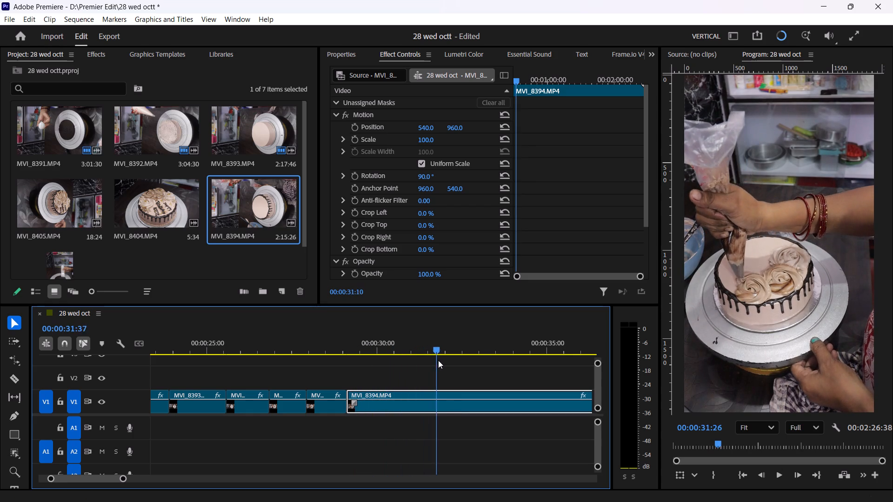
left_click_drag(438, 360, 458, 360)
key("c")
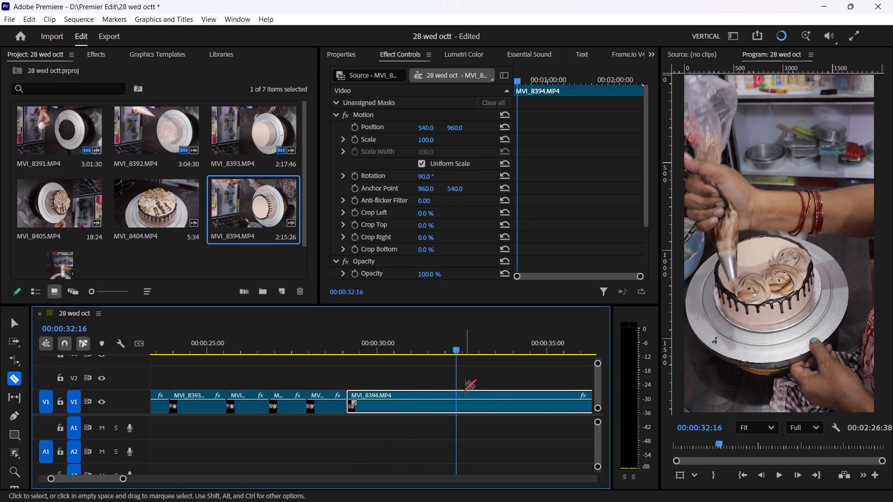
left_click(456, 403)
Speed up the third MVI_8394 rosette segment with Rate Stretch to about 1 second.
key("r")
left_click_drag(454, 396, 391, 403)
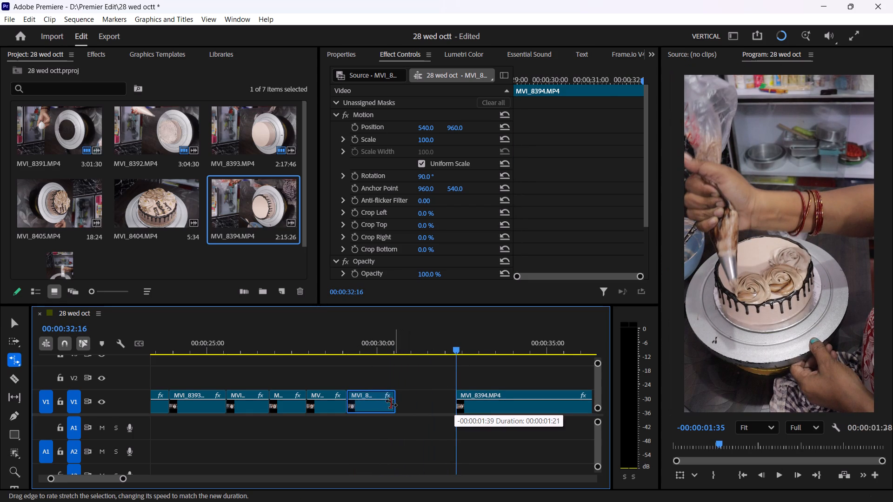
left_click_drag(391, 403, 379, 408)
Play the three sped-up MVI_8394 rosette segments twice, starting around 00:00:27:06, to check their pacing.
key("v")
left_click_drag(346, 347, 280, 381)
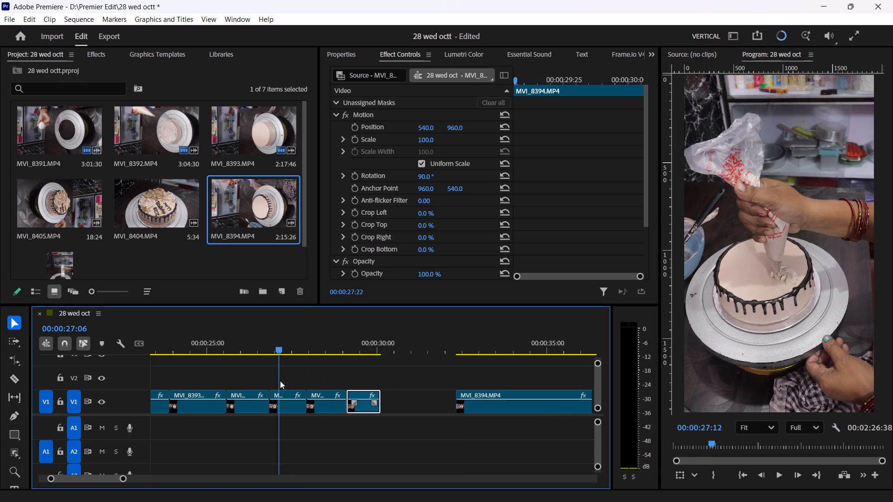
left_click_drag(280, 381, 279, 382)
key("space")
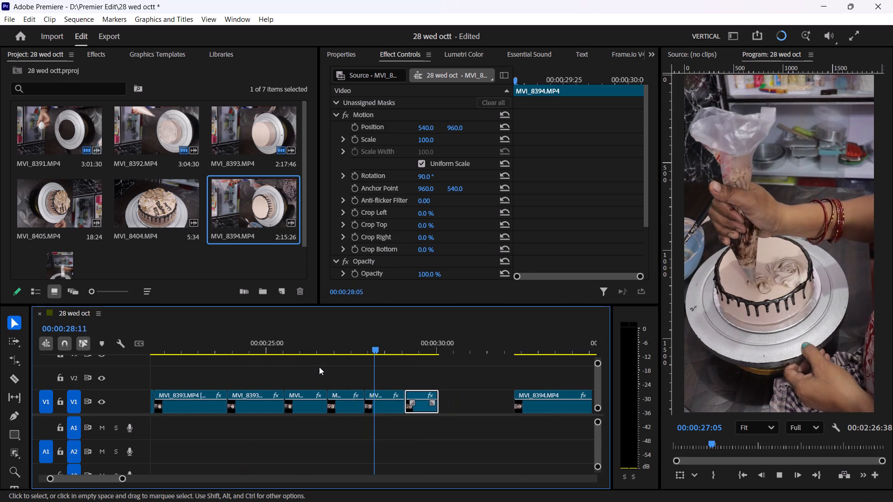
key("space")
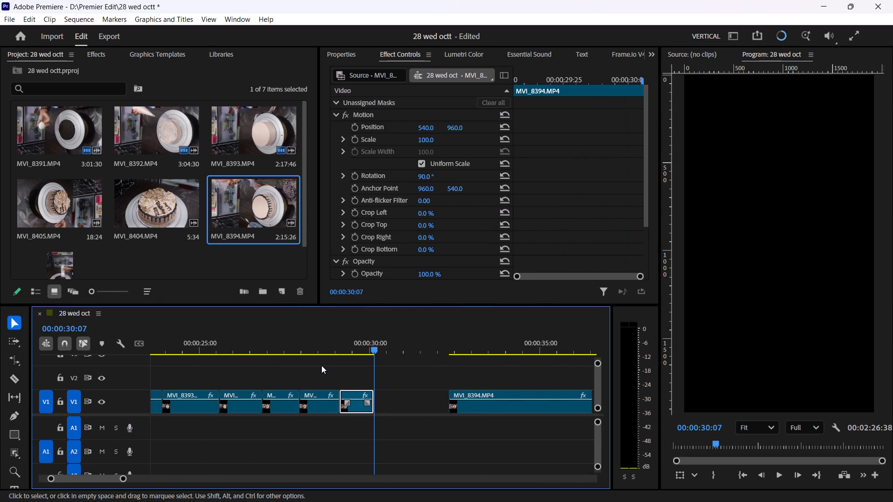
left_click_drag(318, 347, 278, 370)
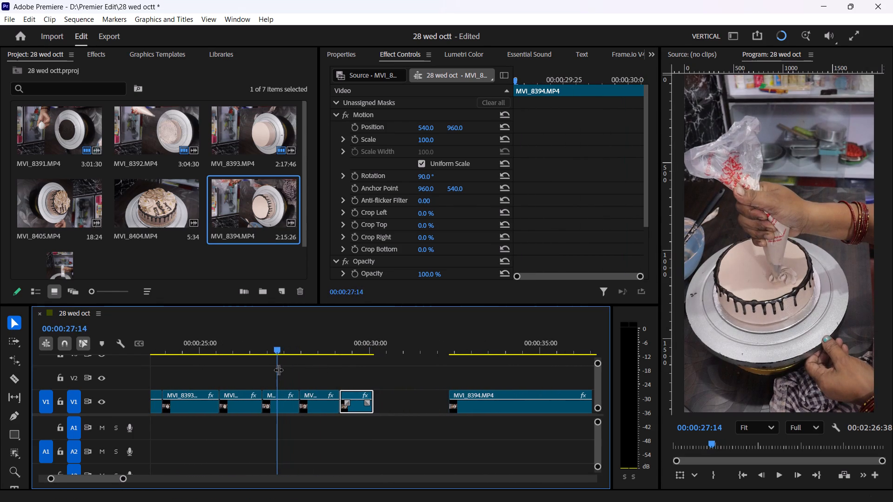
key("space")
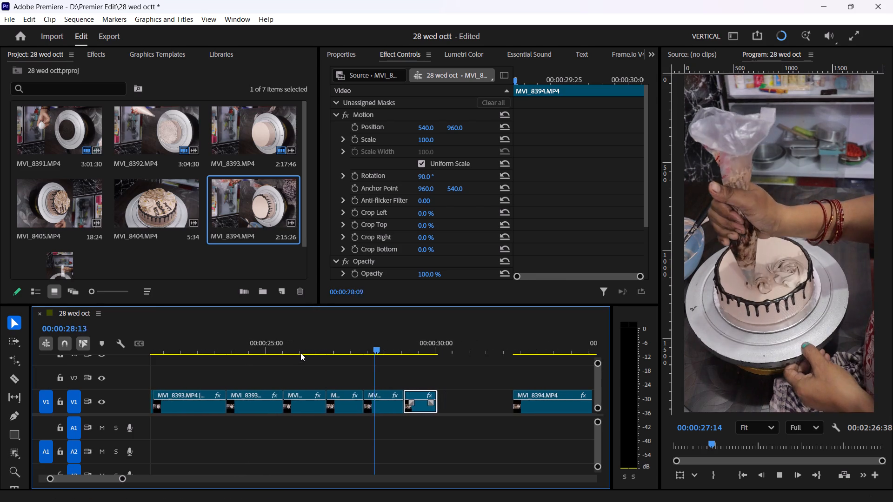
key("space")
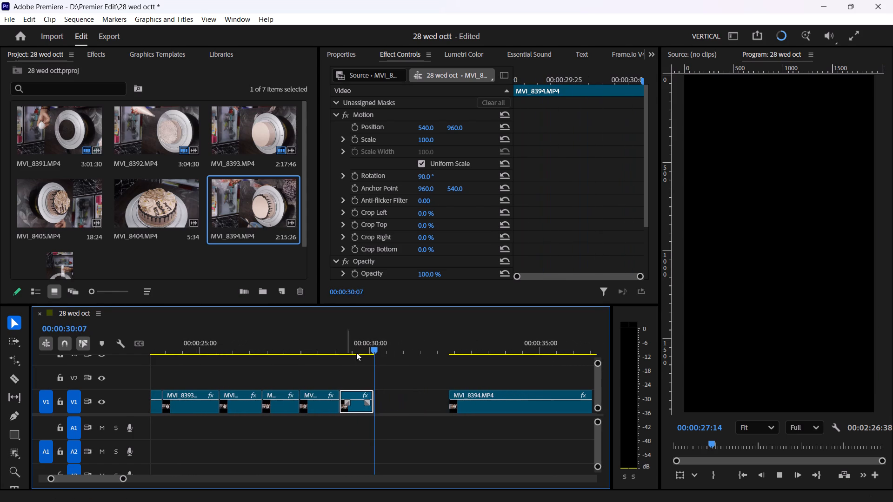
key("space")
Stop playback and move the remaining MVI_8394 clip back directly against the sped-up third rosette segment.
key("v")
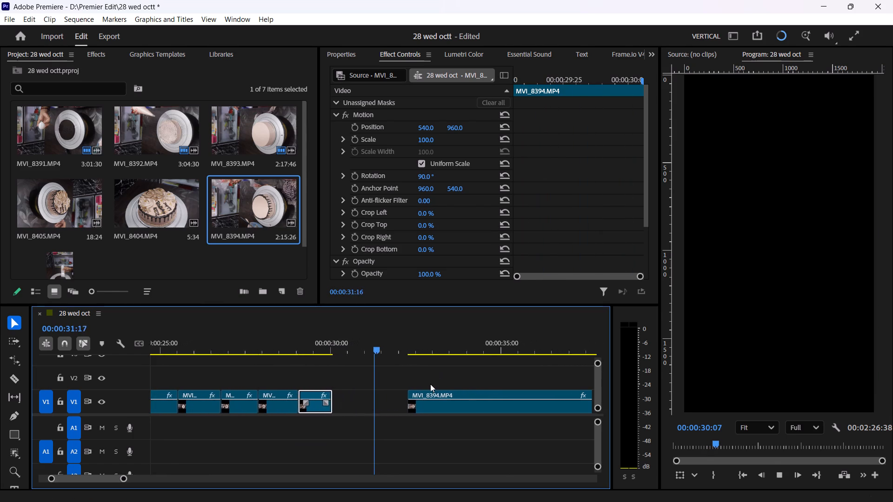
key("space")
left_click_drag(420, 405, 349, 410)
Skim the remaining MVI_8394 clip, trim about 3.4 seconds off its start, up to 00:00:33:25, and close the gap.
left_click_drag(324, 343, 388, 339)
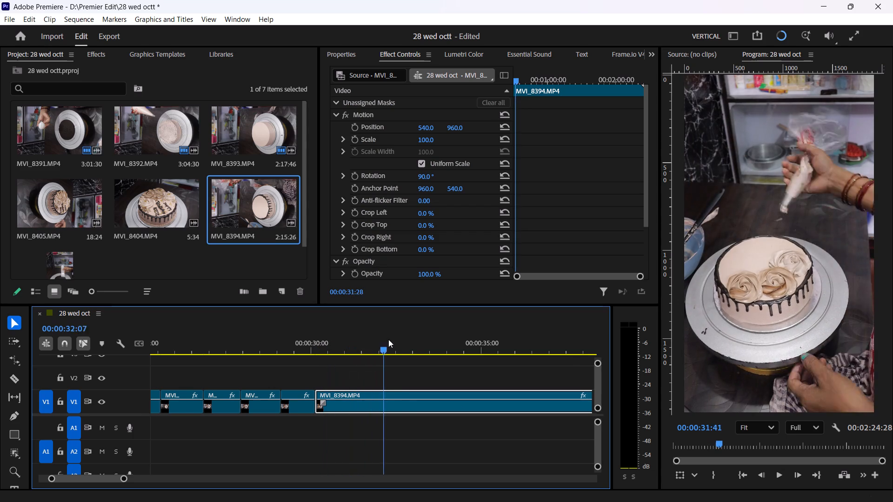
left_click_drag(388, 339, 506, 352)
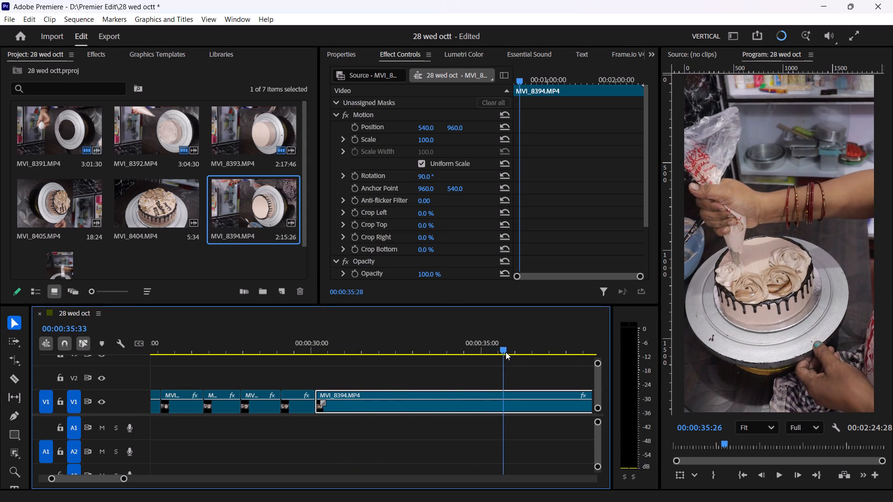
left_click_drag(506, 352, 482, 361)
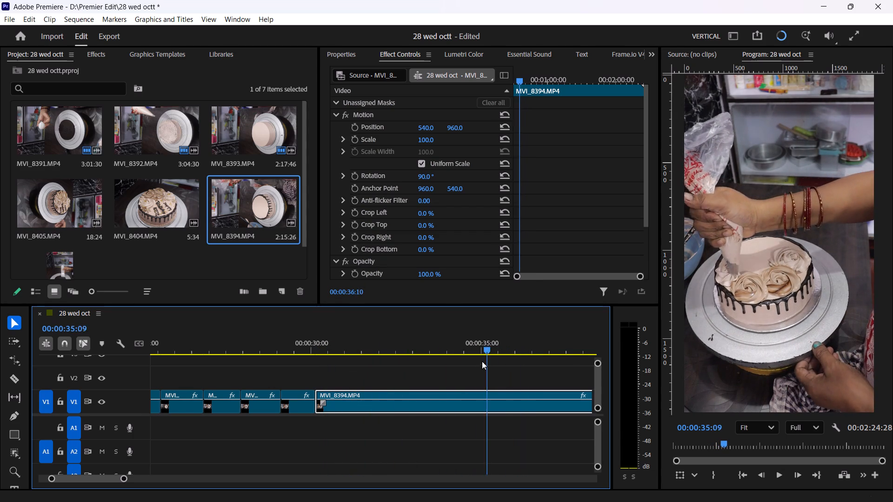
left_click_drag(482, 361, 432, 383)
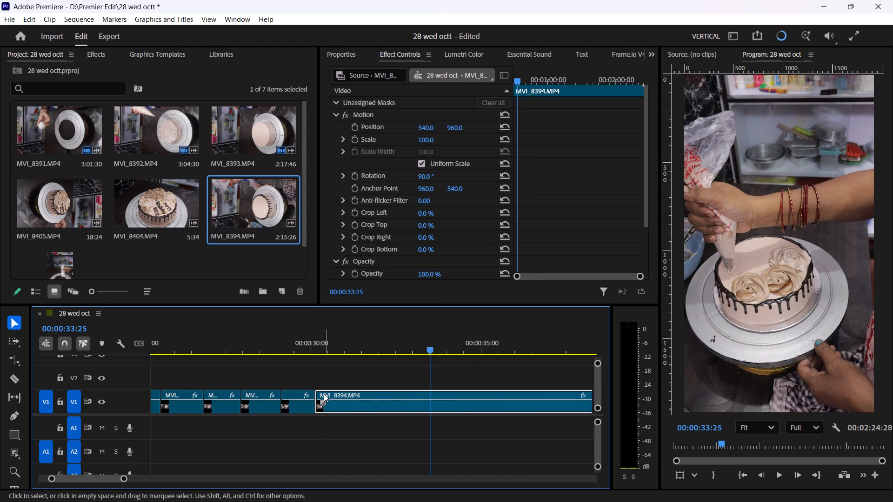
left_click_drag(320, 392, 433, 398)
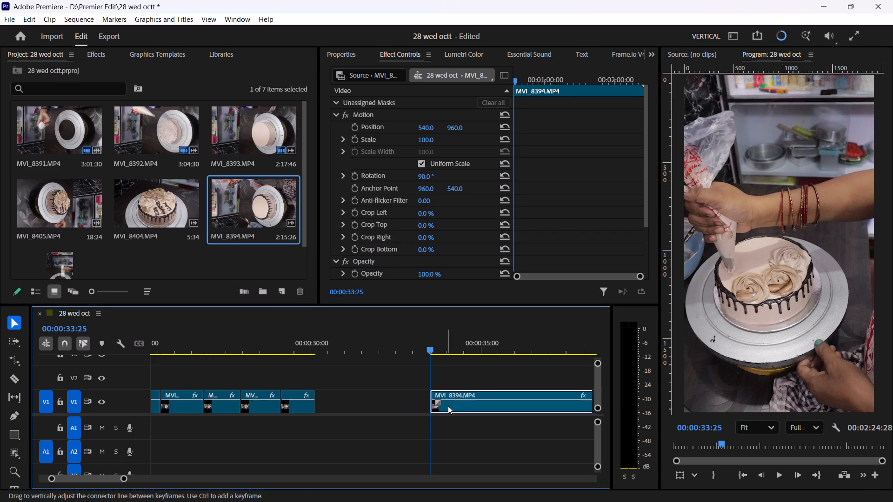
left_click_drag(448, 406, 339, 404)
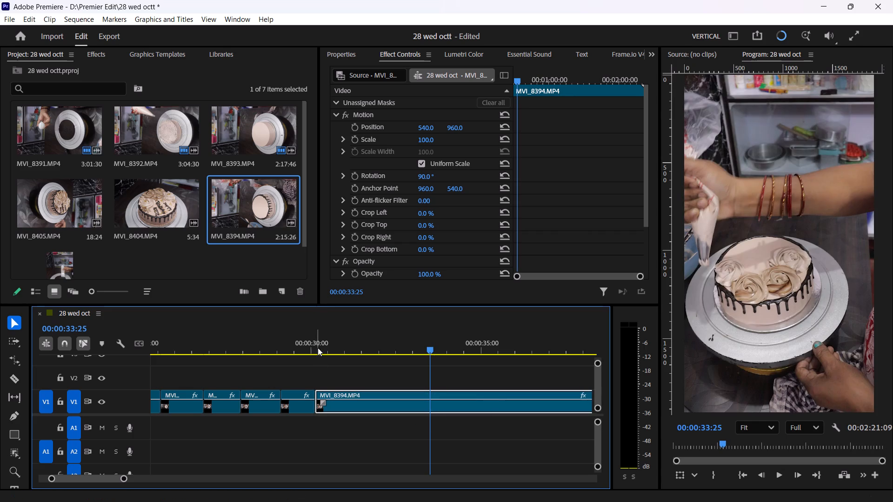
Skim the fourth rosette being piped and prepare to split the remaining MVI_8394 clip around 00:00:33:29.
left_click_drag(320, 343, 392, 370)
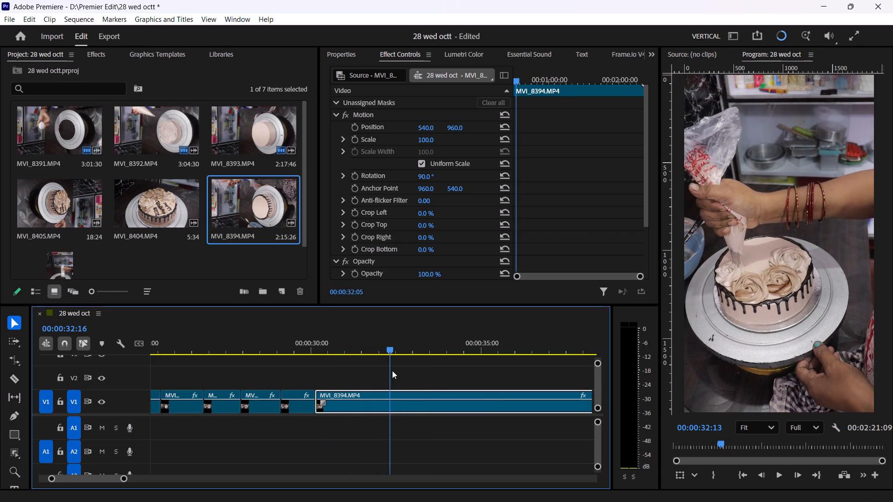
left_click_drag(392, 370, 434, 383)
key("c")
left_click_drag(431, 347, 431, 349)
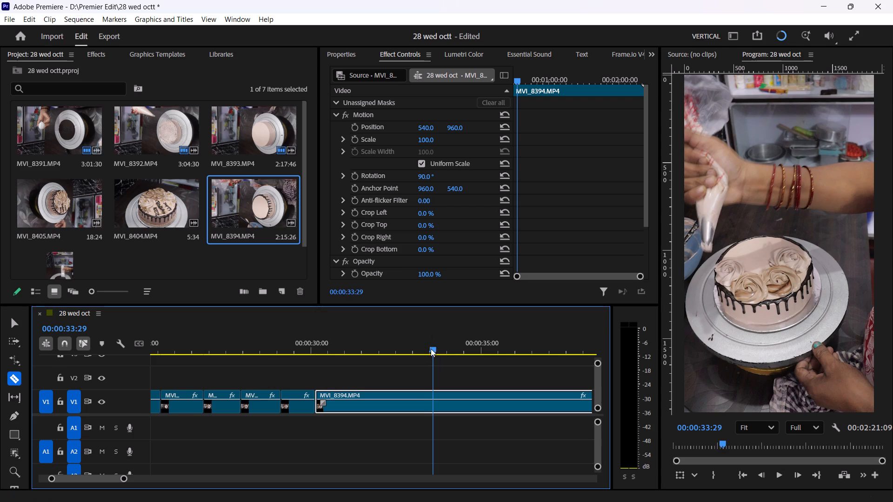
Split the remaining MVI_8394 clip at 00:00:33:12 and speed up the fourth rosette segment to last about 1 second.
left_click_drag(431, 349, 420, 380)
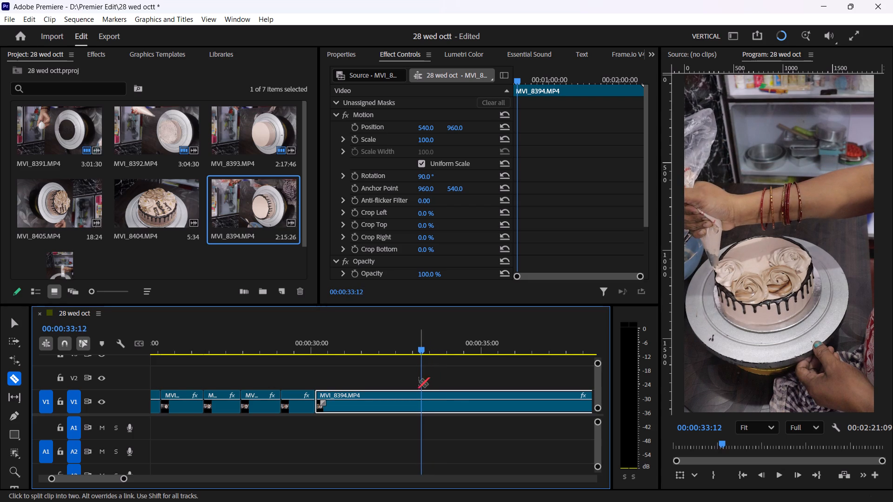
left_click(422, 395)
key("r")
left_click_drag(418, 396, 359, 405)
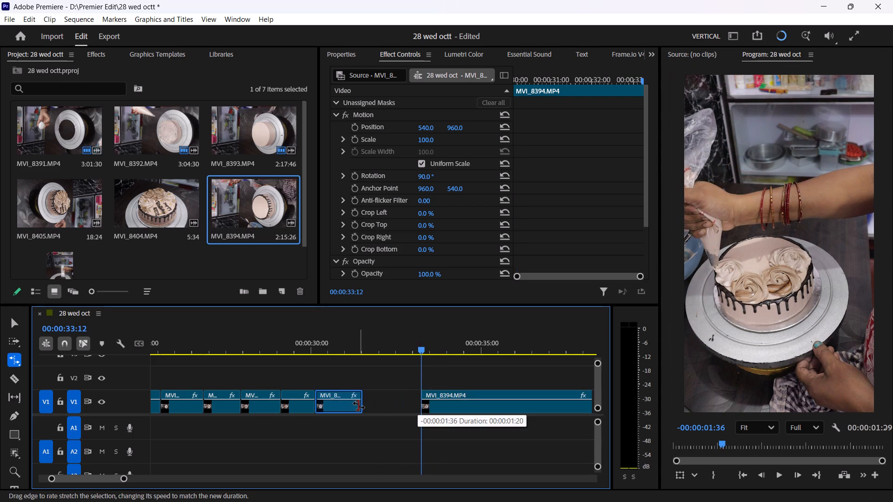
left_click_drag(359, 405, 345, 416)
Move the remaining MVI_8394 clip back directly against the sped-up fourth rosette segment.
key("v")
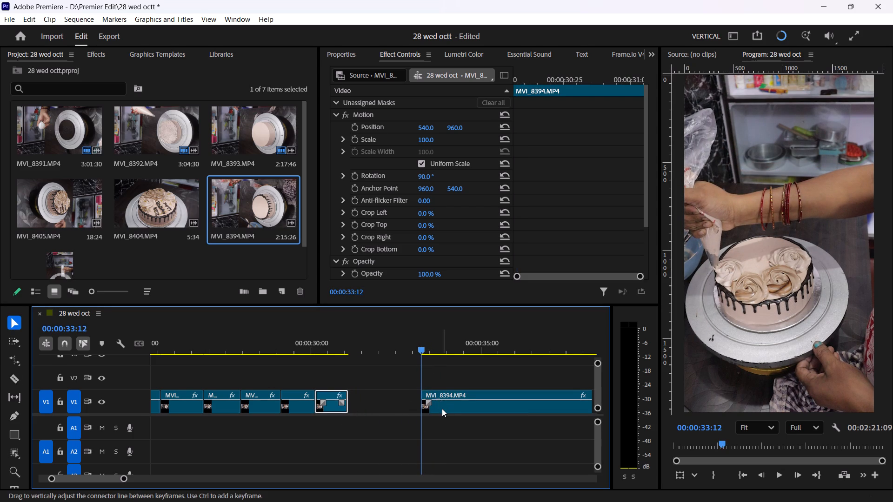
left_click_drag(442, 409, 377, 415)
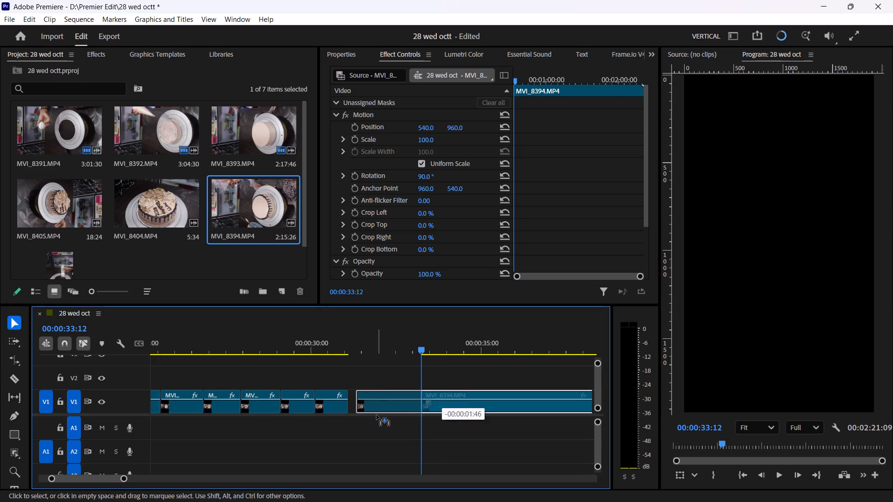
left_click_drag(377, 415, 373, 416)
Play from the fourth rosette segment onward, trim about 2.4 seconds off the remaining MVI_8394 clip's start, and close the gap.
left_click_drag(322, 336, 296, 357)
key("space")
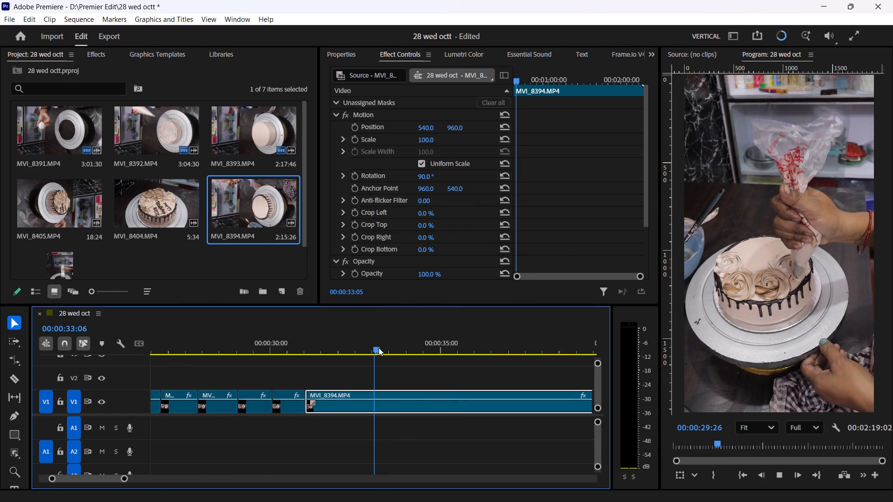
key("space")
left_click_drag(292, 395, 370, 423)
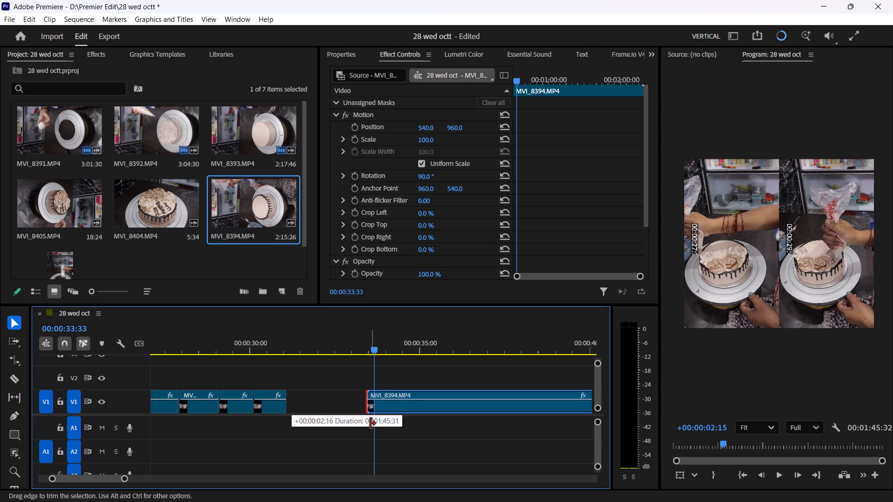
left_click_drag(370, 423, 373, 429)
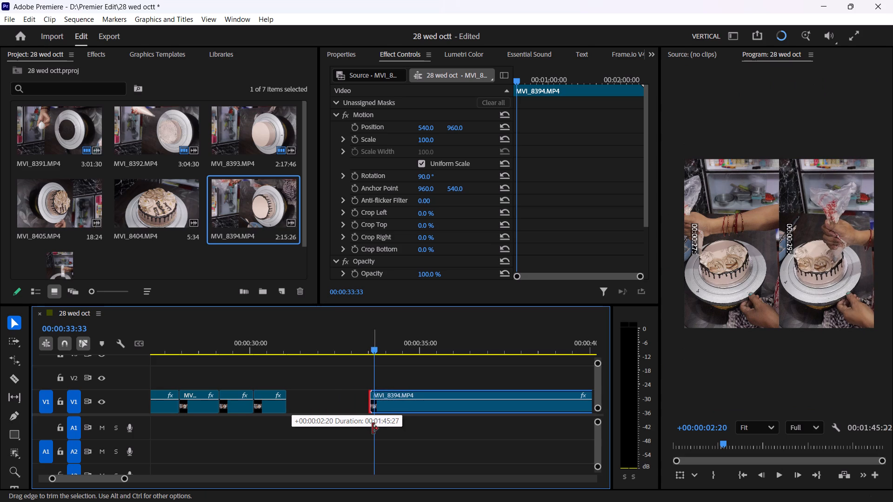
left_click_drag(373, 429, 373, 428)
left_click_drag(391, 405, 326, 399)
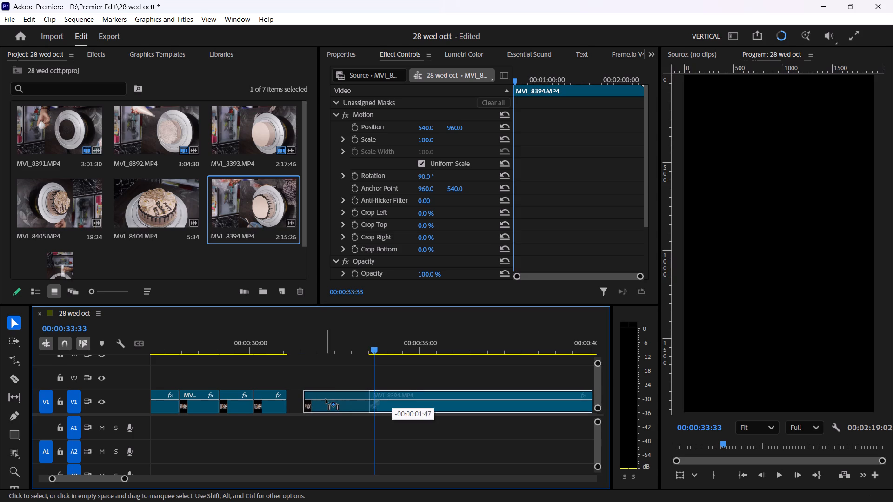
left_click_drag(326, 399, 315, 403)
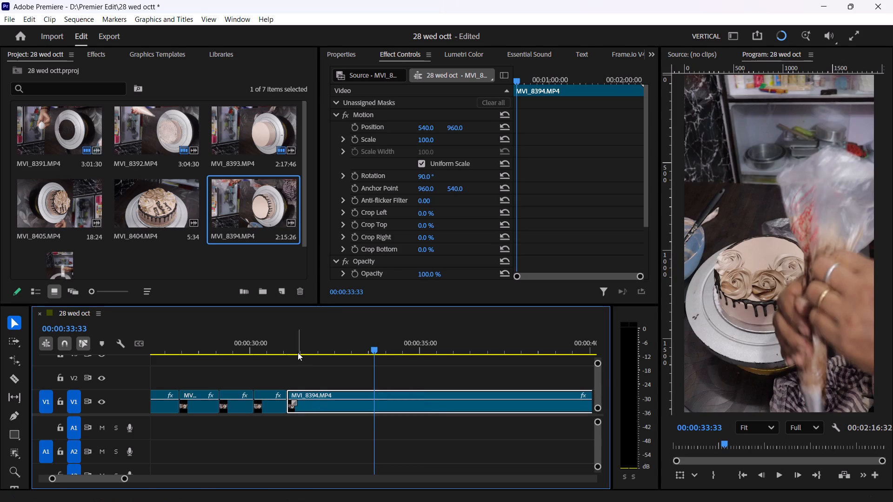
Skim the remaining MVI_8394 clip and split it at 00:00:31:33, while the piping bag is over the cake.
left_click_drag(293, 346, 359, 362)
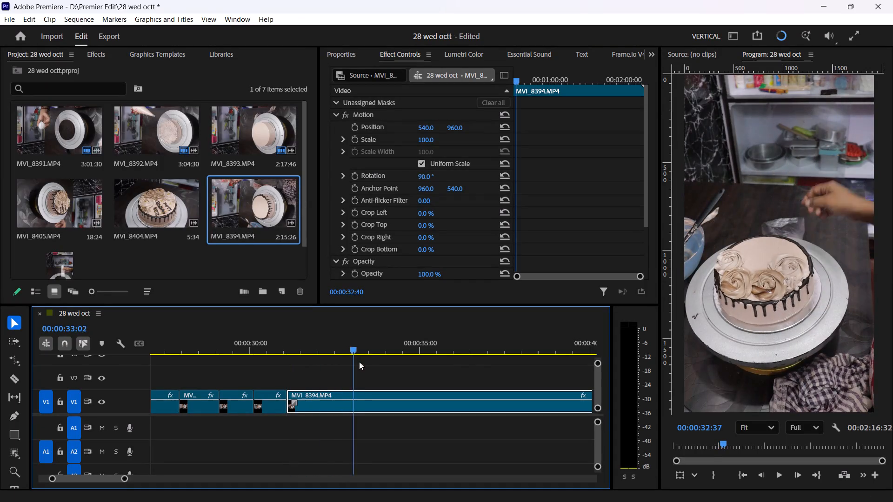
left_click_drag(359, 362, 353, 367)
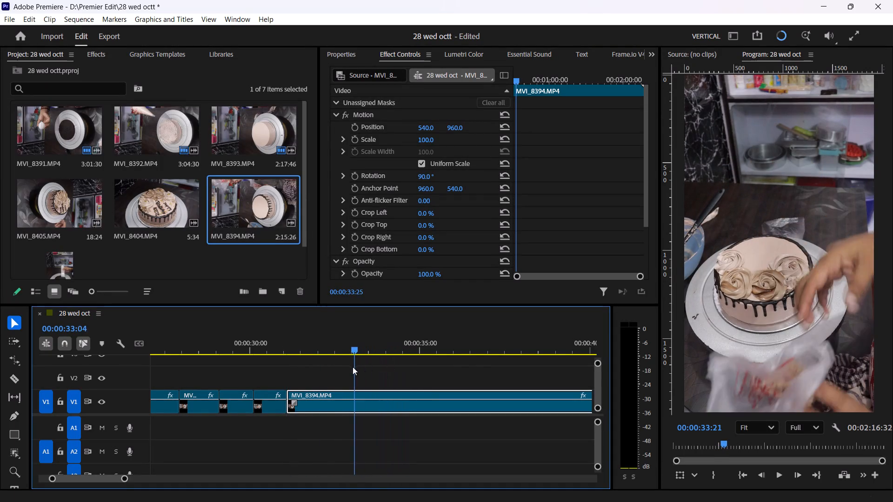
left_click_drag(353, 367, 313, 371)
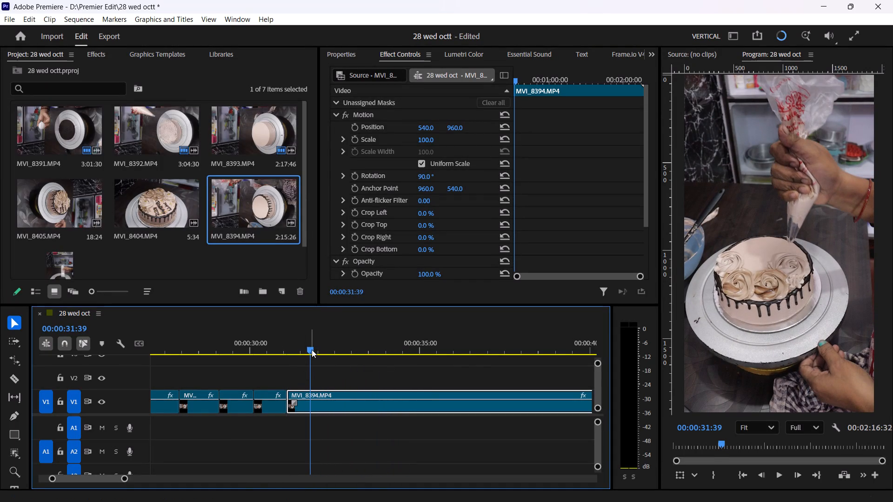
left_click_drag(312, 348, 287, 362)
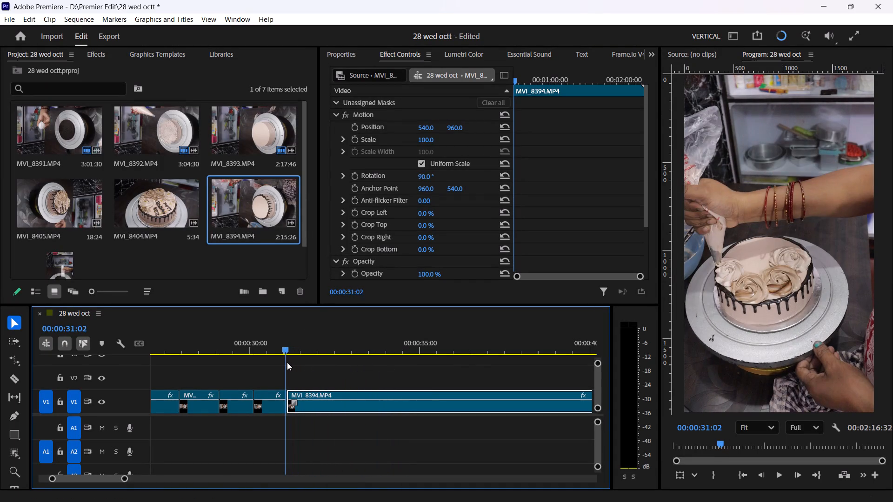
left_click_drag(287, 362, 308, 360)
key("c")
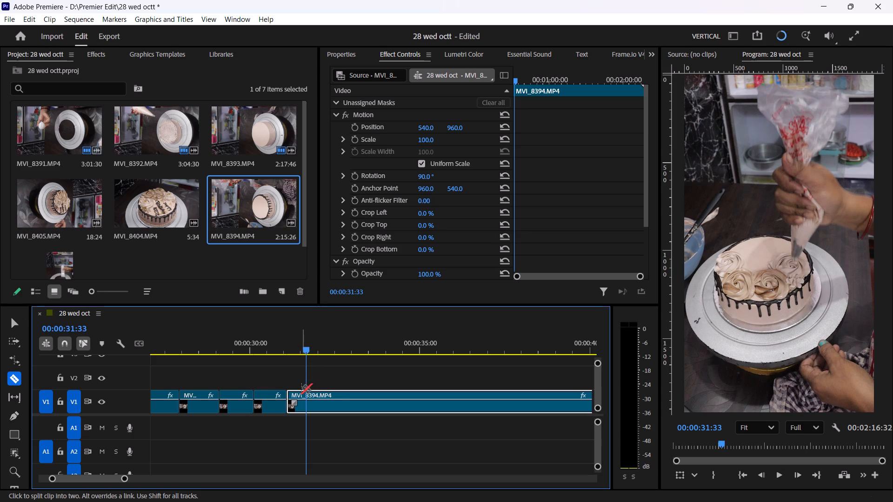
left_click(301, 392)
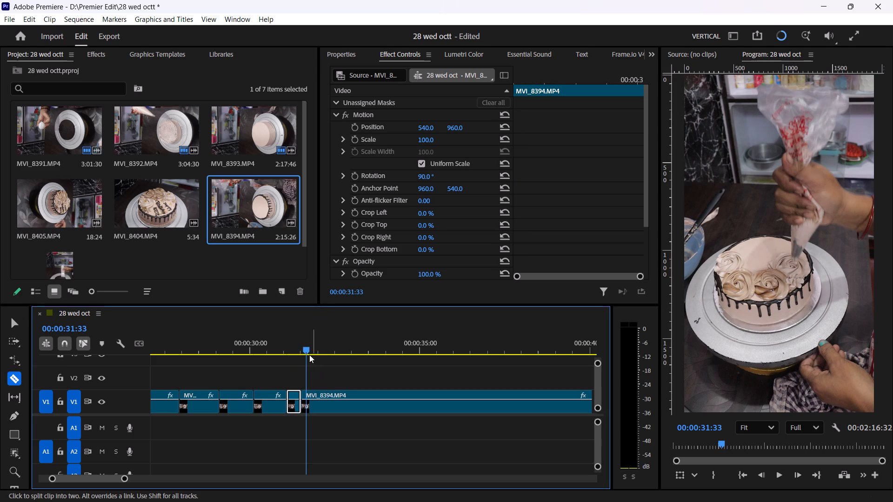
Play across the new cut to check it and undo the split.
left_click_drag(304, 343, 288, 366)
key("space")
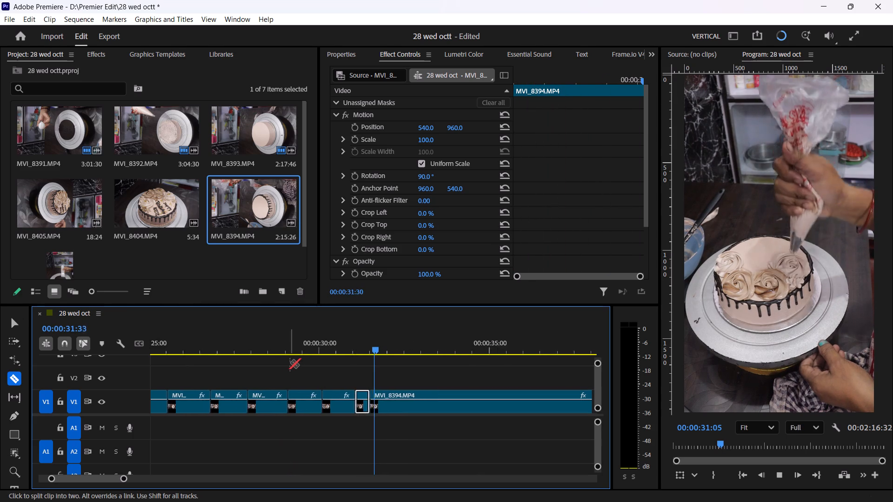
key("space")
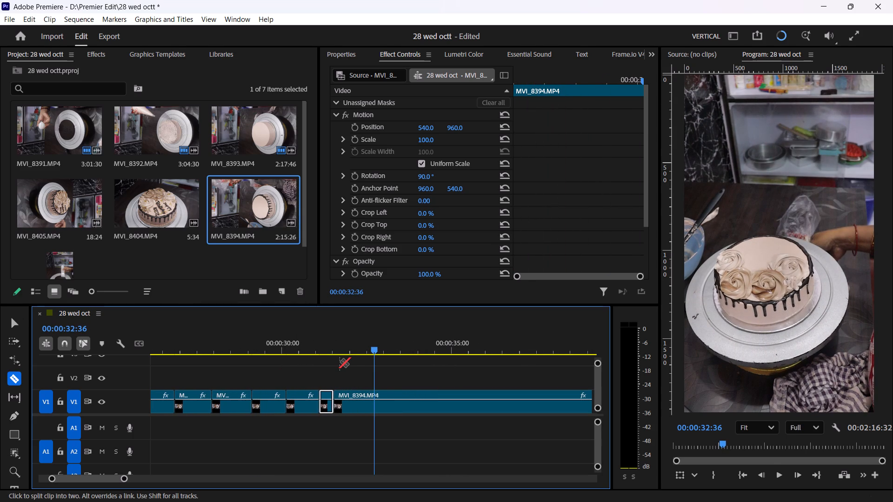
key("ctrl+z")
Step back frame by frame and split the remaining MVI_8394 clip at 00:00:31:29.
key("Left")
key("Left")
key("Left")
key("Left")
key("Left")
key("Left")
key("Left")
key("Left")
key("Left")
key("Left")
key("Left")
key("Left")
key("Left")
key("Left")
key("Left")
key("Left")
key("Left")
key("Left")
key("Left")
key("Left")
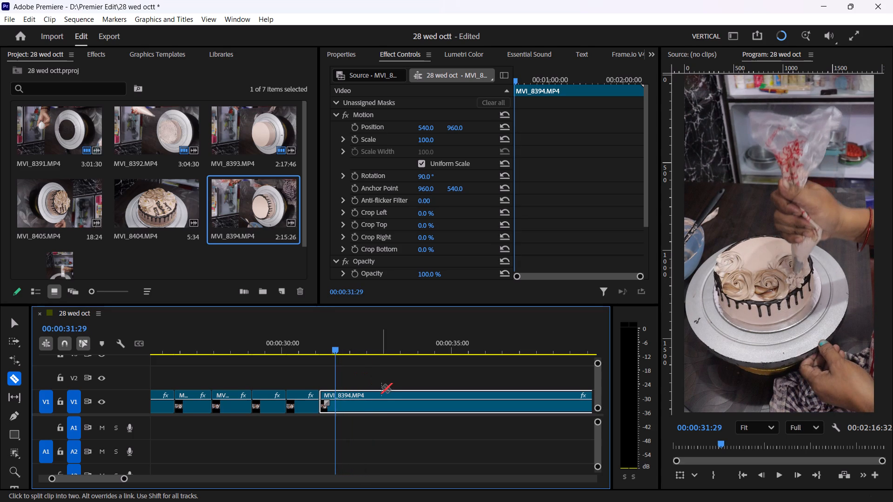
left_click(334, 403)
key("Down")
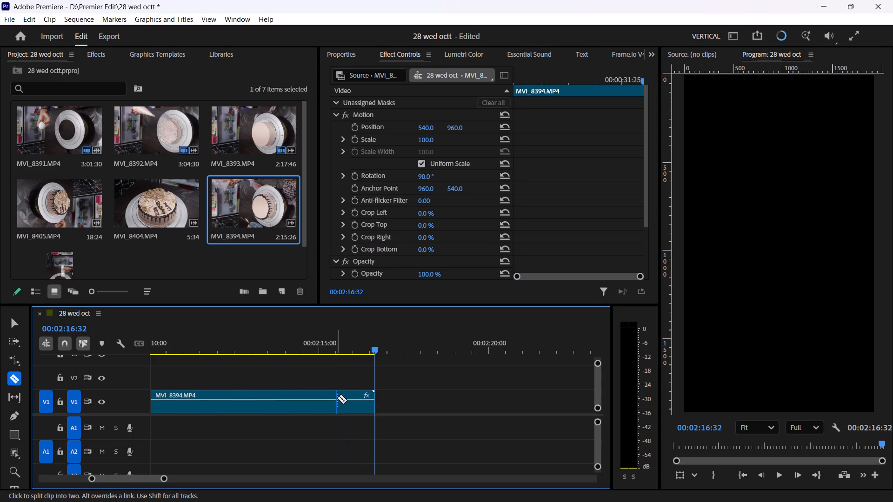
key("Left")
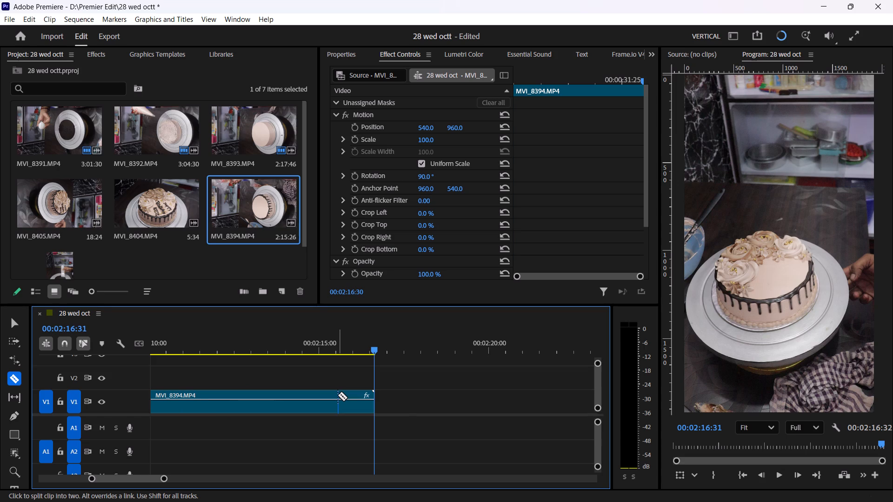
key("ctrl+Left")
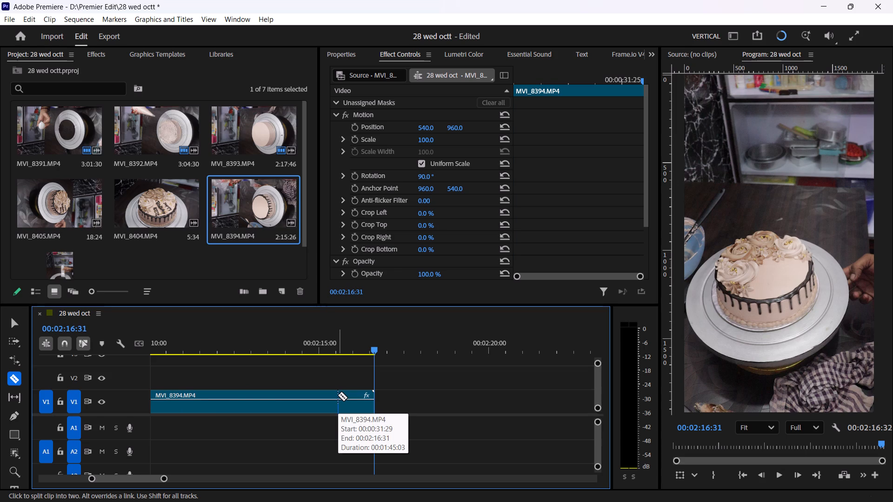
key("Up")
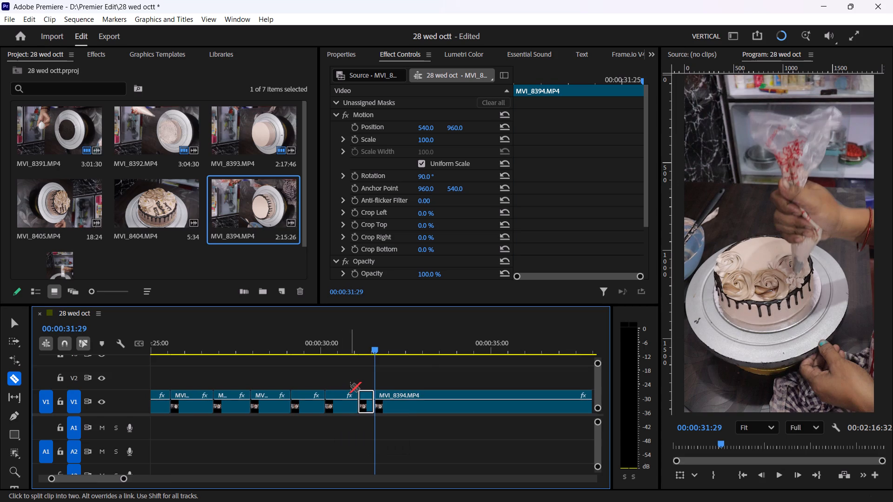
Trim about 2.8 seconds off the remaining MVI_8394 clip's start, up to 00:00:34:18, and close the gap.
key("v")
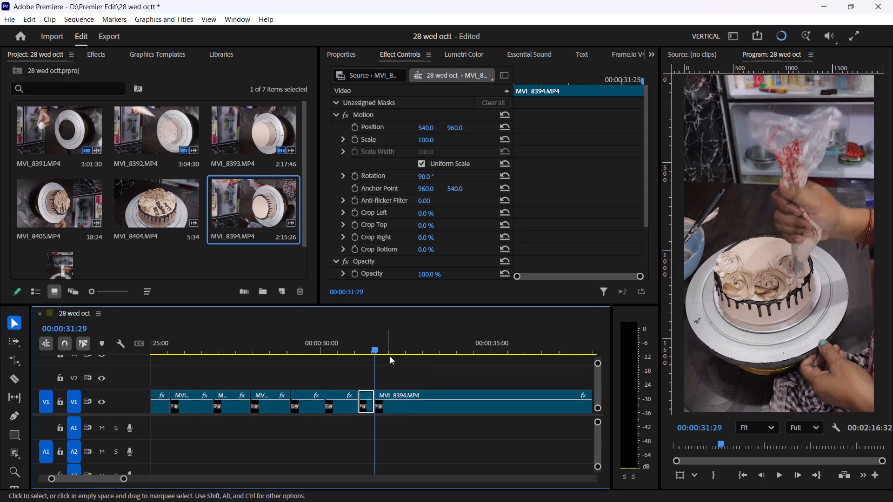
left_click_drag(375, 348, 378, 347)
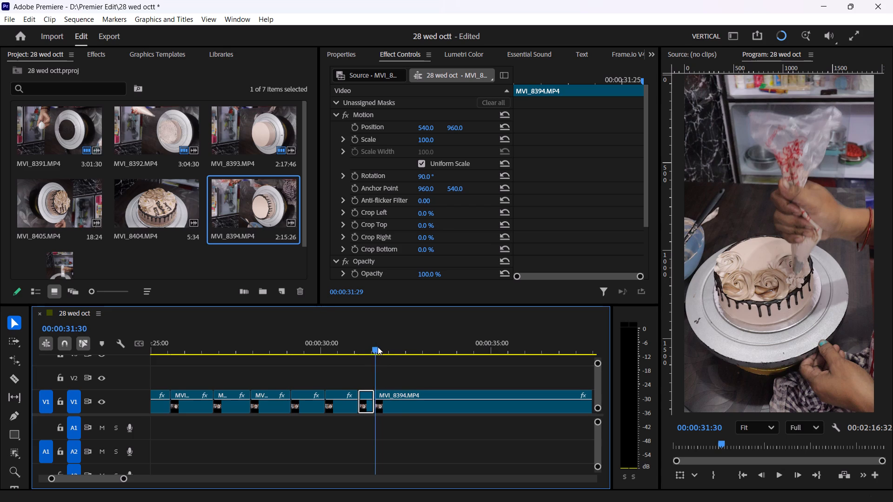
left_click_drag(378, 347, 470, 344)
left_click(400, 404)
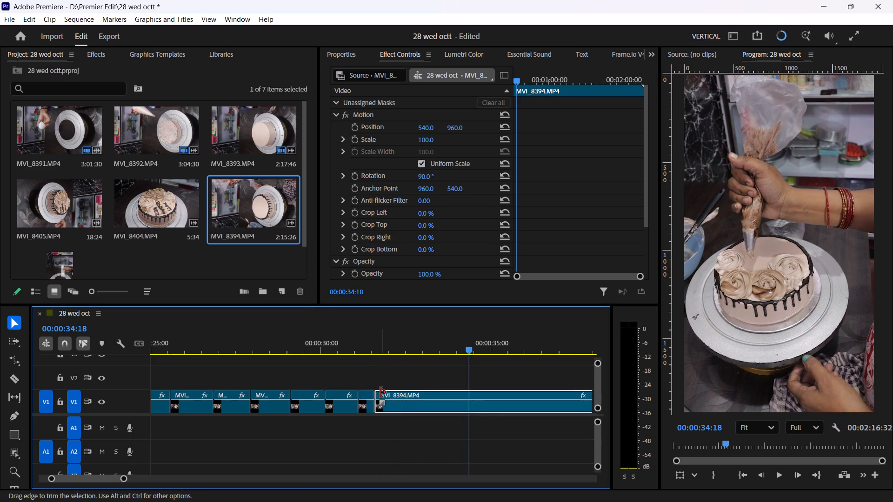
left_click_drag(380, 392, 473, 394)
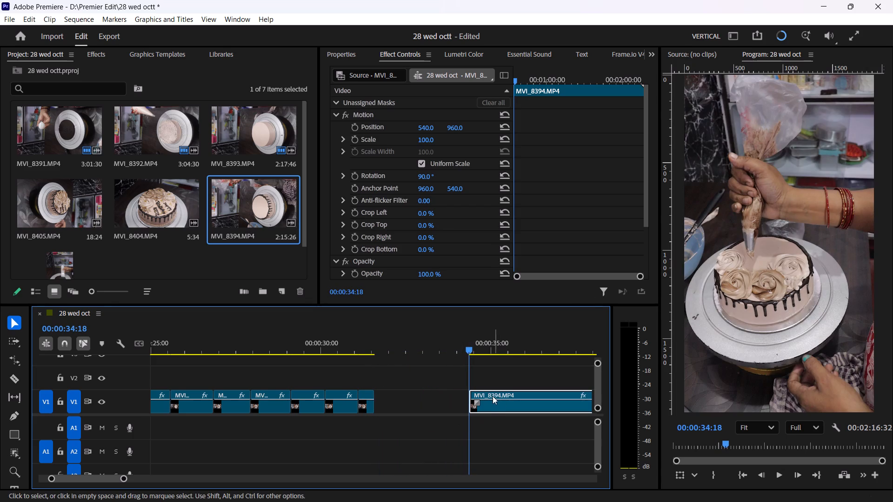
left_click_drag(490, 403, 400, 402)
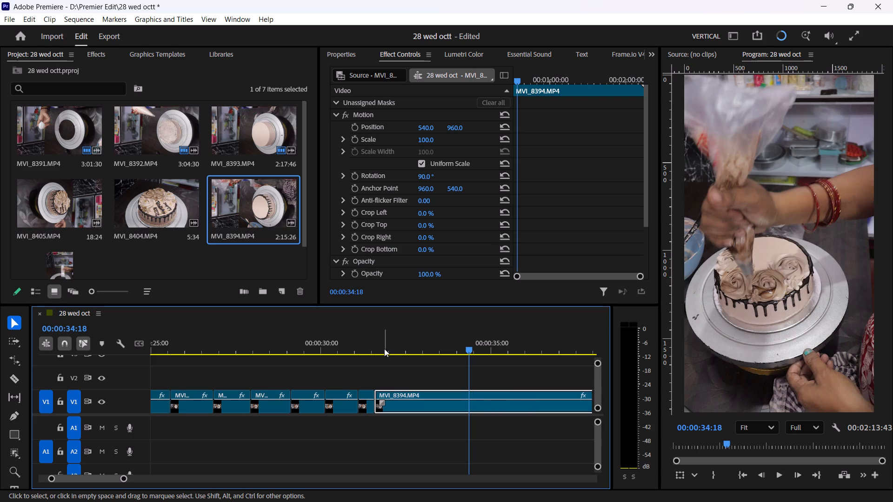
Trim about 0.6 seconds more off the remaining MVI_8394 clip's start and close the gap after the short segment.
left_click_drag(380, 347, 400, 358)
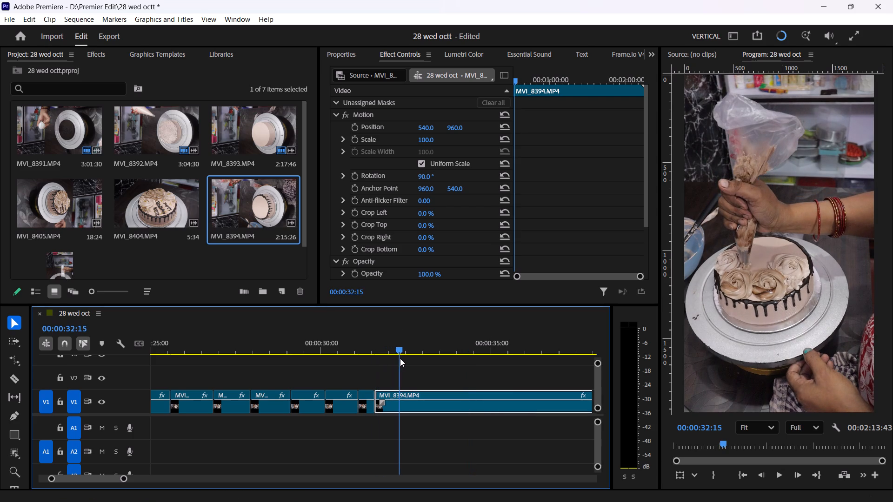
left_click_drag(400, 358, 401, 358)
left_click_drag(378, 395, 389, 396)
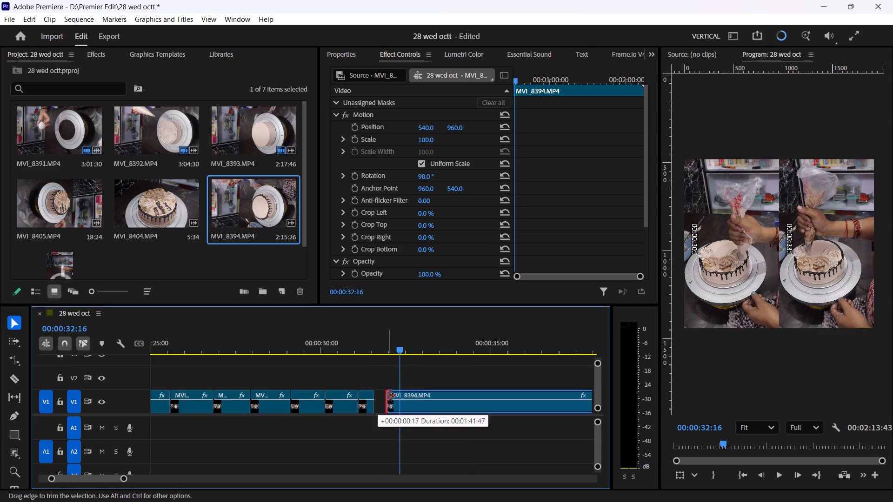
left_click_drag(389, 396, 397, 393)
left_click_drag(417, 403, 404, 404)
Skim the brown piping at the start of the remaining MVI_8394 clip and split the clip at 00:00:32:13.
left_click_drag(379, 348, 385, 347)
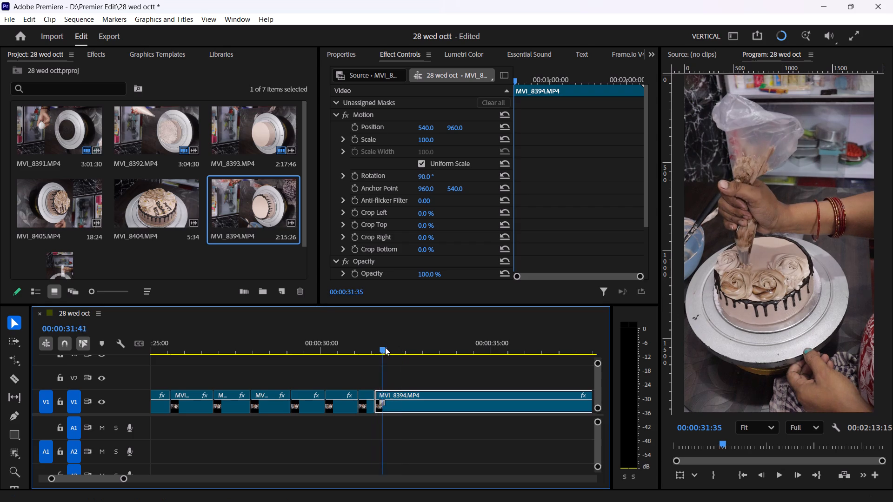
left_click_drag(385, 347, 404, 354)
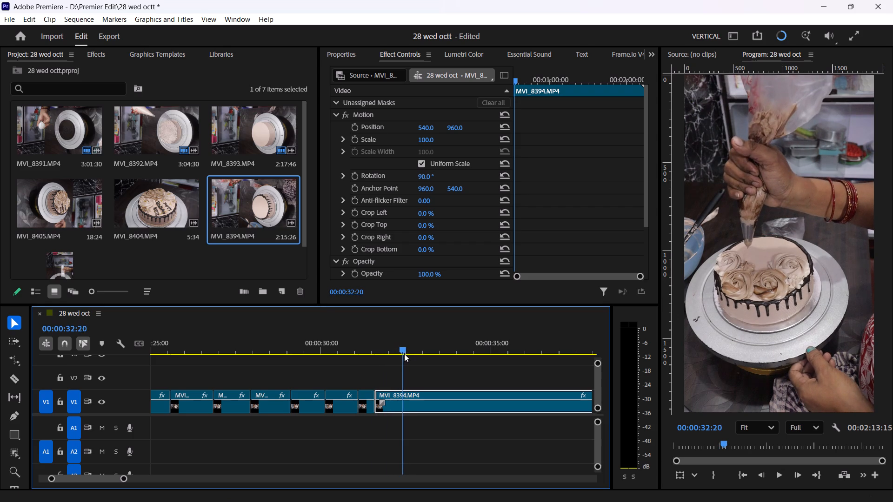
left_click_drag(404, 354, 386, 371)
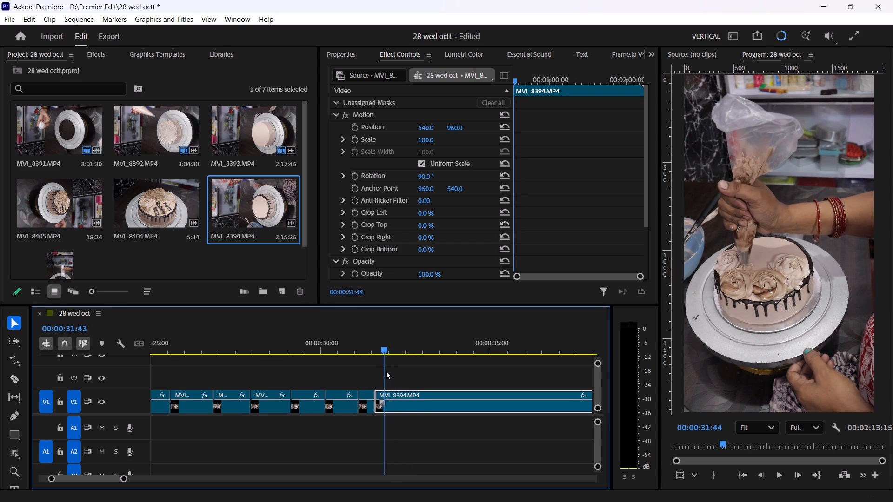
left_click_drag(386, 371, 383, 373)
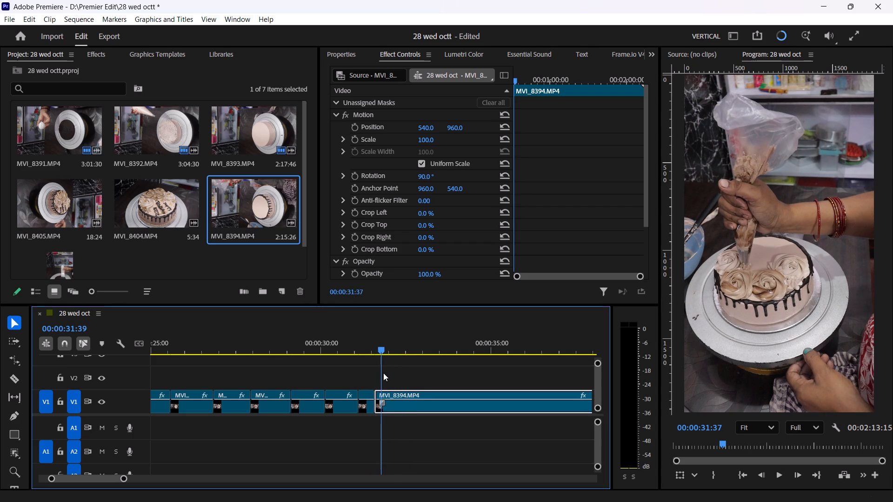
left_click_drag(383, 373, 398, 370)
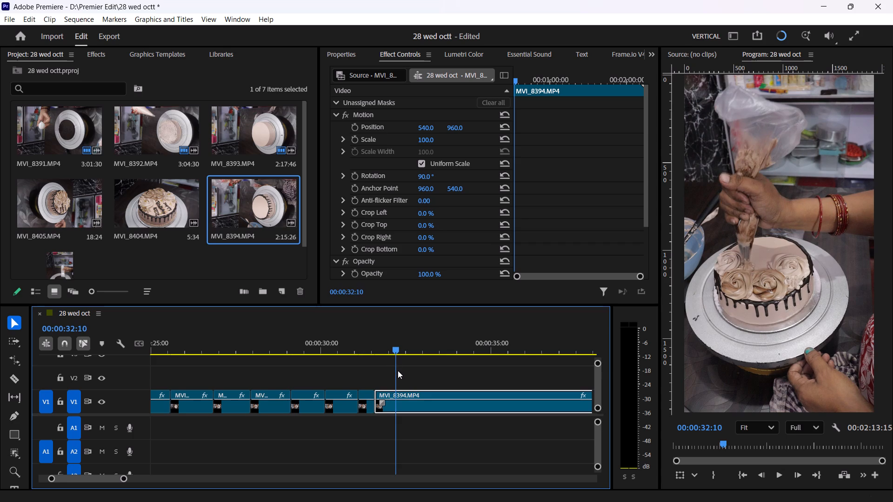
left_click_drag(398, 370, 400, 370)
key("c")
left_click(397, 400)
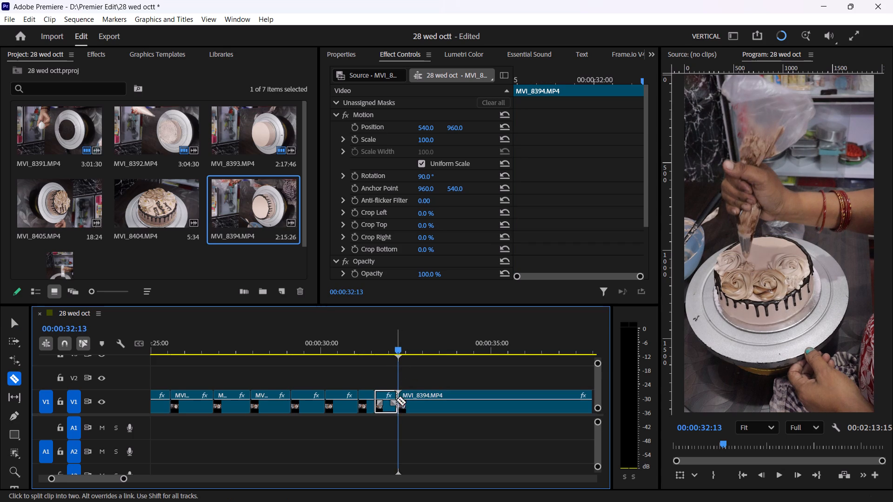
Rate-stretch the short MVI_8394 segment ending at 00:00:32:13 down to about 0.4 seconds and play on into the remaining clip.
key("r")
left_click_drag(396, 396, 389, 397)
key("v")
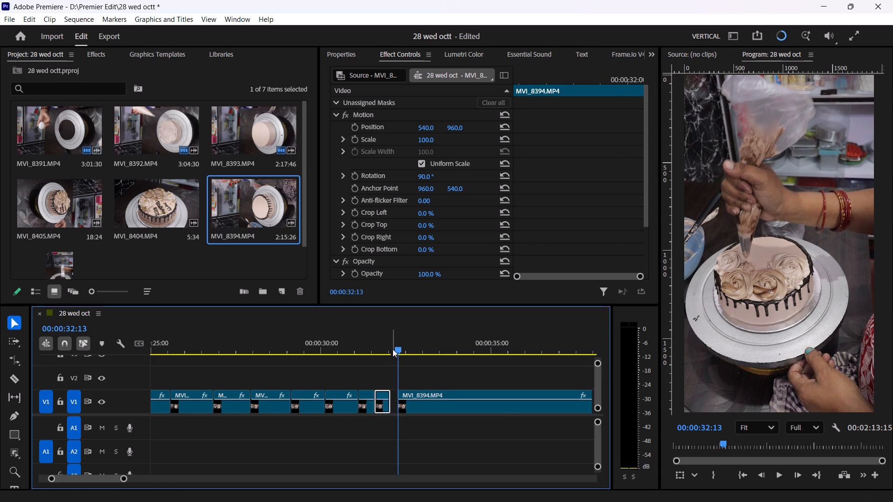
left_click_drag(390, 347, 373, 364)
key("space")
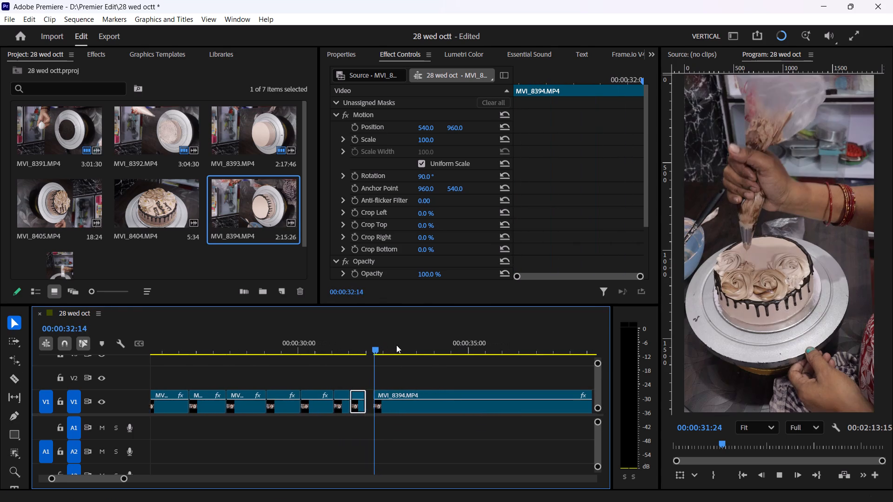
key("space")
key("space")
key("space")
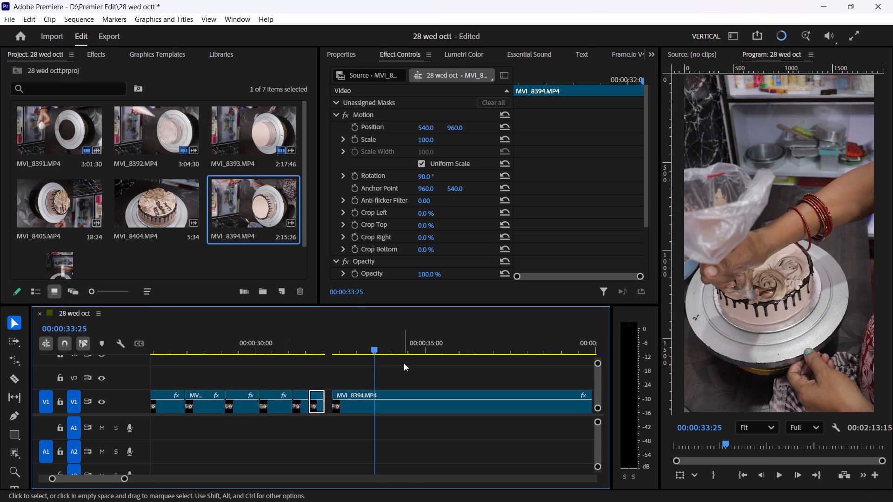
Trim the remaining MVI_8394 clip's start up to 00:00:32:49 and close the gap after the short segment.
left_click_drag(371, 348, 368, 352)
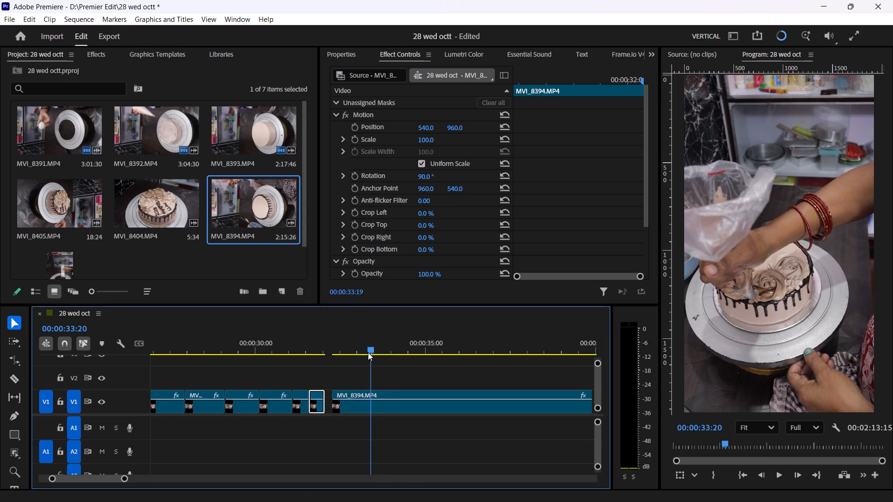
left_click_drag(368, 352, 352, 371)
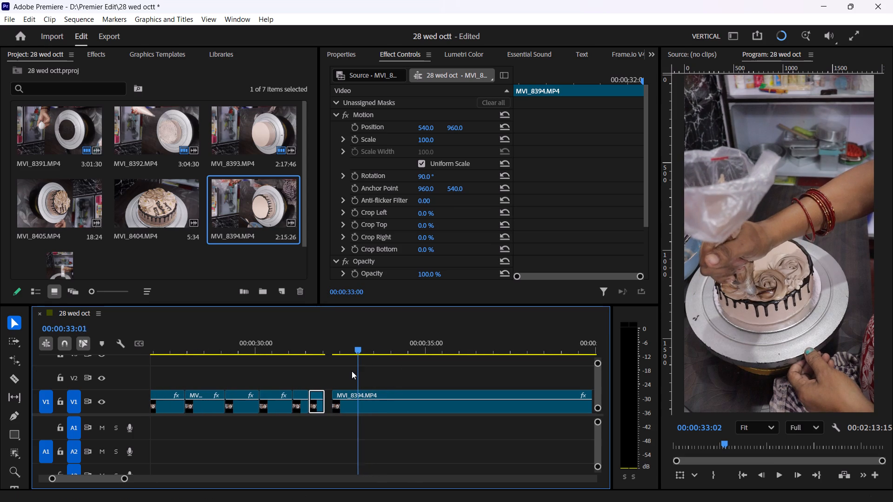
left_click_drag(352, 371, 353, 372)
left_click(347, 402)
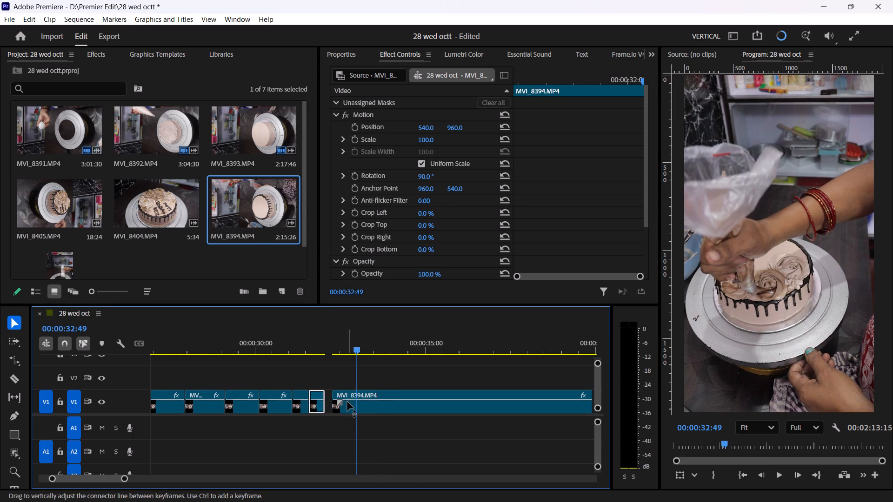
left_click_drag(339, 394, 358, 398)
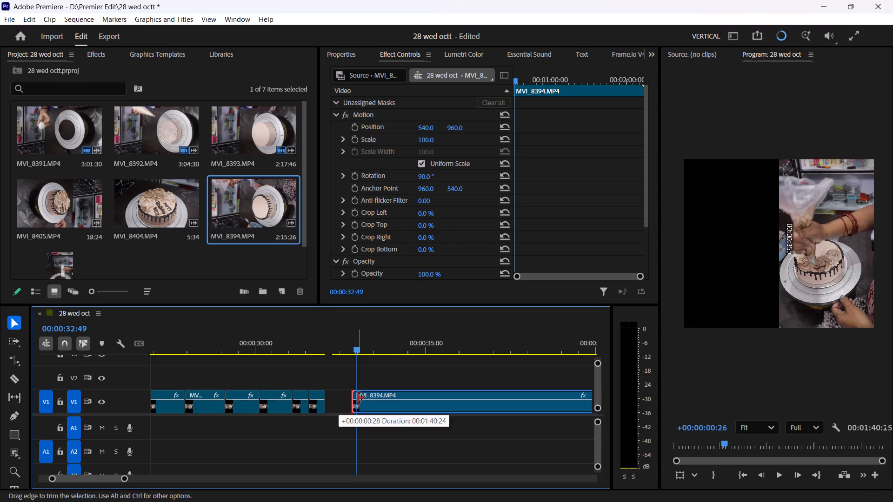
left_click_drag(358, 398, 360, 399)
left_click_drag(382, 403, 353, 405)
Skim the start of the remaining MVI_8394 clip and split it at 00:00:32:47.
left_click_drag(331, 347, 330, 347)
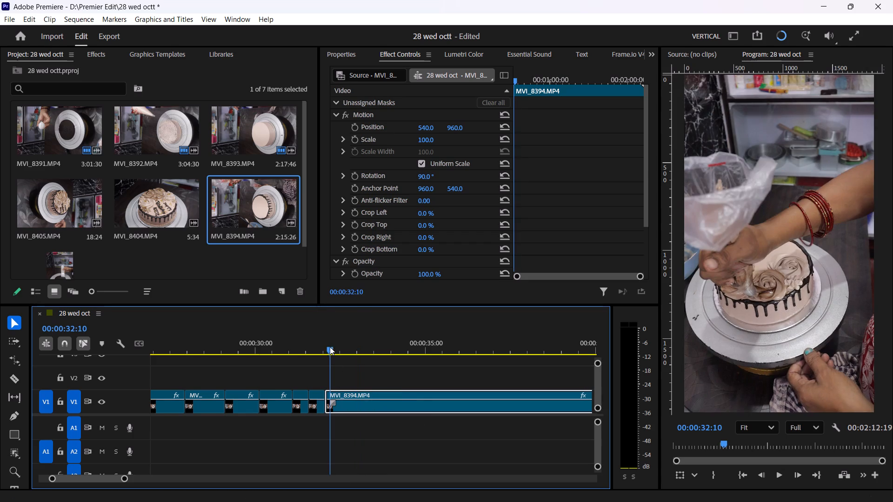
left_click_drag(330, 347, 343, 357)
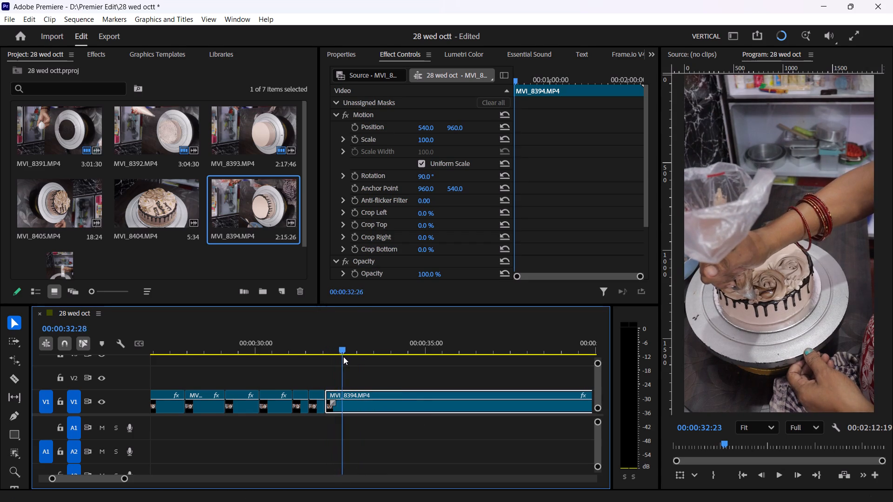
left_click_drag(343, 357, 356, 363)
key("c")
left_click(352, 397)
Rate-stretch the newly split MVI_8394 segment down to about 0.4 seconds and play on into the remaining clip.
key("r")
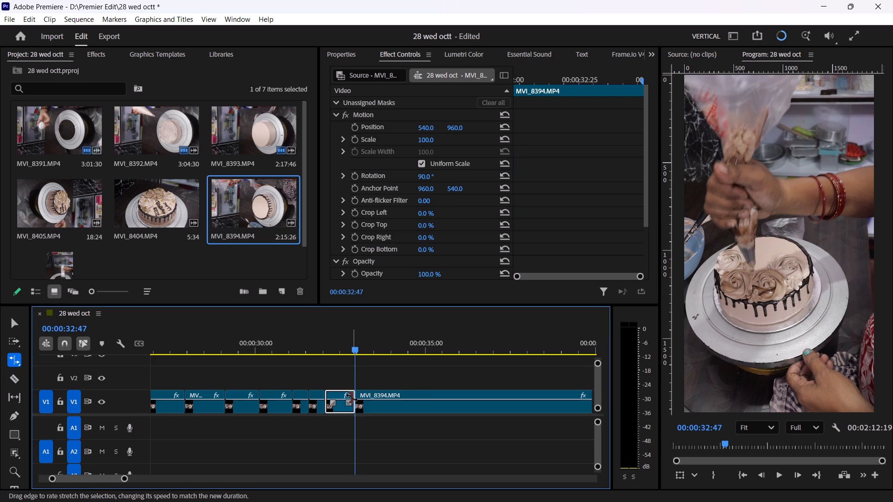
left_click_drag(352, 397, 338, 409)
key("v")
left_click(328, 343)
key("space")
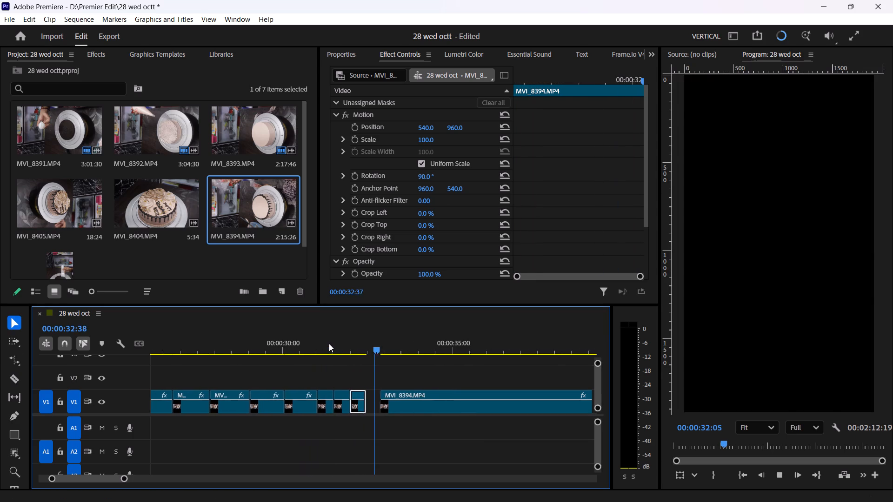
key("space")
key("space")
key("space")
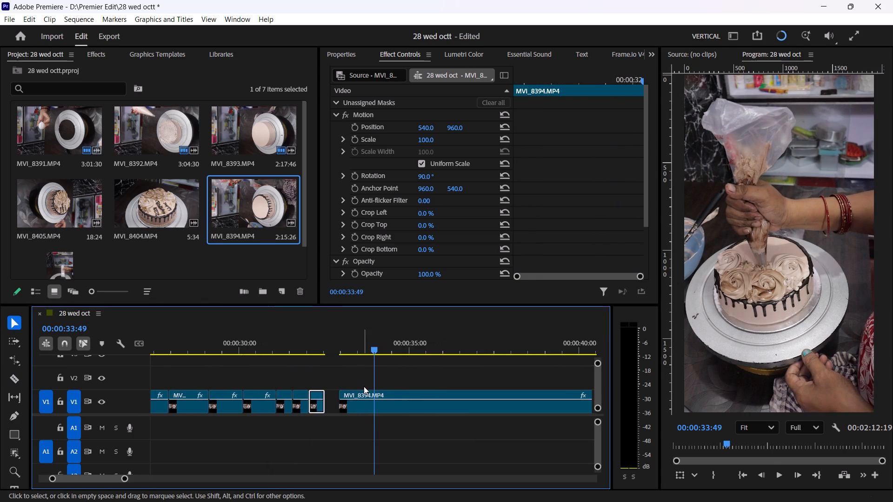
Trim the remaining MVI_8394 clip's start up to 00:00:33:24 and move it back against the last short segment.
left_click_drag(372, 349, 356, 367)
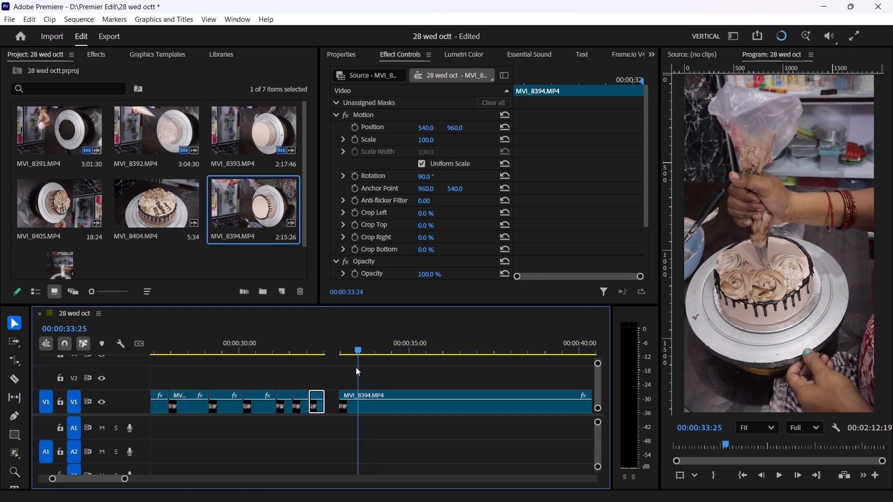
left_click_drag(356, 367, 355, 370)
left_click(360, 408)
left_click_drag(343, 390, 347, 390)
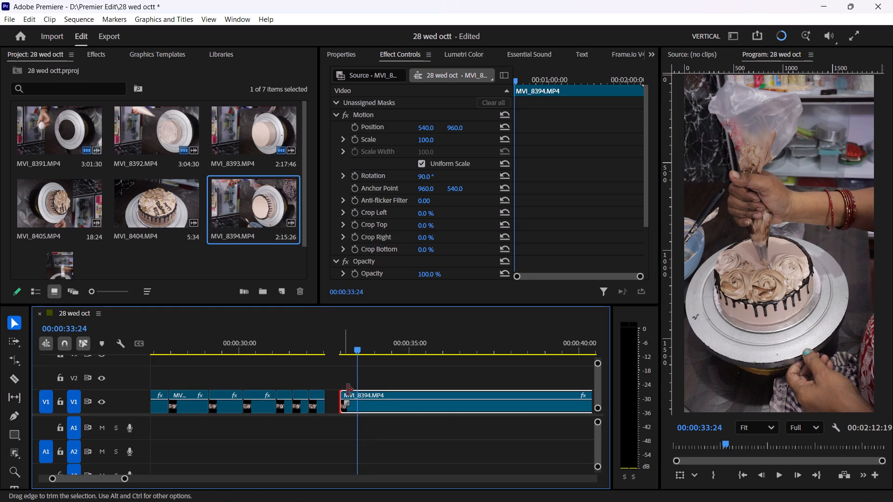
left_click_drag(347, 390, 360, 397)
left_click_drag(376, 402, 358, 402)
double_click(384, 408)
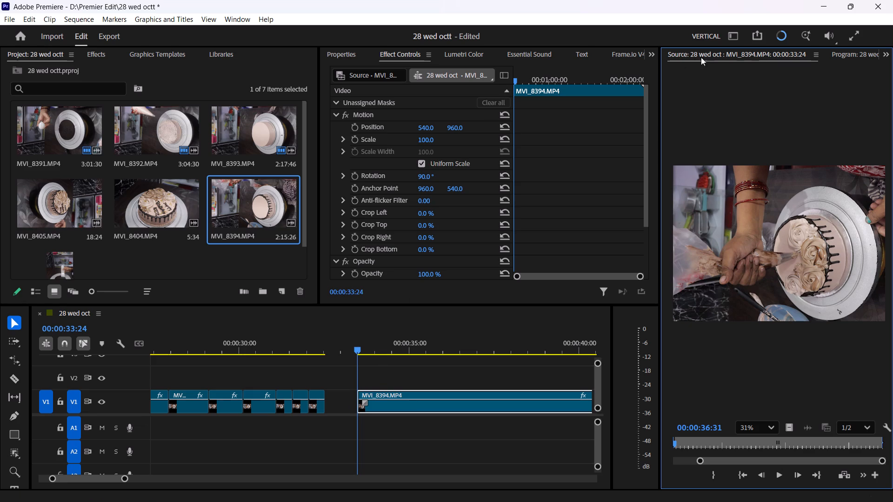
left_click(782, 51)
left_click(833, 54)
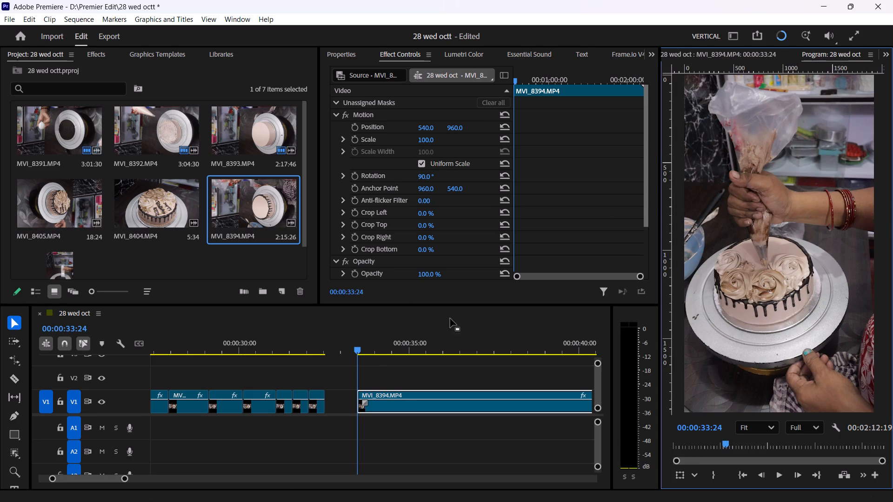
left_click_drag(383, 402, 358, 401)
left_click_drag(387, 404, 360, 404)
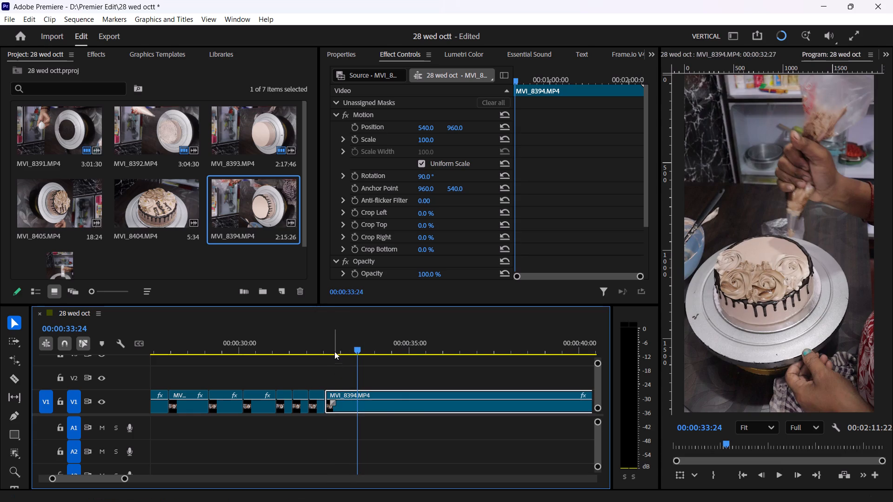
Skim the piping at the start of the remaining MVI_8394 clip and split it at 00:00:33:14.
left_click_drag(328, 350, 333, 356)
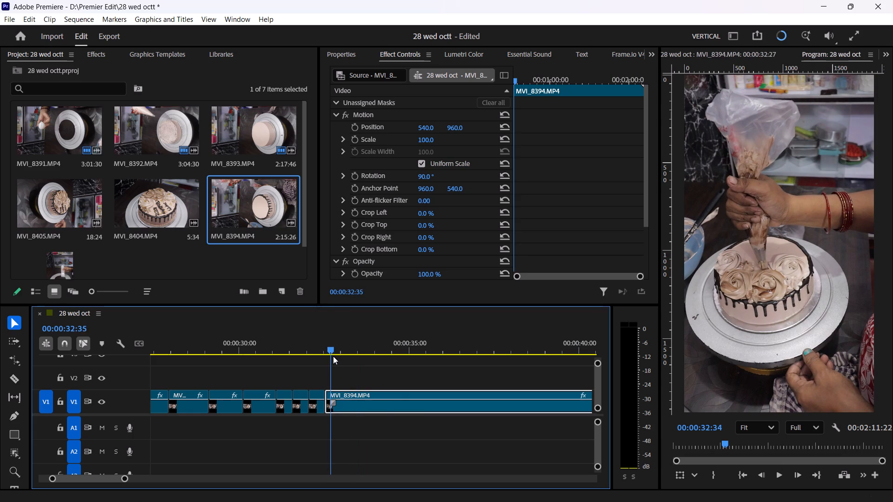
left_click_drag(333, 356, 353, 367)
key("c")
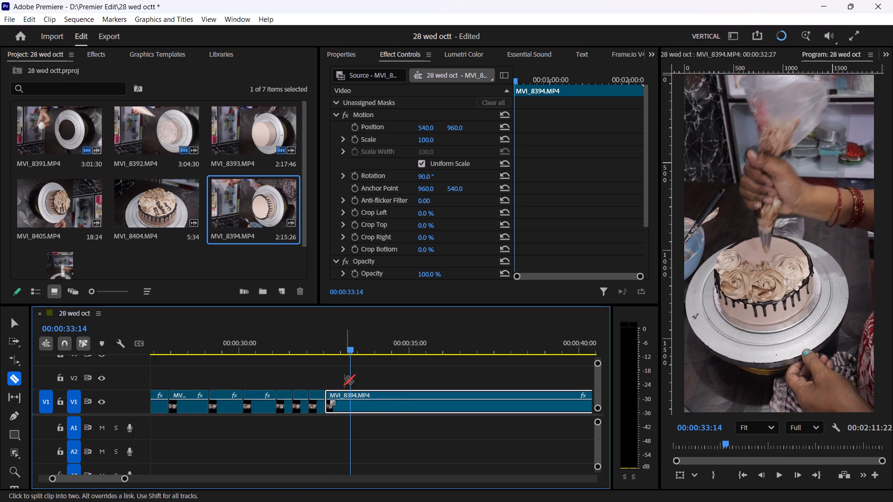
left_click(350, 403)
Rate-stretch the newly split MVI_8394 segment down to about 0.5 seconds and close the gap after it.
key("r")
left_click_drag(350, 400, 346, 402)
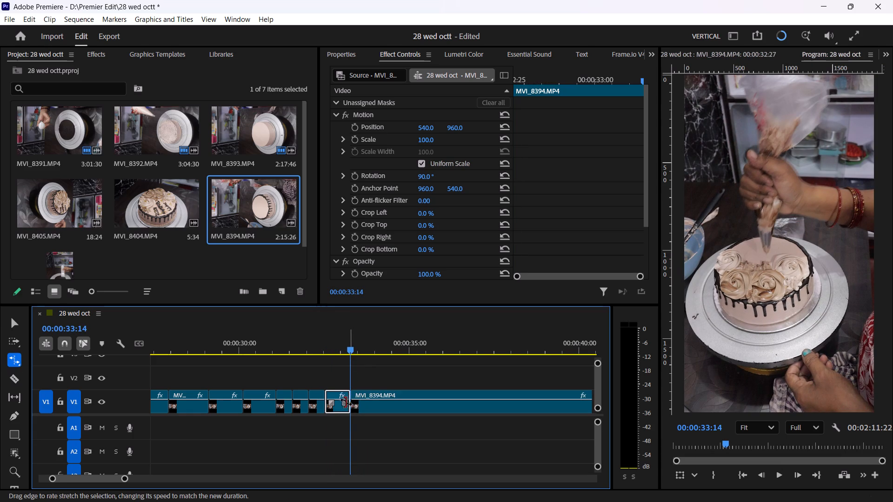
left_click_drag(346, 402, 343, 408)
key("v")
left_click_drag(369, 408, 364, 408)
Trim the remaining MVI_8394 clip's start up to 00:00:33:26 and close the gap.
left_click_drag(353, 349, 372, 366)
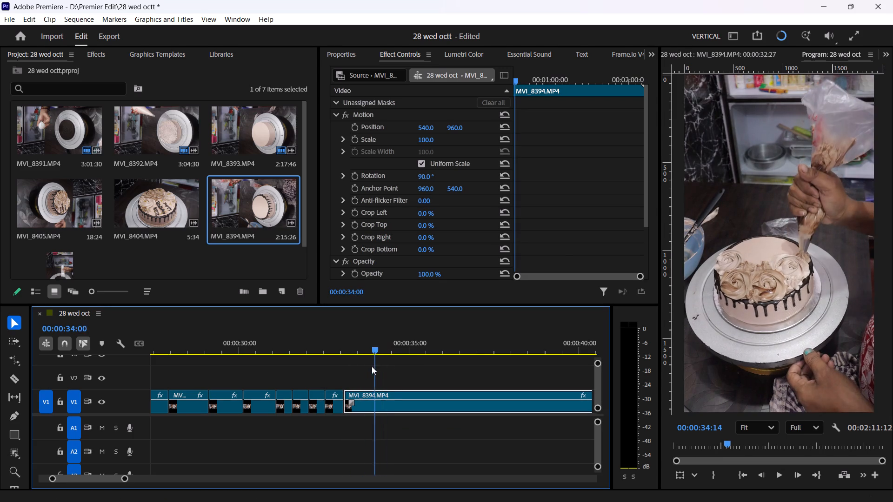
left_click_drag(372, 366, 361, 374)
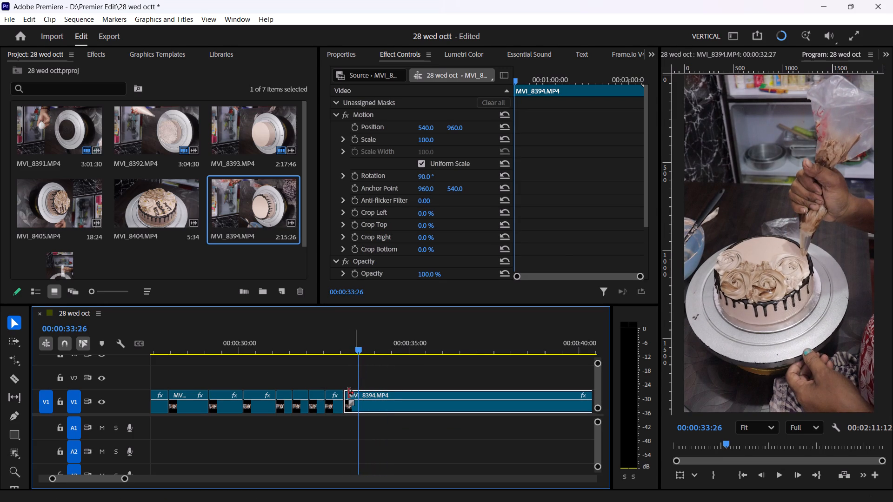
left_click_drag(348, 394, 360, 393)
left_click_drag(376, 404, 365, 404)
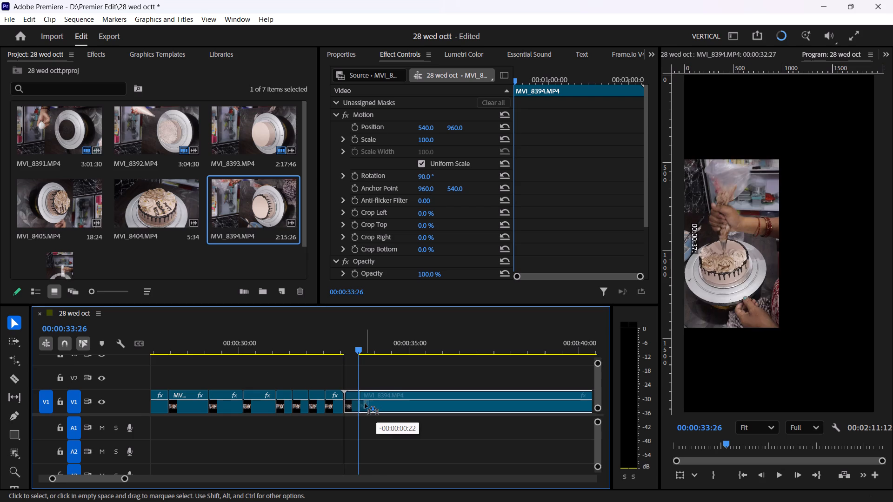
left_click_drag(365, 404, 365, 404)
Split the remaining MVI_8394 clip at 00:00:33:34 and rate-stretch the new short segment down to about 0.4 seconds.
left_click_drag(351, 349, 347, 360)
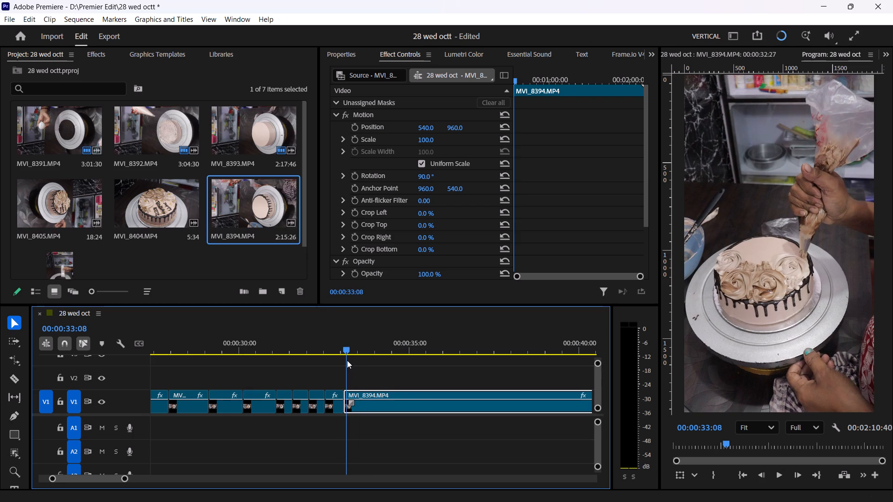
left_click_drag(347, 360, 365, 376)
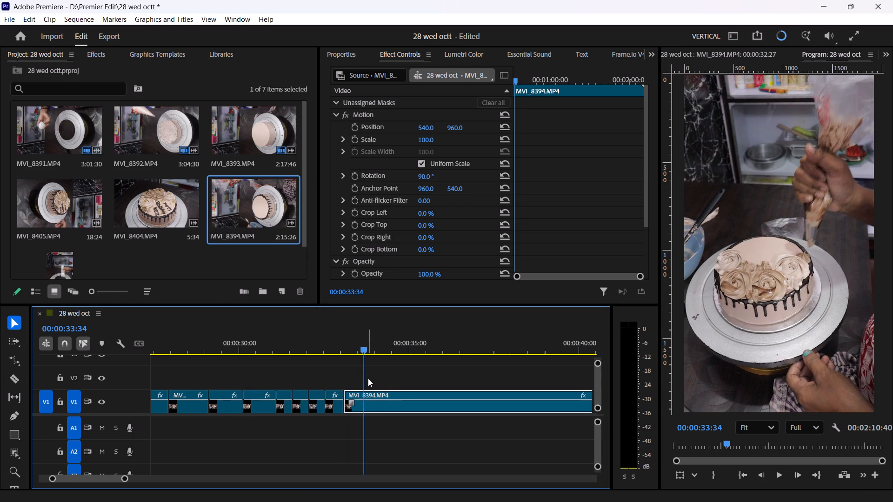
key("c")
left_click(361, 405)
key("r")
left_click_drag(361, 401, 356, 403)
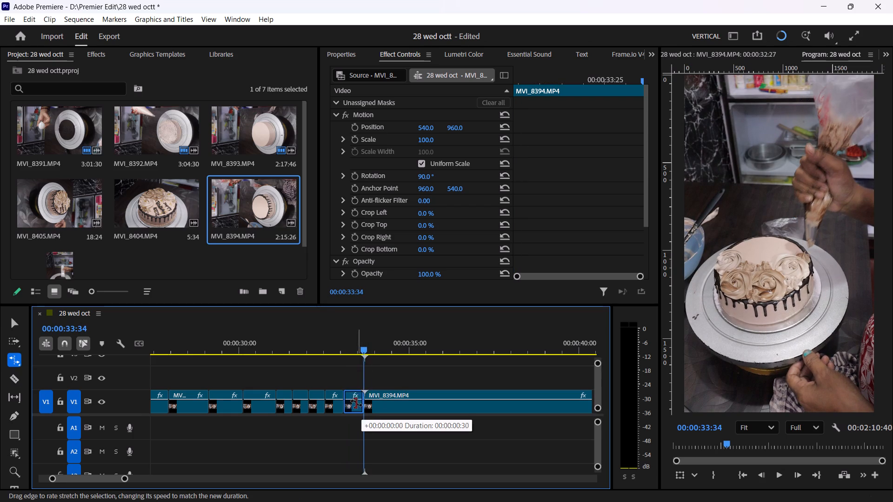
left_click_drag(356, 403, 355, 404)
key("v")
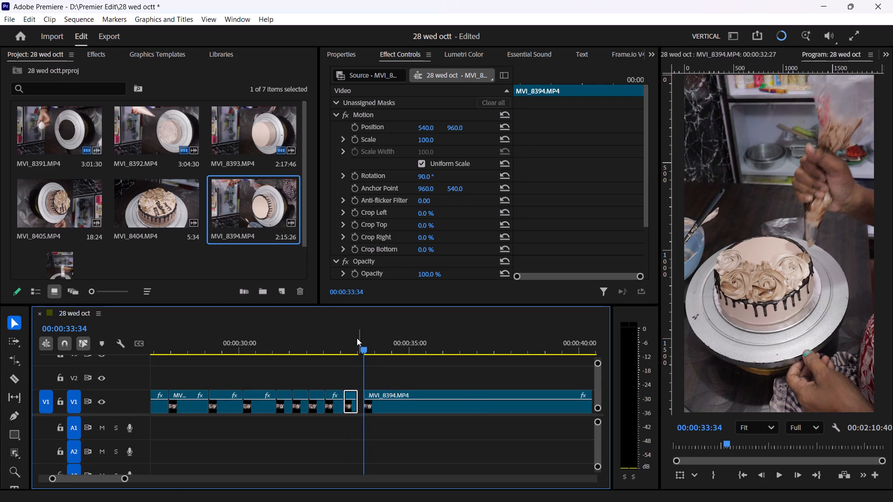
Rate-stretch the second-to-last short MVI_8394 segment down to about 0.4 seconds and close the gaps before the following clips.
left_click(334, 403)
key("r")
left_click_drag(341, 397, 336, 407)
key("v")
left_click_drag(351, 403, 344, 403)
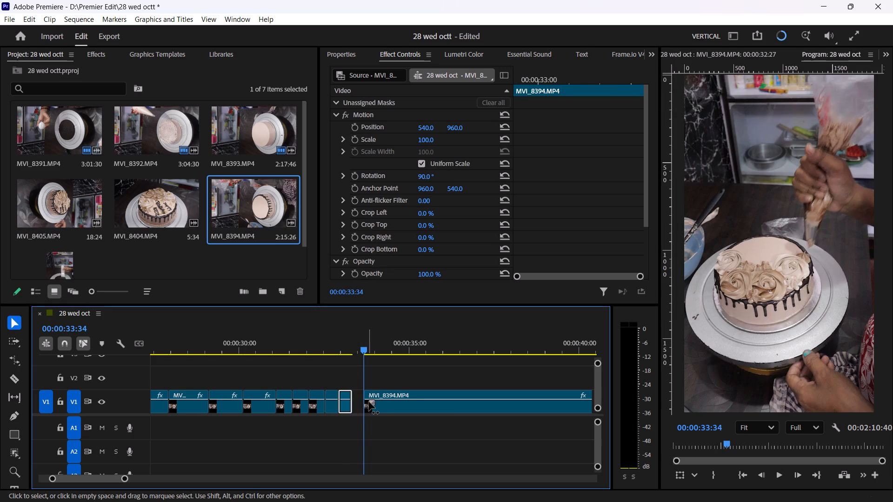
left_click_drag(385, 408, 373, 405)
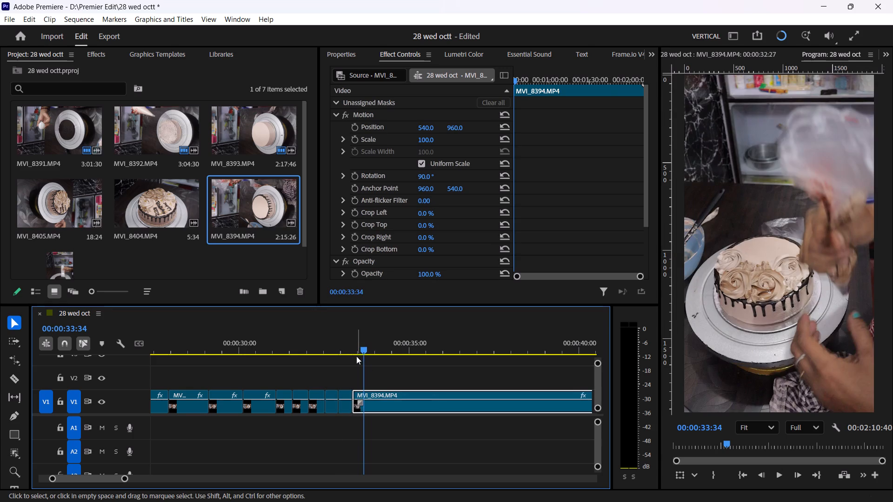
Skim ahead through the white piping in the remaining MVI_8394 clip and split it at 00:00:40:44.
left_click_drag(357, 349, 445, 338)
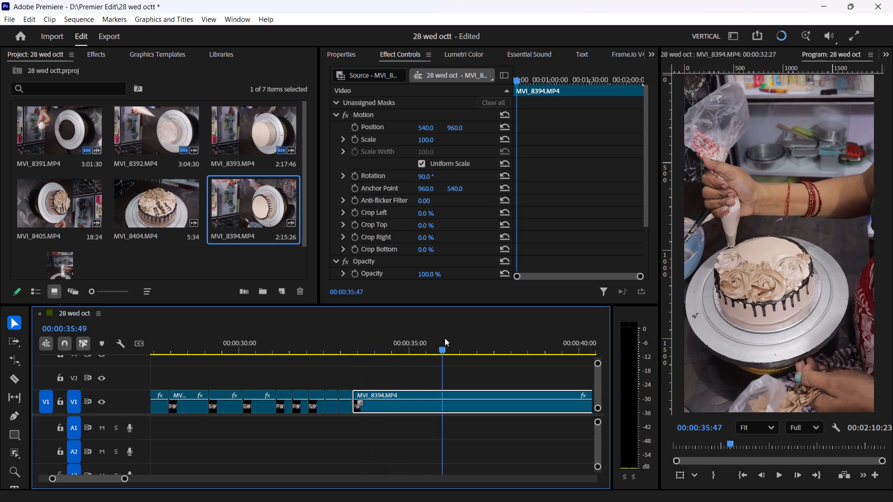
left_click_drag(445, 338, 535, 332)
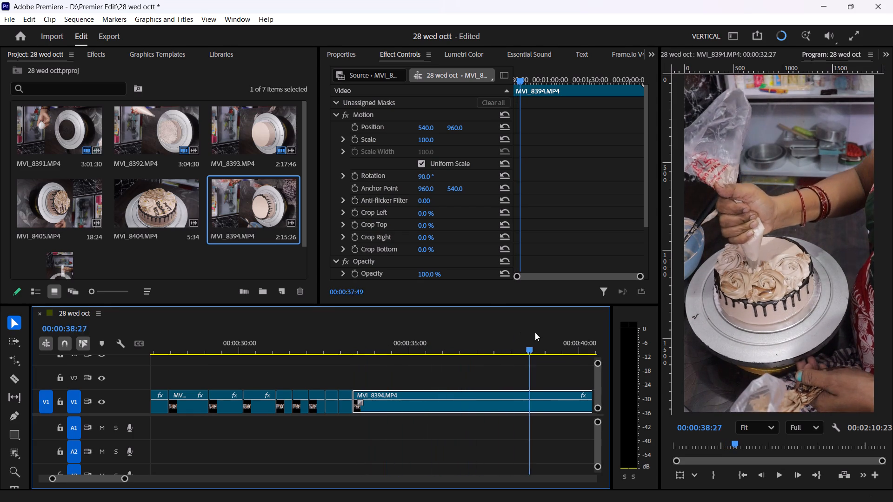
left_click_drag(535, 332, 564, 330)
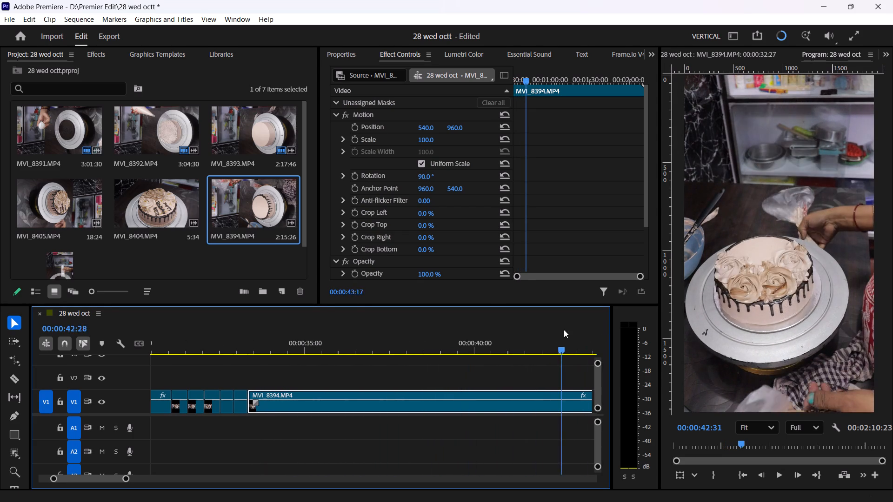
left_click_drag(564, 330, 491, 332)
key("c")
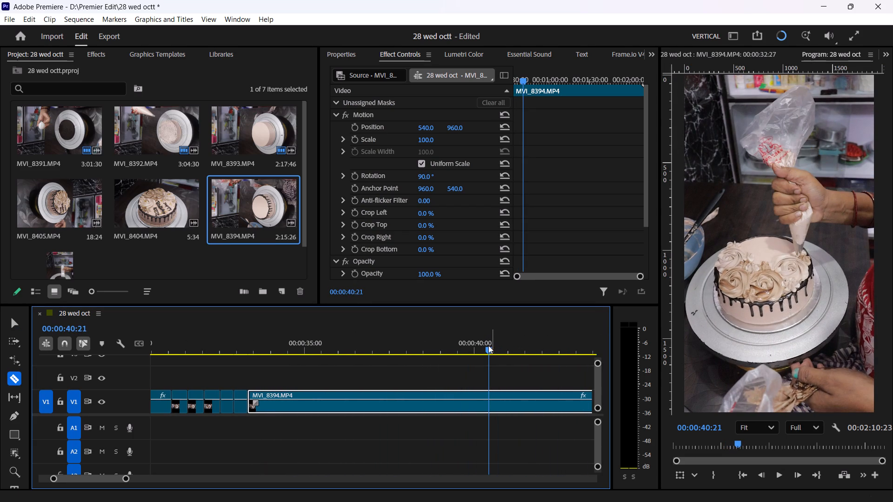
left_click_drag(488, 349, 505, 357)
key("c")
left_click(508, 397)
Rate-stretch the long MVI_8394 segment before 00:00:40:44 down to a duration of about 00:00:01:09.
key("r")
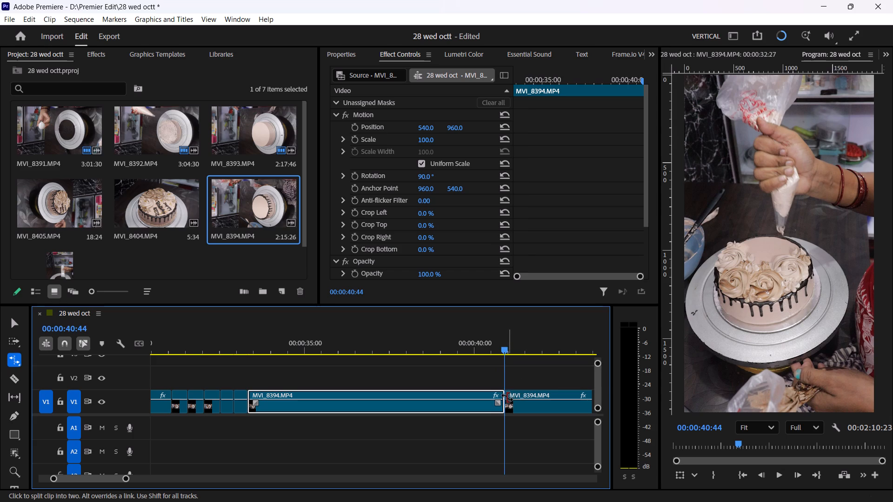
left_click_drag(500, 393, 284, 401)
key("v")
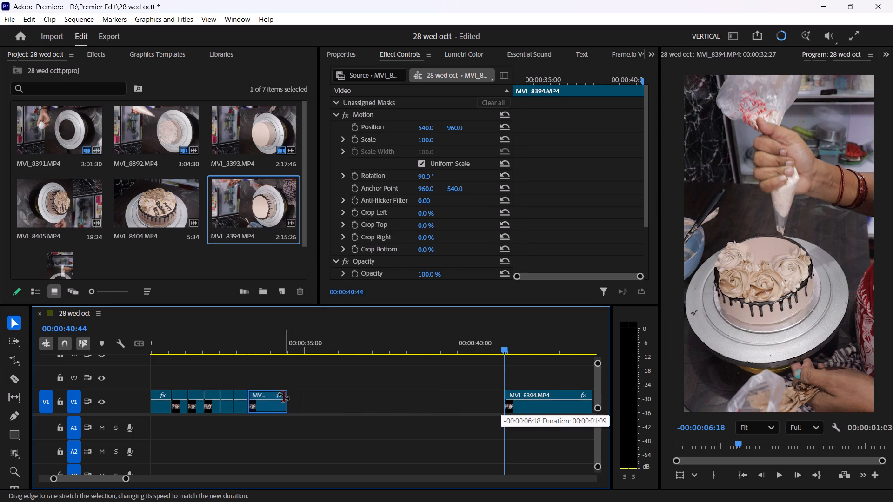
Play back the newly sped-up MVI_8394 segment and move the remaining MVI_8394 clip against its end to close the gap.
left_click(249, 343)
key("space")
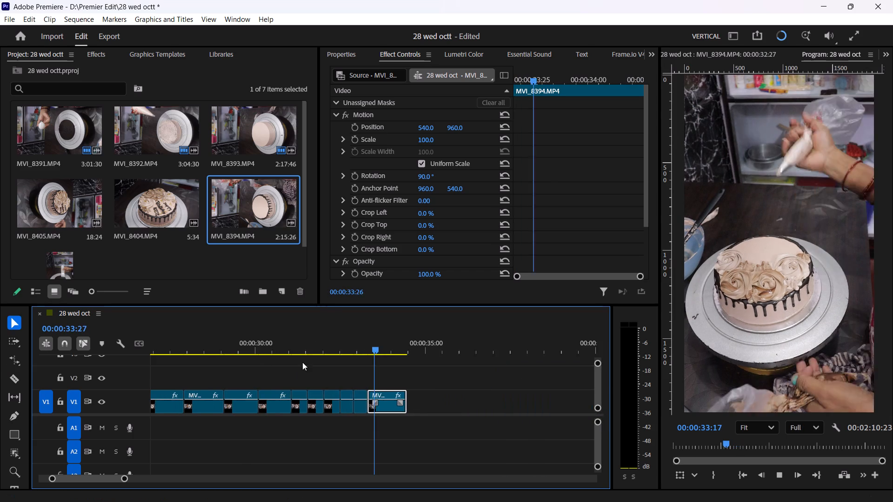
key("space")
key("space")
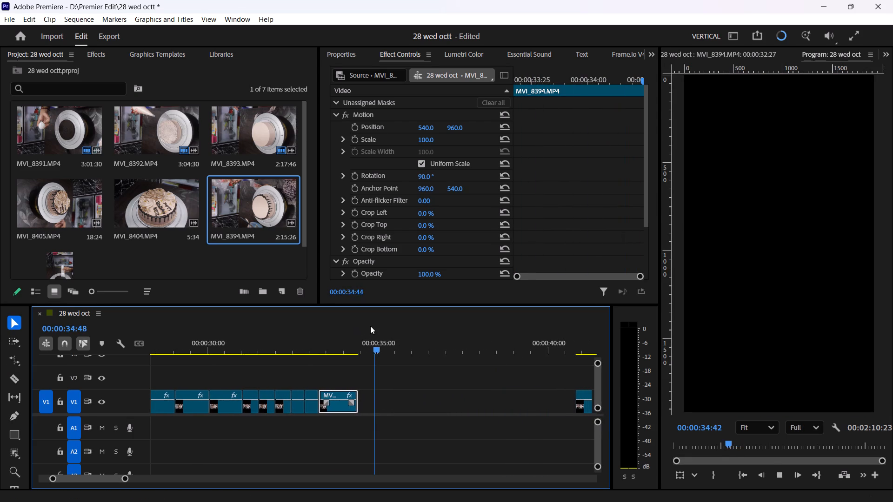
key("space")
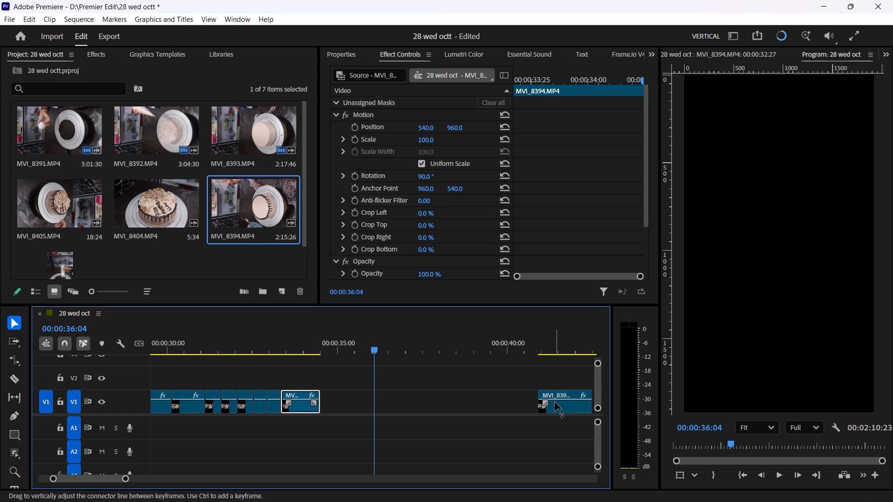
left_click_drag(558, 406, 342, 400)
Skim the remaining MVI_8394 clip, trim about 7 seconds off its start, and close the gap to the previous segment.
left_click_drag(326, 346, 476, 345)
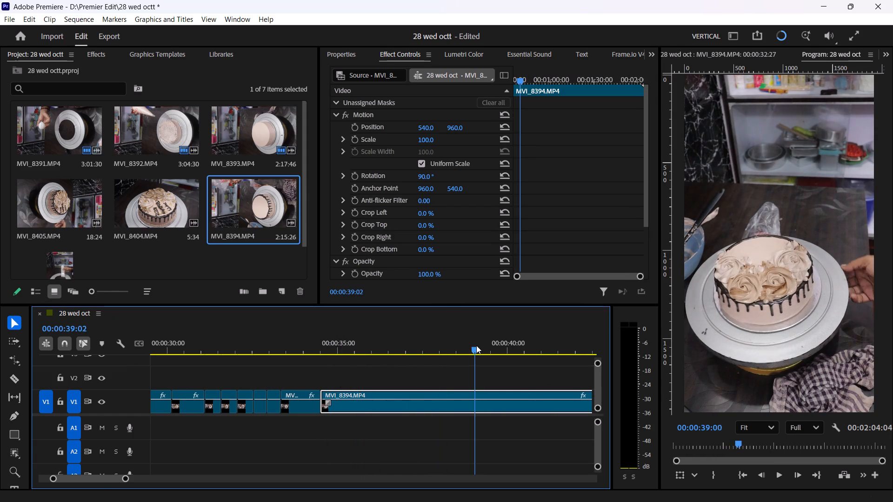
left_click_drag(476, 345, 567, 366)
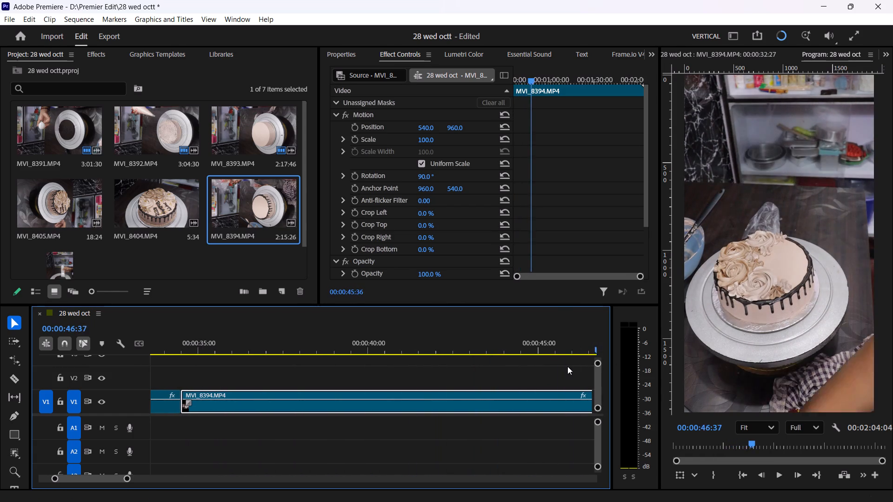
left_click_drag(567, 366, 473, 384)
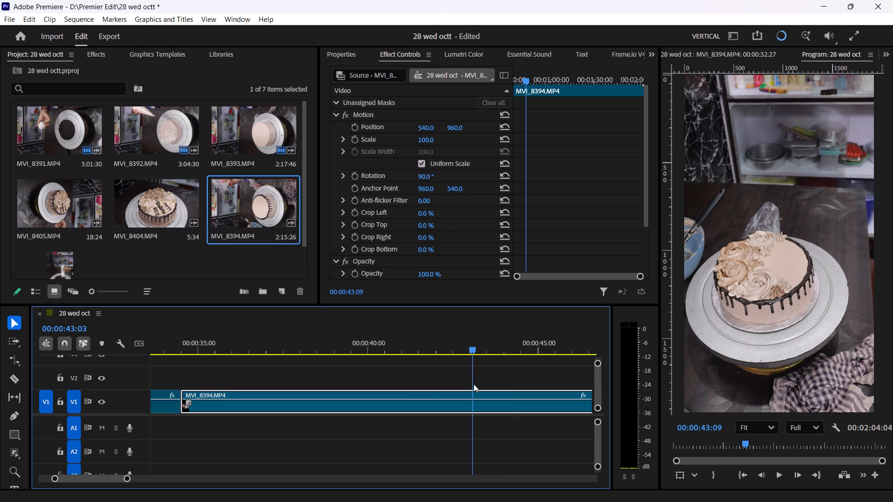
left_click_drag(473, 384, 348, 395)
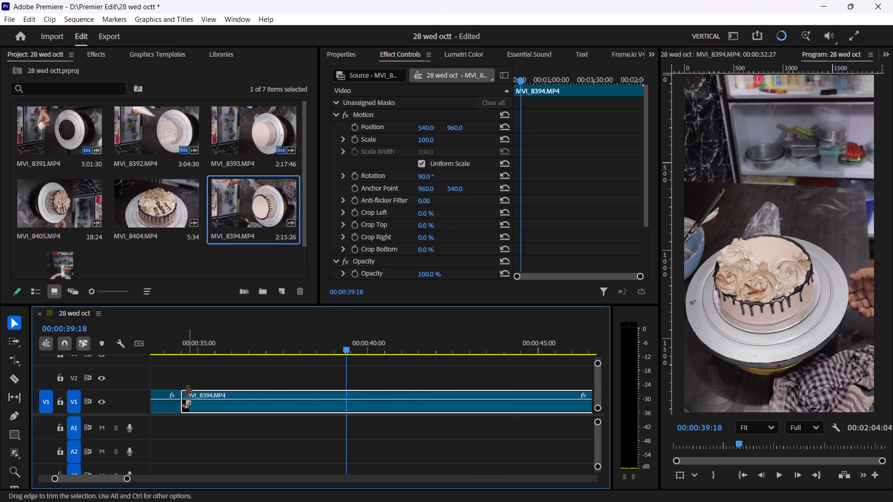
left_click_drag(187, 392, 430, 388)
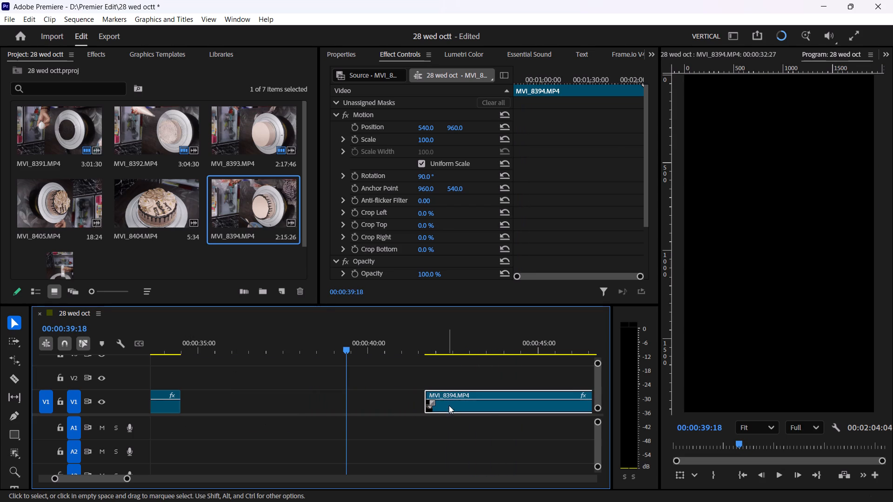
left_click_drag(449, 404, 209, 401)
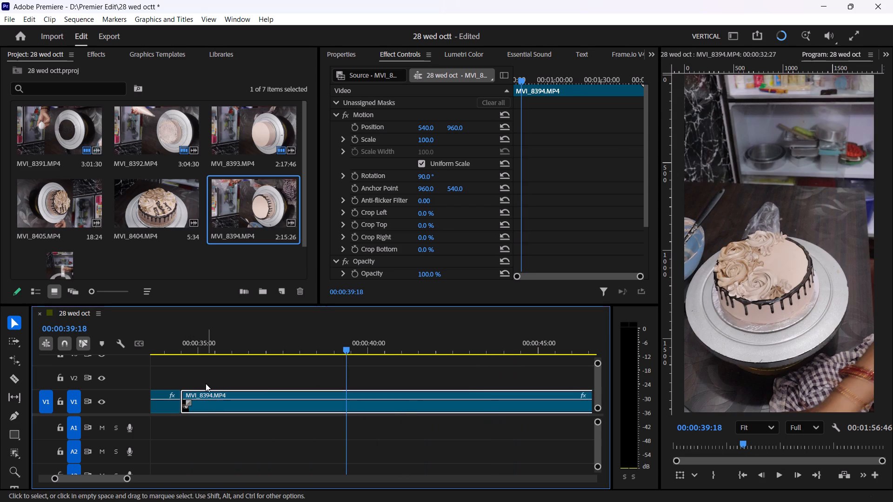
Skim further into the remaining MVI_8394 clip, trim about 6 more seconds off its start, and close the gap.
left_click_drag(182, 340, 229, 350)
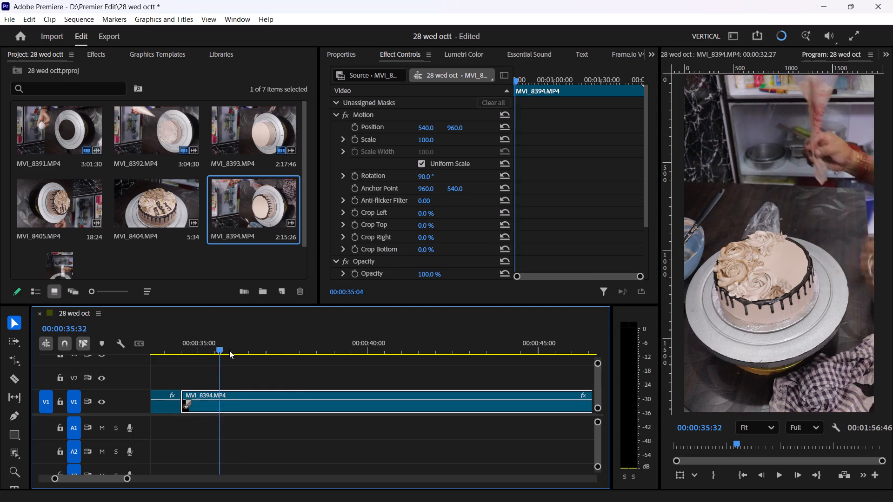
left_click_drag(229, 350, 430, 340)
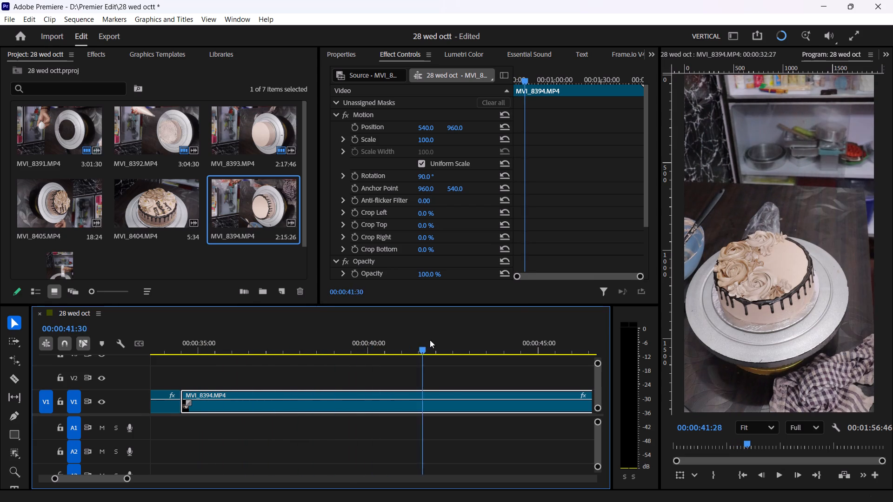
left_click_drag(430, 340, 491, 353)
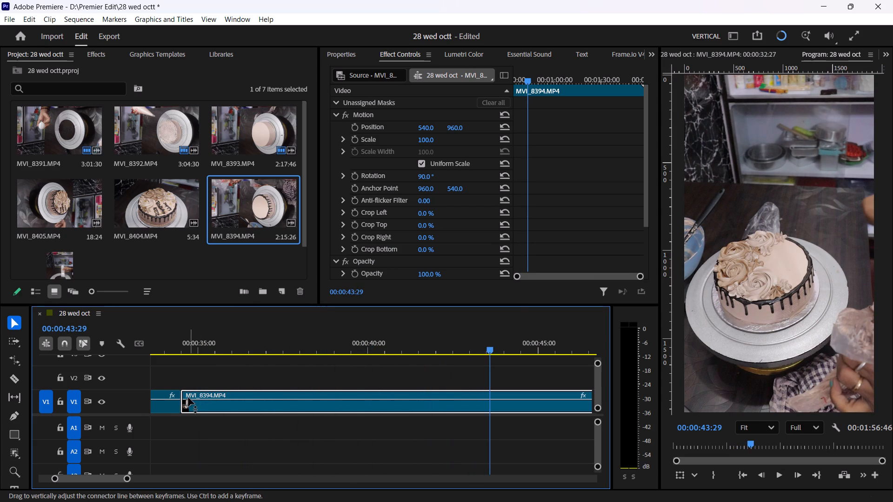
left_click_drag(186, 390, 389, 386)
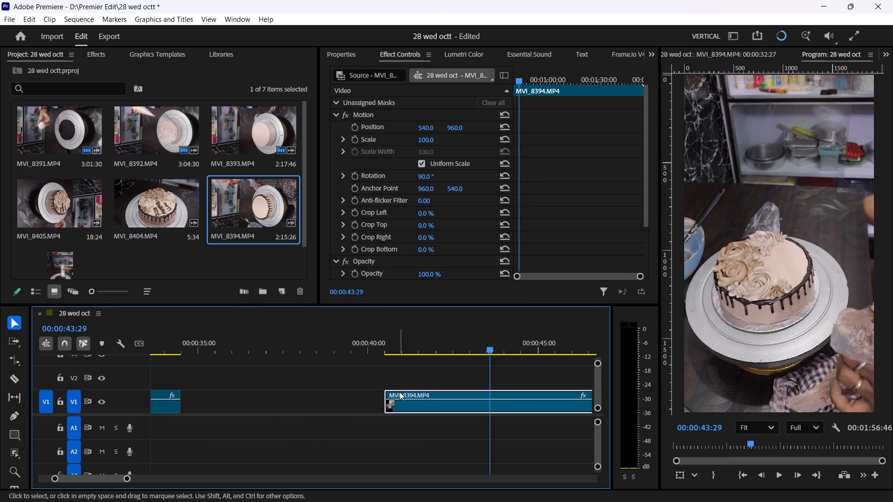
left_click_drag(407, 405, 204, 398)
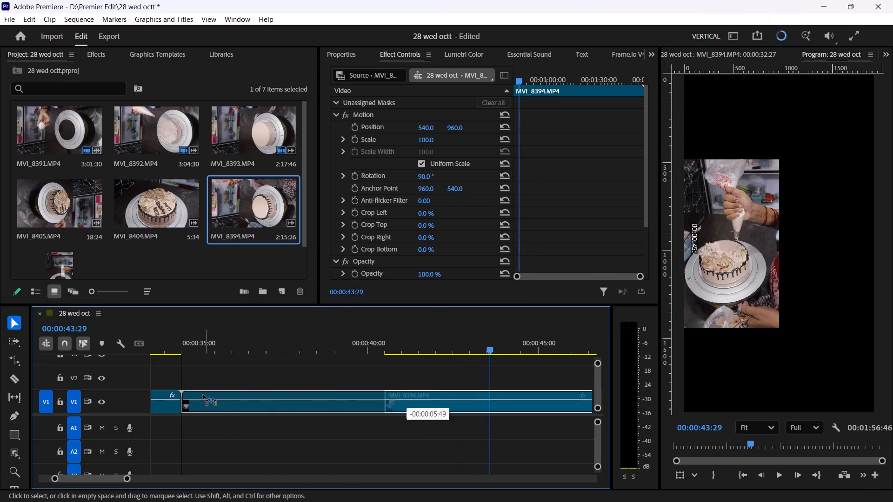
Trim the remaining MVI_8394 clip's start by about 7.5 seconds, up to where piping resumes, and close the gap.
left_click_drag(183, 342, 235, 343)
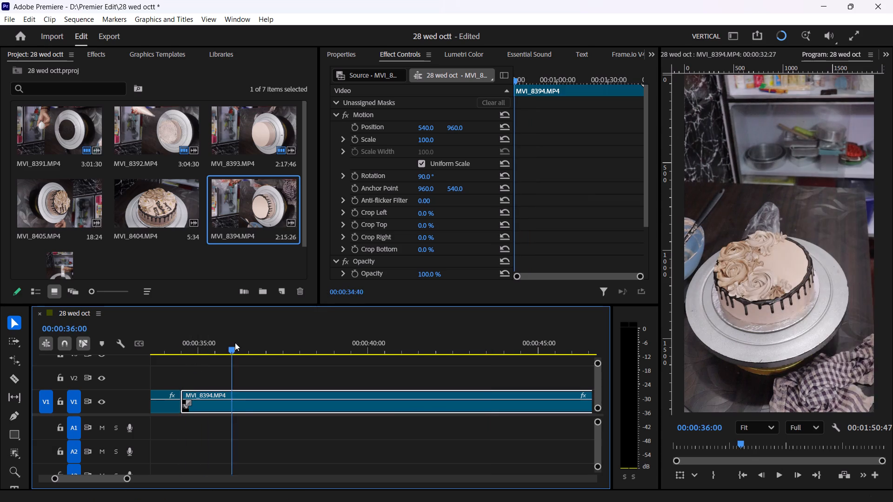
left_click_drag(235, 343, 436, 348)
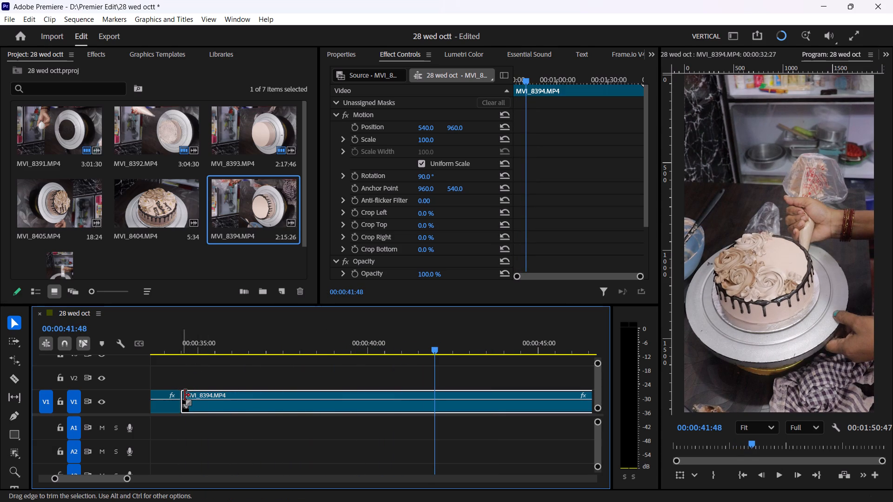
left_click_drag(185, 395, 427, 393)
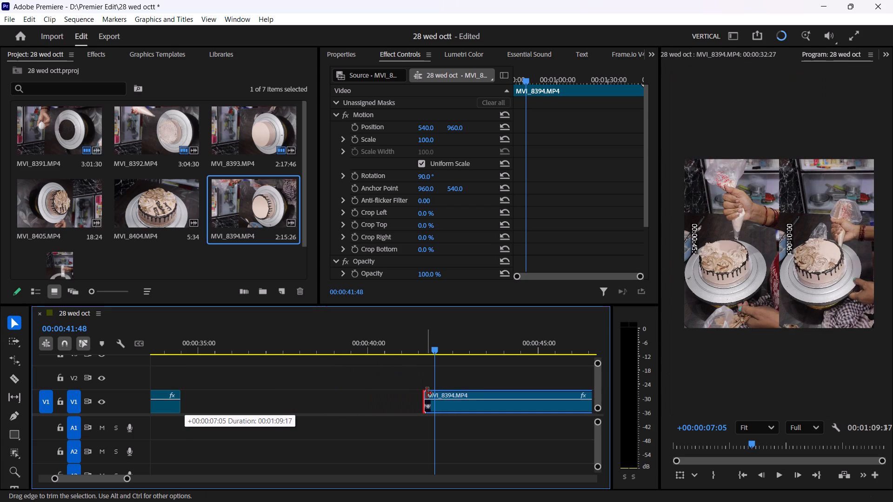
left_click_drag(427, 393, 437, 412)
left_click_drag(456, 405, 218, 413)
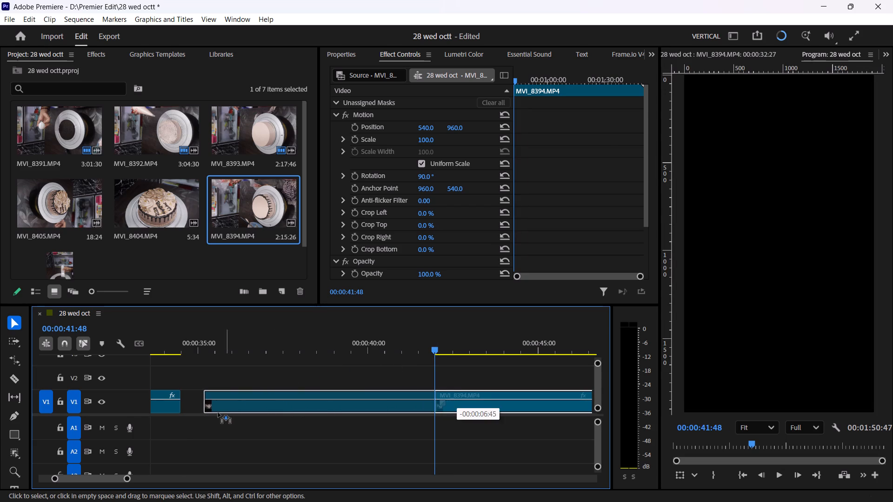
left_click_drag(218, 413, 207, 413)
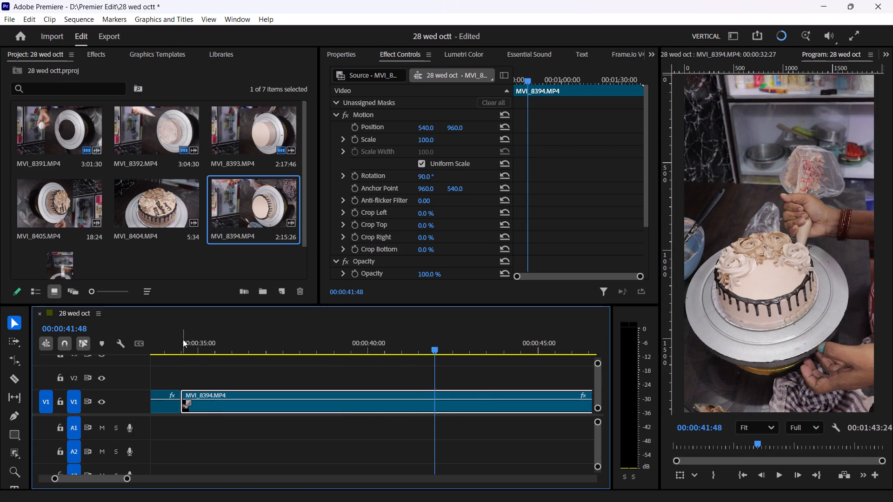
Skim the resumed piping, trim about 2 seconds off the remaining MVI_8394 clip's start, and close the gap.
left_click_drag(183, 339, 230, 355)
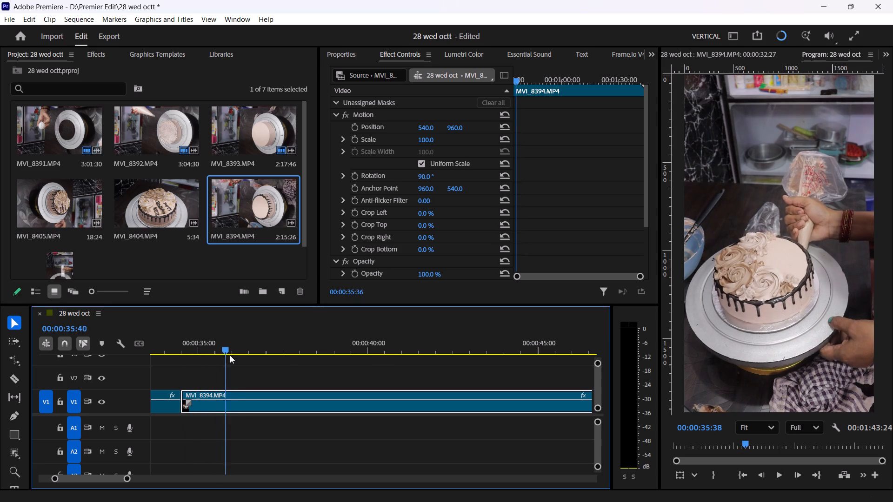
left_click_drag(230, 355, 270, 357)
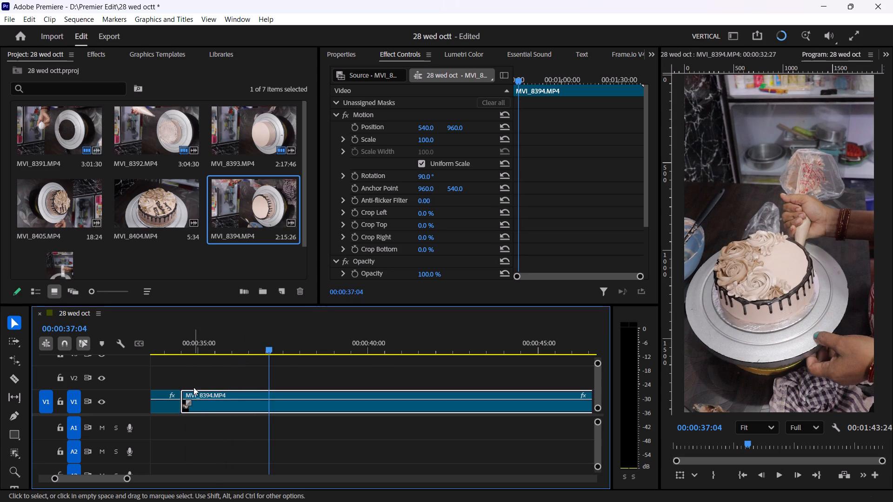
left_click_drag(184, 394, 261, 393)
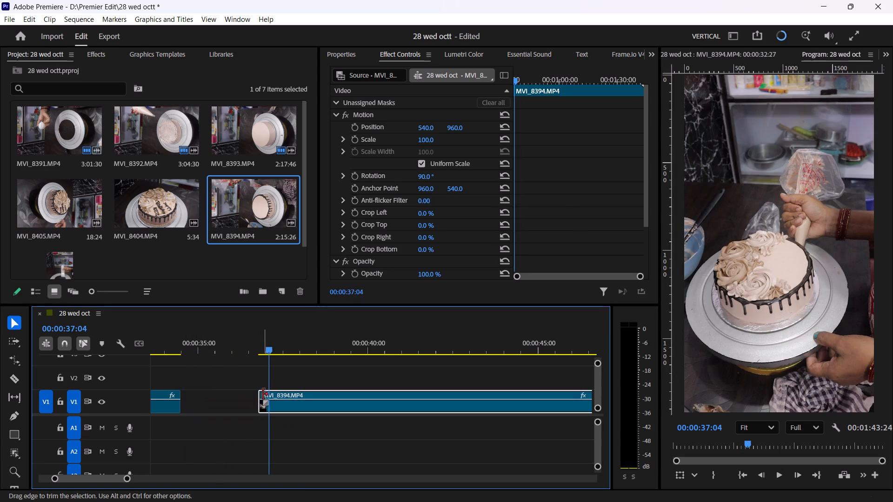
left_click_drag(279, 406, 209, 394)
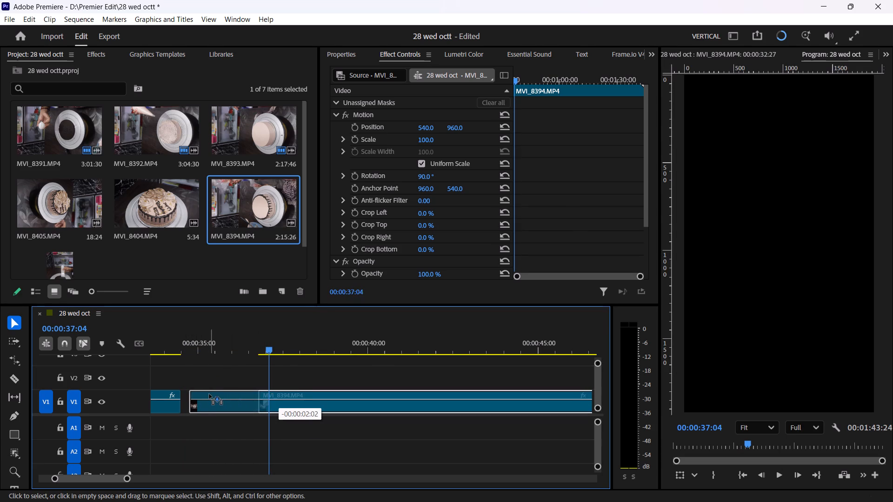
left_click_drag(209, 394, 201, 396)
Trim another 2.5 seconds or so off the remaining MVI_8394 clip's start and move it back against the previous segment.
left_click_drag(183, 340, 244, 351)
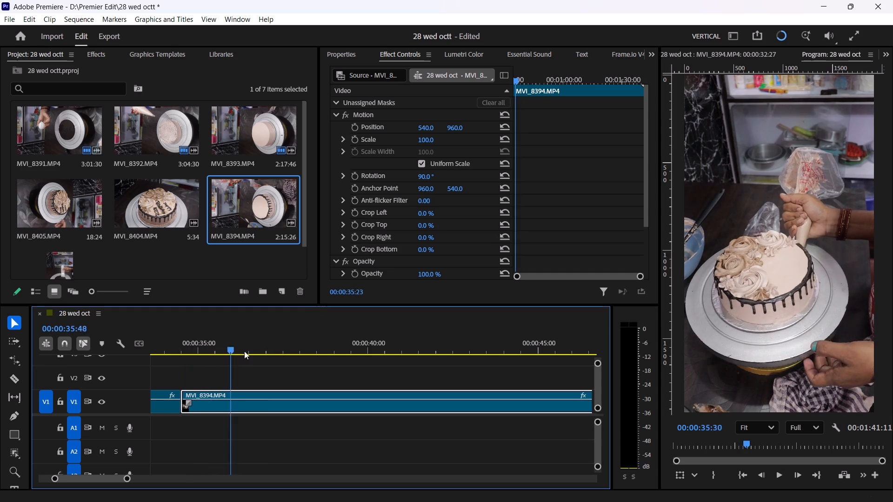
left_click_drag(244, 351, 371, 346)
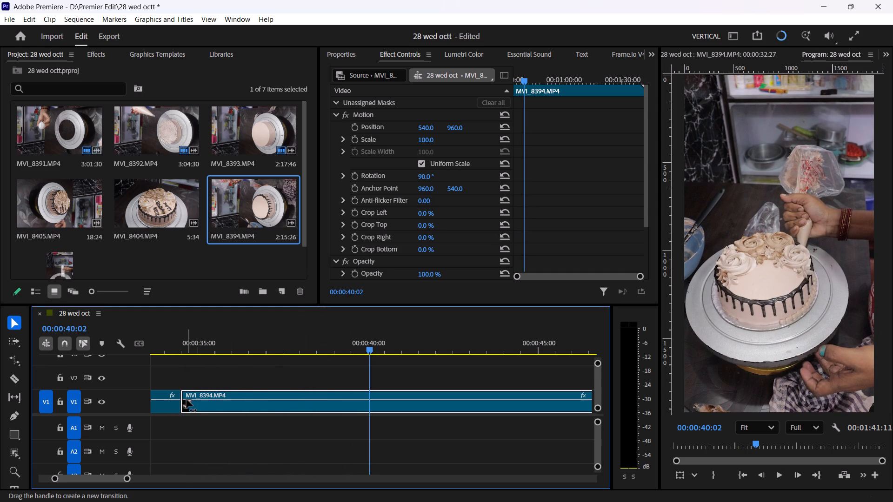
left_click_drag(187, 392, 271, 392)
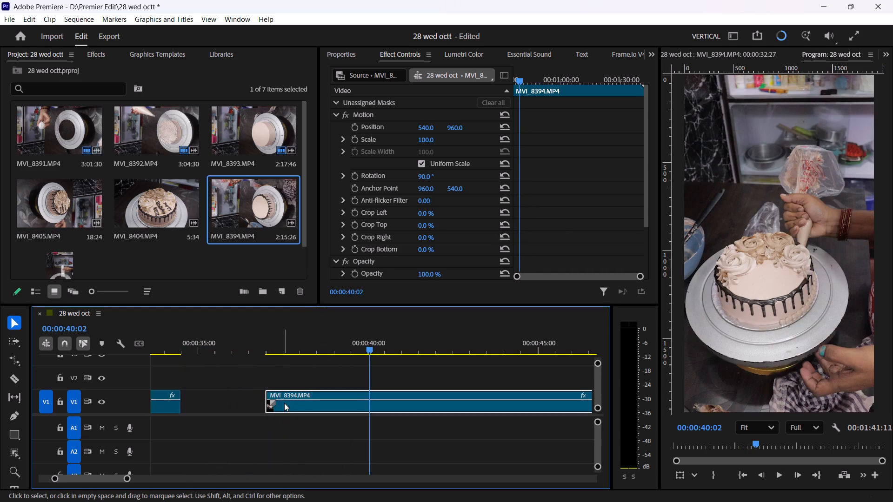
left_click_drag(284, 403, 207, 400)
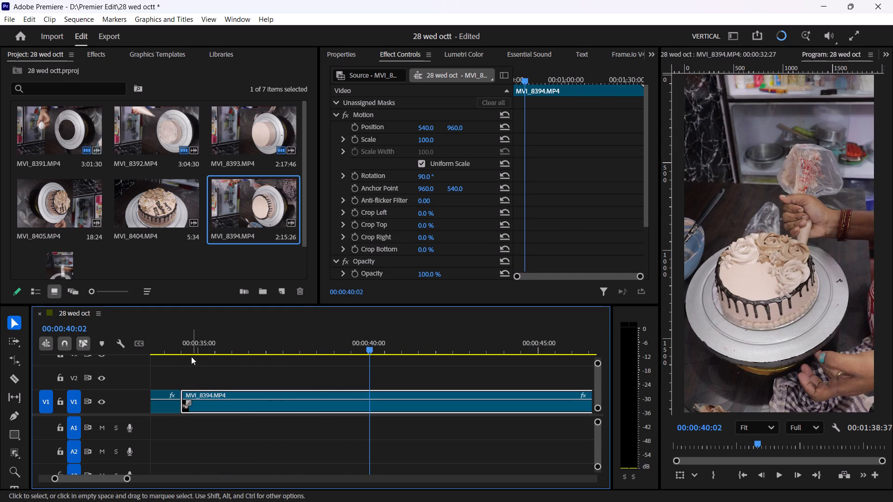
Split the remaining MVI_8394 clip at about 00:00:44 and rate-stretch the part before the cut down to about one second.
left_click_drag(186, 350, 410, 376)
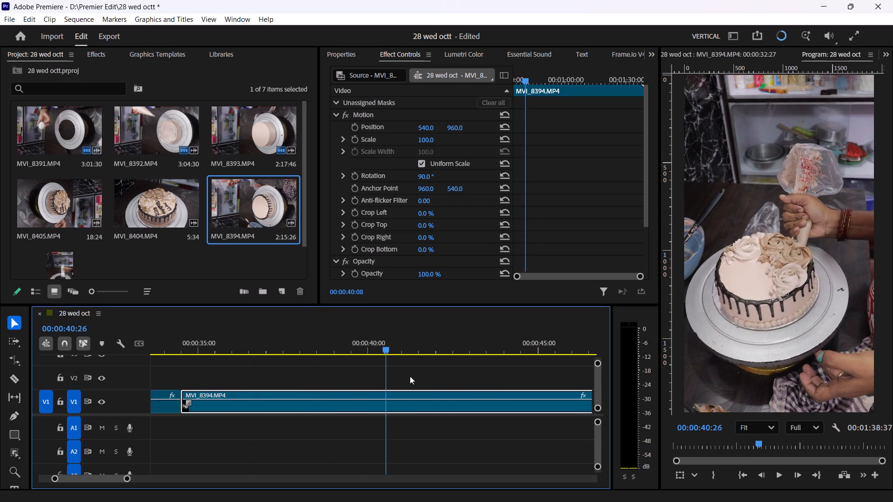
left_click_drag(410, 376, 504, 397)
key("c")
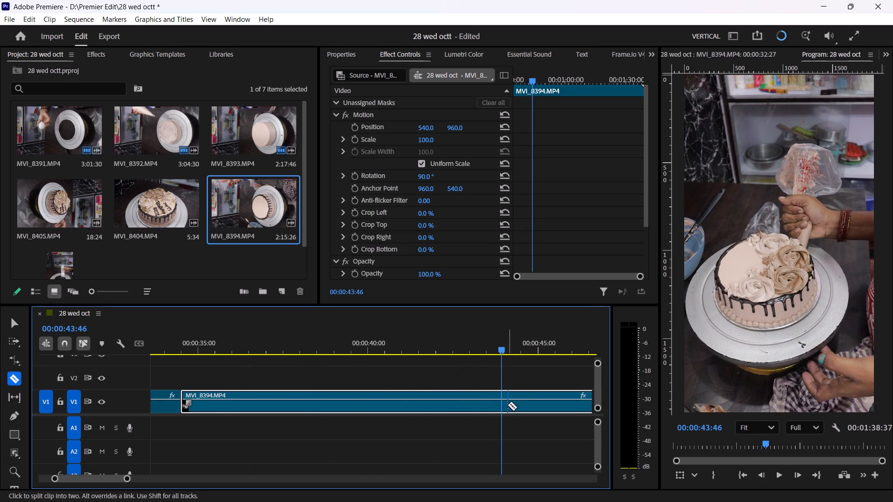
left_click(507, 405)
key("r")
left_click_drag(503, 401, 213, 418)
key("v")
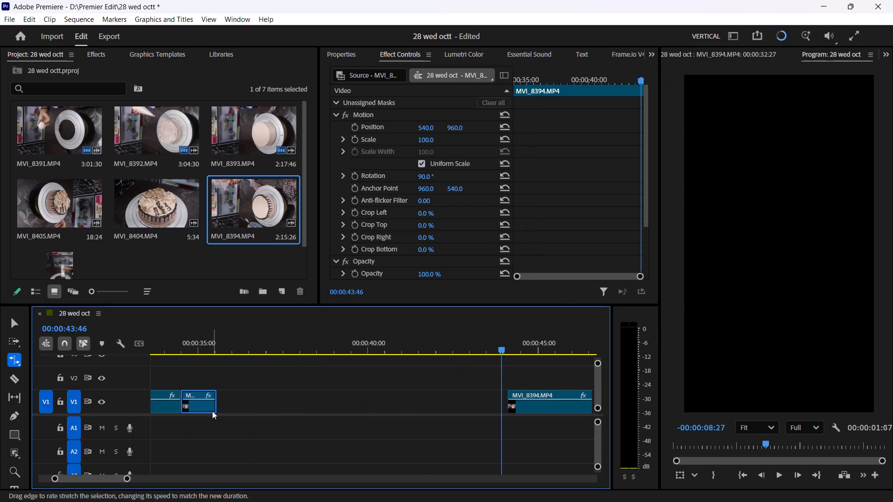
Move the remaining MVI_8394 clip earlier to start at about 00:00:37 and play back the new sped-up piping segment.
left_click_drag(201, 353, 192, 356)
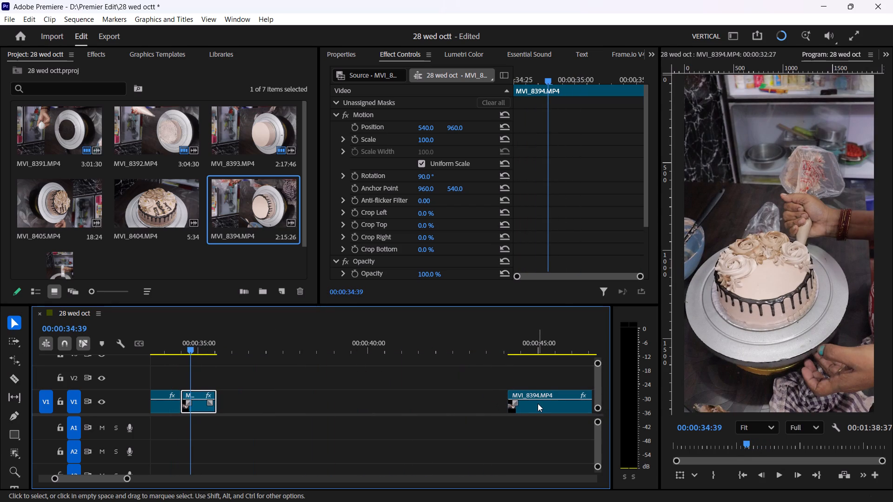
left_click_drag(538, 403, 289, 394)
left_click_drag(245, 346, 157, 350)
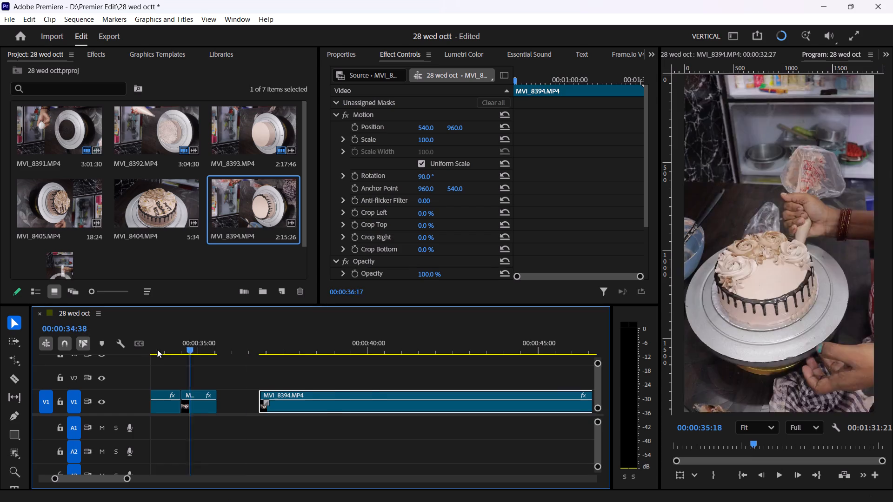
left_click_drag(157, 350, 234, 371)
key("space")
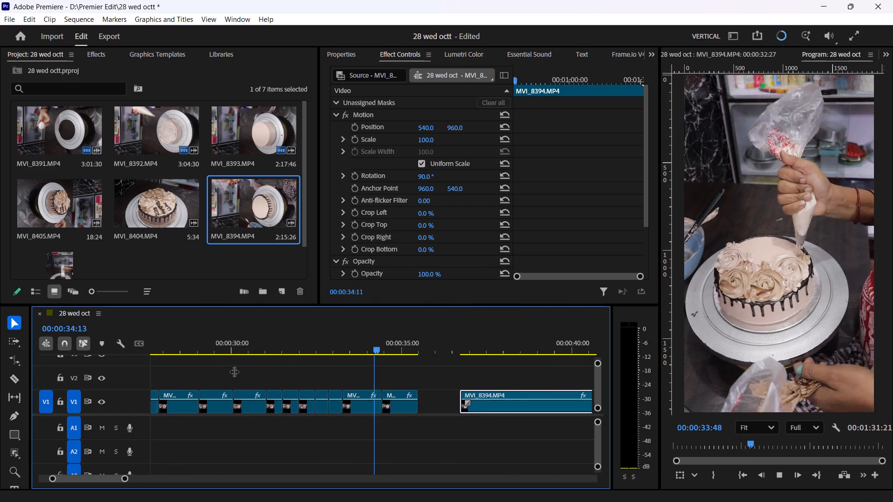
key("space")
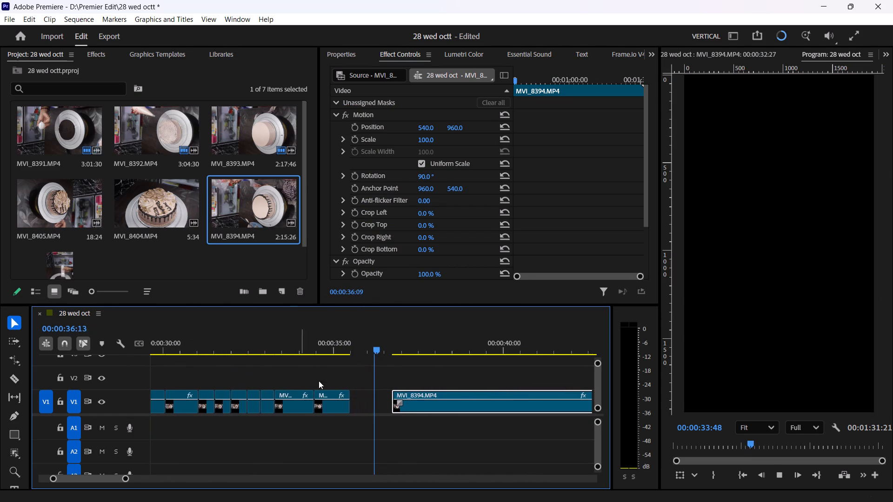
Rate-stretch the last short MVI_8394 segment out to a duration of about 00:00:01:26.
left_click(339, 408)
key("r")
left_click_drag(344, 401, 360, 403)
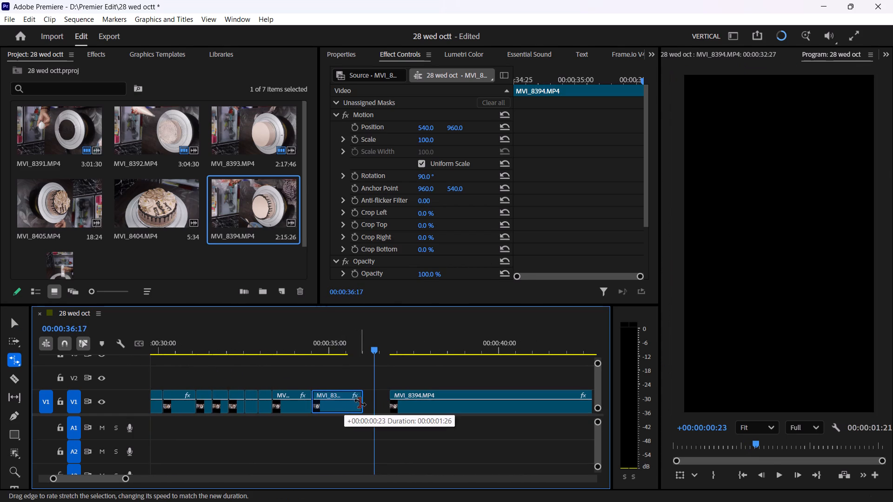
Finish rate-stretching the last short MVI_8394 segment to about 00:00:01:26 and play back from that segment into the remaining clip.
left_click_drag(360, 403, 360, 403)
key("v")
left_click_drag(336, 341, 319, 368)
key("space")
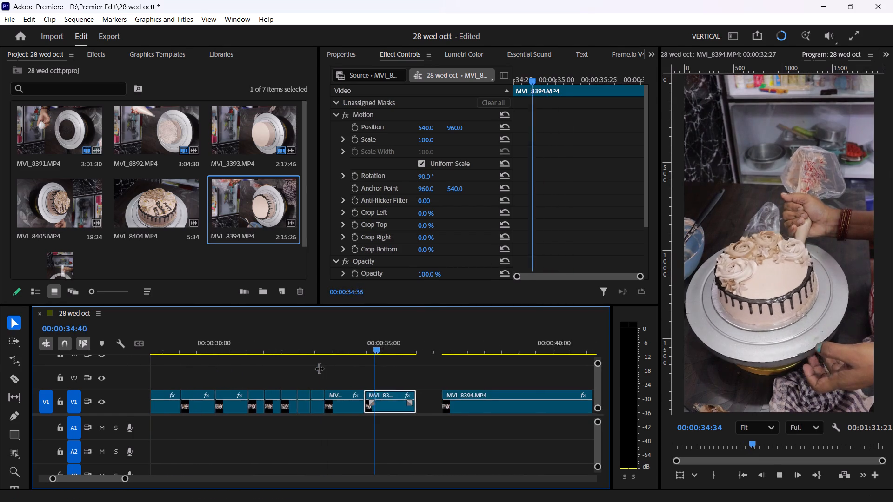
key("v")
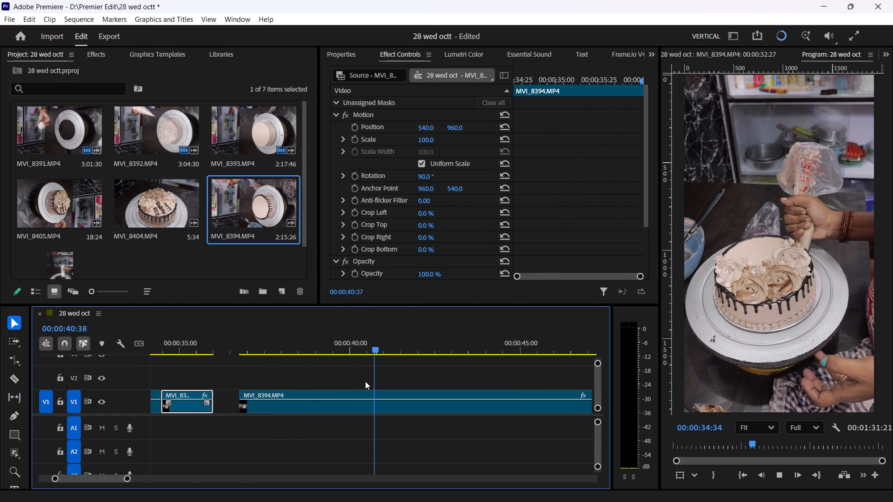
key("space")
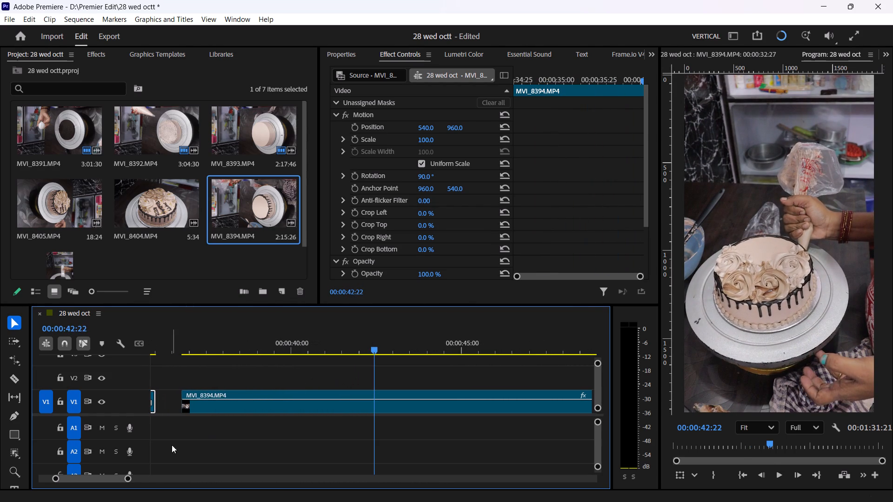
Split the remaining MVI_8394 clip at about 00:01:23:26, just before the hand decorates the cake, and delete the part before the cut.
left_click_drag(128, 479, 166, 478)
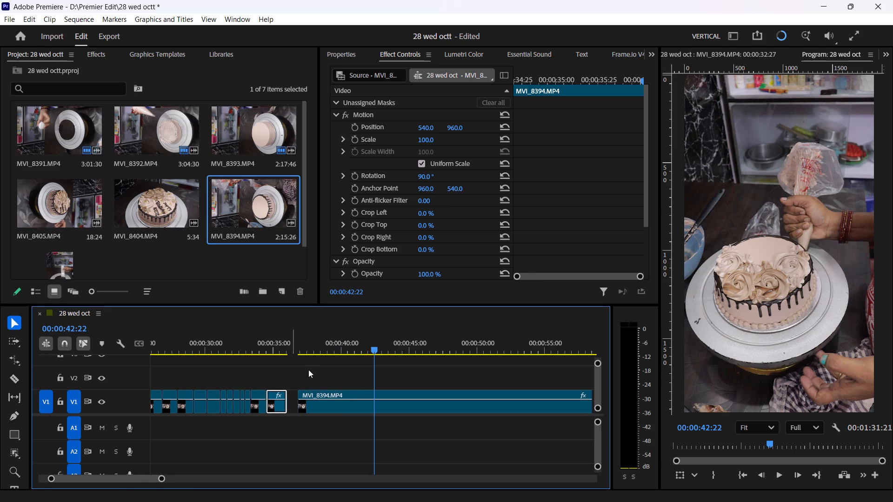
left_click_drag(333, 344, 623, 383)
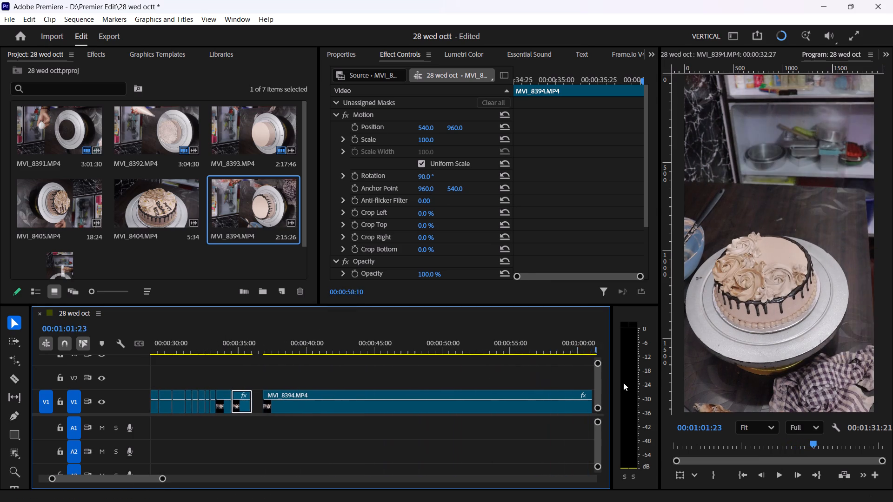
left_click_drag(623, 383, 301, 413)
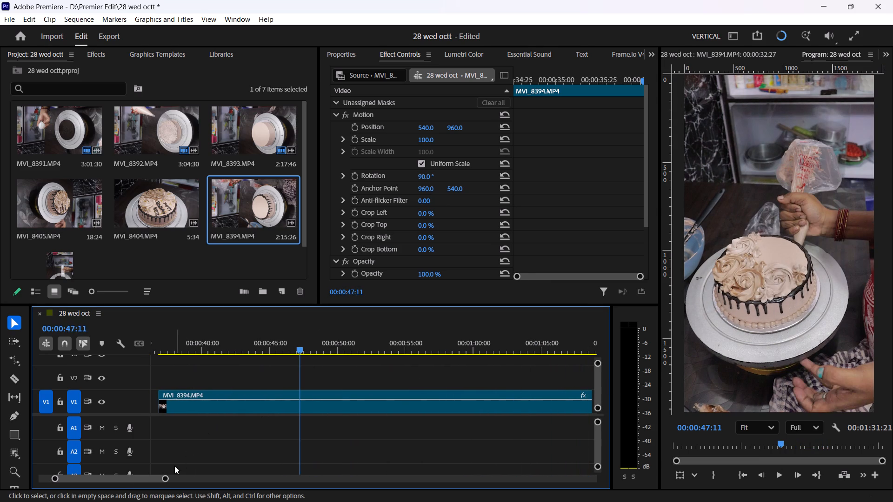
left_click_drag(162, 479, 253, 479)
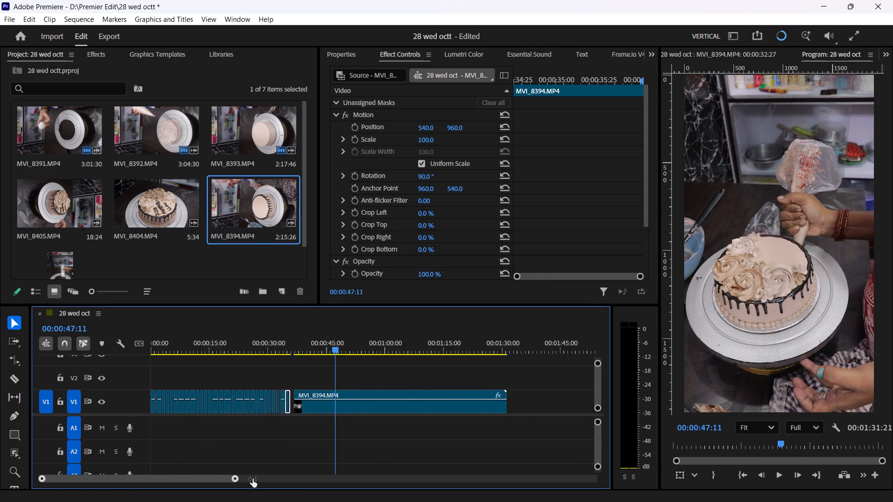
left_click_drag(253, 479, 267, 471)
left_click_drag(288, 348, 426, 375)
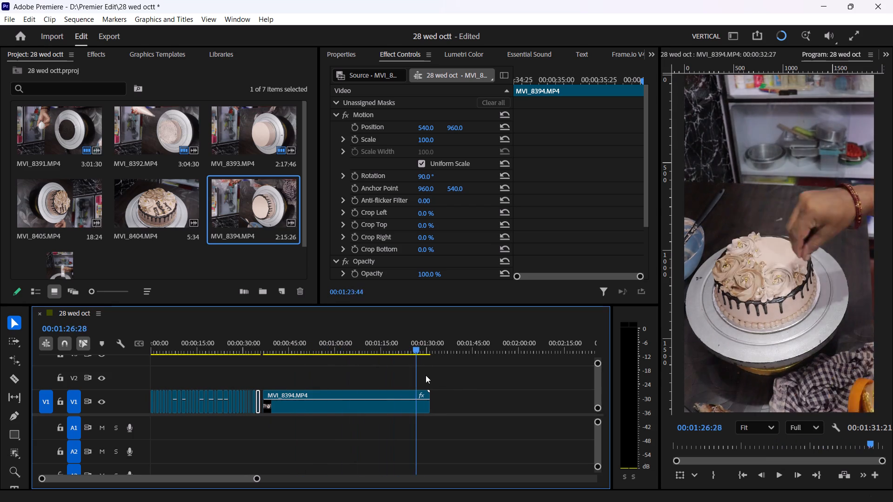
left_click_drag(426, 375, 413, 410)
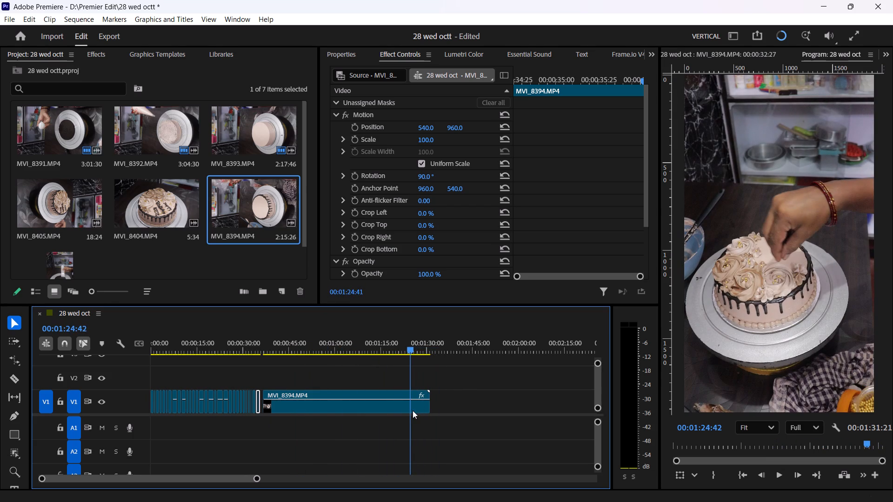
left_click_drag(413, 410, 408, 414)
key("c")
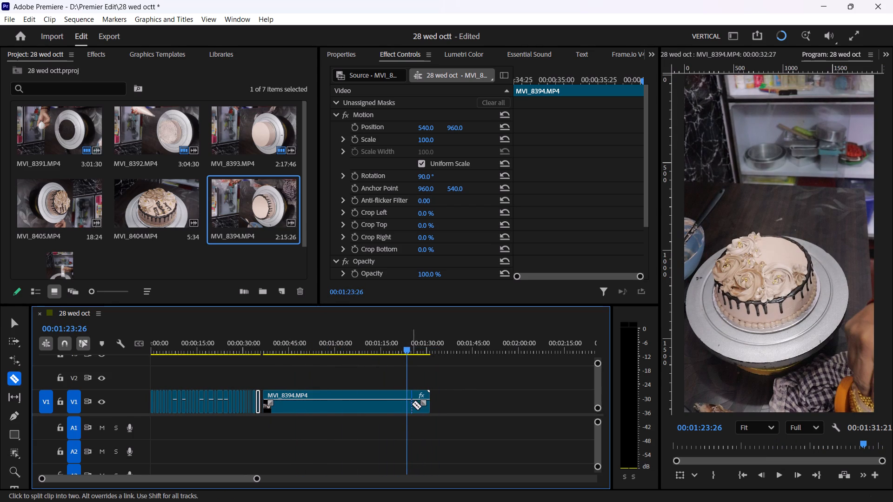
left_click(408, 403)
key("v")
left_click(391, 398)
key("Delete")
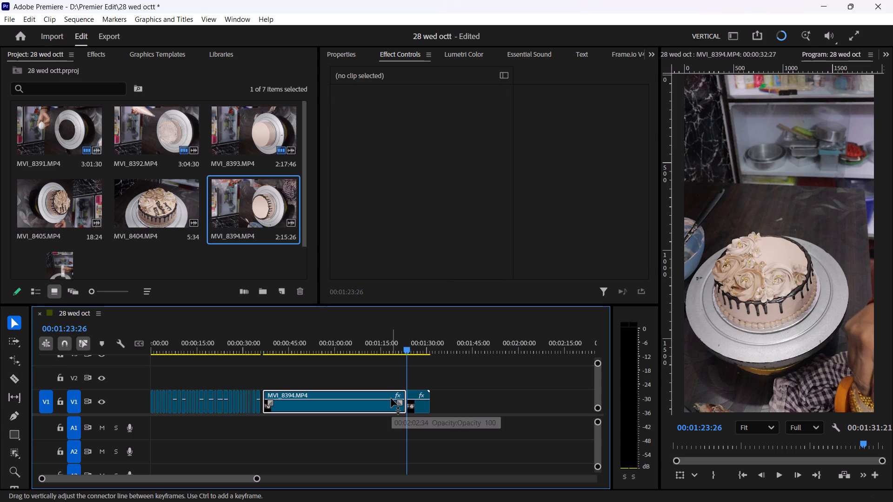
Move the leftover end piece of MVI_8394 back against the previous segment at about 00:00:36.
left_click_drag(420, 408, 278, 410)
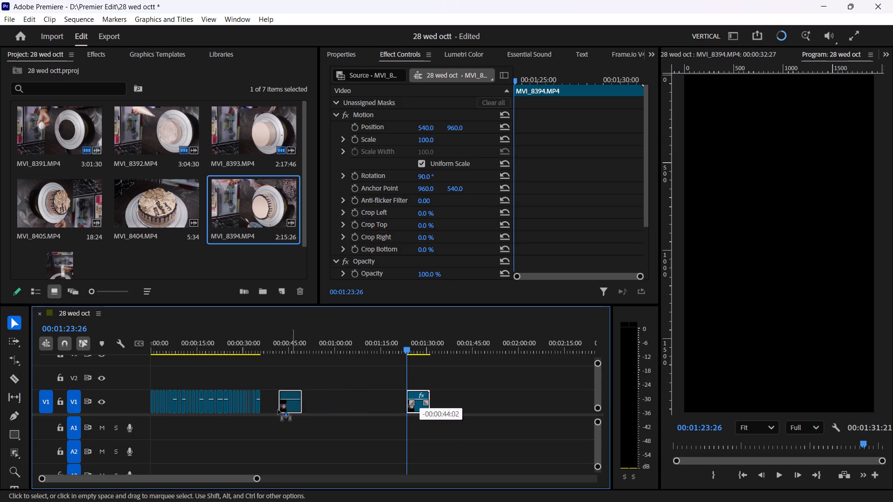
left_click_drag(278, 410, 276, 411)
Play back the moved MVI_8394 piece from about 00:00:36:06 to check where the useful decorating action ends.
left_click_drag(257, 479, 259, 480)
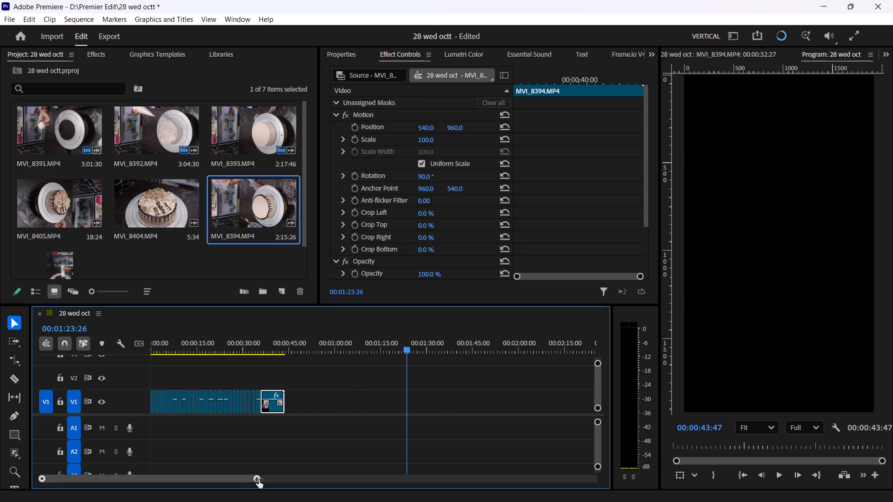
left_click_drag(259, 480, 238, 481)
left_click(233, 473)
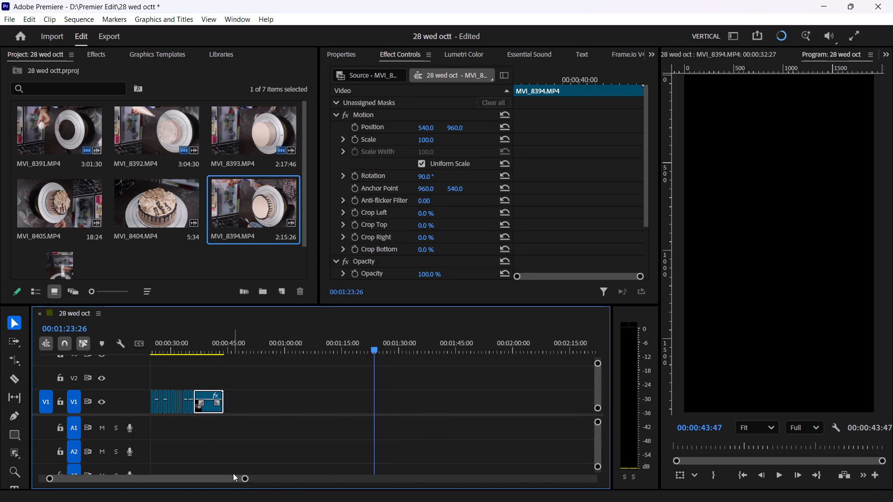
left_click_drag(233, 476, 229, 478)
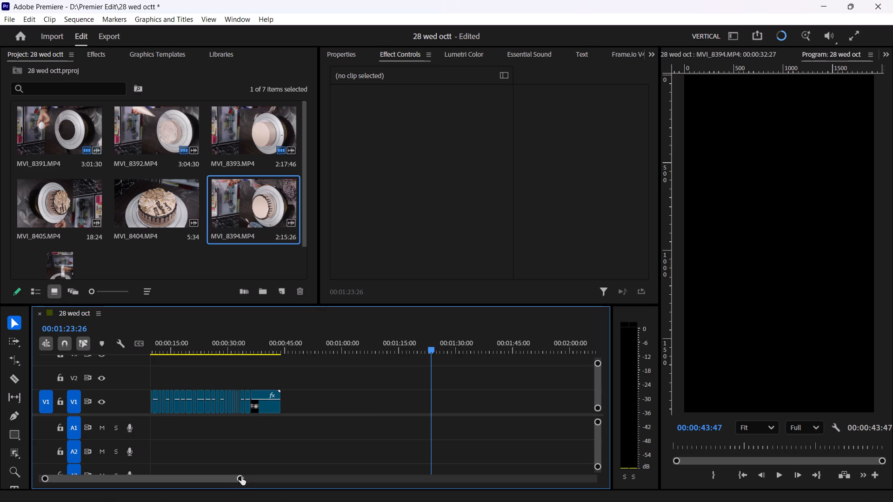
left_click_drag(241, 476, 228, 477)
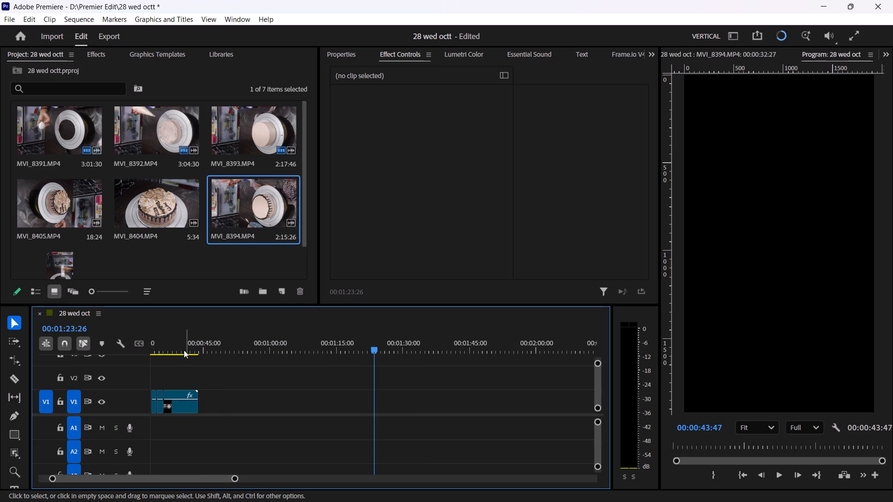
left_click(184, 350)
left_click_drag(235, 482, 234, 481)
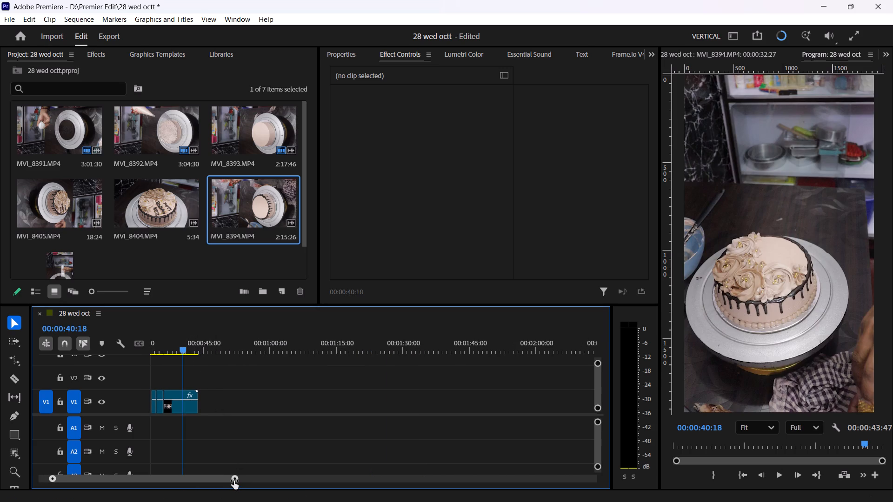
left_click_drag(234, 481, 138, 490)
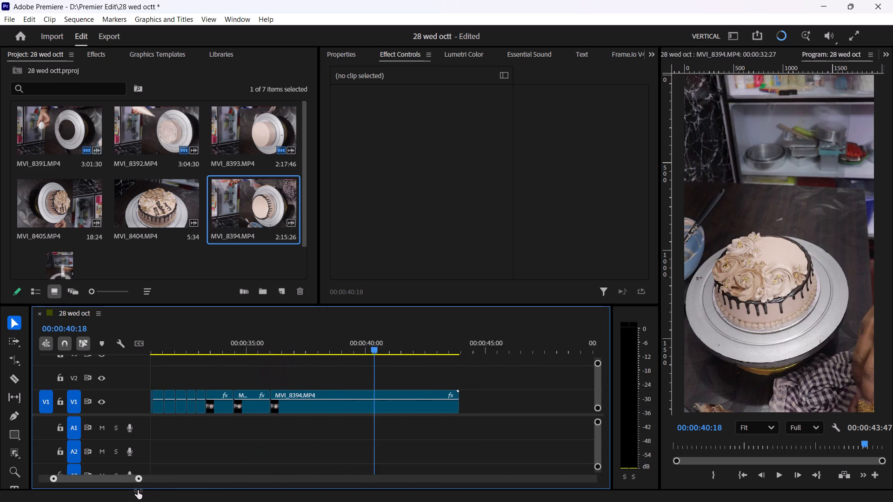
left_click_drag(138, 490, 128, 491)
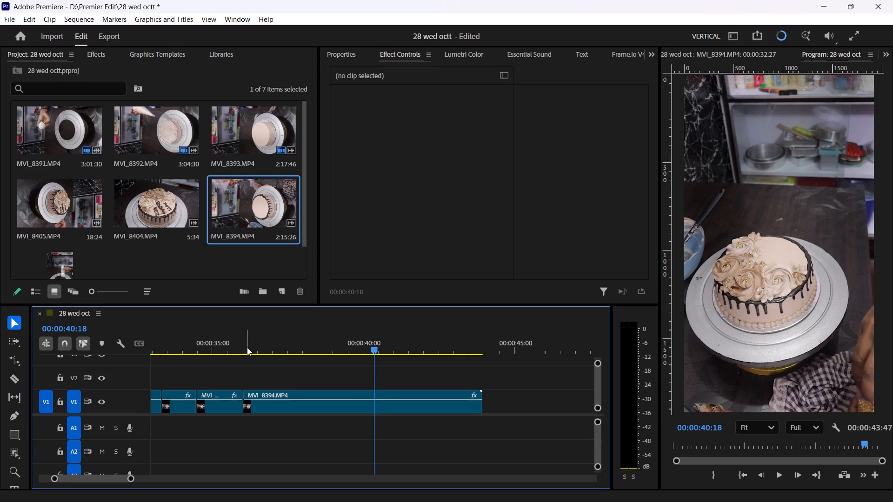
left_click(247, 347)
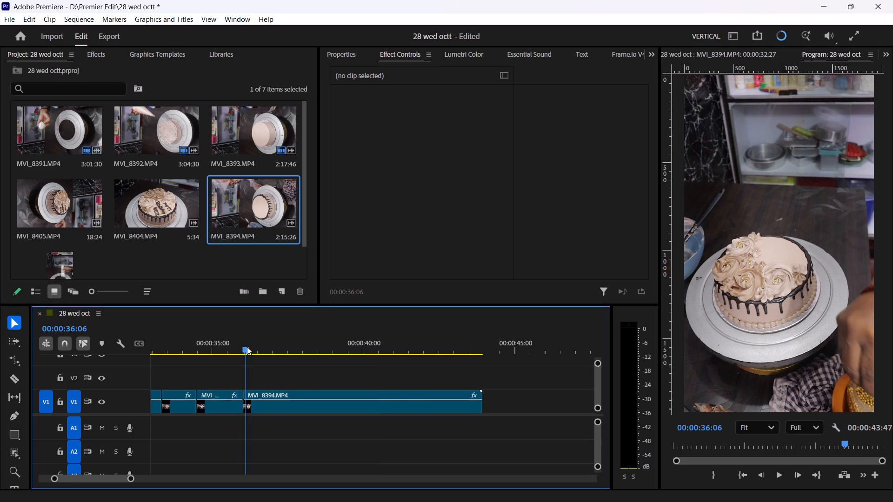
key("space")
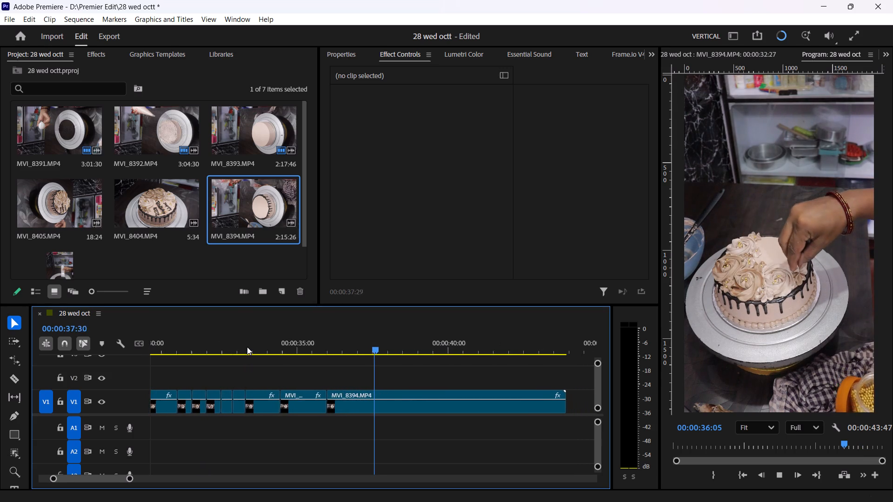
key("space")
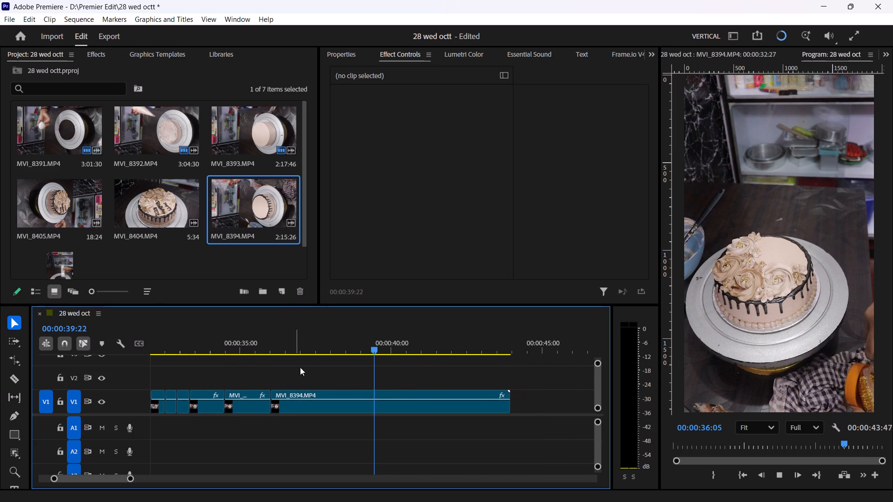
key("space")
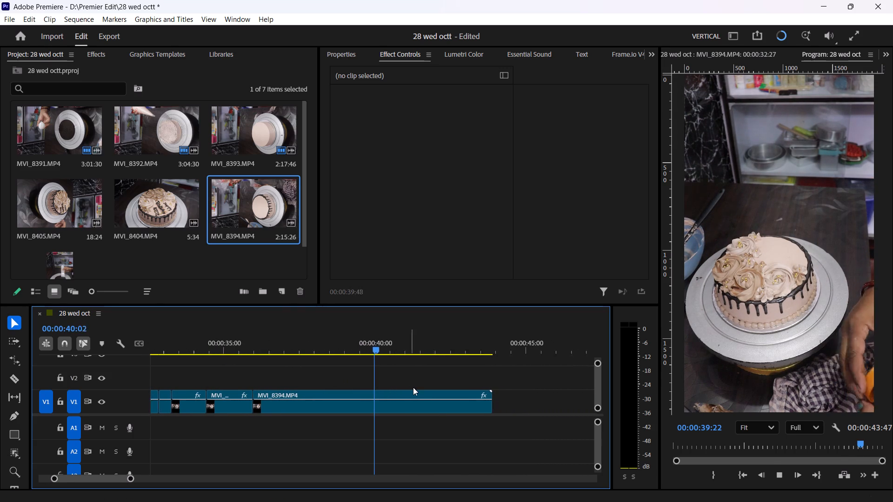
key("space")
key("space")
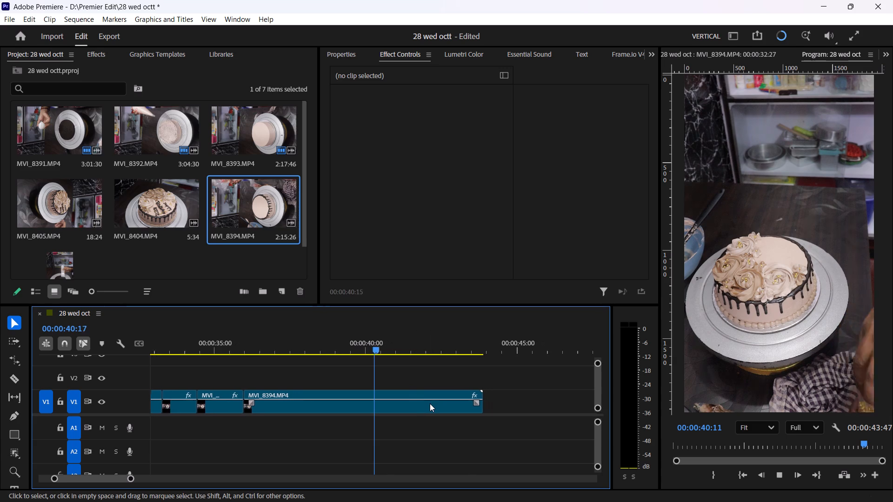
key("space")
Trim the end of the last MVI_8394 clip back to about 00:00:39:25.
left_click(437, 406)
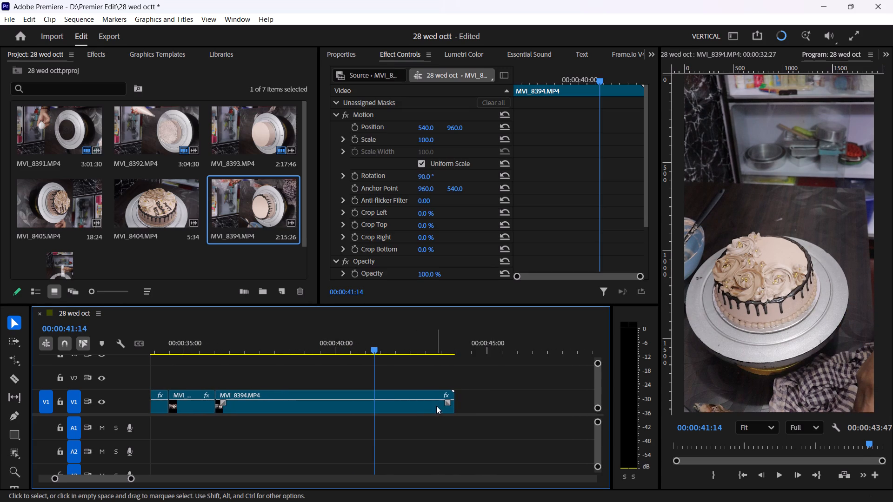
left_click_drag(453, 394, 319, 417)
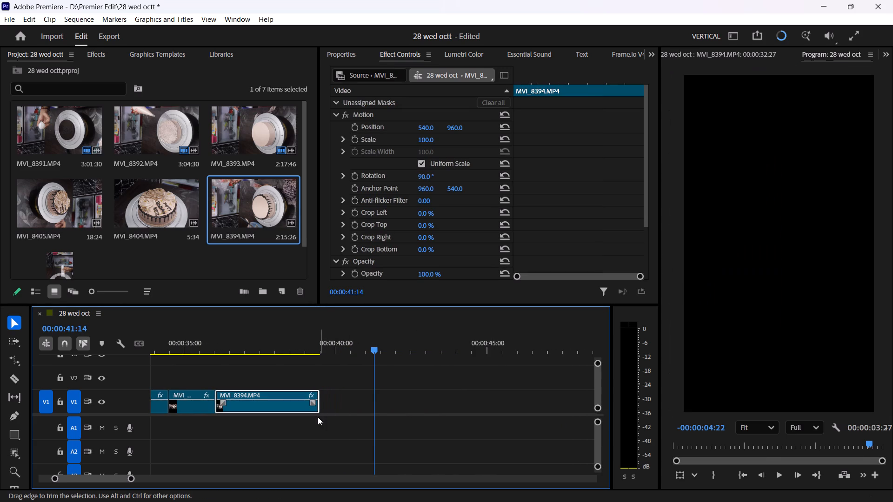
Move the trimmed MVI_8394 clip to start at about 00:00:41:14 and extend its start back to the previous segment at about 00:00:36.
left_click_drag(268, 404, 406, 405)
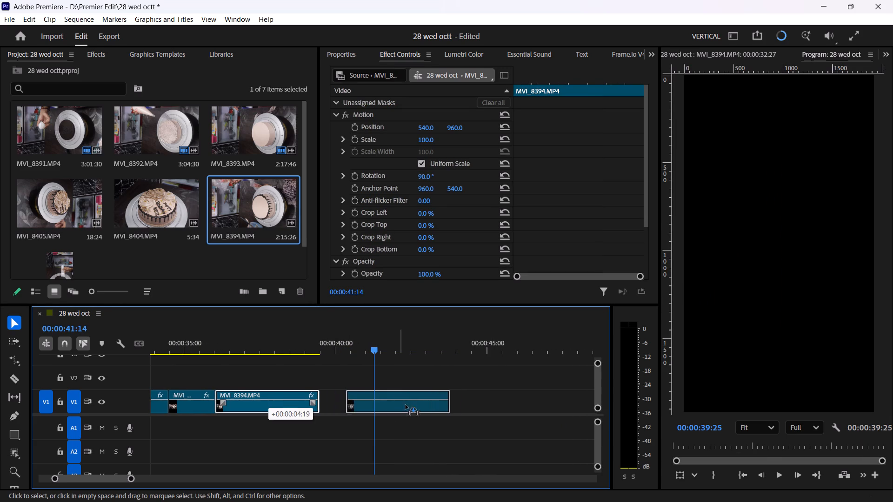
left_click_drag(406, 405, 423, 395)
left_click_drag(374, 395, 237, 392)
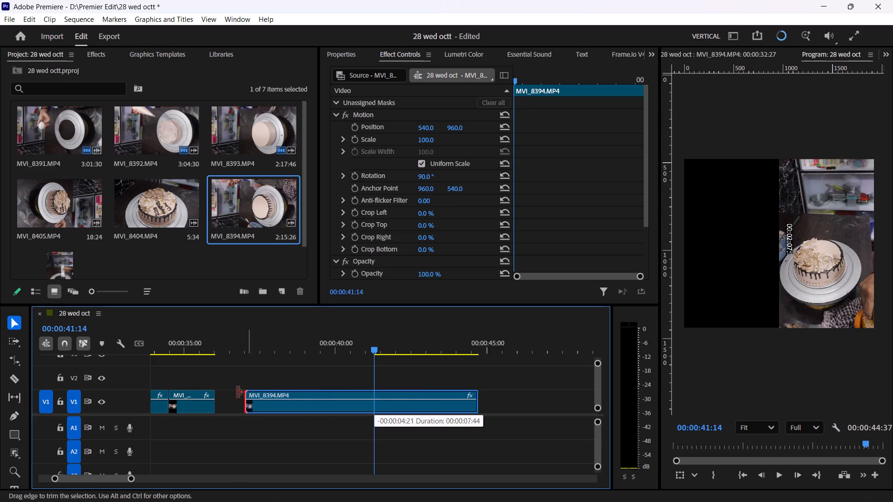
left_click_drag(237, 392, 215, 403)
Scrub through the extended MVI_8394 clip and split it at about 00:00:40:15.
left_click_drag(215, 350, 229, 348)
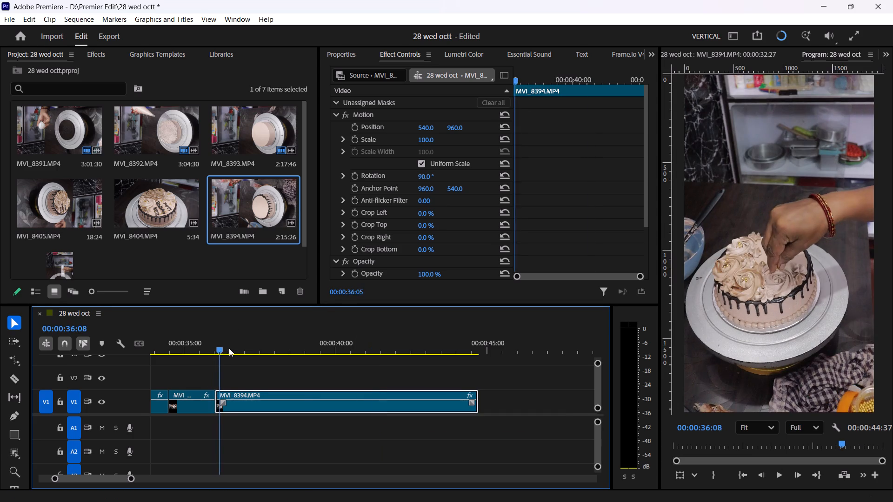
left_click_drag(229, 348, 343, 382)
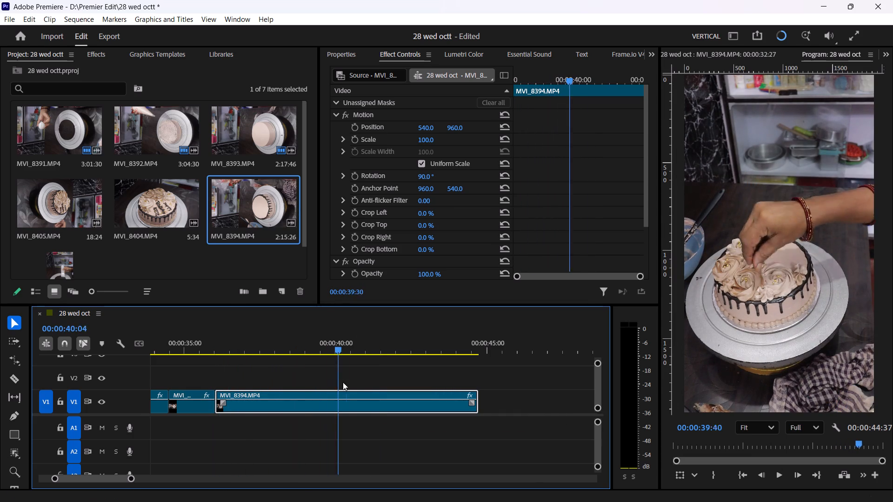
left_click_drag(343, 382, 347, 404)
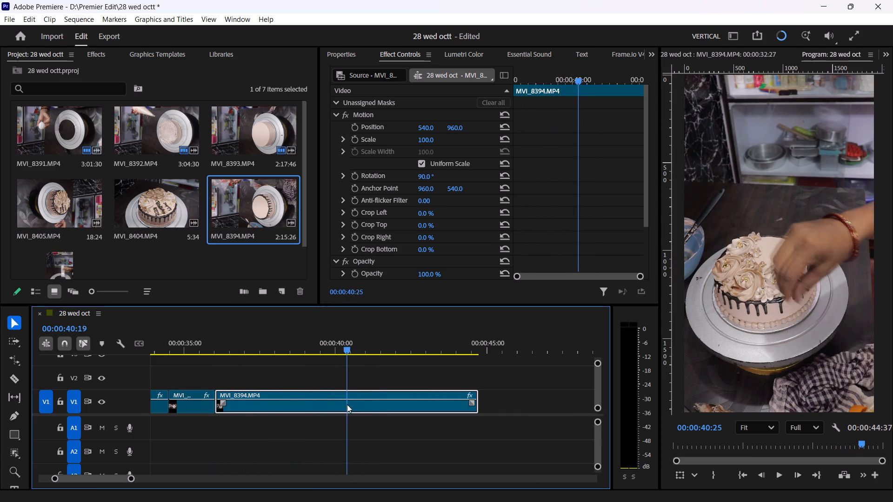
left_click_drag(347, 404, 347, 405)
key("c")
left_click(346, 397)
key("v")
Trim about 1.2 seconds off the start of the MVI_8394 piece after the cut, up to where the hand returns to the cake.
left_click_drag(344, 346, 361, 350)
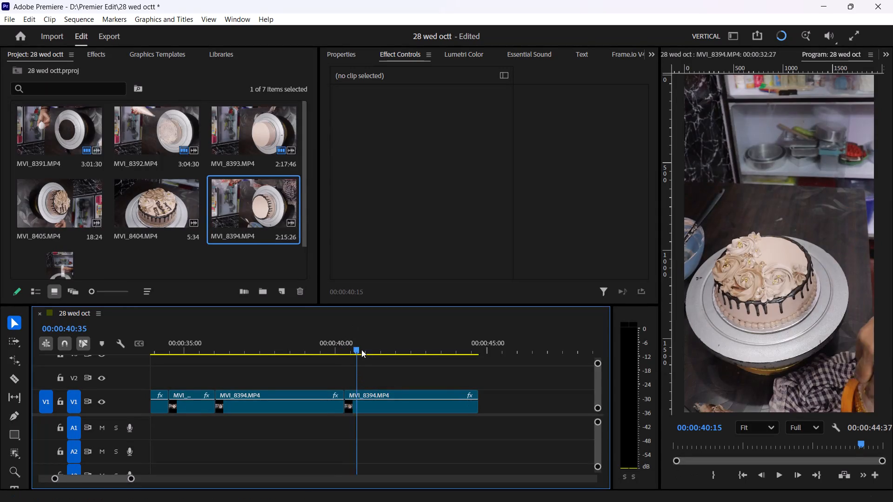
left_click_drag(361, 350, 387, 394)
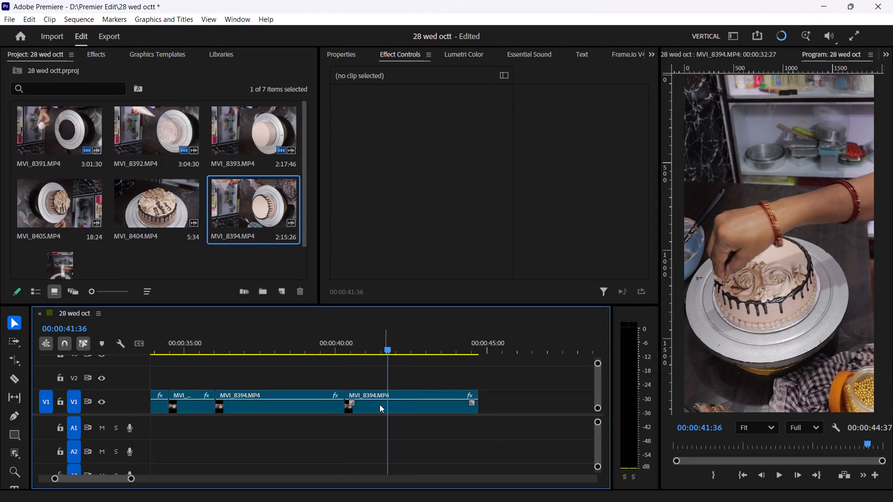
left_click(379, 406)
left_click_drag(353, 394, 360, 396)
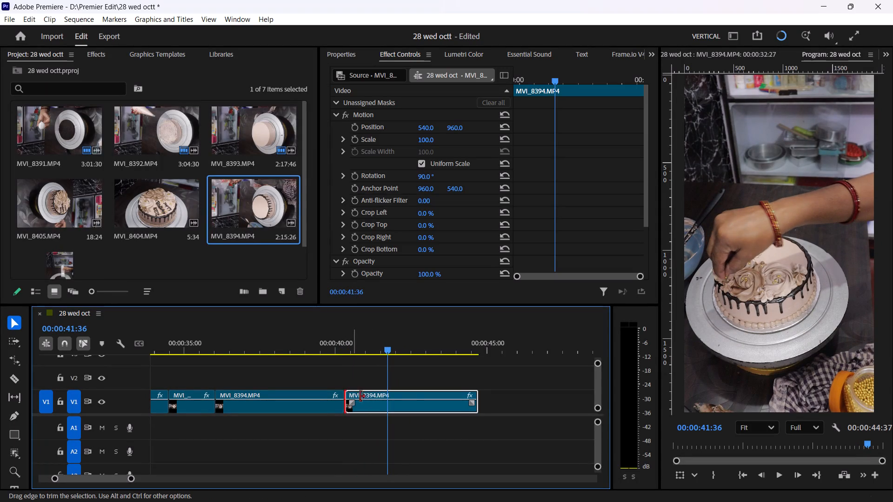
left_click_drag(360, 396, 388, 405)
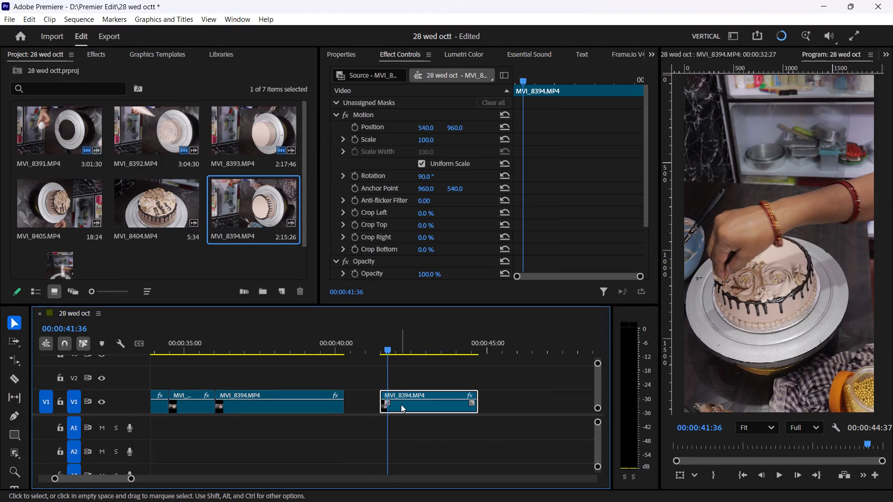
Move the trimmed MVI_8394 piece back to start at about 00:00:40:15, directly against the previous segment.
left_click_drag(401, 404, 371, 405)
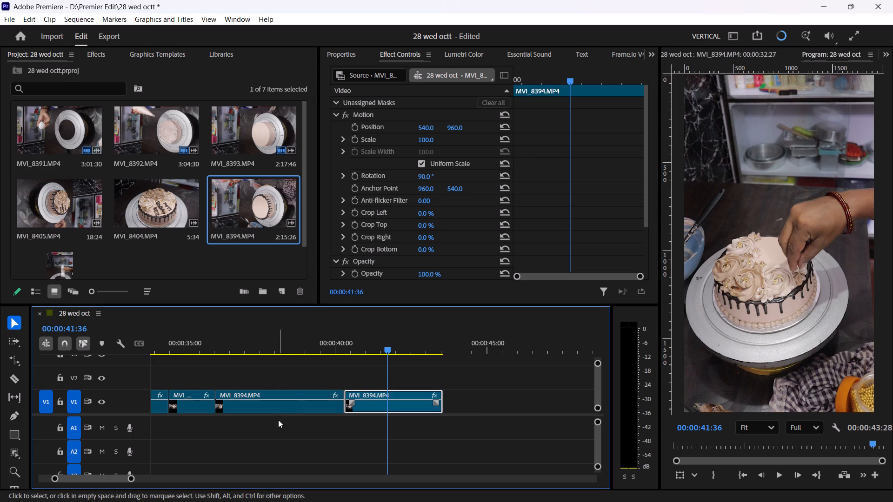
Rate-stretch the MVI_8394 segment starting at about 00:00:36 so that it ends at about 00:00:37:40.
left_click(283, 409)
key("r")
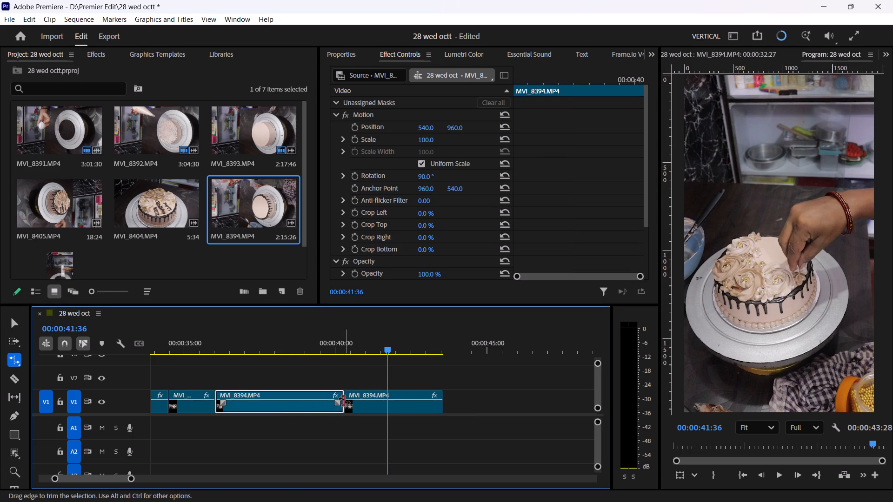
left_click_drag(344, 401, 269, 417)
key("v")
Move the last MVI_8394 piece against the shortened segment and rate-stretch it to end at about 00:00:39:15.
left_click_drag(372, 404, 366, 403)
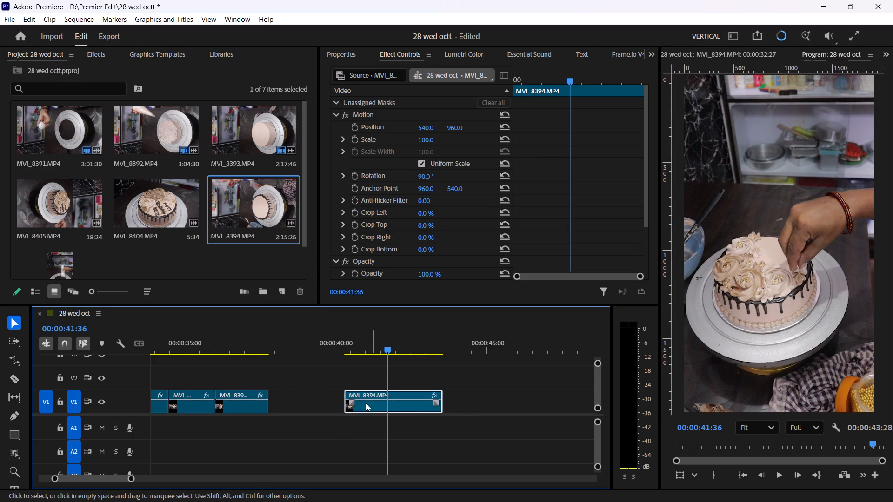
left_click_drag(366, 403, 291, 398)
key("r")
left_click_drag(366, 397, 326, 409)
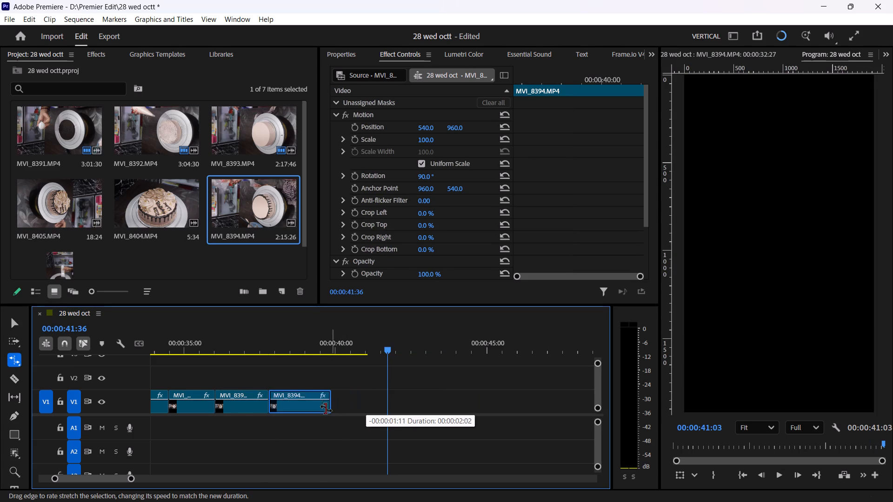
left_click_drag(326, 409, 313, 415)
key("v")
Play back the last two MVI_8394 segments from about 00:00:36 and save the project.
left_click(218, 343)
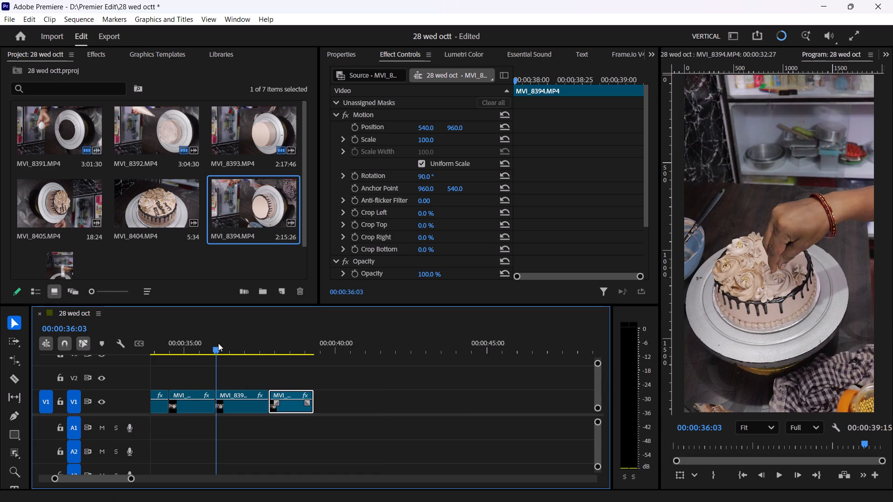
key("space")
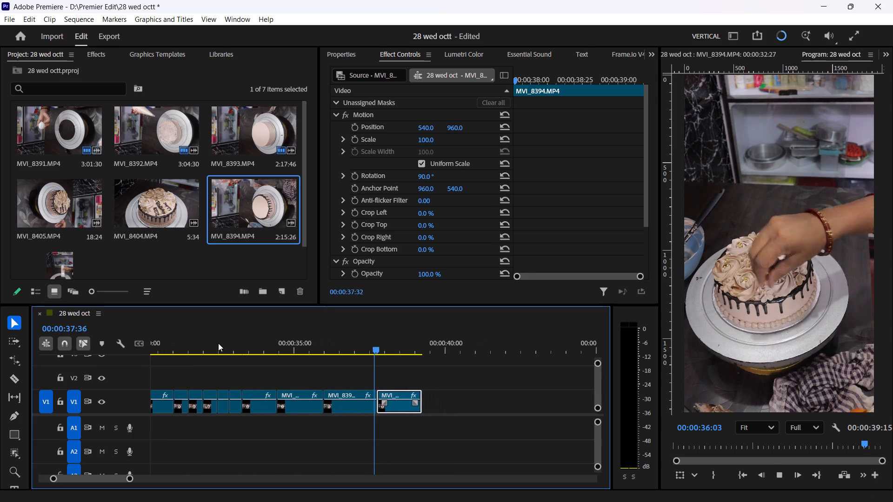
key("space")
left_click(324, 349)
key("space")
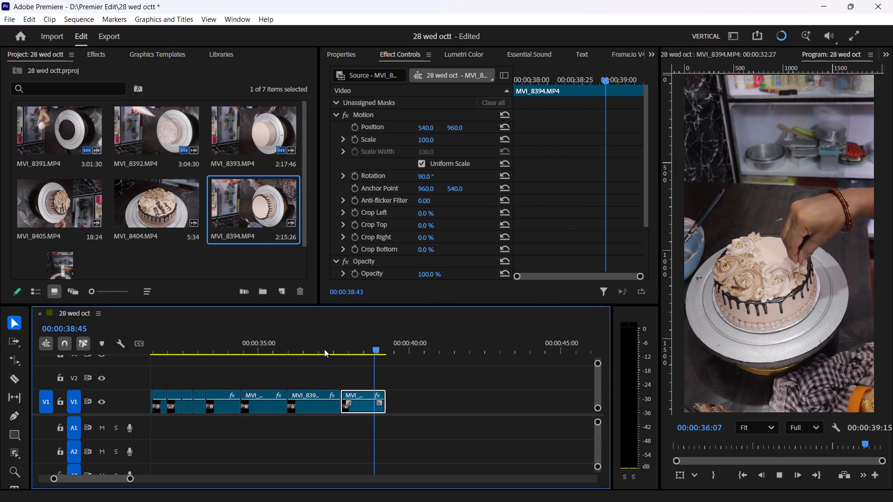
key("space")
key("ctrl+s")
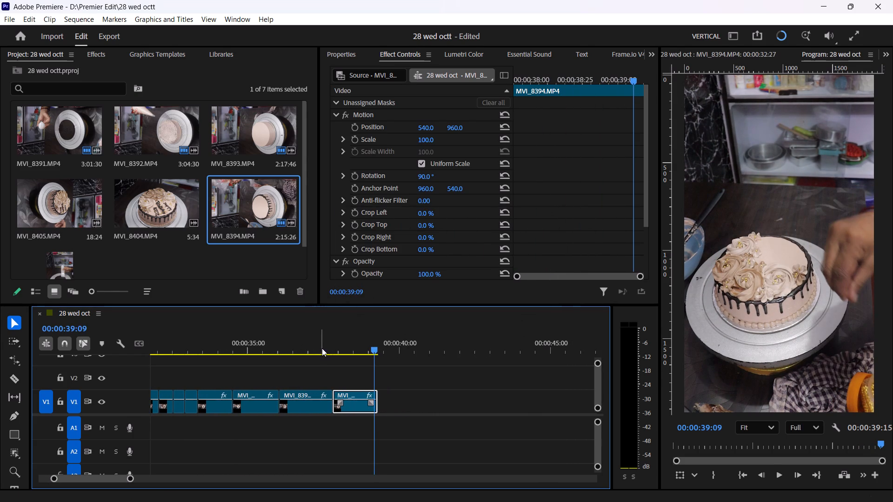
Replay the ending, rate-stretch the last MVI_8394 segment to end at 00:00:38:45, and save the project.
left_click_drag(322, 348, 243, 366)
key("space")
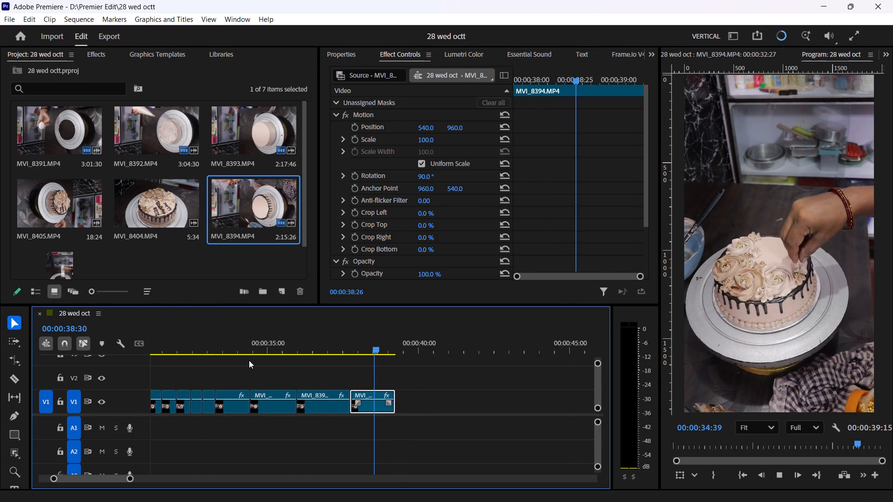
key("space")
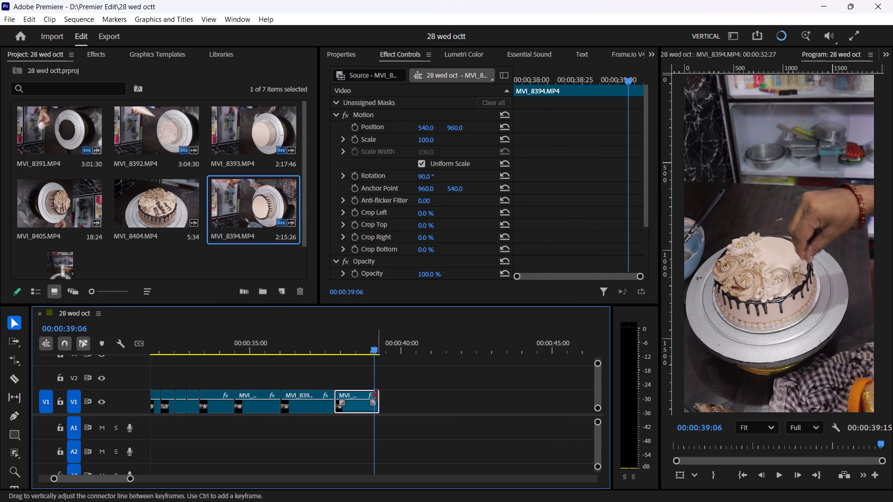
left_click(291, 339)
key("space")
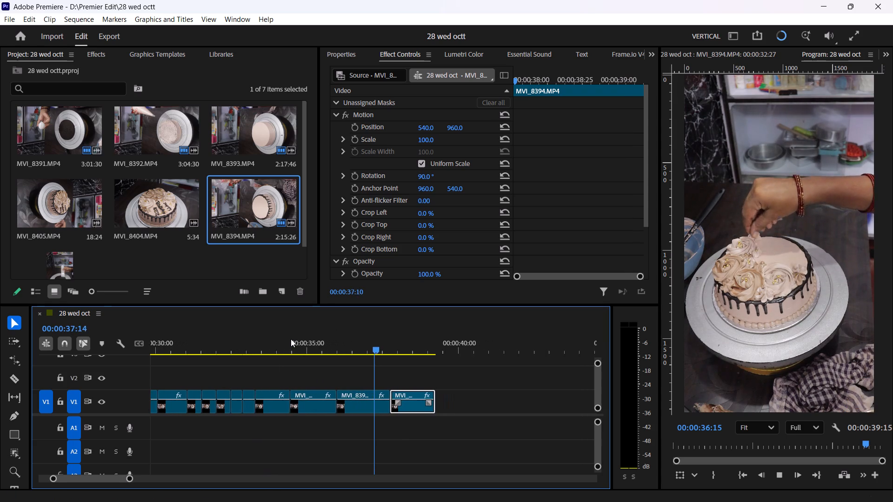
key("space")
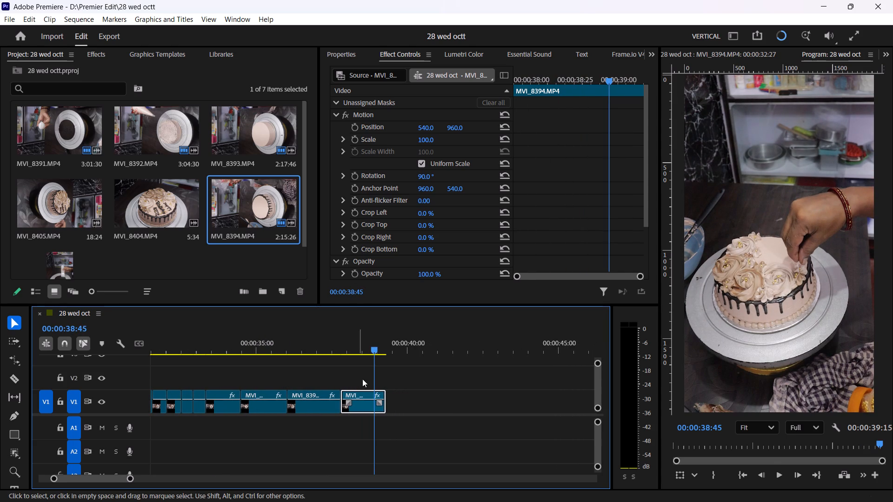
key("r")
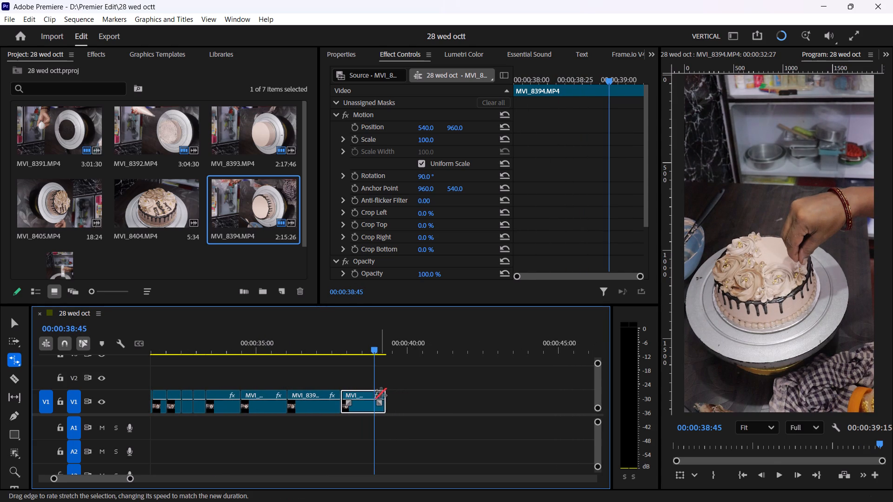
left_click_drag(384, 398, 376, 403)
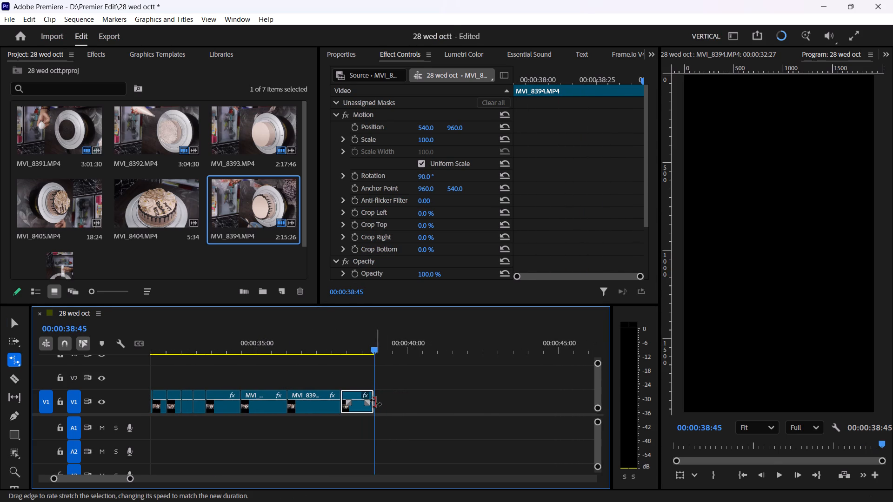
key("v")
key("ctrl+s")
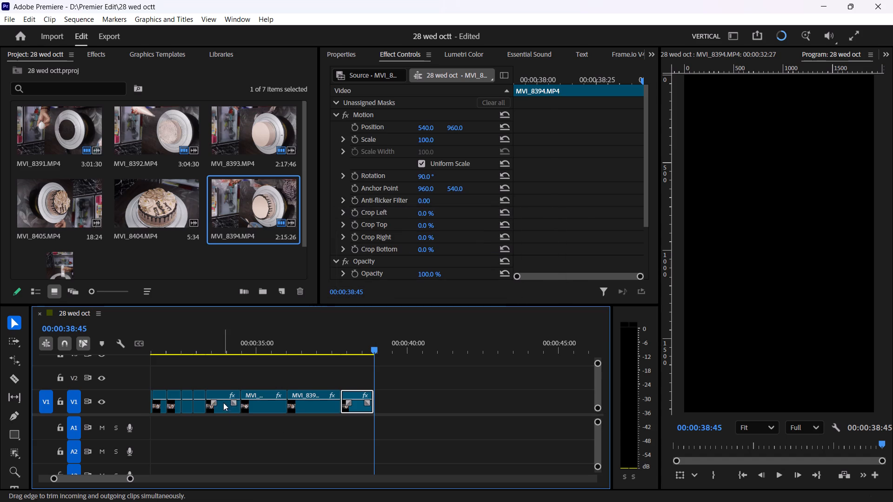
Add MVI_8405 to track V1 directly after the last MVI_8394 segment, at 00:00:38:45.
left_click_drag(132, 478, 200, 480)
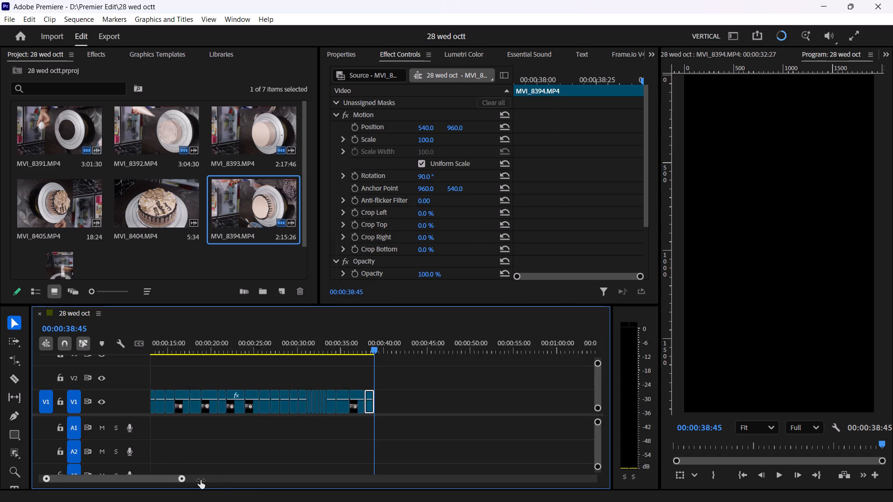
left_click_drag(200, 480, 435, 429)
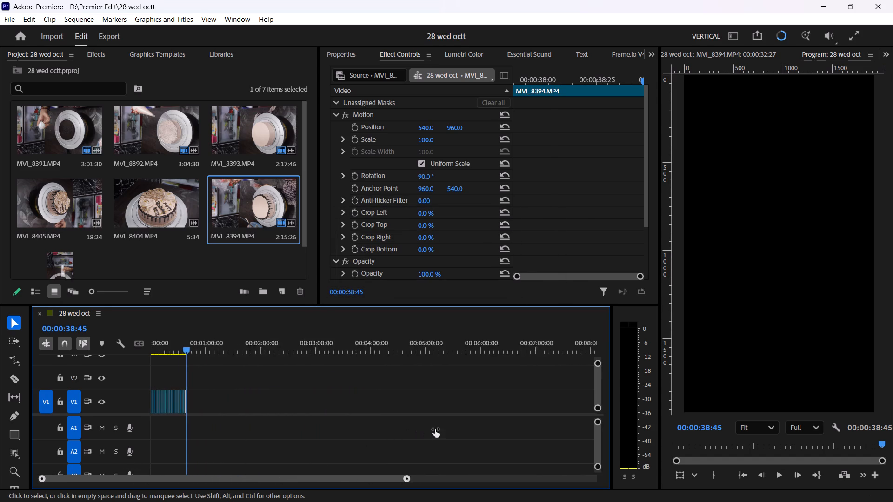
left_click_drag(435, 429, 553, 413)
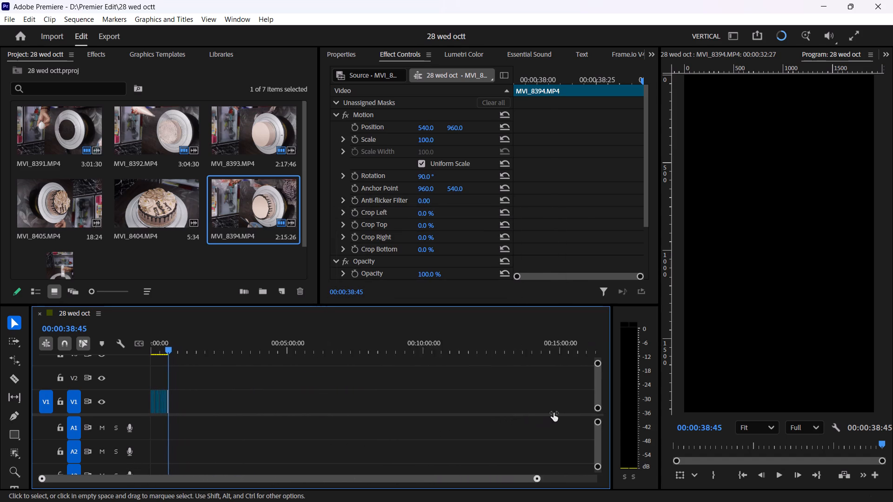
left_click_drag(553, 413, 218, 452)
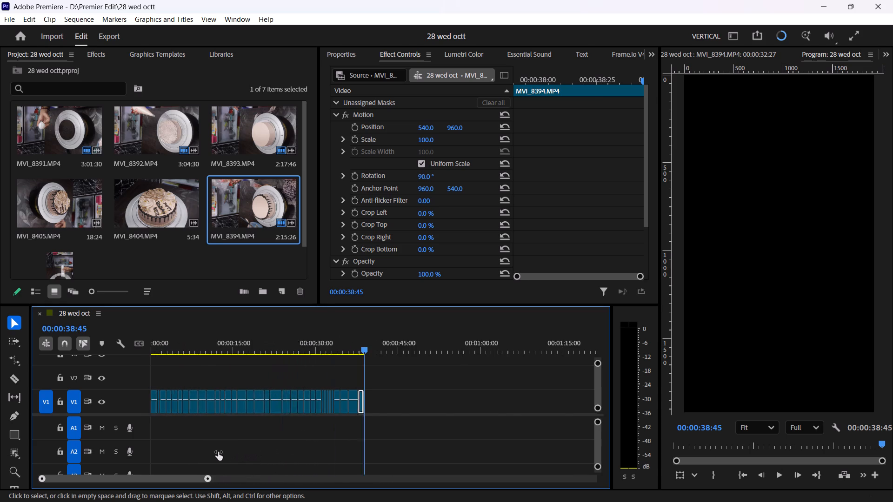
left_click_drag(218, 452, 218, 449)
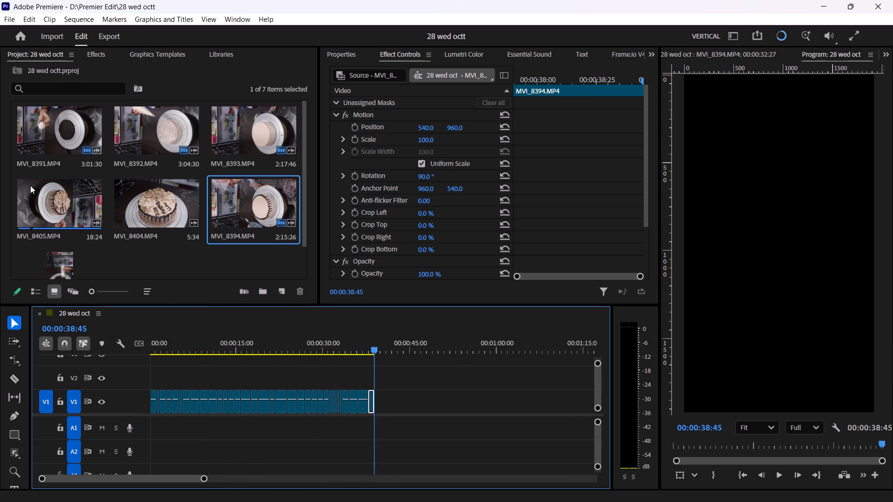
left_click_drag(54, 196, 77, 196)
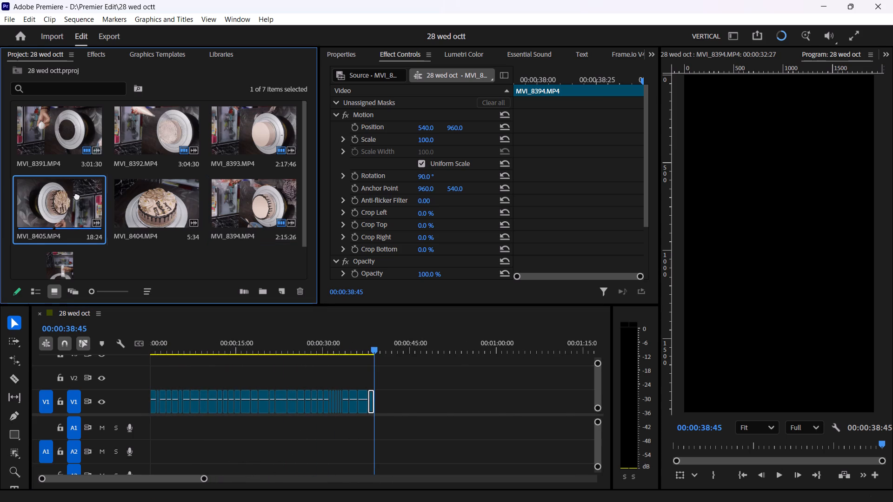
left_click_drag(77, 196, 232, 248)
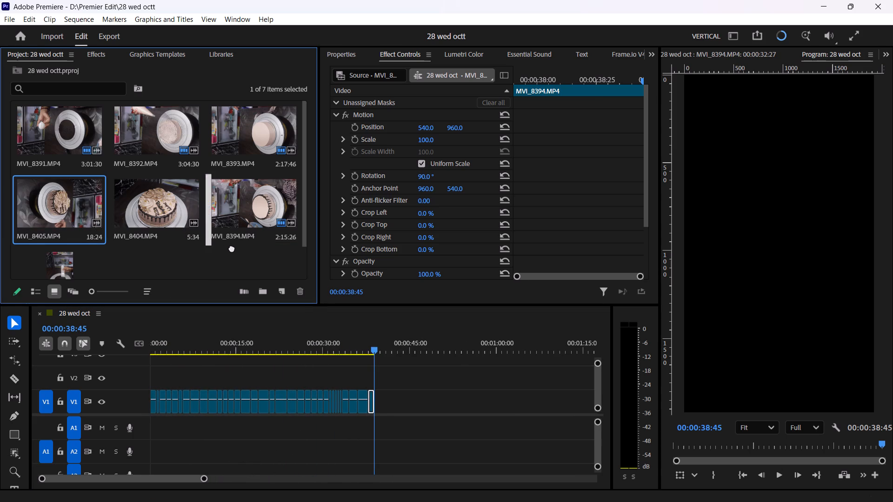
left_click_drag(232, 248, 388, 353)
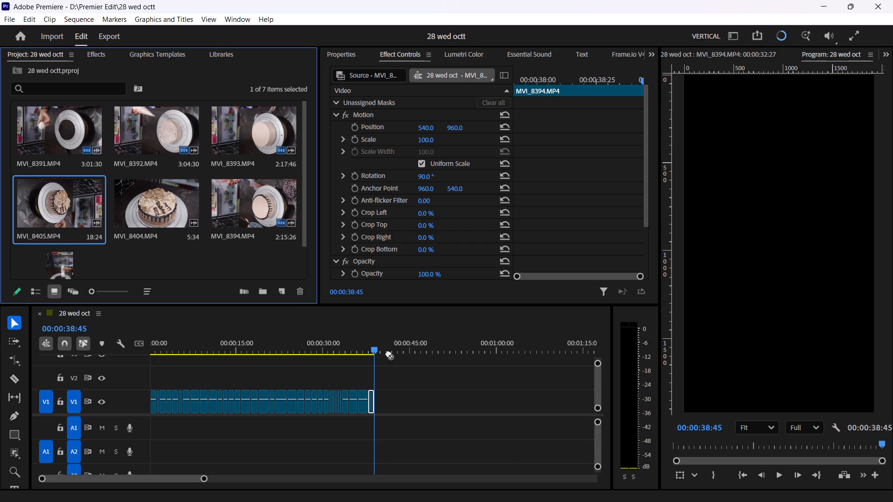
left_click_drag(388, 353, 381, 400)
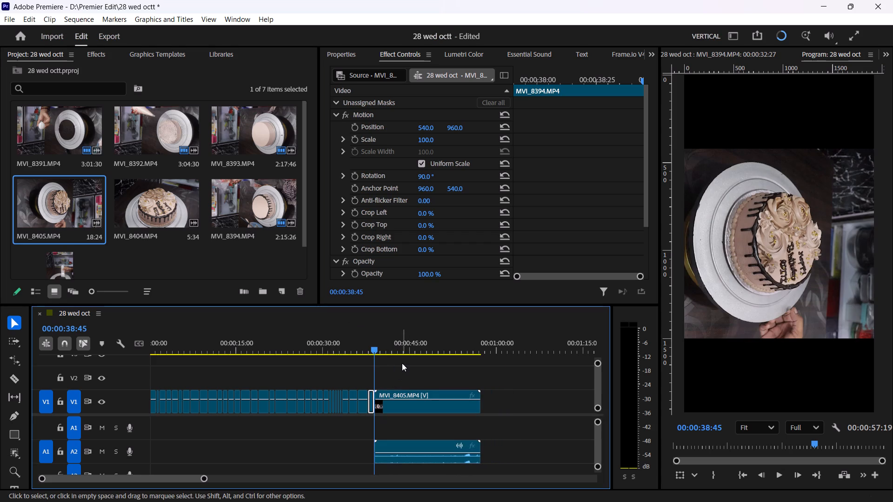
Scrub through MVI_8405 to about 00:00:49:20, unlink its audio from the video and delete the audio.
left_click_drag(395, 343, 436, 358)
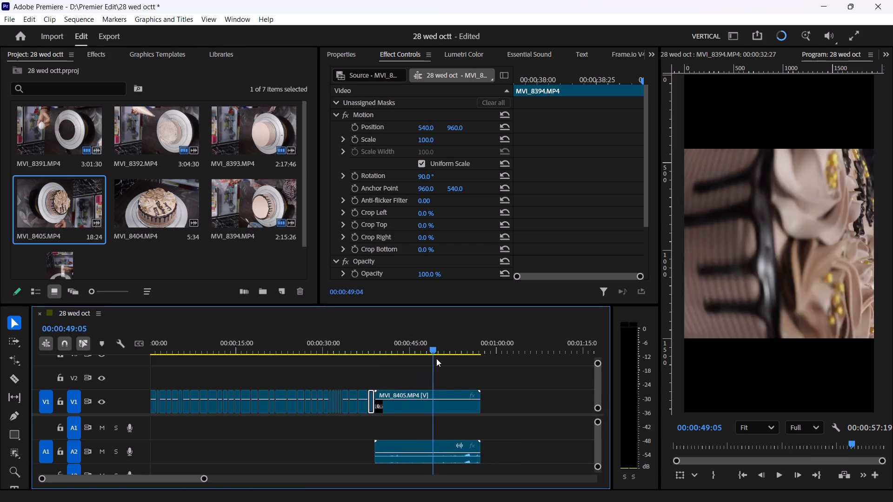
left_click_drag(436, 358, 437, 359)
left_click(448, 403)
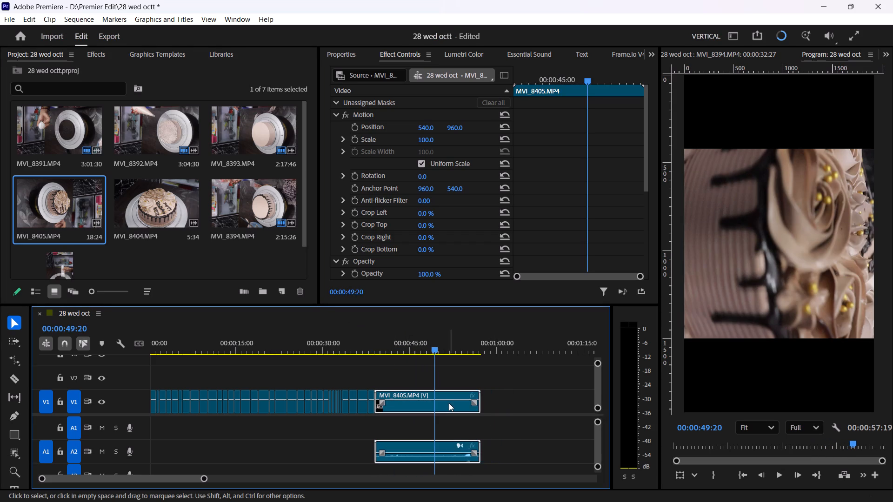
right_click(449, 403)
left_click(486, 220)
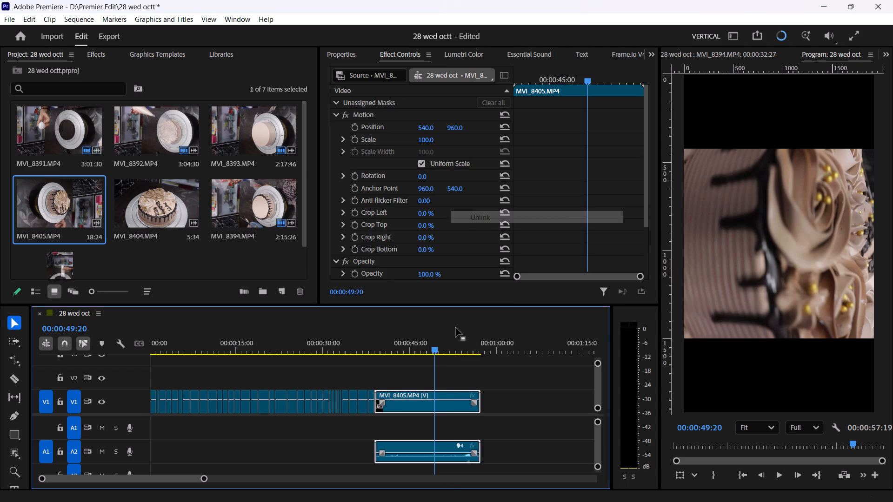
left_click_drag(493, 434, 466, 445)
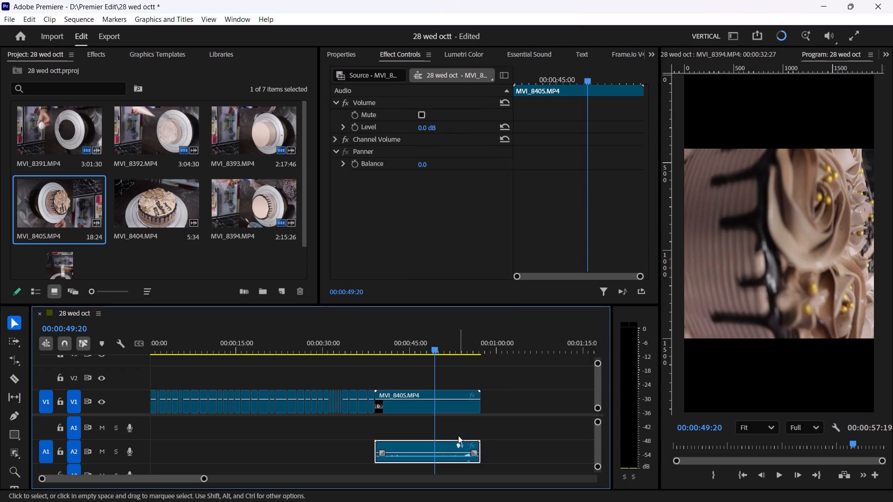
key("Delete")
Set the MVI_8405 clip's rotation to -90° after trying 90°, so the cake stands upright.
left_click(437, 399)
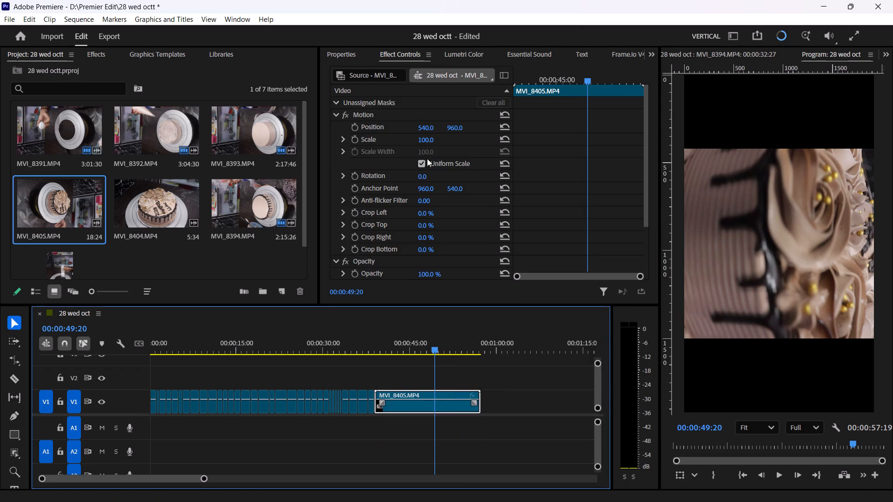
left_click(423, 176)
type("90")
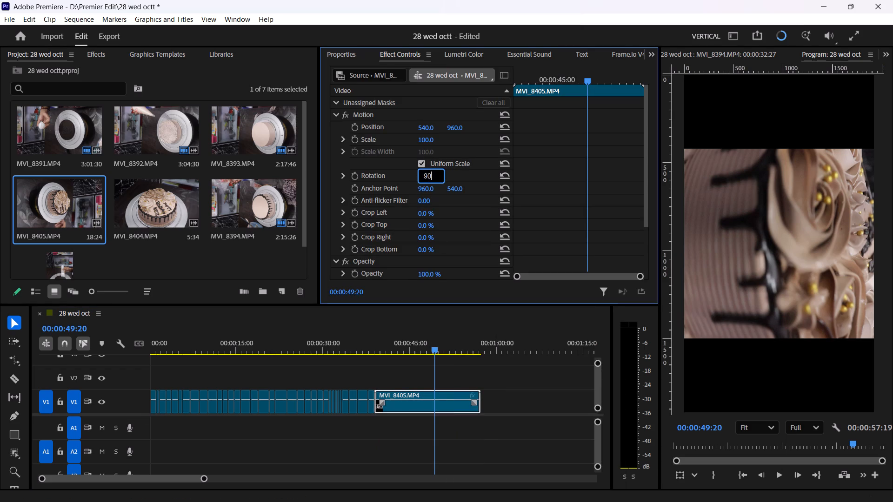
key("Return")
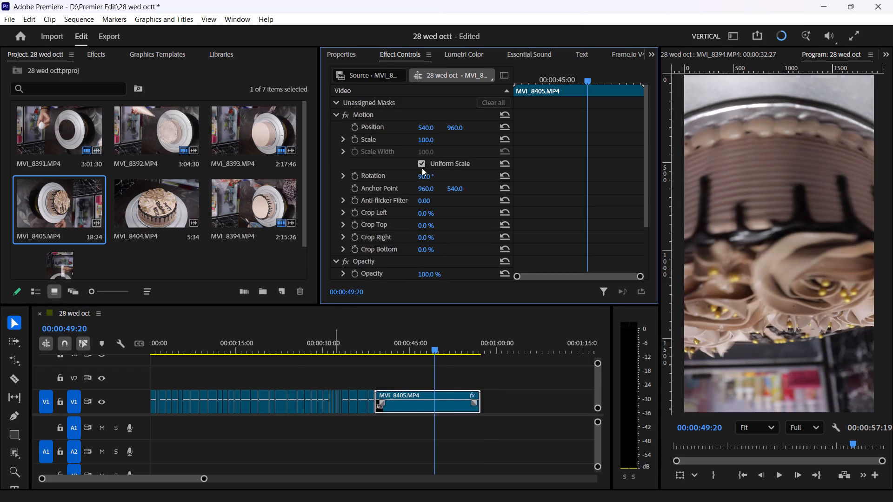
left_click(425, 177)
type("-90")
key("Return")
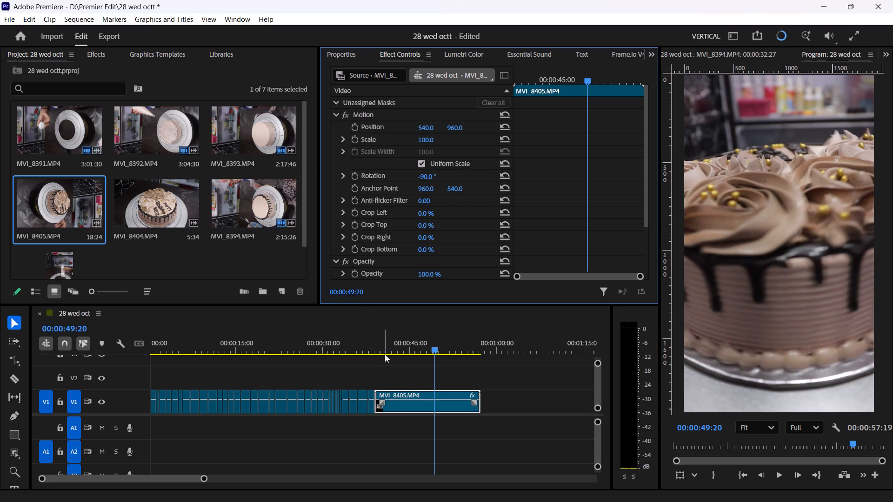
Split the MVI_8405 clip at 00:00:49:20.
key("c")
left_click(437, 399)
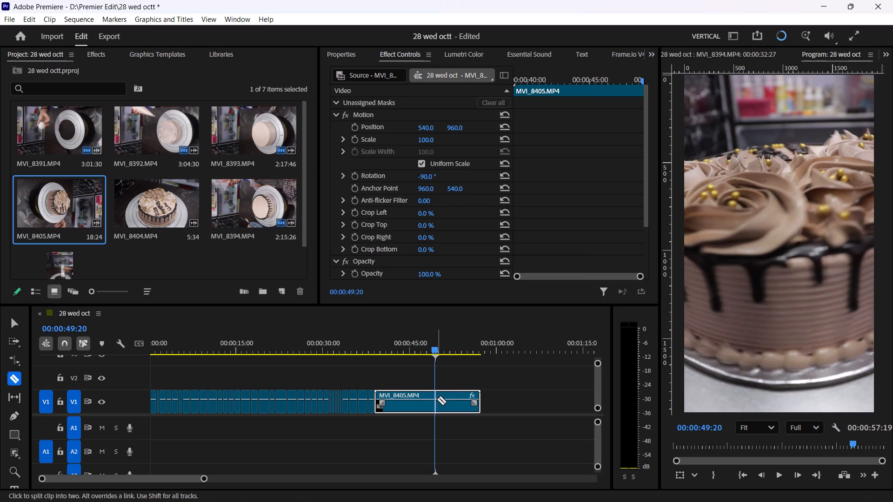
key("v")
Review the MVI_8405 footage from 00:00:49:20 to its end, then scrub back to about 00:00:37:05.
key("space")
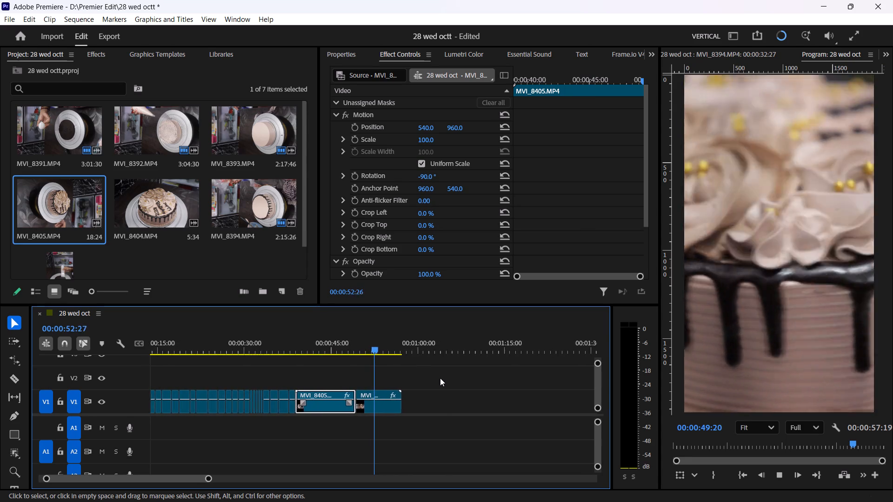
key("space")
key("space")
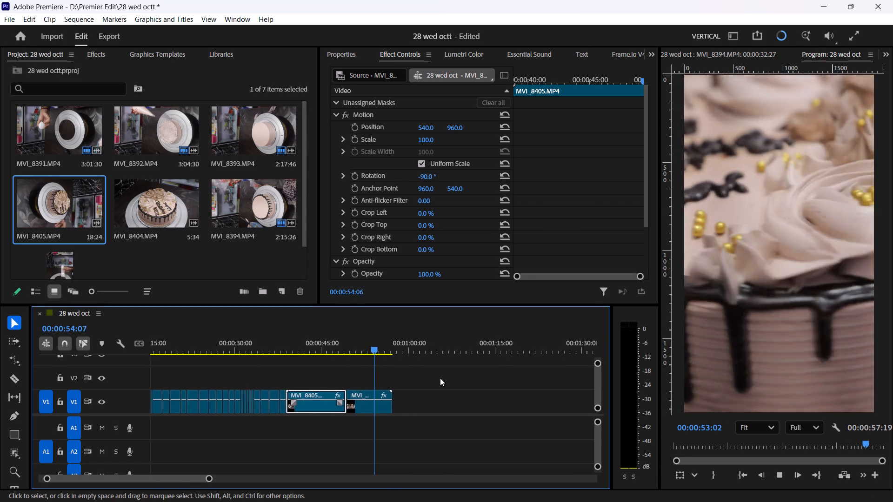
key("space")
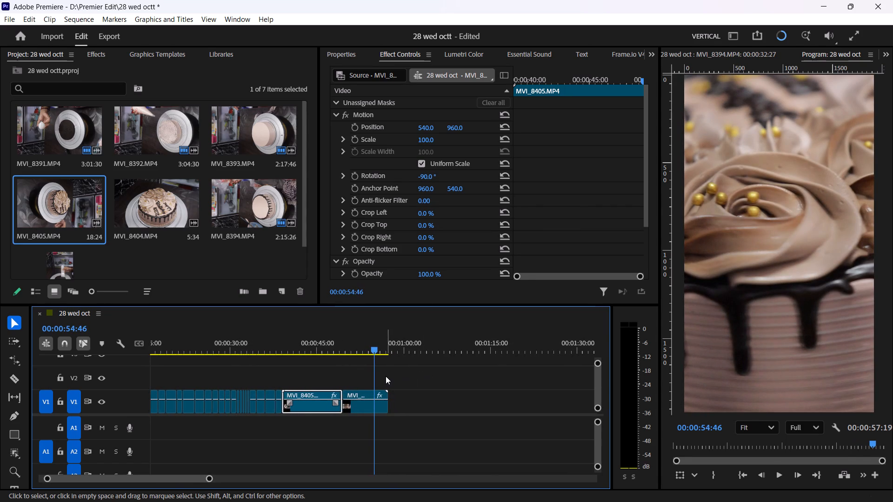
key("space")
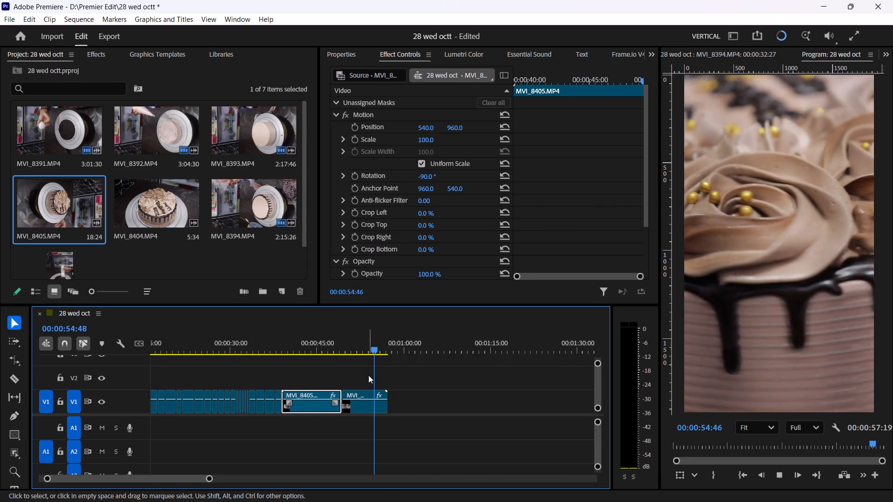
key("space")
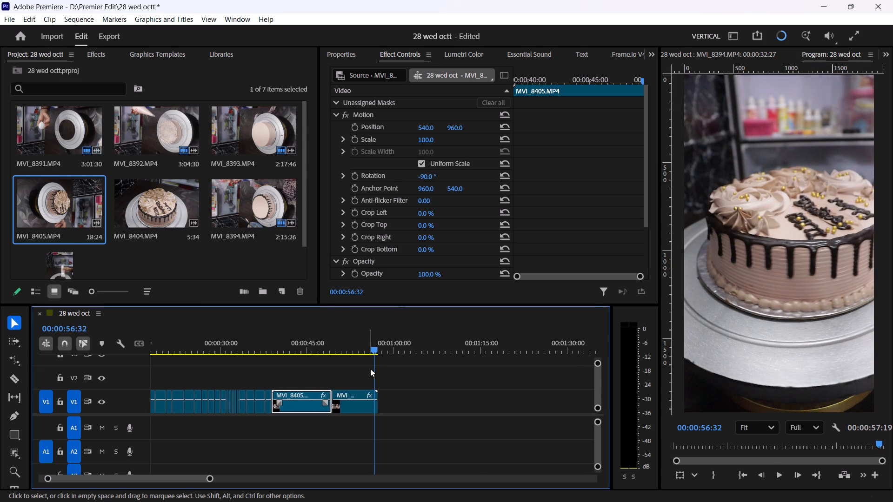
left_click_drag(374, 346, 368, 350)
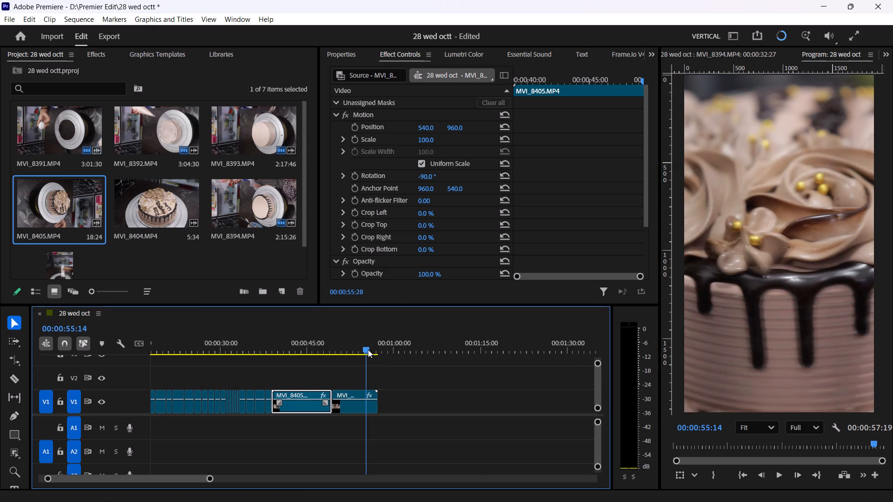
left_click_drag(368, 350, 381, 364)
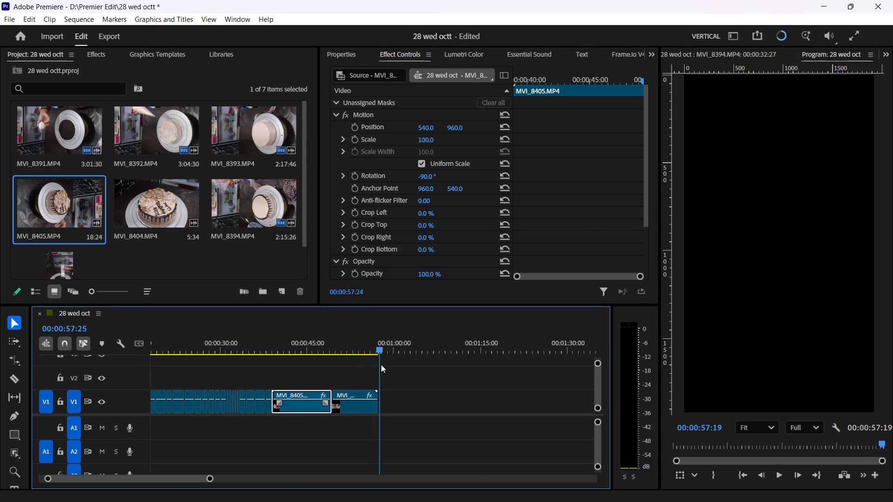
left_click_drag(381, 364, 294, 390)
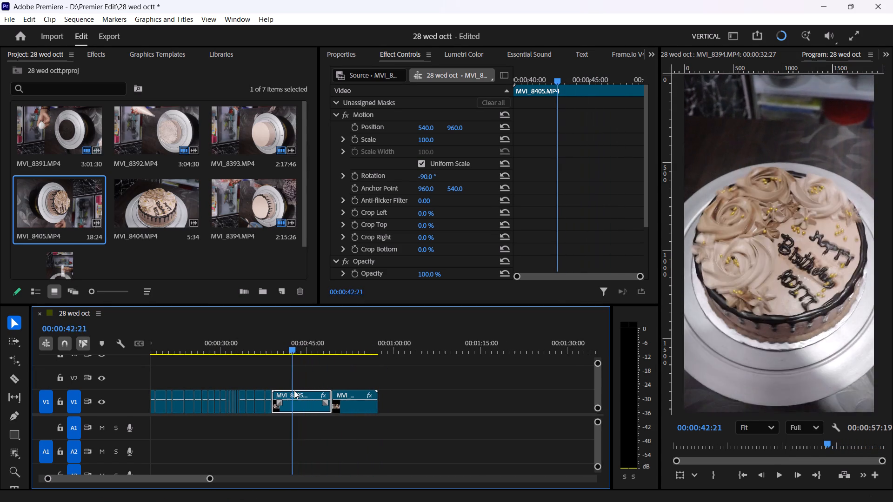
left_click_drag(294, 390, 263, 395)
Play into the first MVI_8405 segment and trim its start to 00:00:42:26.
key("space")
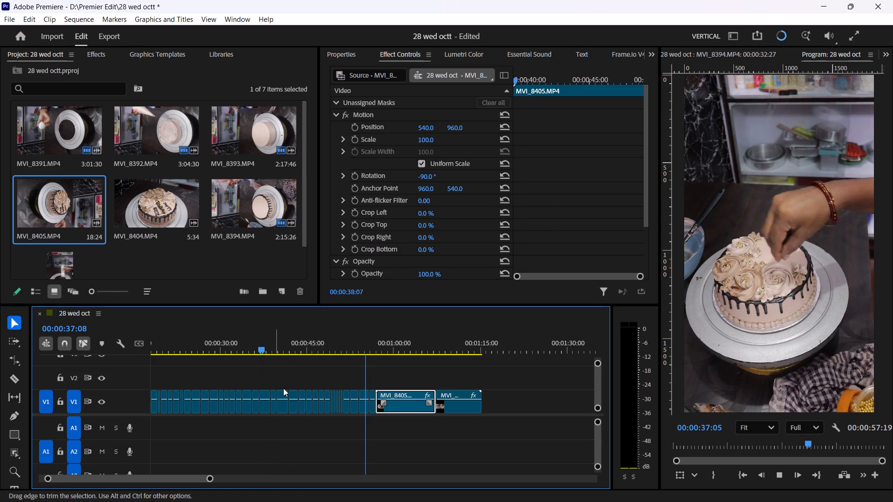
key("space")
key("space")
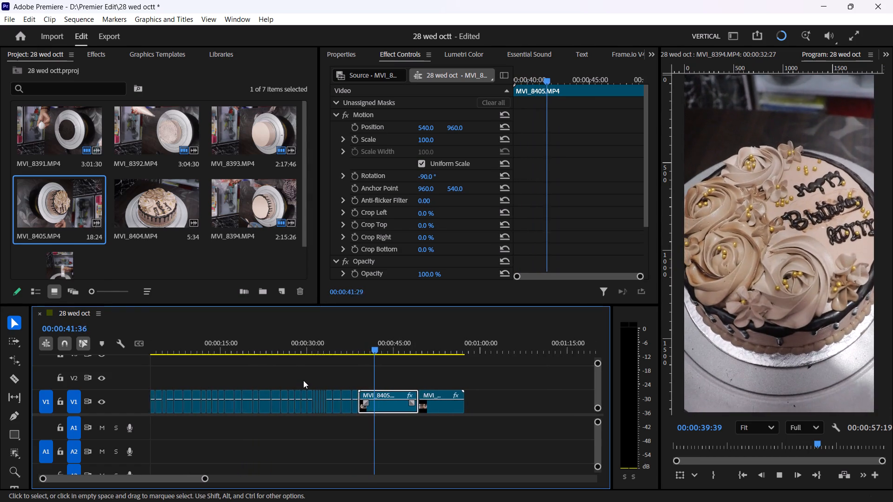
key("space")
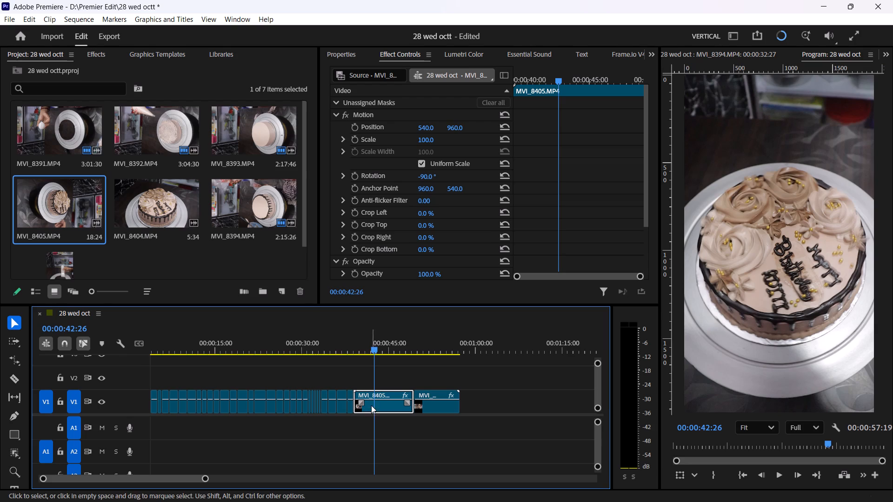
left_click_drag(358, 395, 376, 402)
Play on through the trimmed MVI_8405 segment and split it at 00:00:44:10.
key("space")
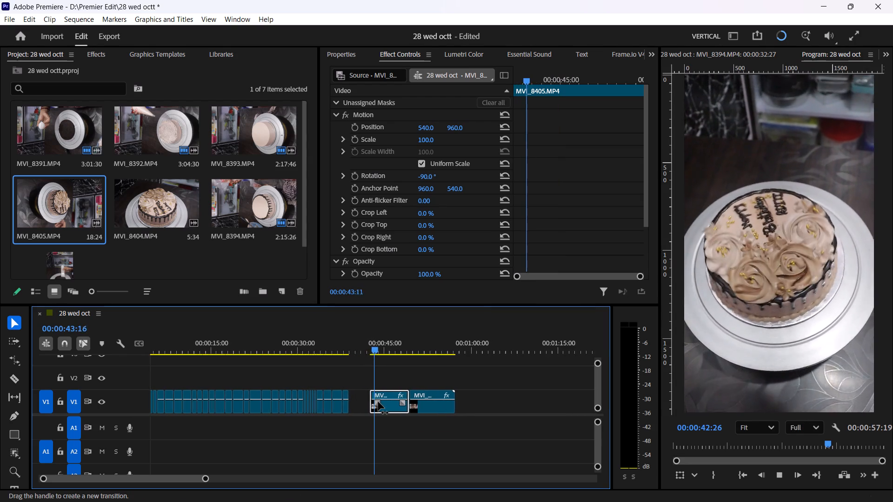
key("space")
key("space")
key("space")
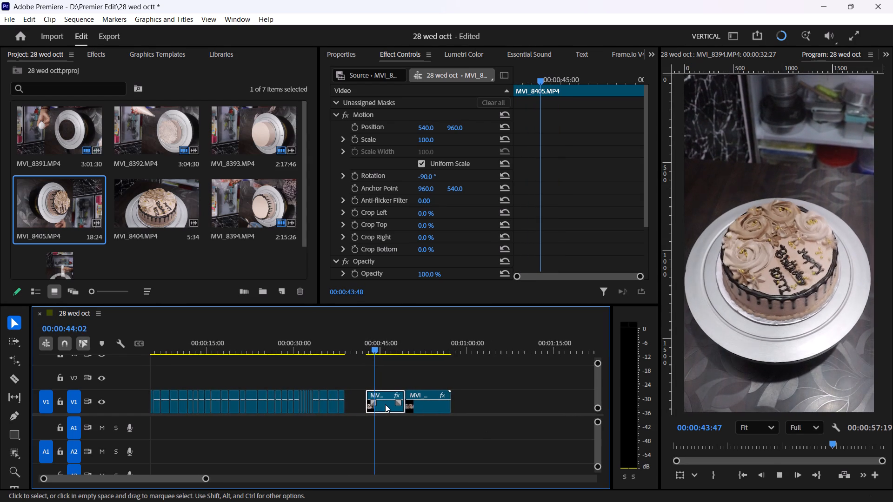
key("c")
key("v")
left_click(373, 396)
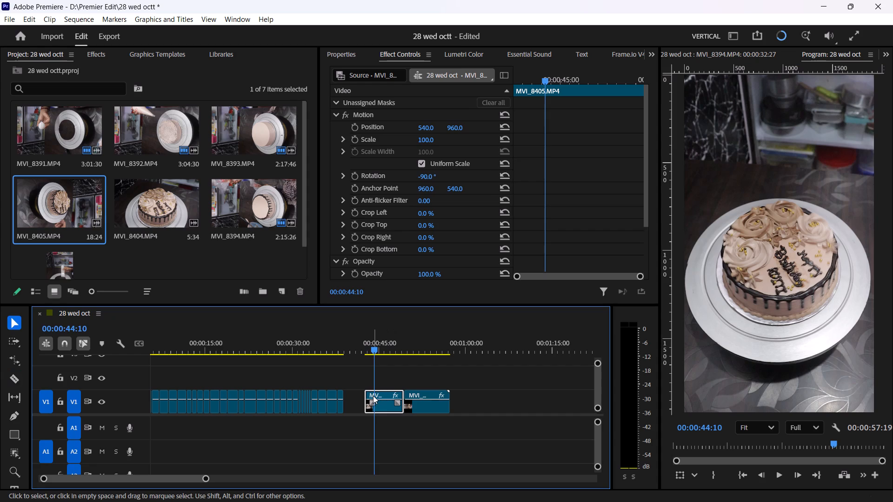
key("c")
left_click(375, 398)
key("v")
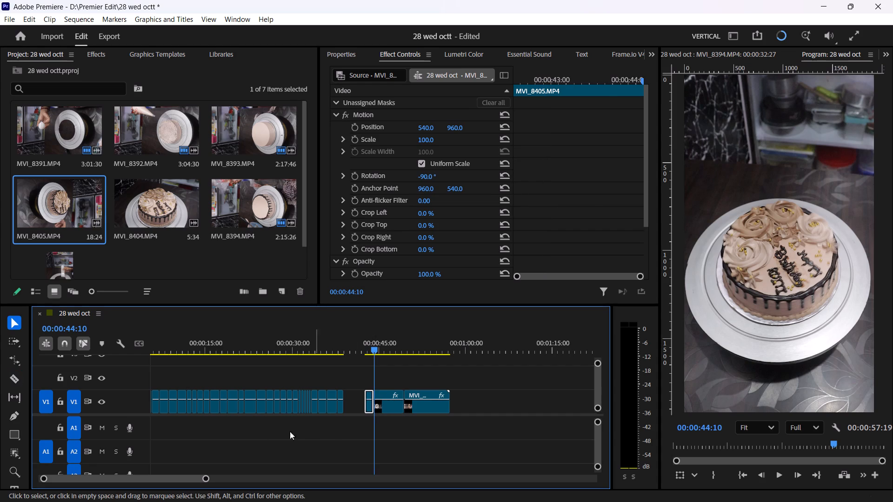
Move the short MVI_8405 piece before the 00:00:44:10 cut directly against the last MVI_8394 segment on V1.
left_click_drag(205, 479, 156, 479)
left_click_drag(366, 404, 326, 399)
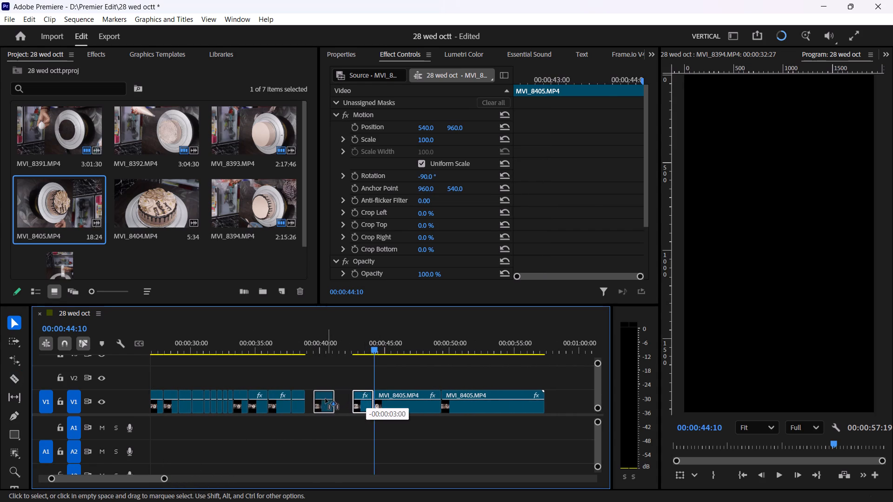
left_click_drag(326, 399, 322, 402)
Rate-stretch the moved MVI_8405 piece to 31.7% speed so it fills the gap up to 00:00:44:10.
key("r")
left_click_drag(324, 400, 365, 407)
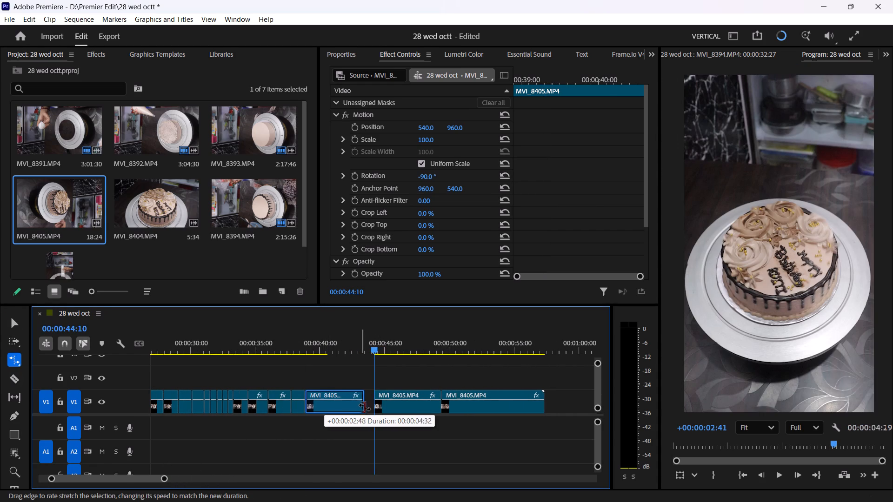
left_click_drag(365, 407, 368, 407)
key("v")
Play back the slowed MVI_8405 piece and the segment after it, from about 00:00:39:12 to 00:00:49:27.
left_click_drag(304, 347, 311, 346)
key("space")
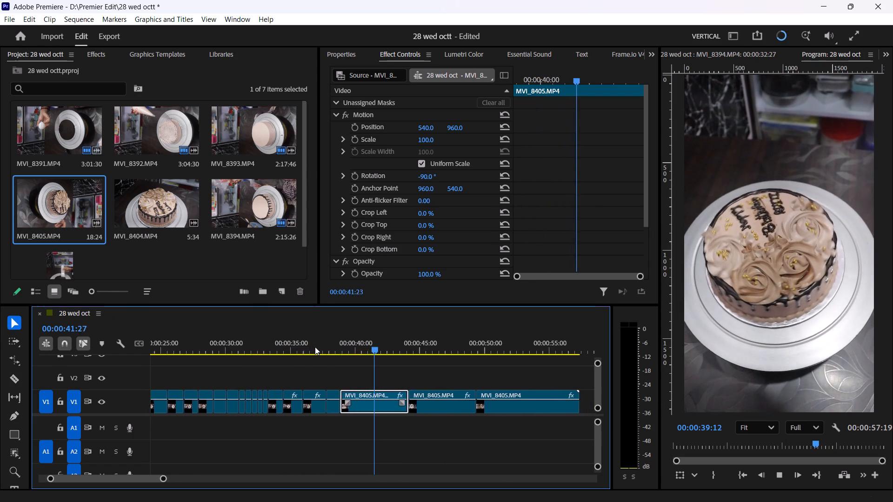
key("space")
key("space")
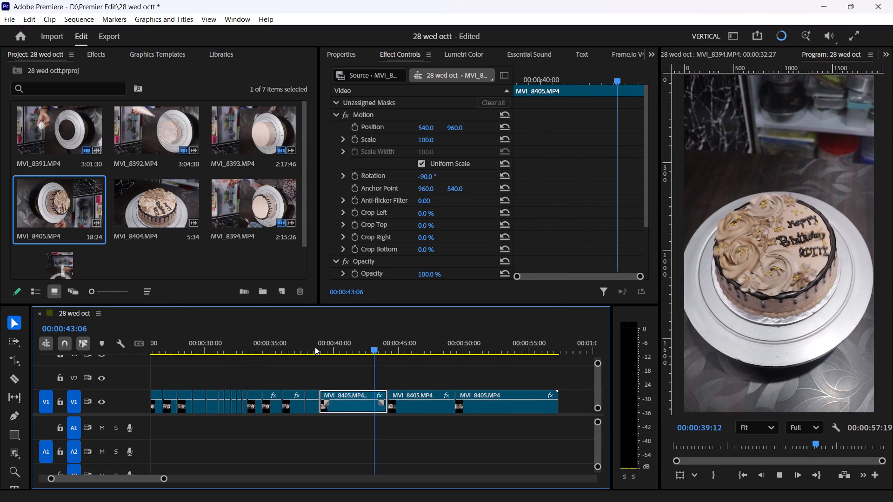
key("space")
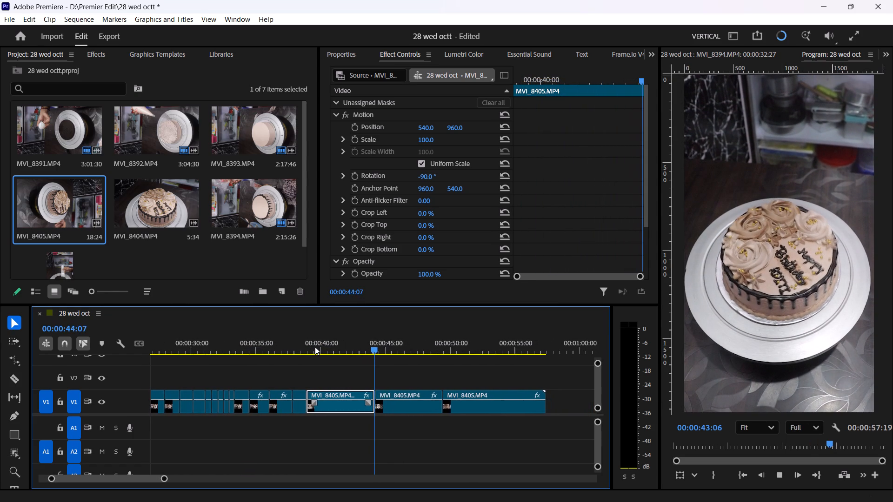
key("v")
key("space")
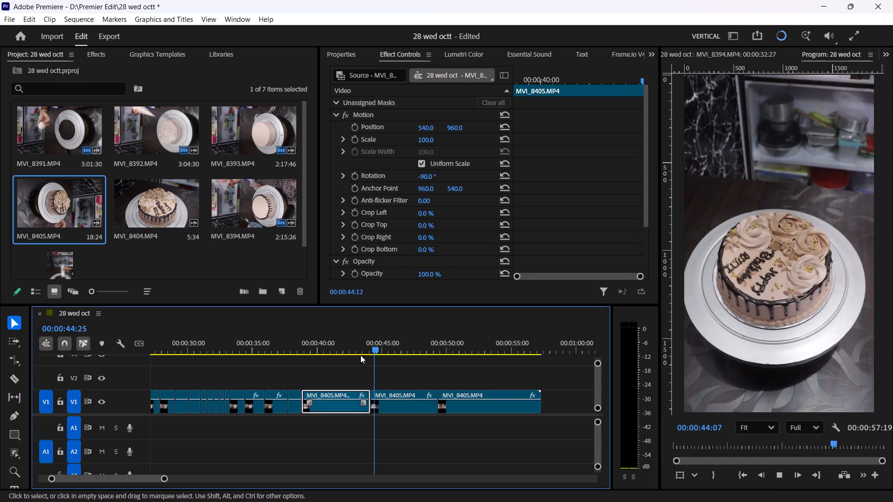
key("space")
key("space")
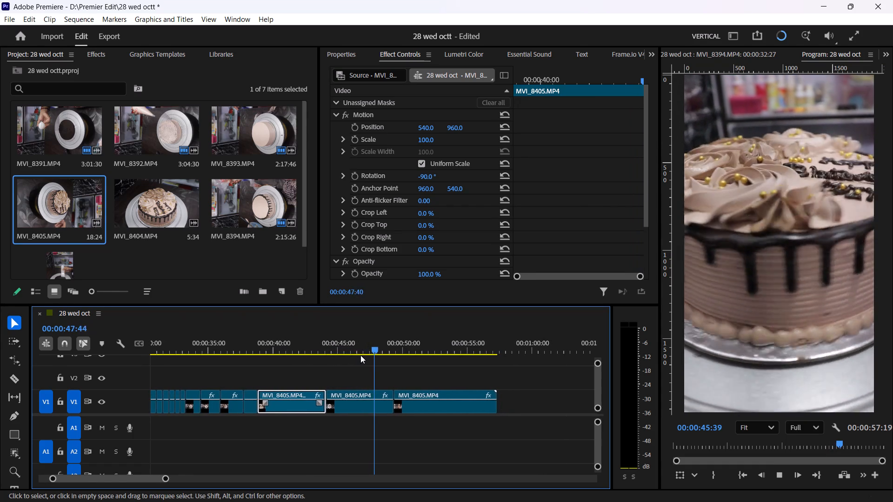
key("space")
key("space")
key("space")
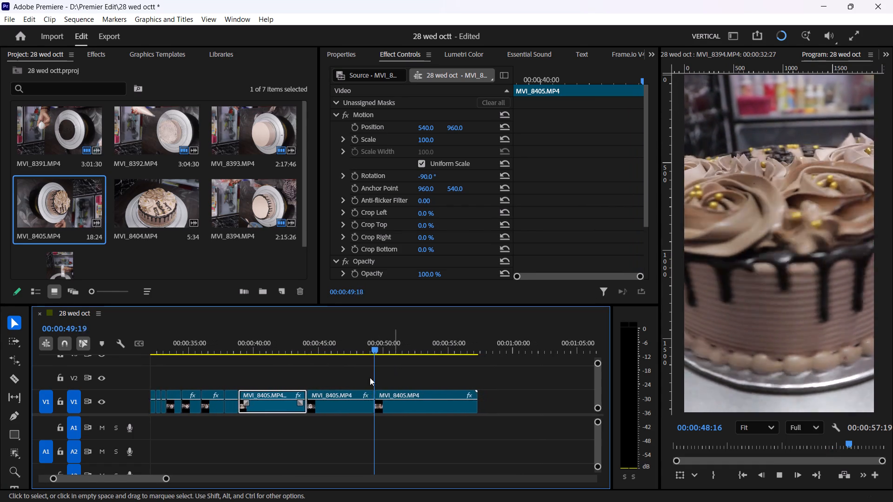
Delete the middle MVI_8405 segment between 00:00:44:10 and 00:00:49:20, leaving its gap open.
left_click(345, 399)
key("Delete")
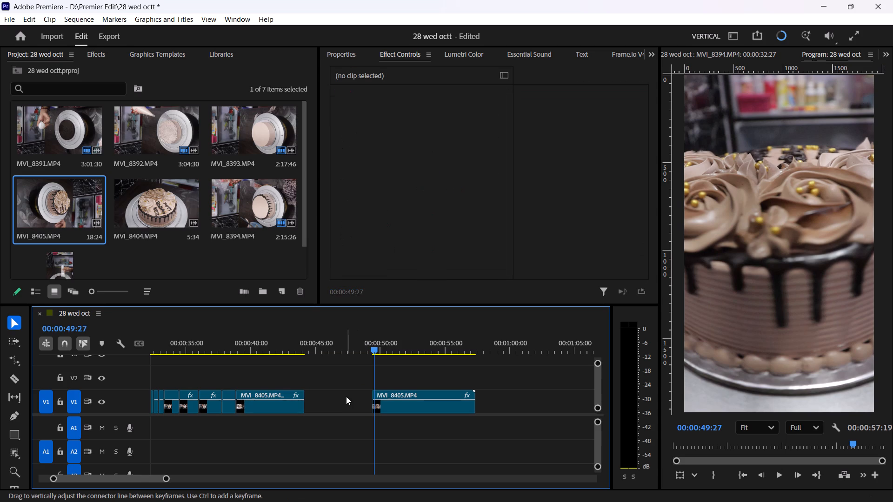
Play the last MVI_8405 segment and trim its start to 00:00:55:28.
key("space")
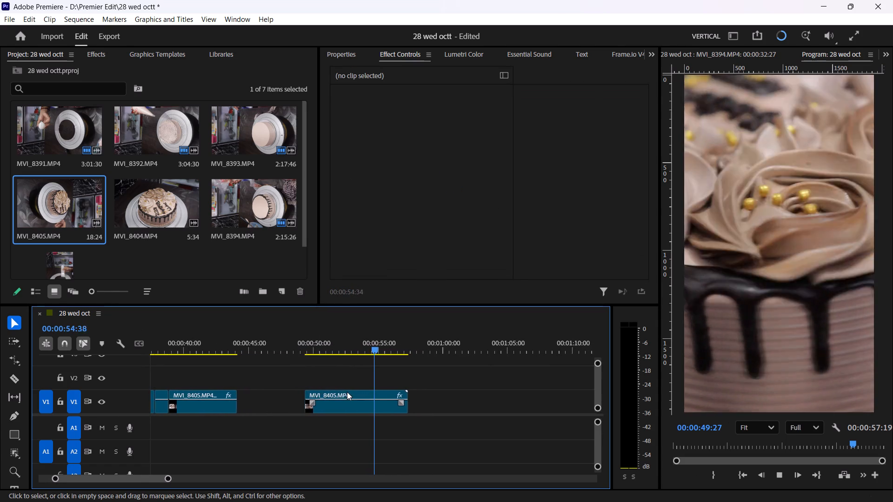
key("space")
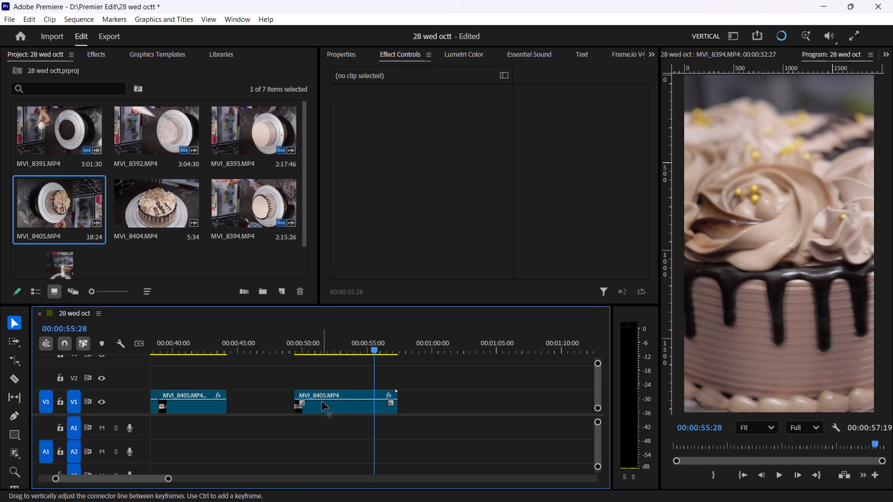
left_click(322, 402)
left_click_drag(303, 391, 376, 413)
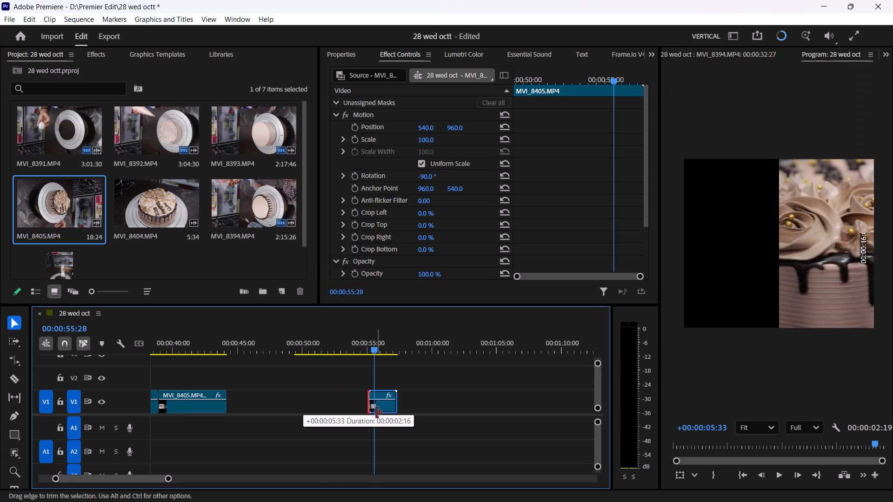
left_click_drag(376, 413, 379, 420)
Play the remaining MVI_8405 footage and trim its end to 00:00:56:47.
key("space")
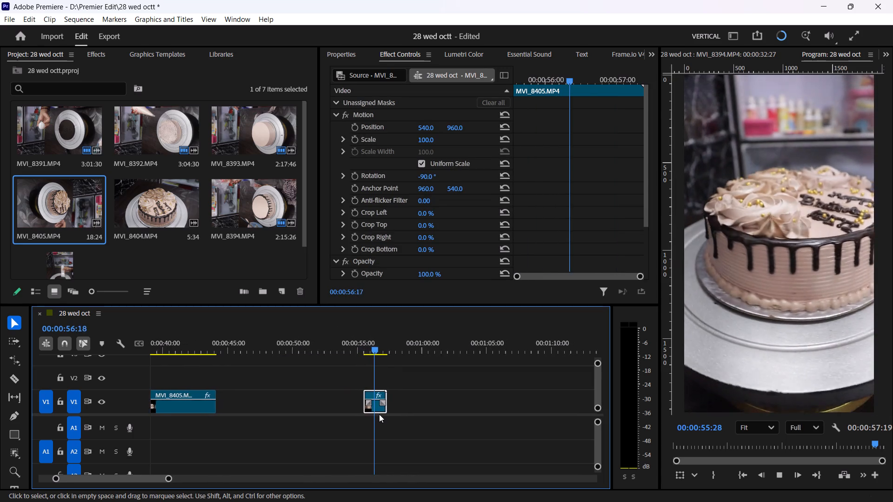
key("space")
key("space")
key("space")
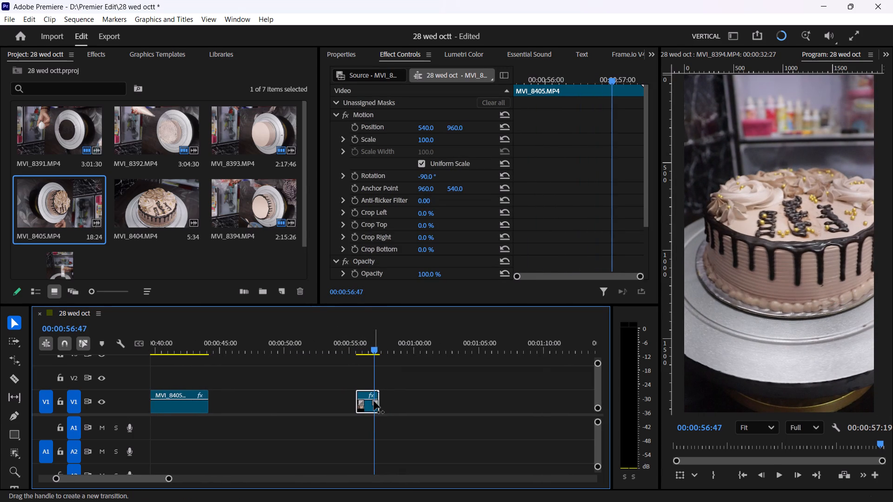
left_click(378, 396)
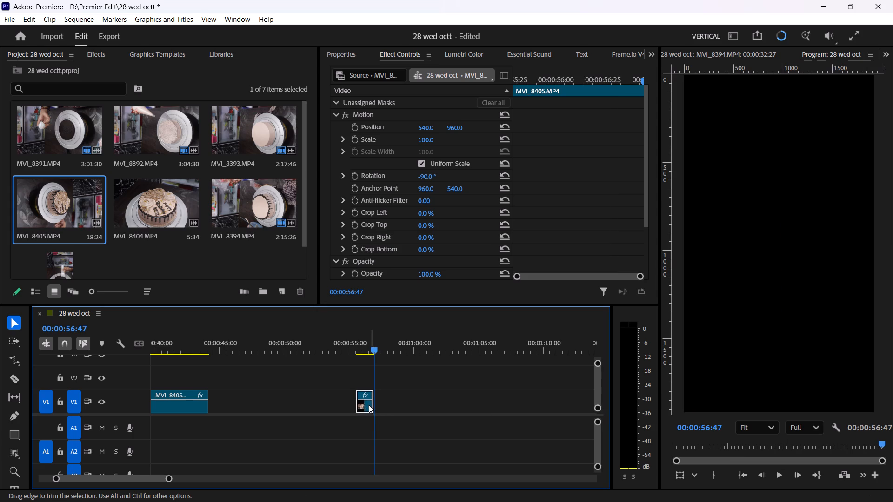
Move the short final MVI_8405 segment on V1 directly against the end of the slowed MVI_8405 piece.
left_click_drag(366, 406, 222, 398)
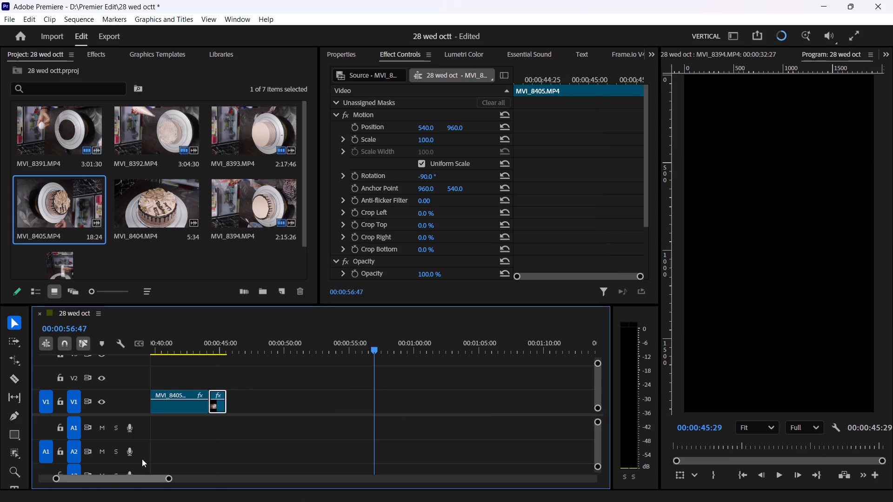
Move the 31.7% MVI_8405 piece straight up from V1 to V2, keeping its timing.
left_click(199, 347)
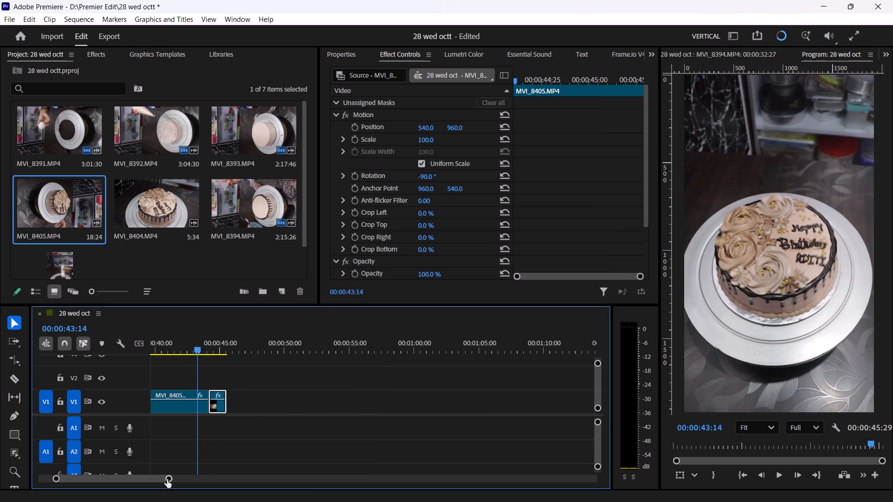
left_click_drag(167, 480, 127, 482)
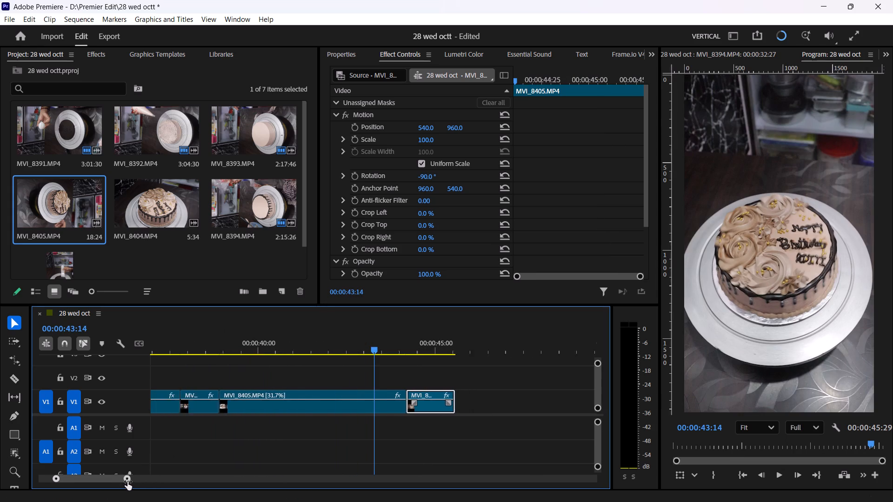
left_click_drag(127, 482, 155, 478)
left_click_drag(323, 403, 323, 380)
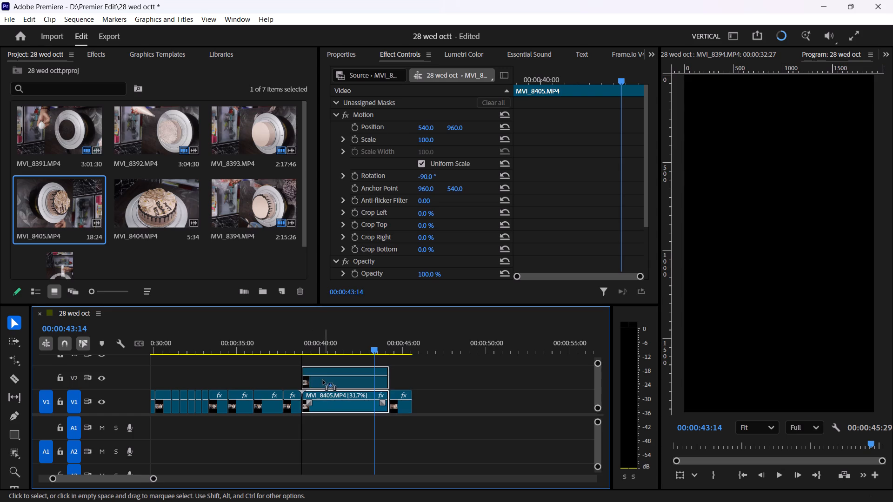
left_click_drag(323, 380, 320, 380)
Play the short final MVI_8405 segment at the end of the sequence.
left_click(392, 343)
key("space")
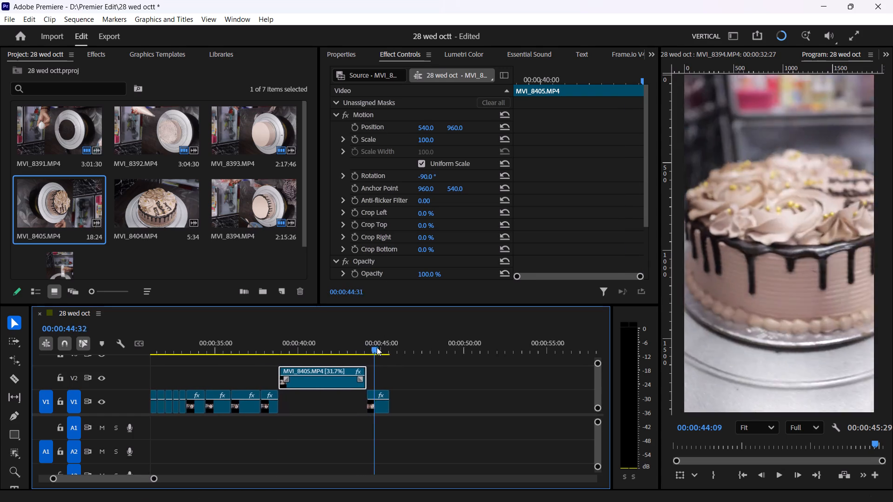
key("space")
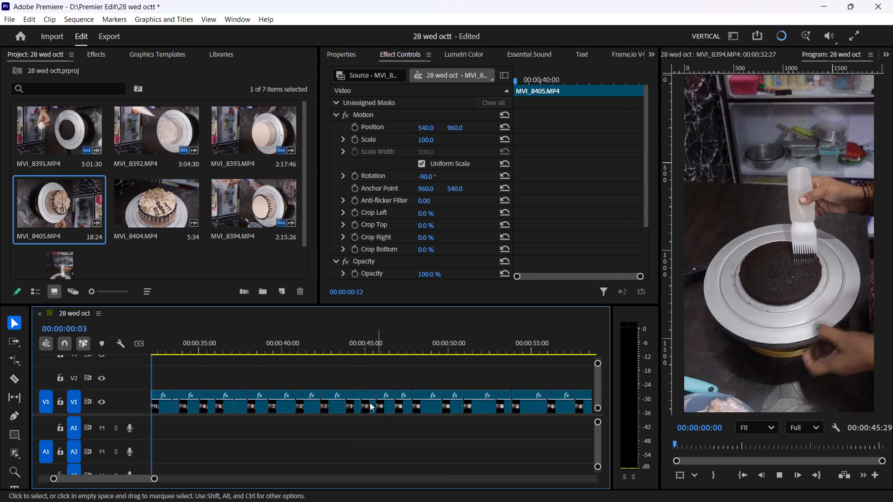
key("space")
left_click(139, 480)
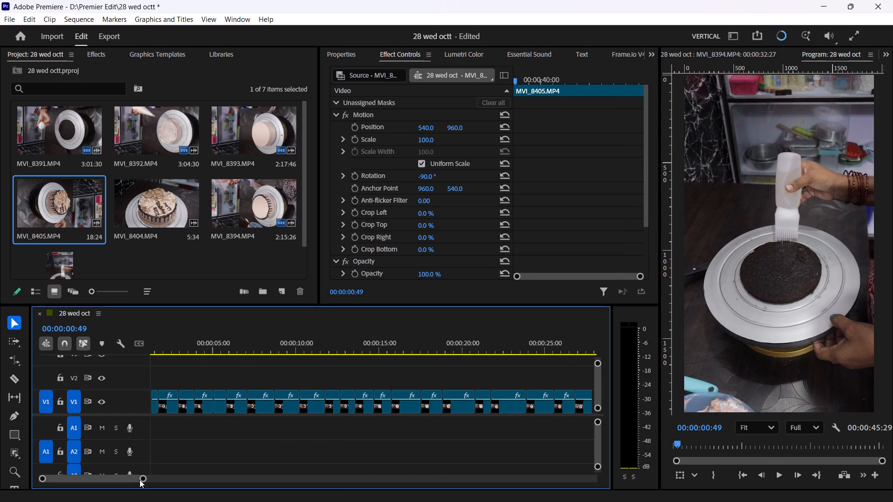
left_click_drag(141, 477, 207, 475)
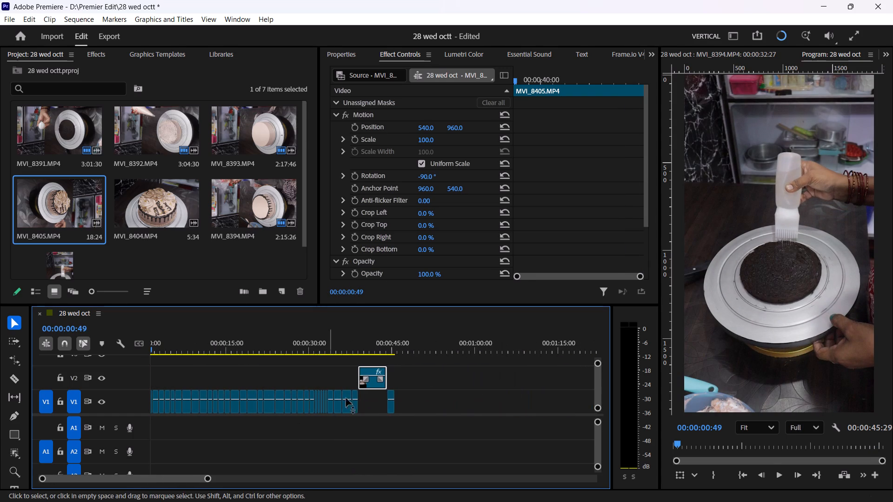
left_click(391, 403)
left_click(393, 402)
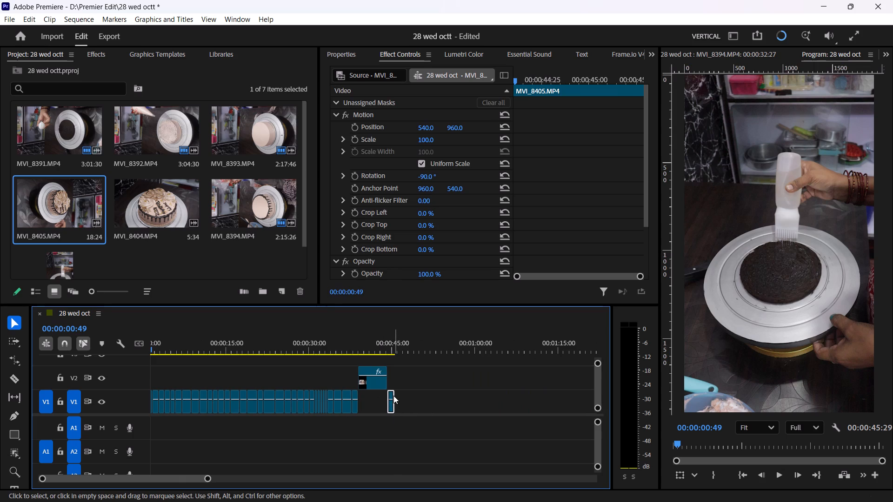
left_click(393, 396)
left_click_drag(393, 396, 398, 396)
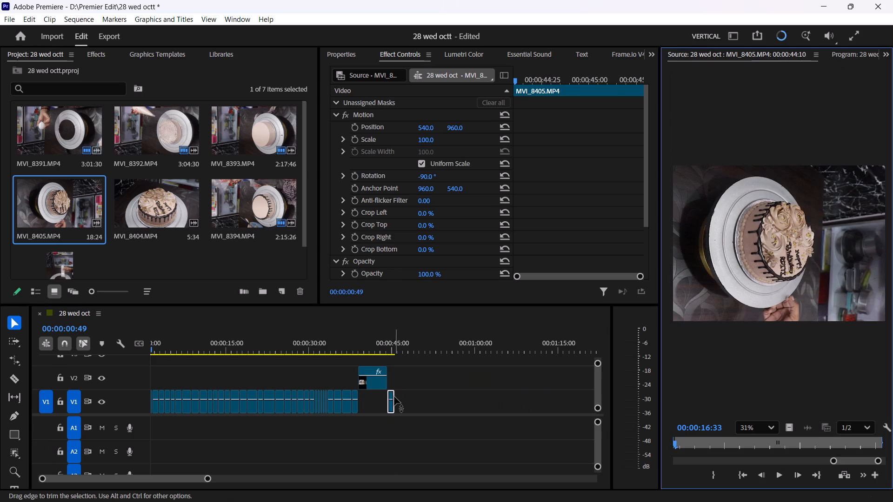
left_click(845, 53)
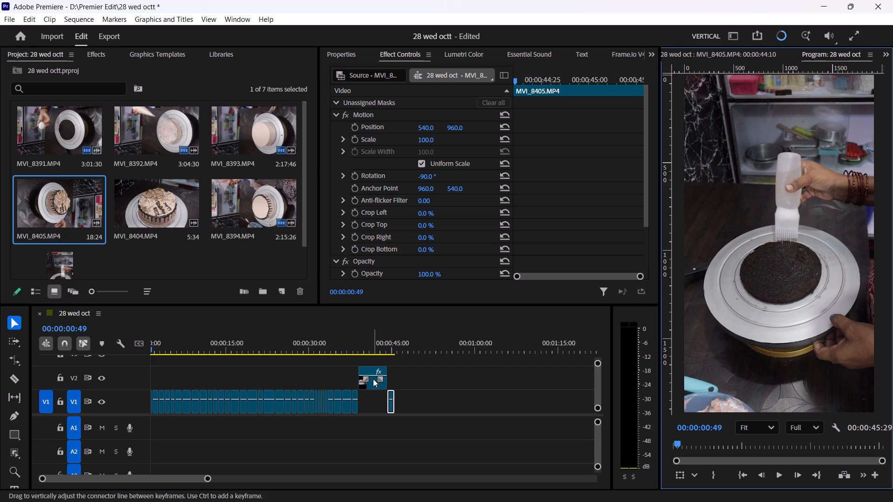
Move the 31.7% MVI_8405 piece along V2 to the very start of the sequence.
left_click_drag(374, 381, 180, 359)
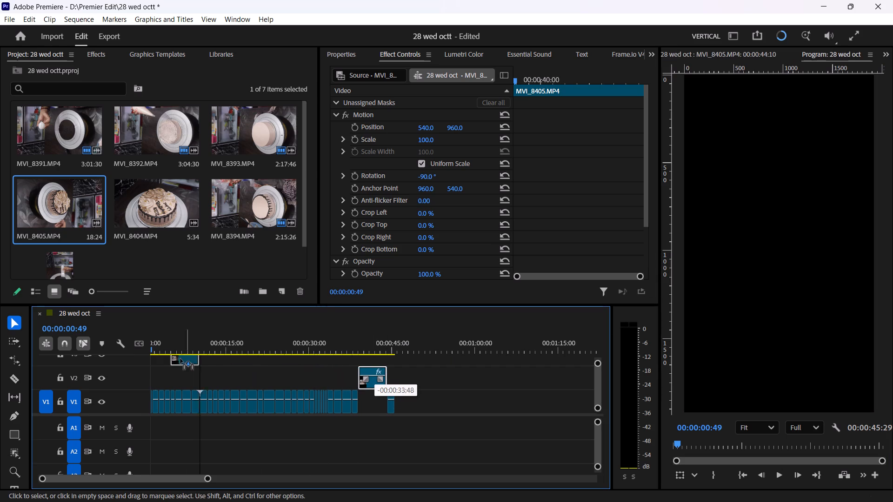
left_click_drag(180, 359, 162, 373)
left_click_drag(185, 336, 135, 346)
key("space")
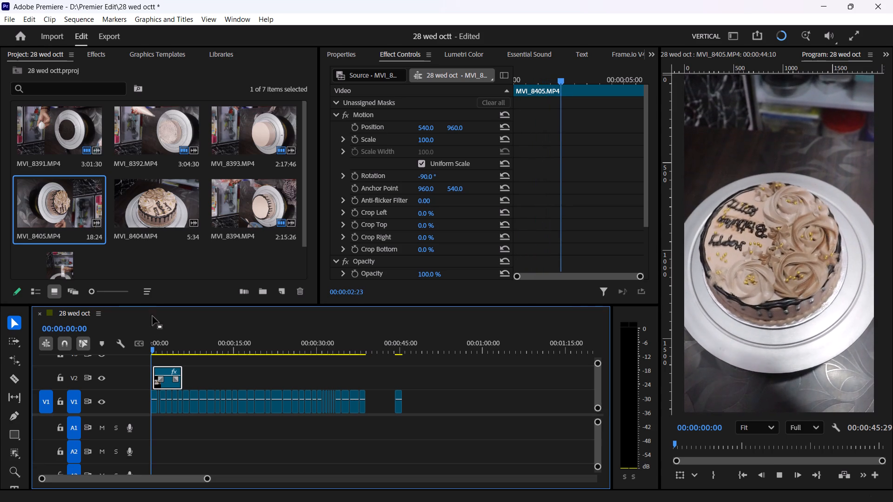
key("space")
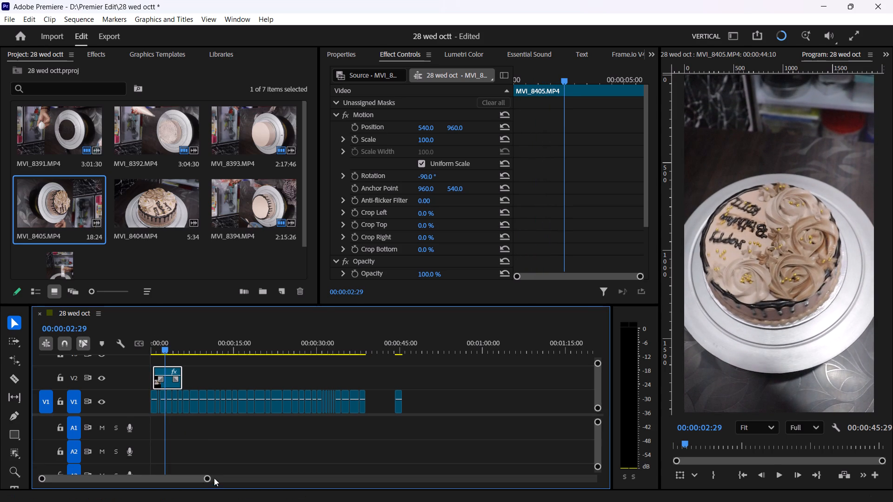
left_click(208, 479)
left_click_drag(197, 480, 178, 481)
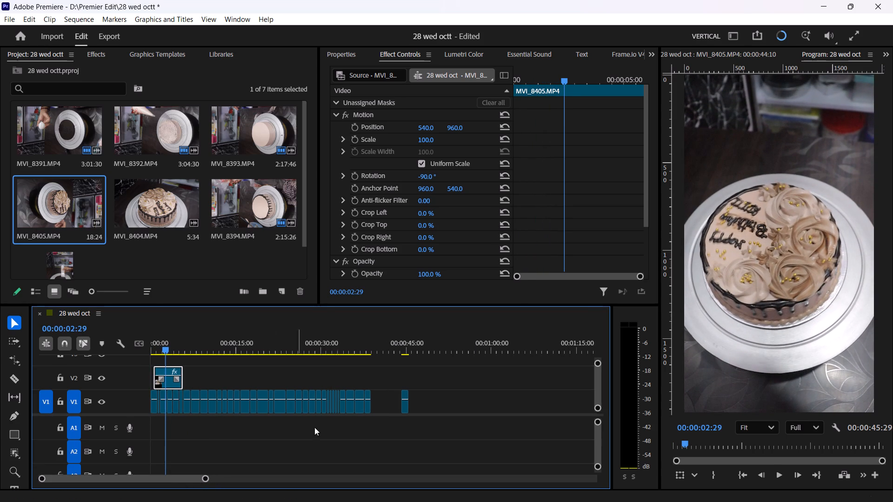
left_click_drag(380, 425, 140, 416)
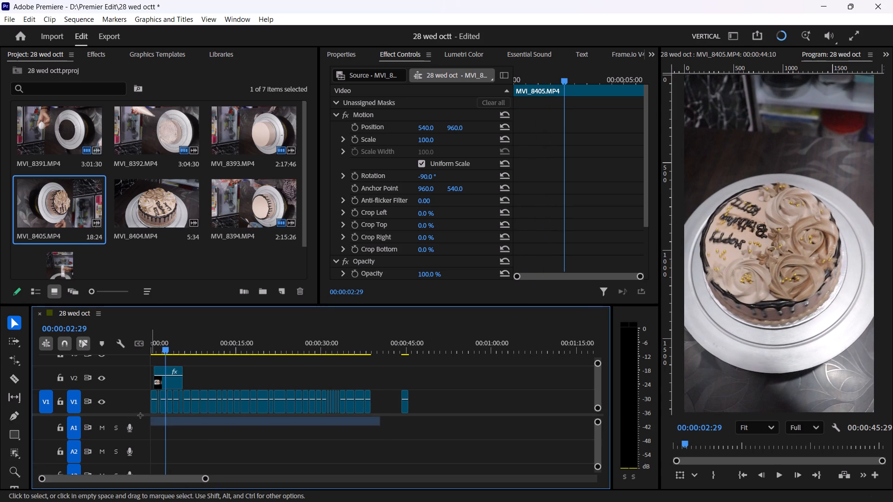
left_click_drag(140, 416, 159, 431)
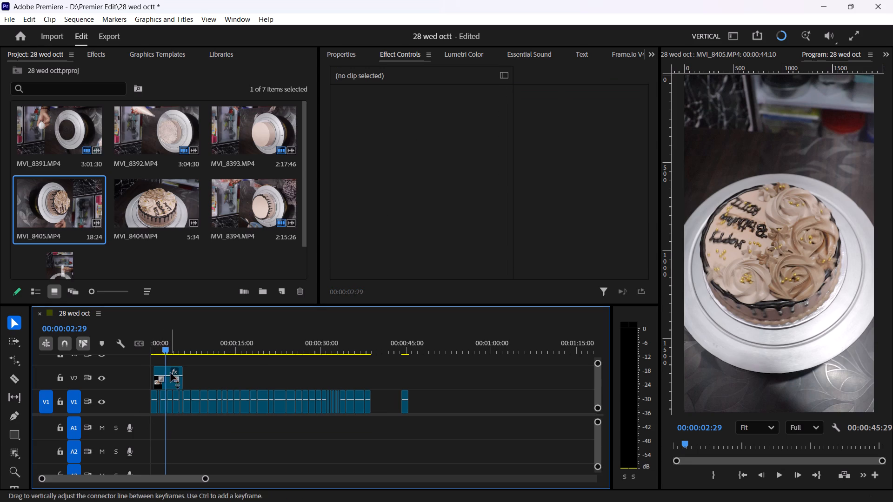
left_click_drag(169, 384, 160, 382)
Play the MVI_8405 piece on V2, trim its start to 00:00:01:13, and move it back to the sequence start.
left_click_drag(162, 345, 155, 345)
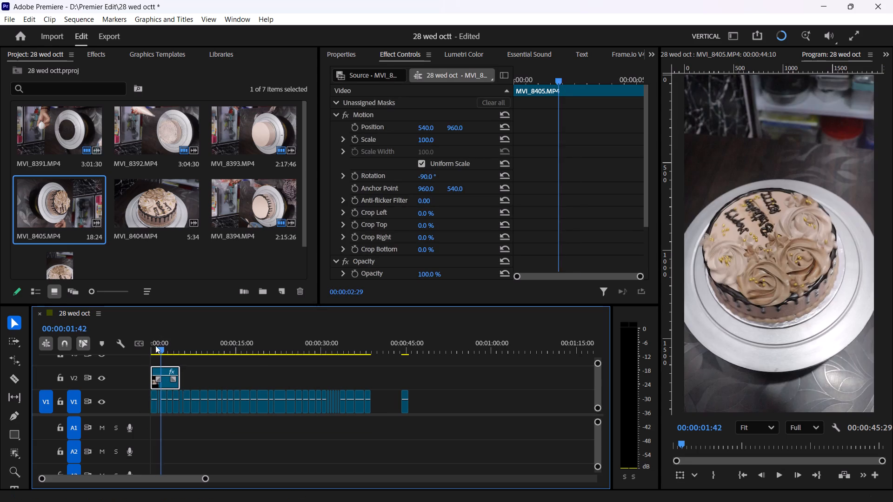
left_click_drag(155, 345, 139, 353)
key("space")
key("space")
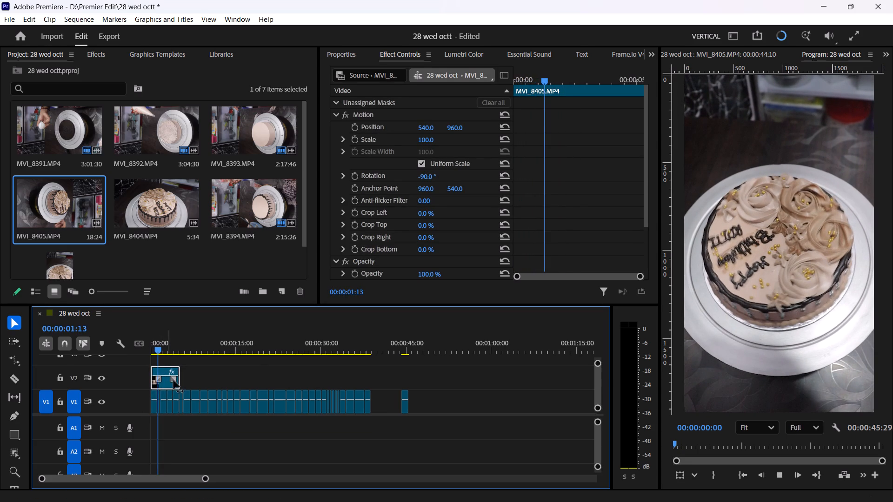
left_click_drag(152, 368, 158, 372)
left_click_drag(169, 380, 148, 374)
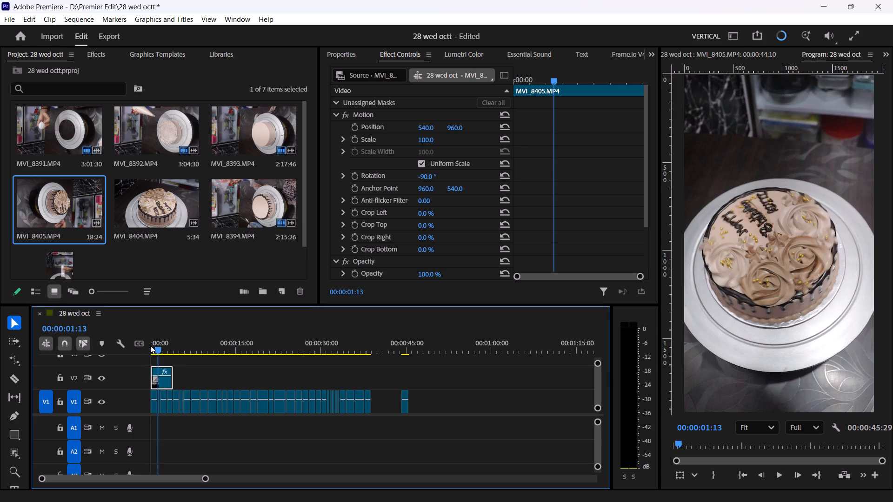
Play the trimmed MVI_8405 piece on V2 and rate-stretch its end to shorten it to about 3 seconds.
left_click_drag(155, 343, 138, 343)
key("space")
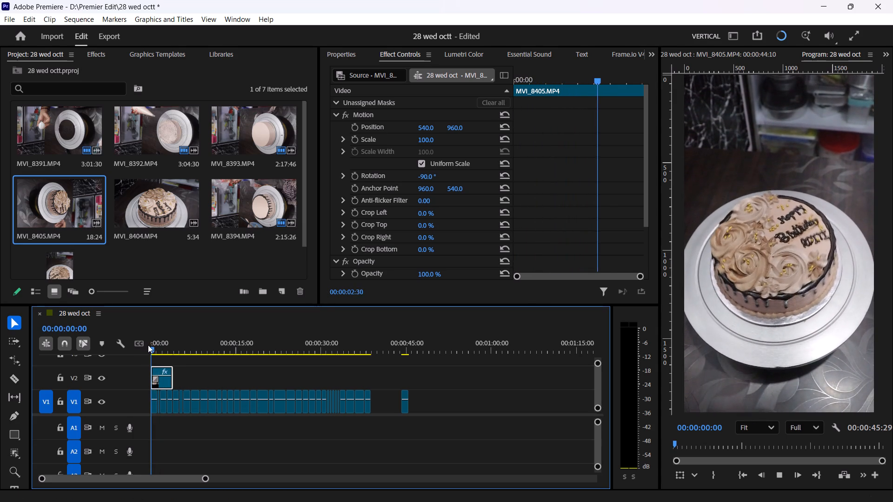
key("space")
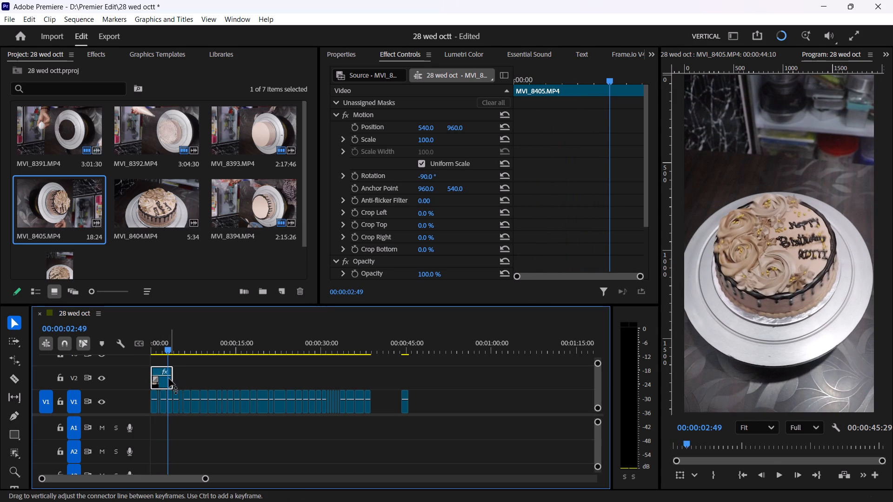
key("r")
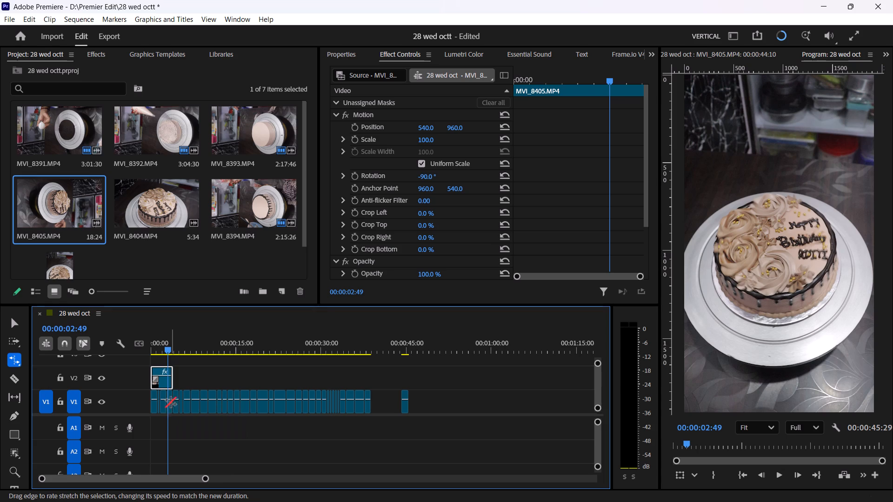
key("v")
left_click_drag(206, 477, 150, 470)
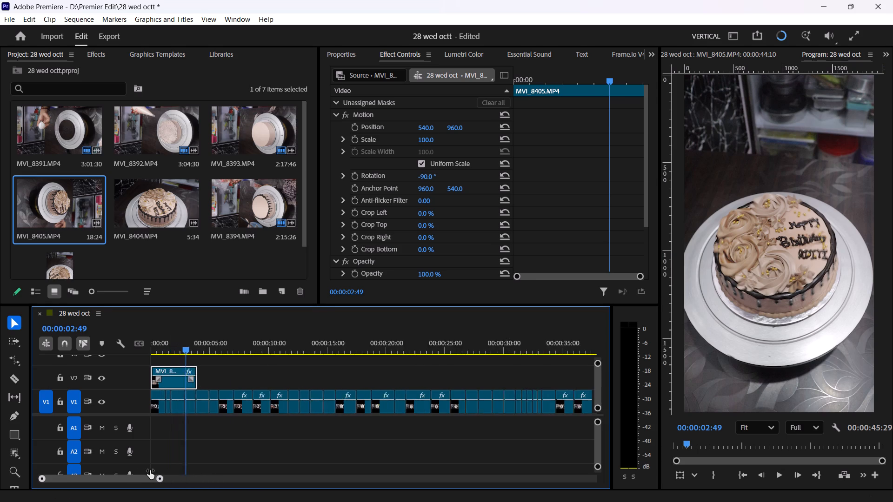
left_click_drag(150, 470, 130, 470)
key("r")
left_click_drag(238, 373, 227, 376)
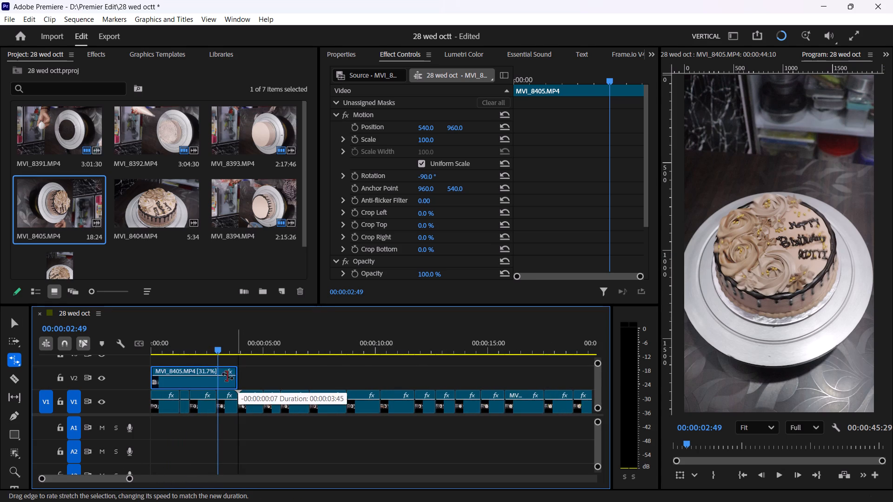
left_click_drag(227, 376, 216, 381)
key("v")
Play the retimed V2 piece, trim about half a second off its start, and move it back to the sequence start.
left_click_drag(187, 338, 140, 355)
key("space")
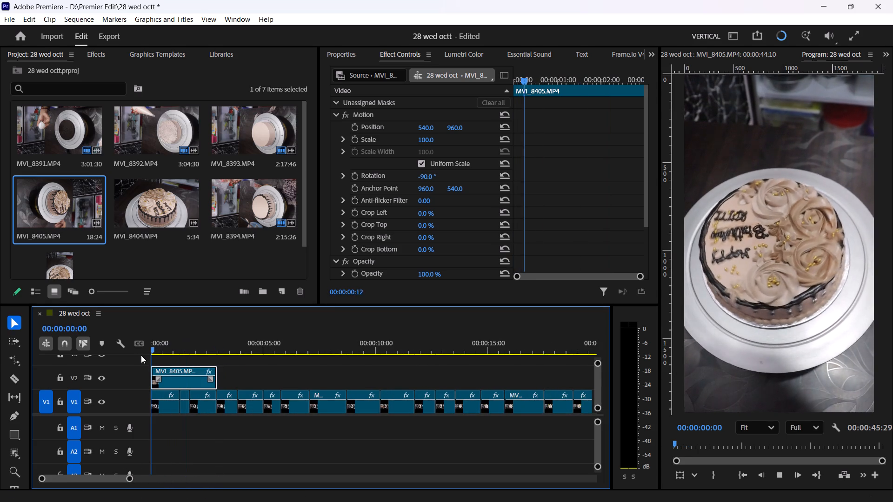
key("space")
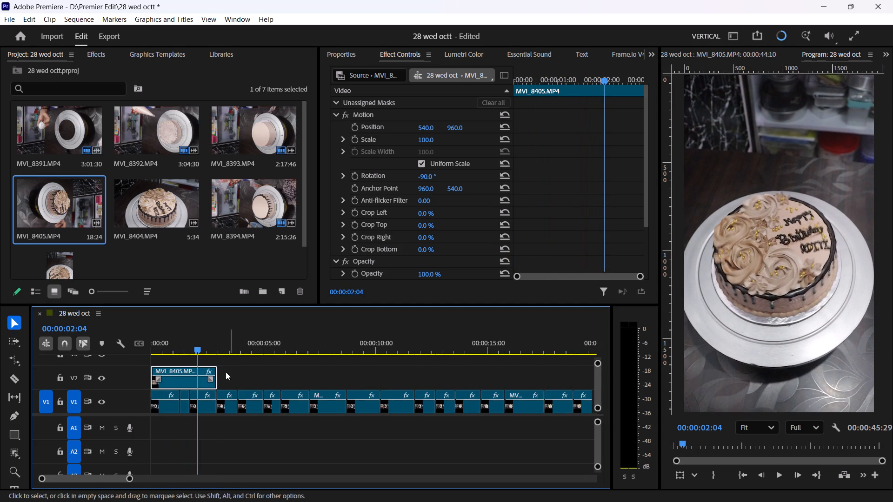
key("space")
key("space")
left_click_drag(152, 369, 152, 368)
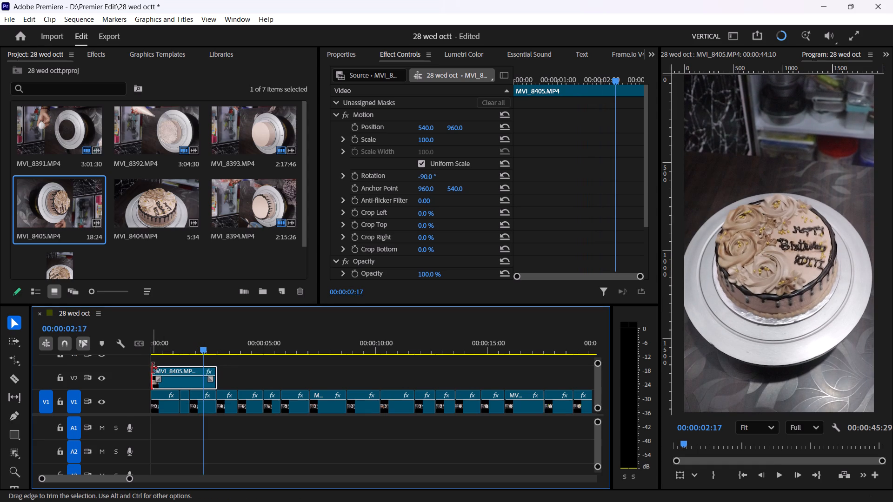
left_click_drag(152, 368, 165, 369)
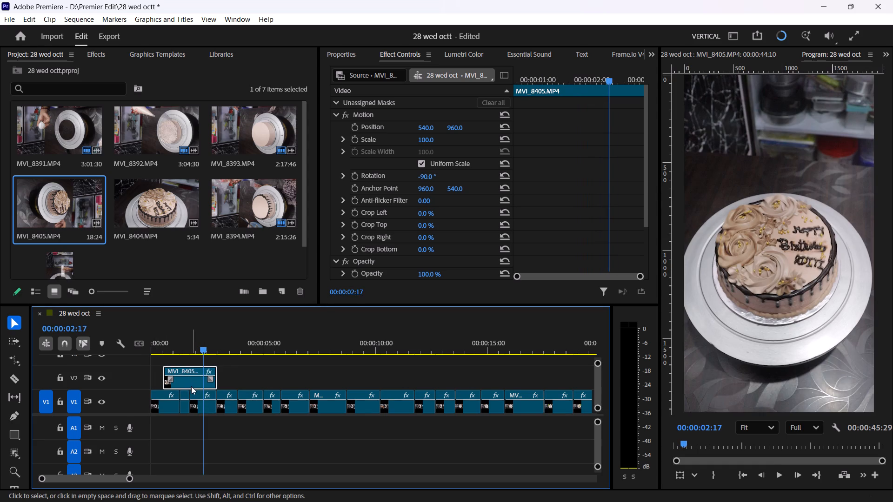
left_click_drag(191, 379, 158, 379)
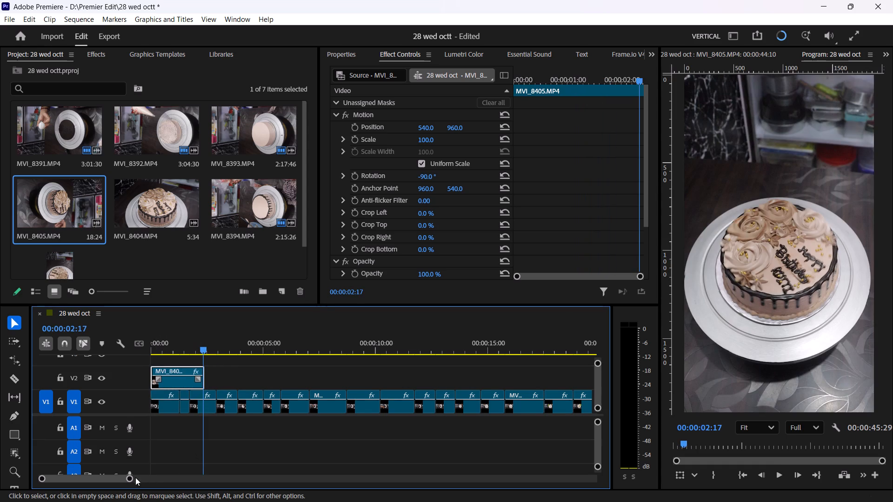
Shift all V1 clips except the separate final segment later as a group so they start at 00:00:02:17.
left_click_drag(129, 478, 210, 469)
left_click_drag(364, 421, 244, 426)
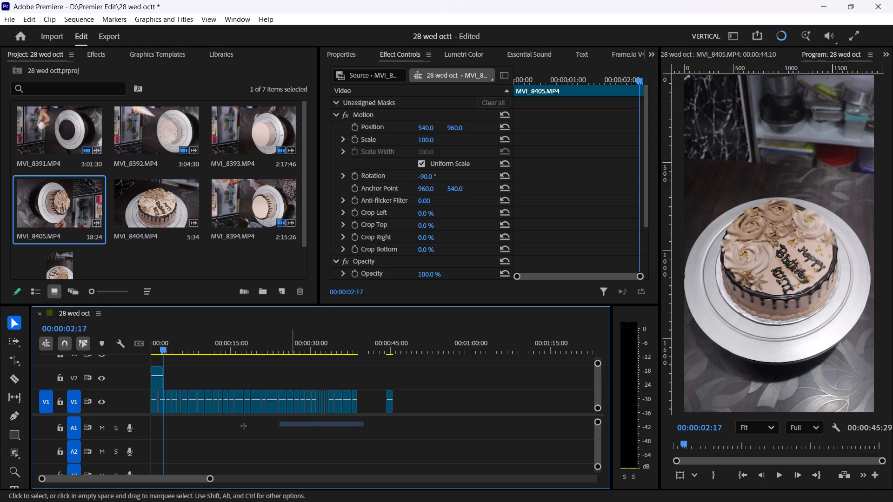
left_click_drag(244, 426, 146, 408)
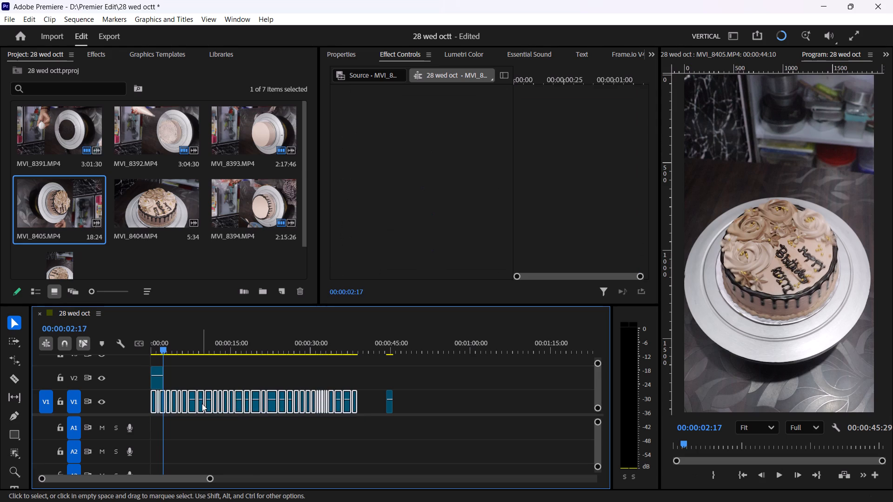
left_click_drag(192, 403, 205, 403)
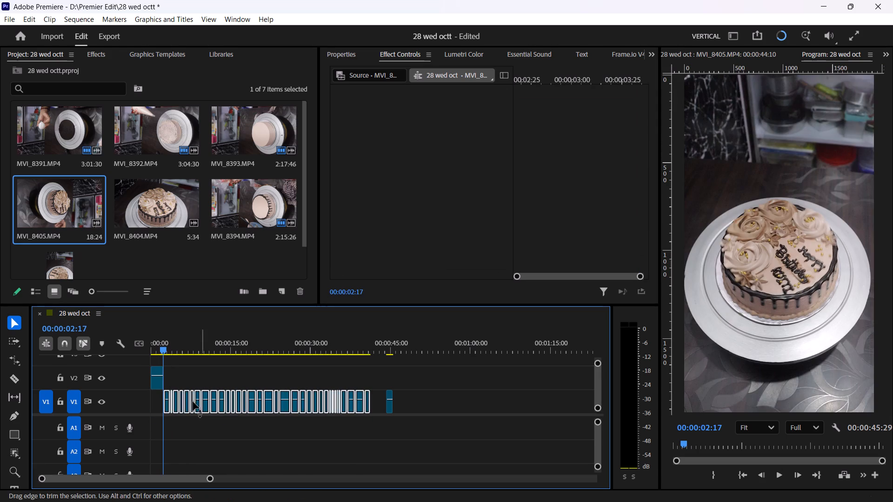
Move the opening MVI_8405 piece from V2 down to the start of V1 and play through its join with the following clip.
left_click_drag(155, 382, 154, 400)
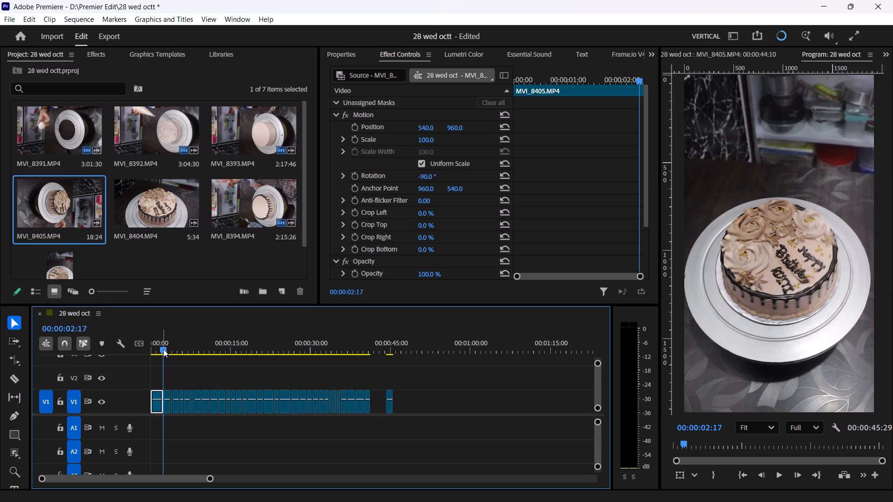
left_click_drag(163, 349, 144, 355)
key("space")
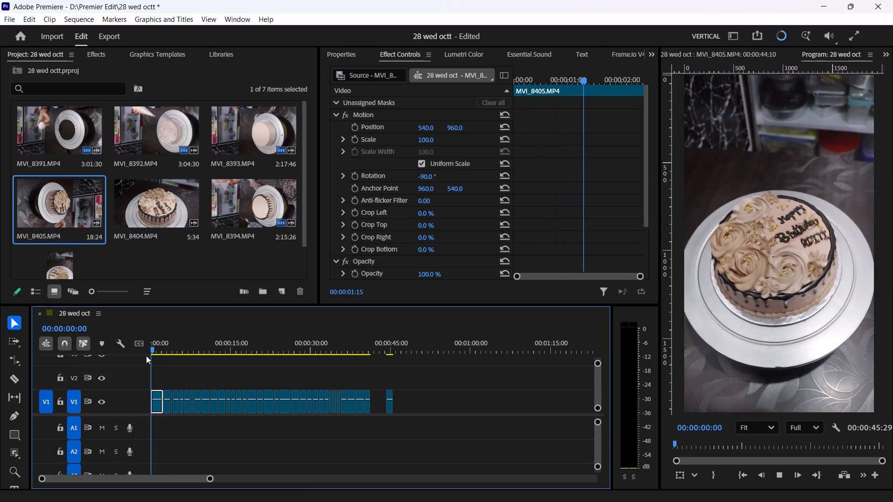
key("space")
key("space")
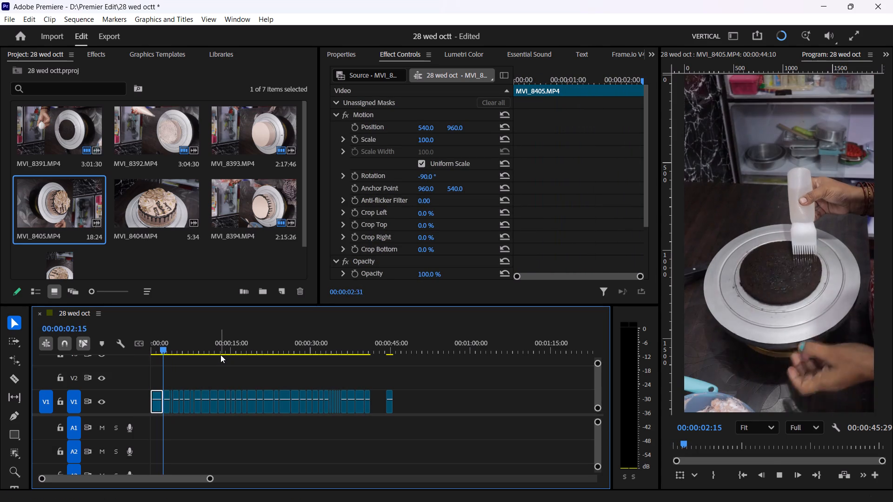
key("space")
Save the project.
key("ctrl+s")
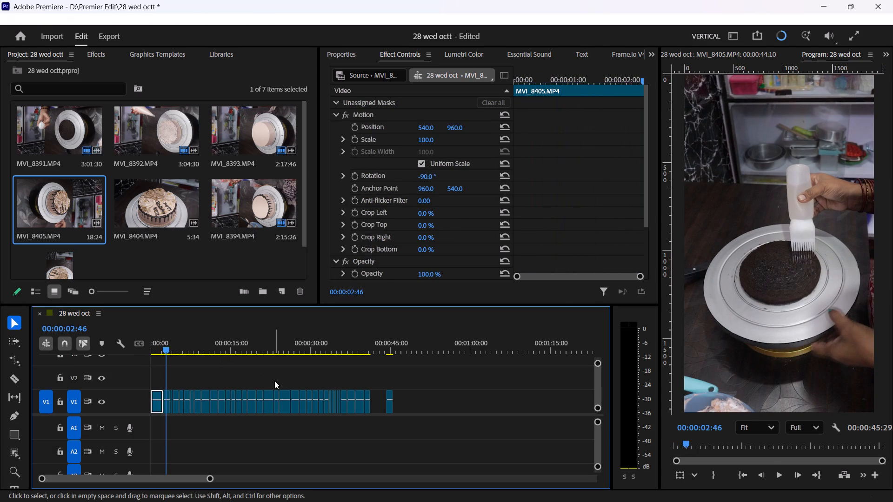
Move the short final MVI_8405 segment on V1 directly against the end of the preceding clips, closing the gap.
left_click(329, 441)
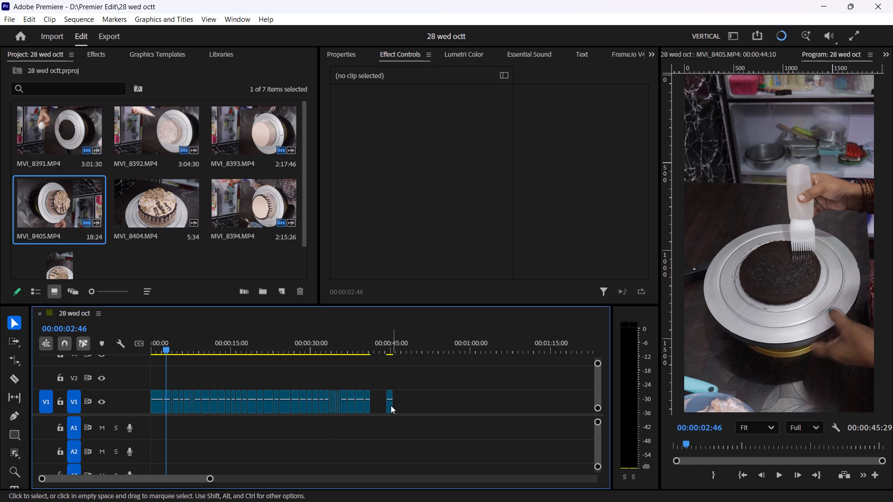
left_click_drag(389, 404, 376, 404)
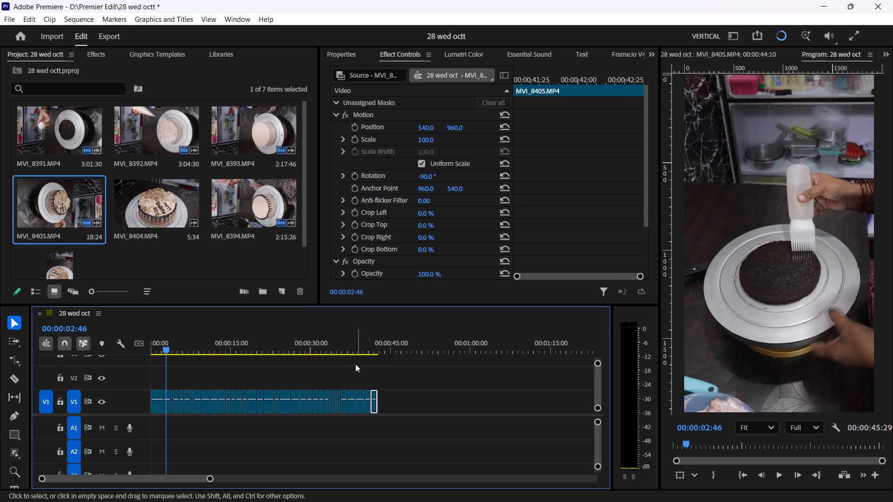
Shift the final MVI_8405 segment on V1 slightly later, extend its start back 37 frames to meet the preceding clip, and play its ending.
left_click_drag(357, 348, 368, 354)
key("space")
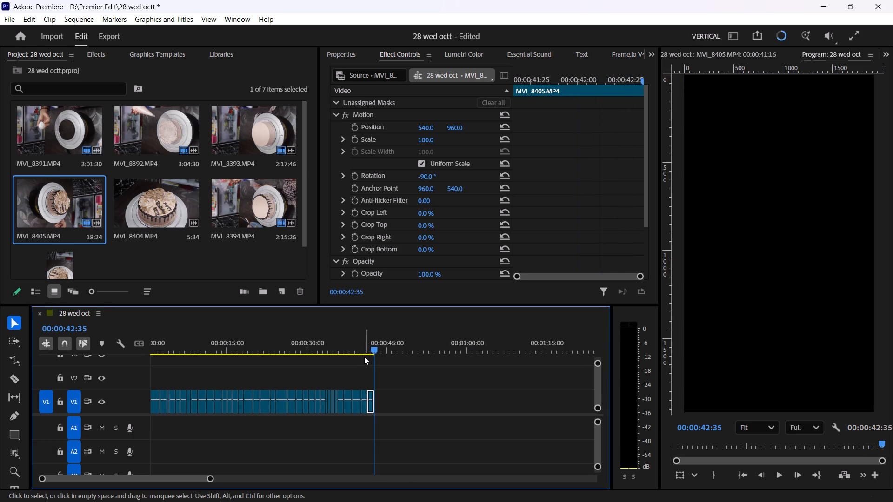
key("space")
key("space")
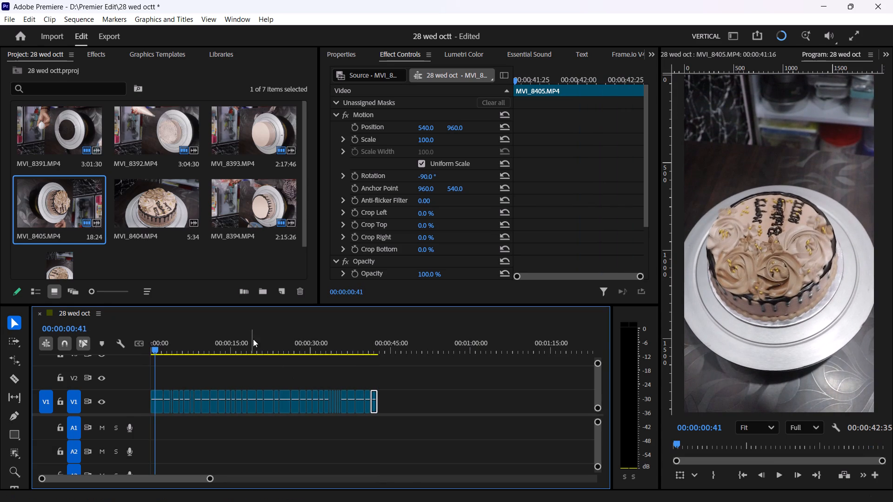
left_click(373, 345)
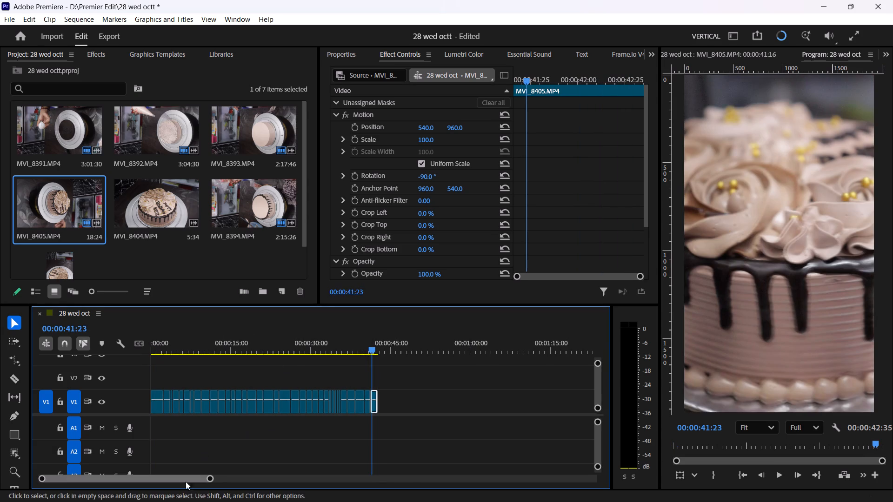
left_click_drag(211, 478, 184, 480)
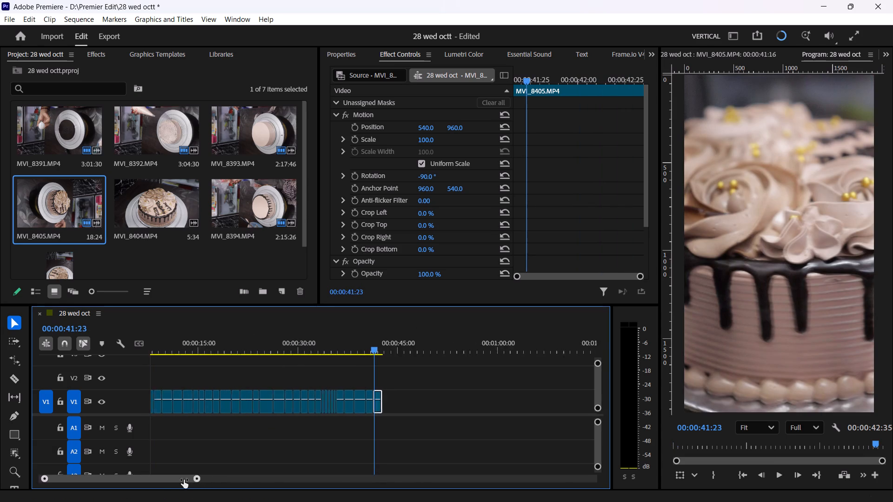
left_click_drag(184, 480, 140, 487)
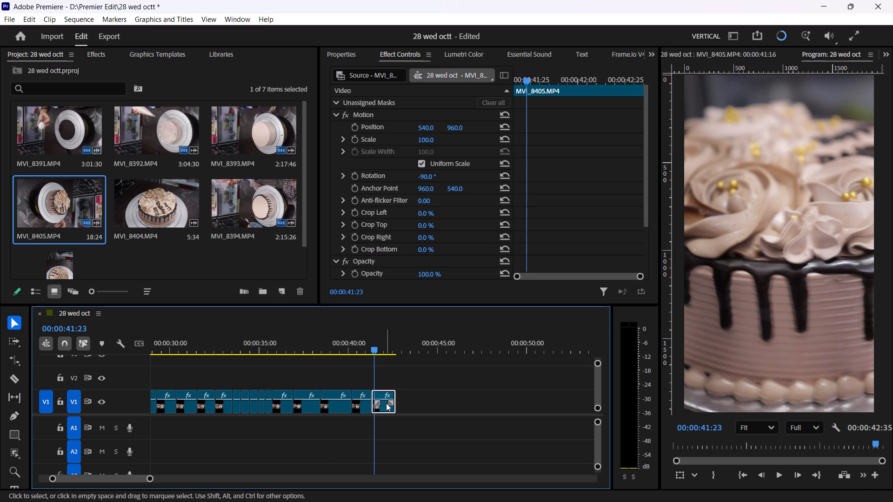
left_click_drag(382, 405, 393, 406)
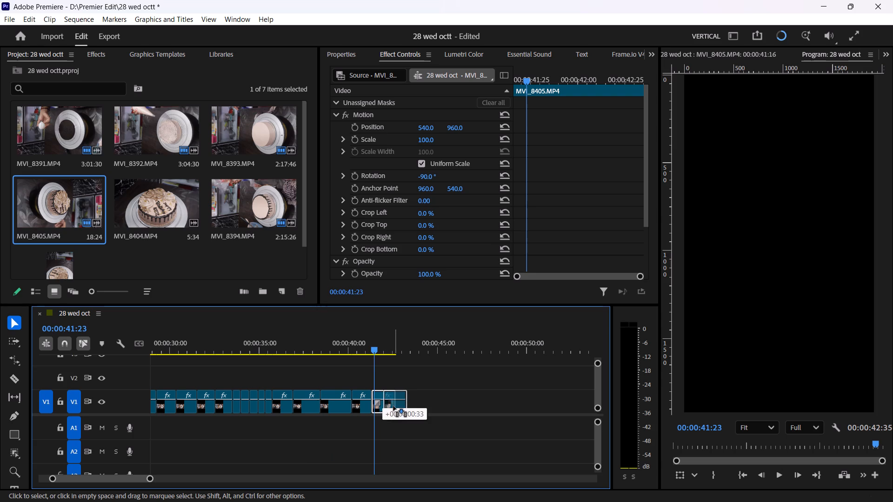
left_click_drag(393, 406, 395, 405)
left_click_drag(385, 394, 378, 397)
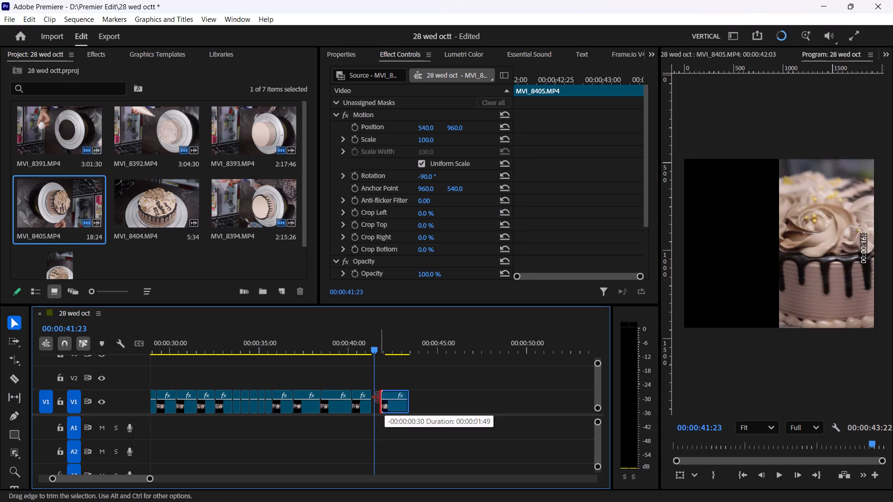
left_click_drag(378, 397, 362, 411)
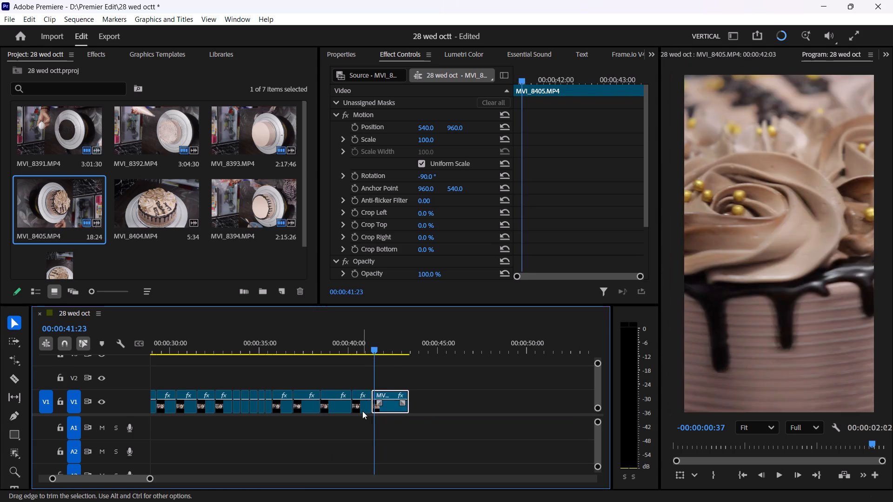
key("space")
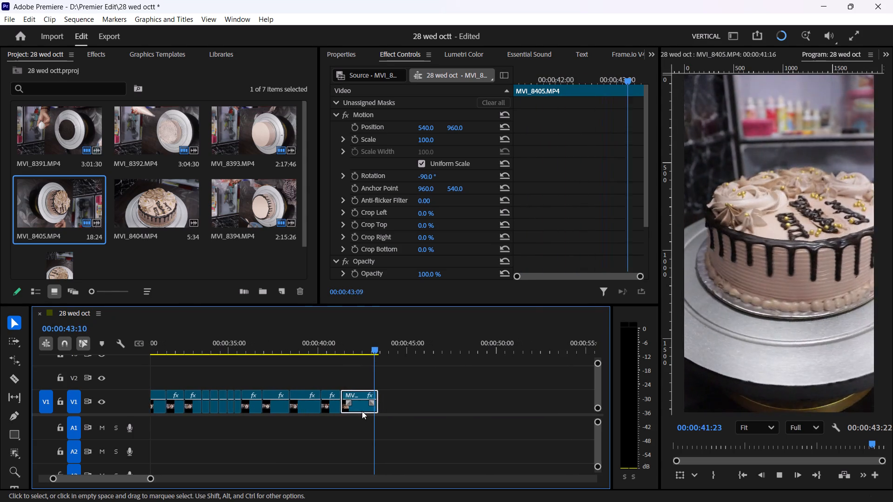
key("space")
Save the project.
key("ctrl+s")
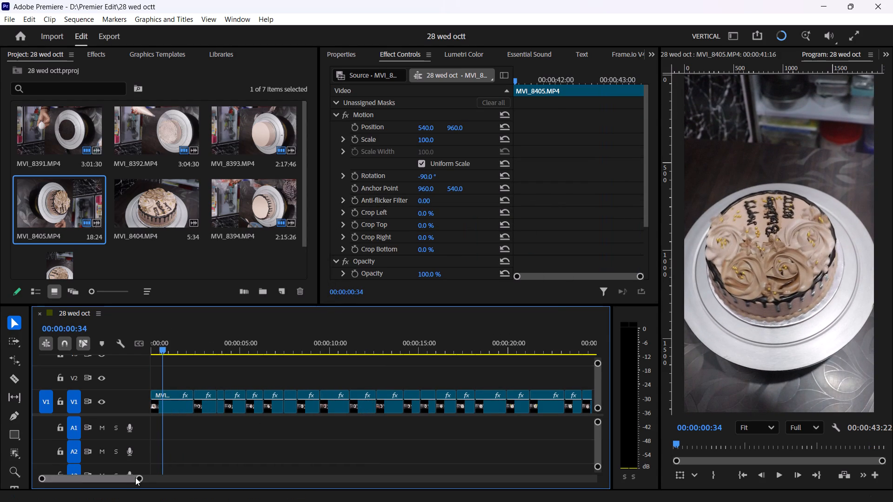
Keyframe the first MVI_8391 clip's Scale from 100 at 00:00:02:22 to 120 at 00:00:03:34.
left_click_drag(140, 478, 102, 487)
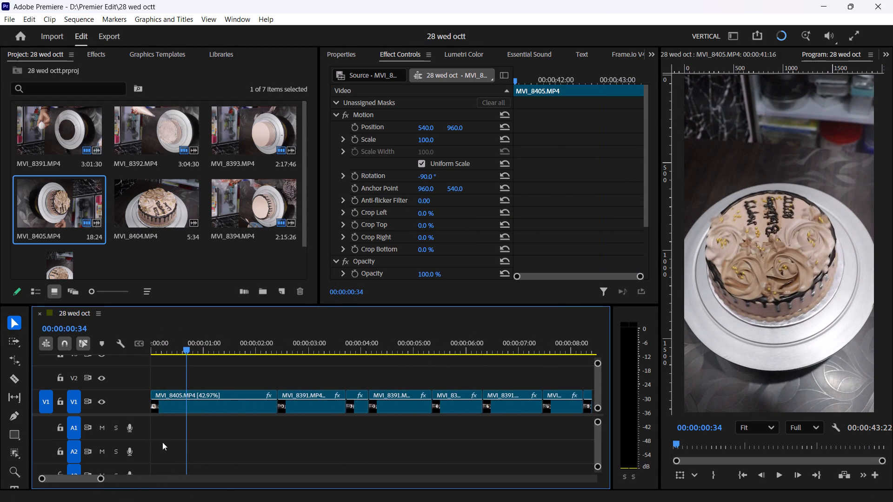
left_click_drag(279, 339, 253, 348)
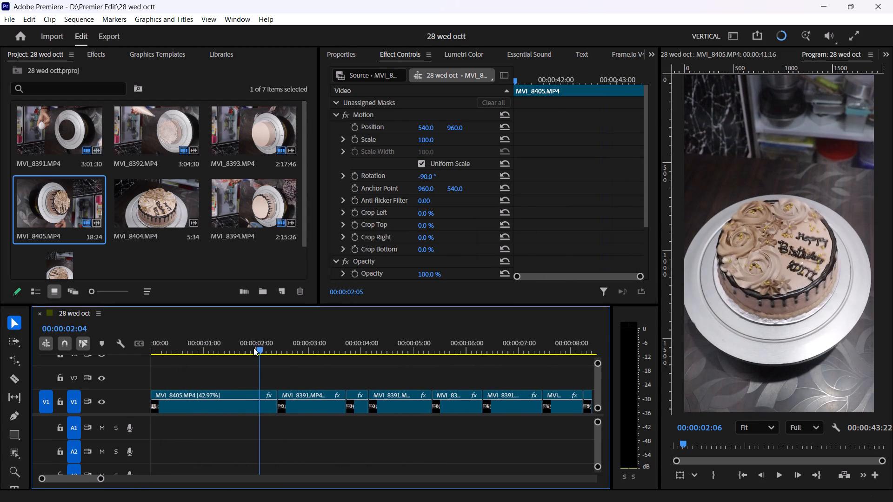
left_click_drag(253, 348, 253, 357)
left_click_drag(260, 370, 280, 390)
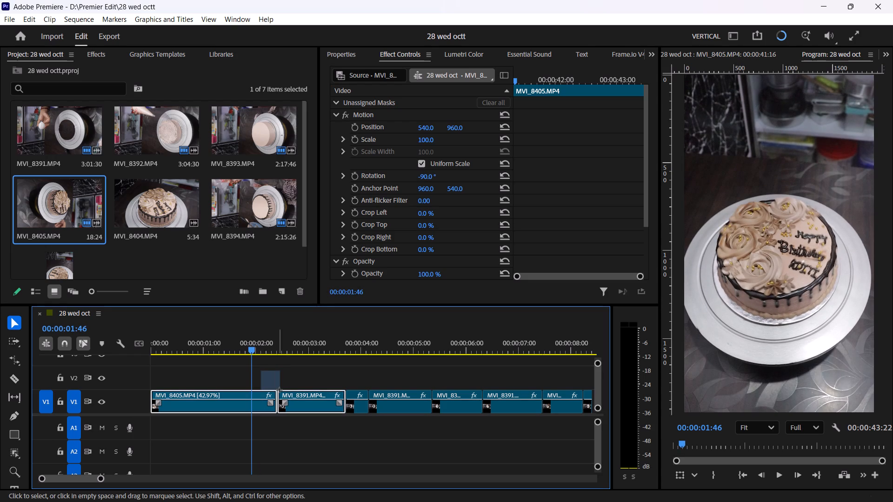
left_click_drag(280, 390, 273, 376)
left_click(278, 338)
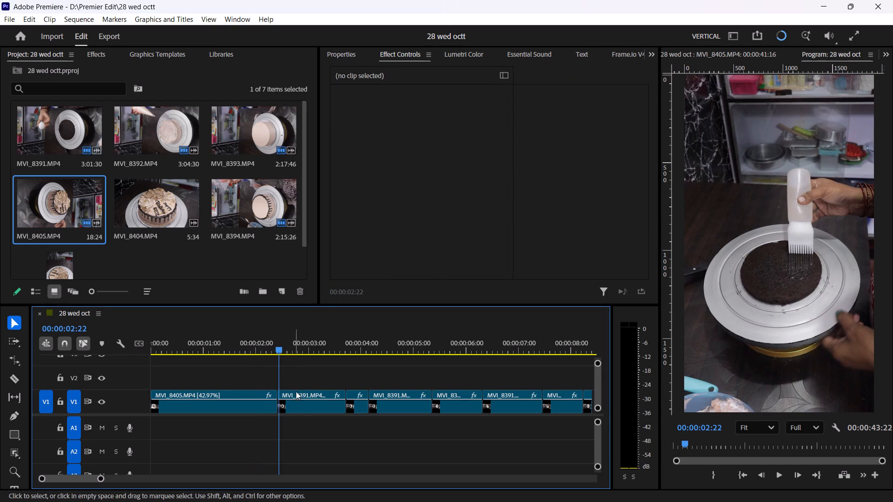
left_click(300, 406)
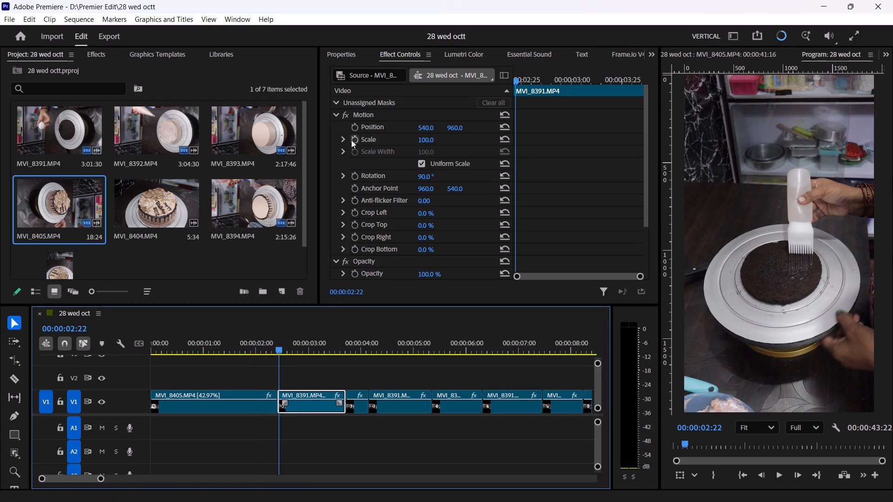
left_click(357, 139)
left_click_drag(343, 345, 346, 354)
left_click(426, 141)
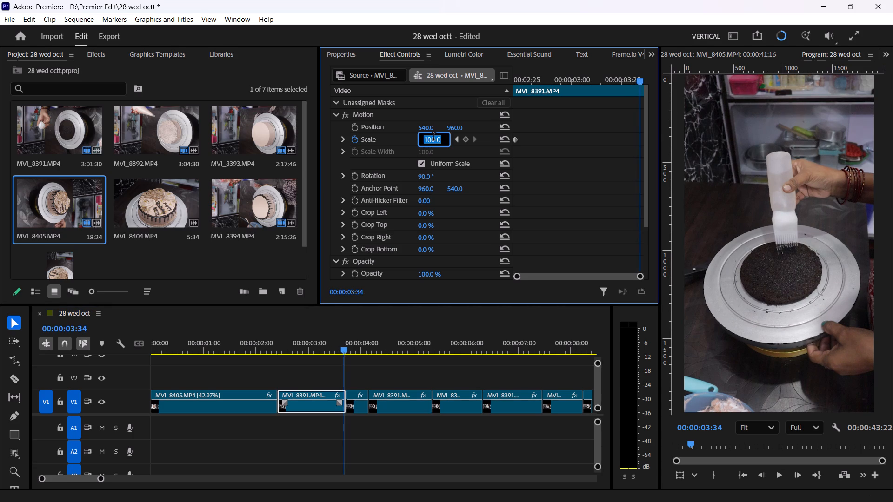
type("120")
key("Return")
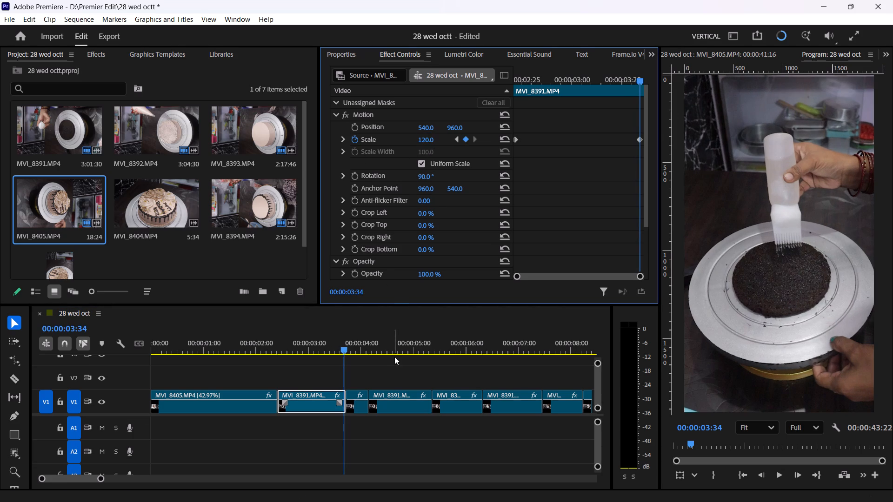
Skip the short second MVI_8391 clip and keyframe the third one's Scale from 100 at 00:00:04:09 to 120 at 00:00:05:16.
left_click(358, 408)
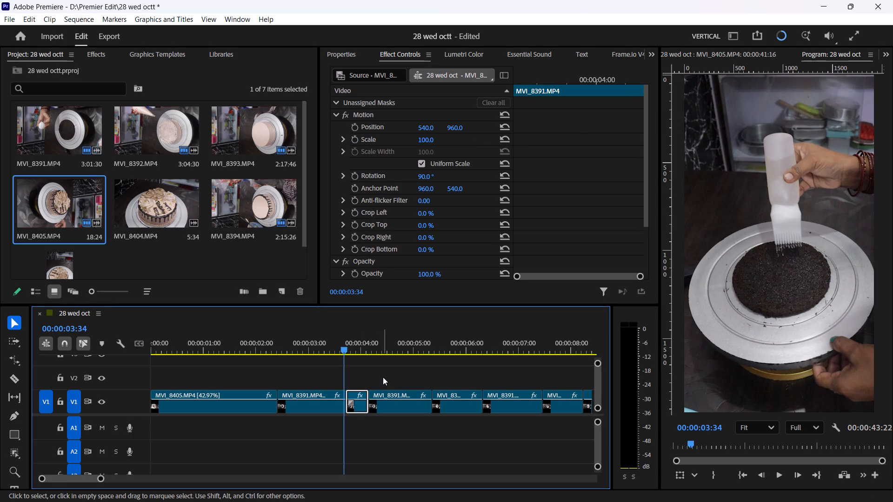
left_click(387, 404)
left_click(374, 343)
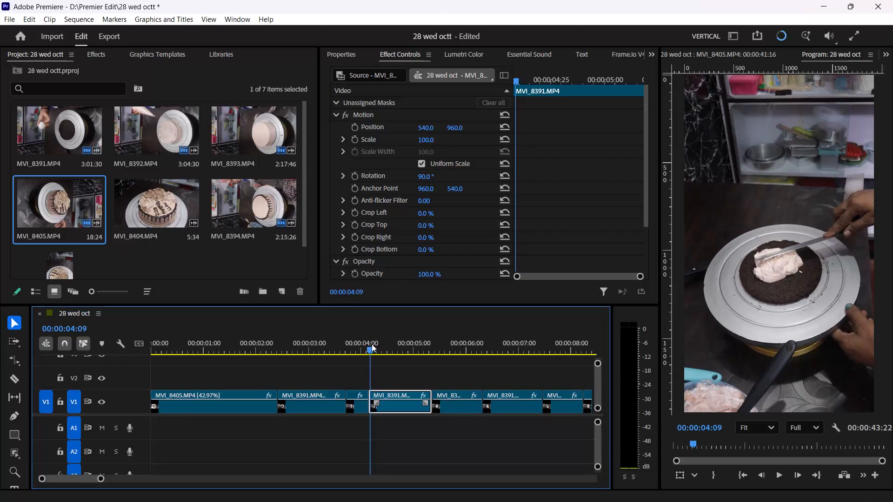
left_click(353, 140)
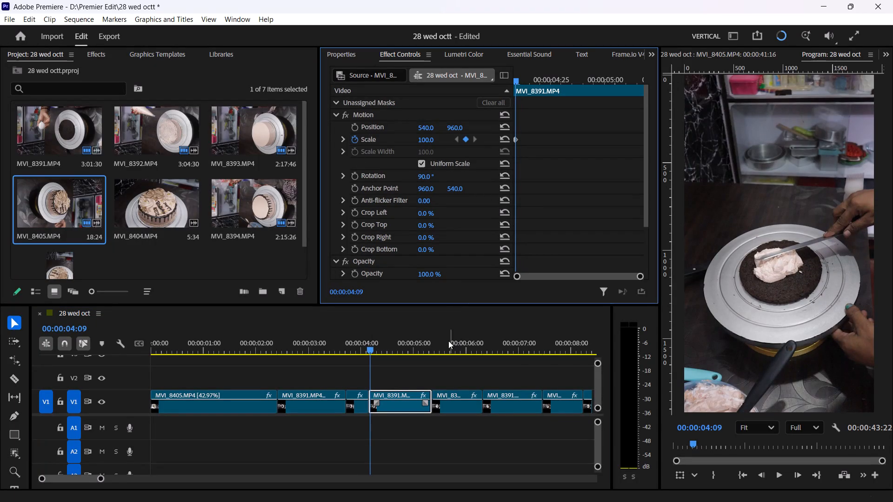
left_click_drag(433, 348, 432, 341)
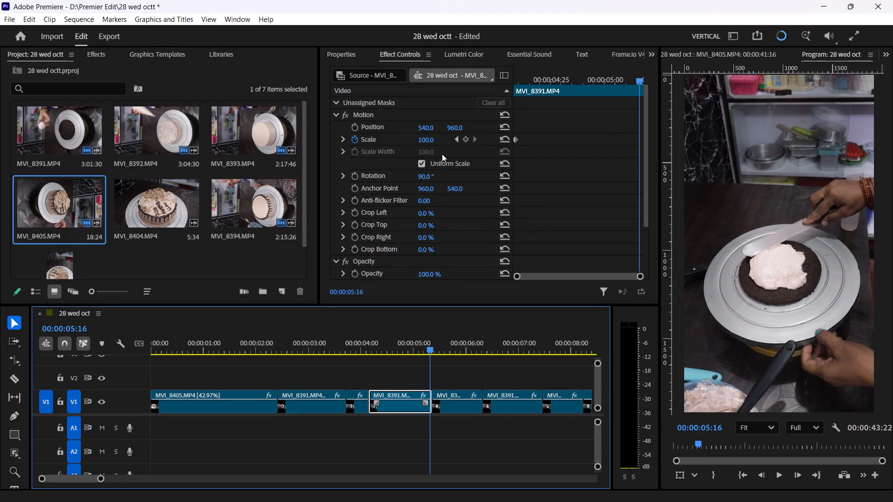
left_click(415, 137)
left_click(435, 139)
type("12")
left_click(430, 137)
key("0")
key("Return")
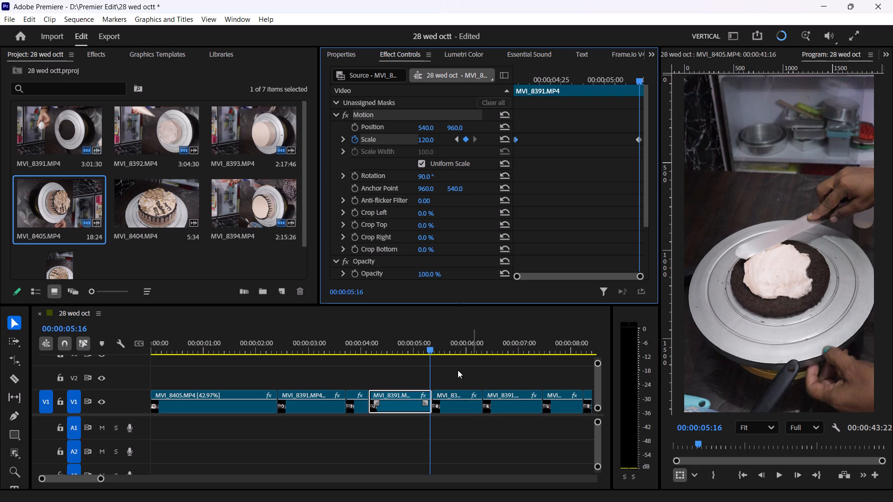
Enable Scale keyframing at 100 on the fourth MVI_8391 clip with the playhead at 00:00:05:16, and set Scale to 120 at 00:00:06:14.
left_click(457, 405)
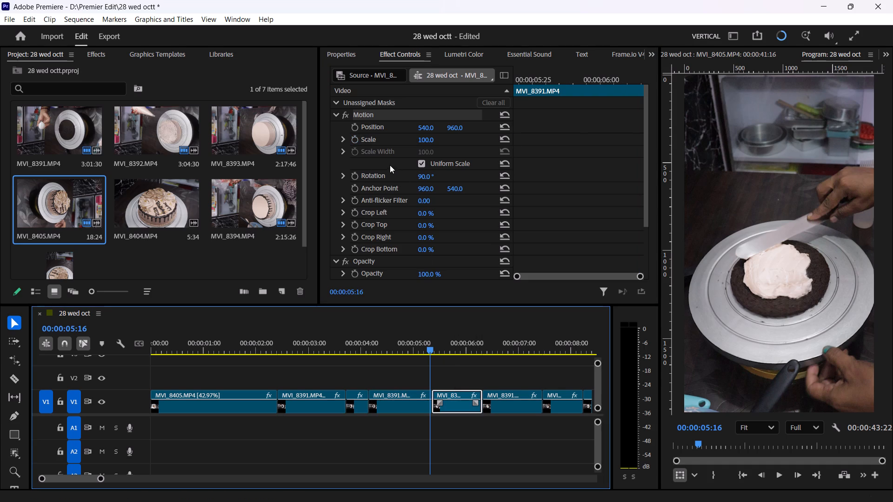
left_click(351, 137)
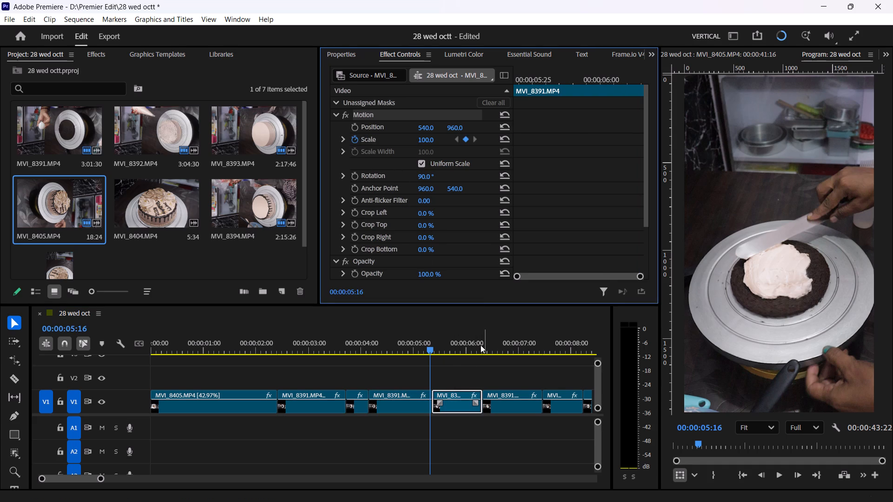
left_click(480, 346)
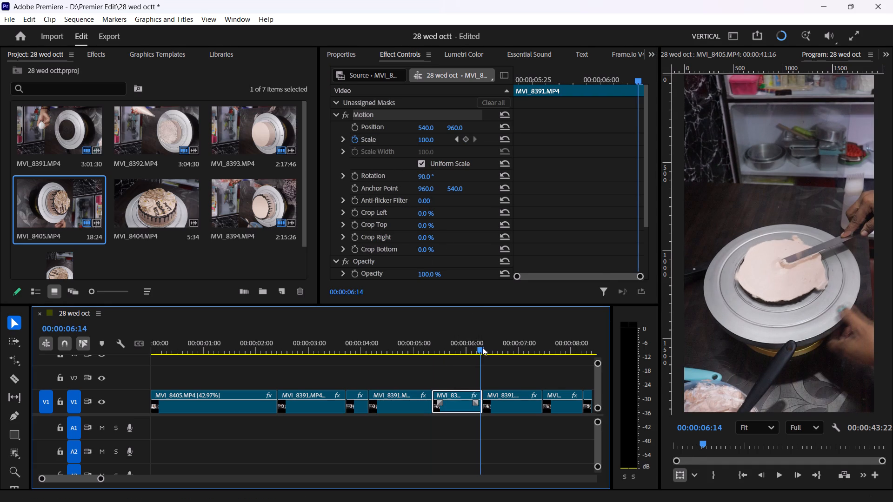
left_click(424, 141)
type("120")
key("Return")
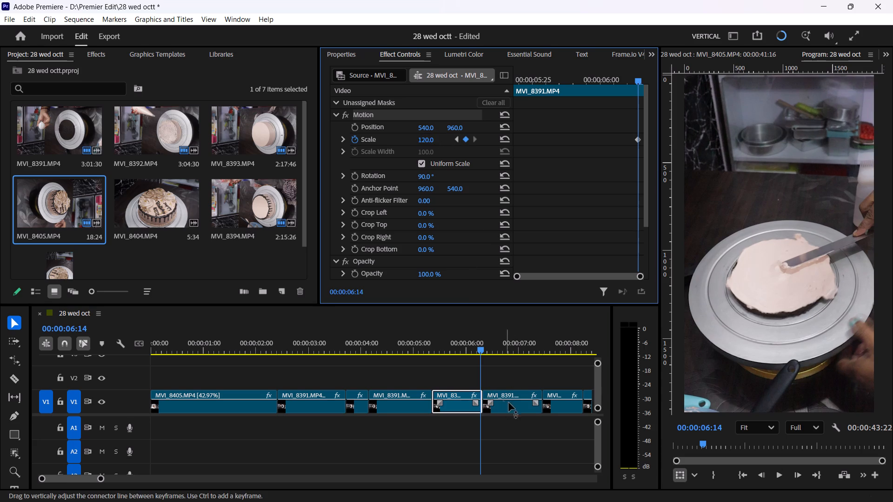
Enable Scale keyframing at 100 on the fifth MVI_8391 clip with the playhead at 00:00:06:14, and set Scale to 120 at 00:00:07:22.
left_click(512, 403)
left_click(356, 143)
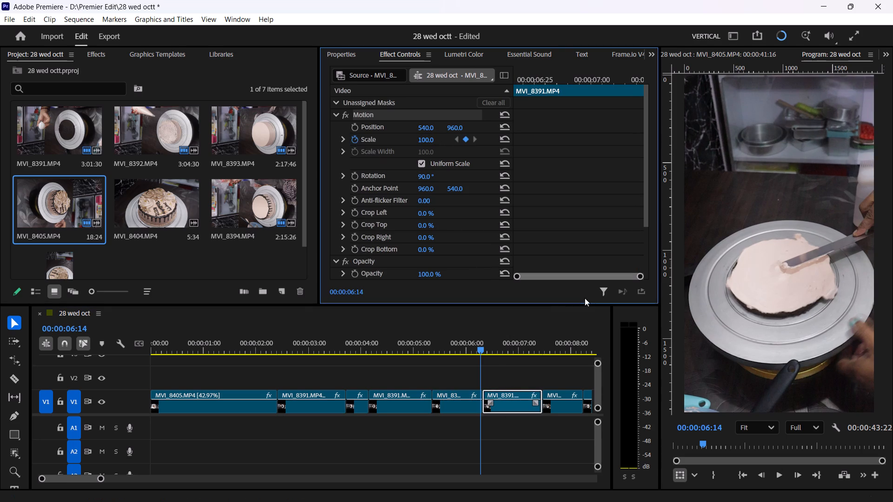
left_click(542, 344)
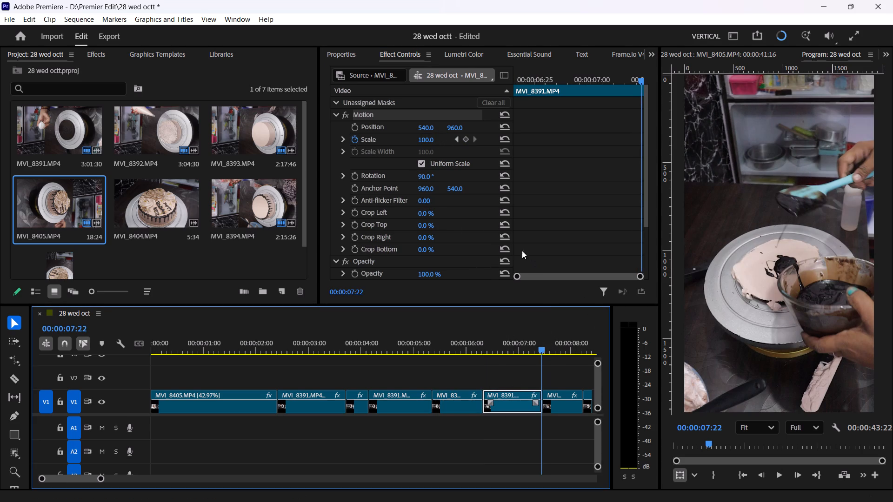
left_click(433, 138)
type("120")
key("Return")
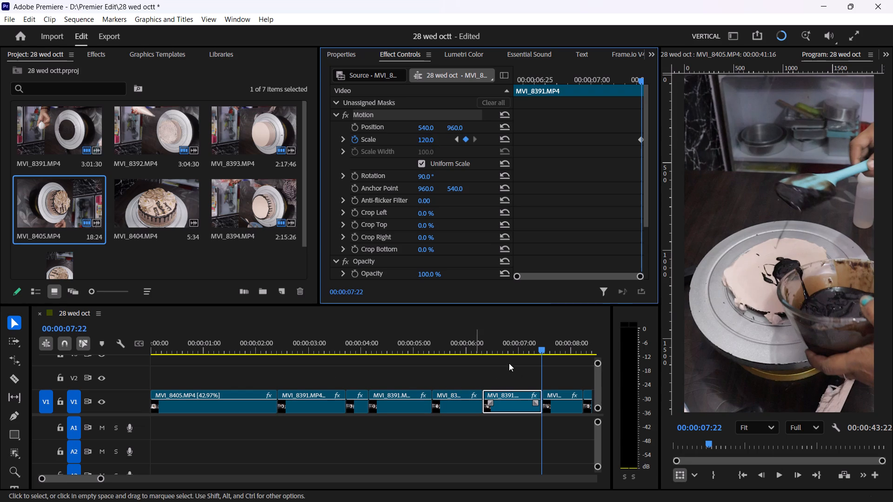
Keyframe the sixth MVI_8391 clip's Scale from 100 at 00:00:07:25 to 120 at 00:00:08:09.
left_click_drag(541, 351, 494, 386)
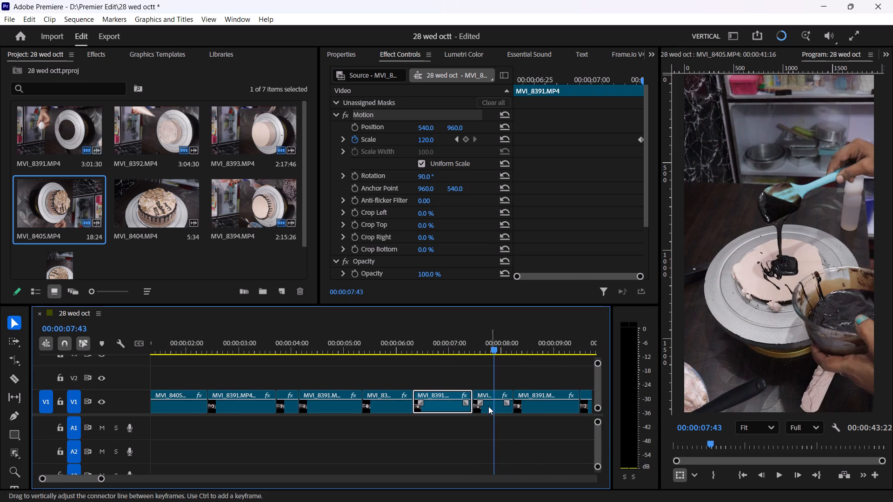
left_click(488, 406)
left_click_drag(480, 337, 476, 343)
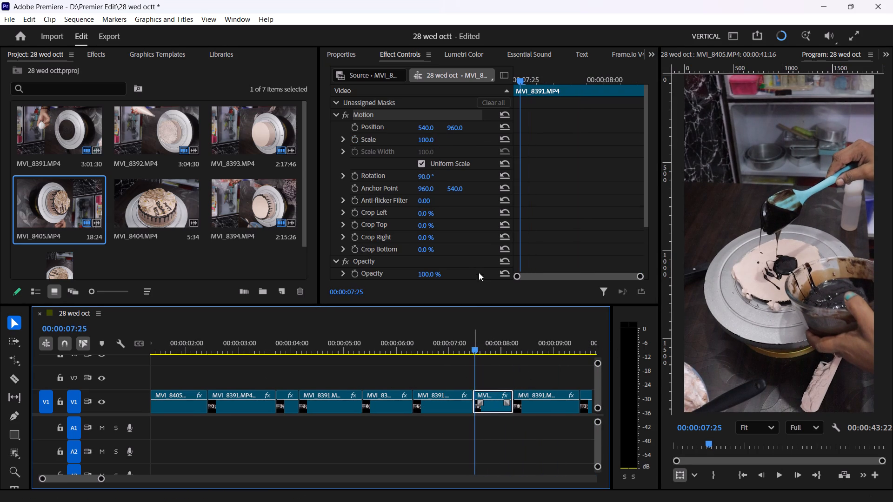
left_click(354, 139)
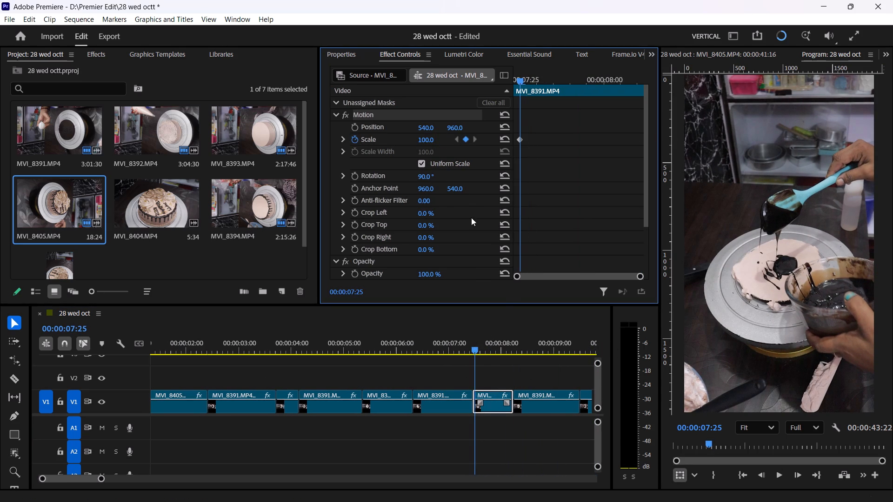
left_click_drag(512, 352, 512, 346)
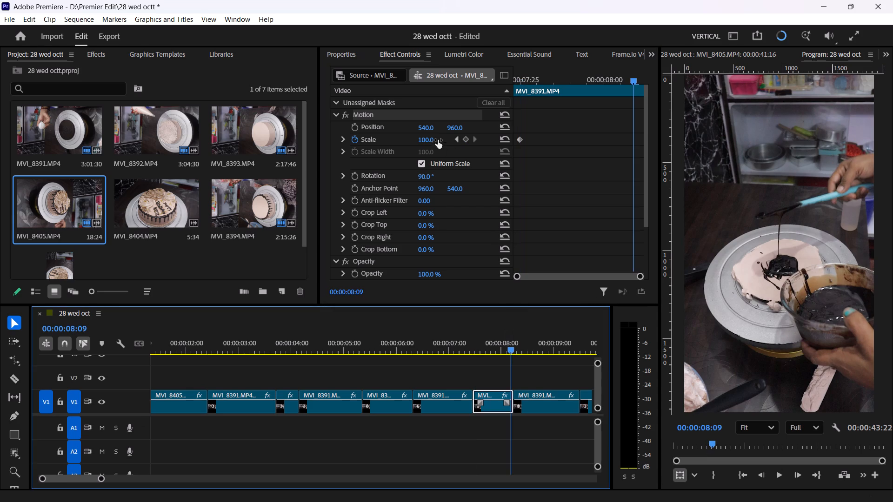
left_click(432, 140)
type("120")
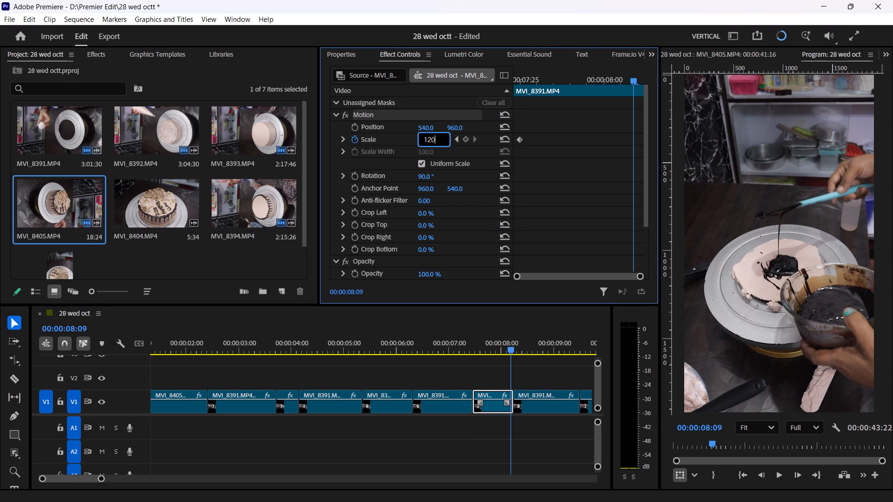
key("Return")
Enable Scale keyframing at 100 on the seventh MVI_8391 clip with the playhead at 00:00:08:09, and set Scale to 120 at 00:00:09:25.
left_click(542, 400)
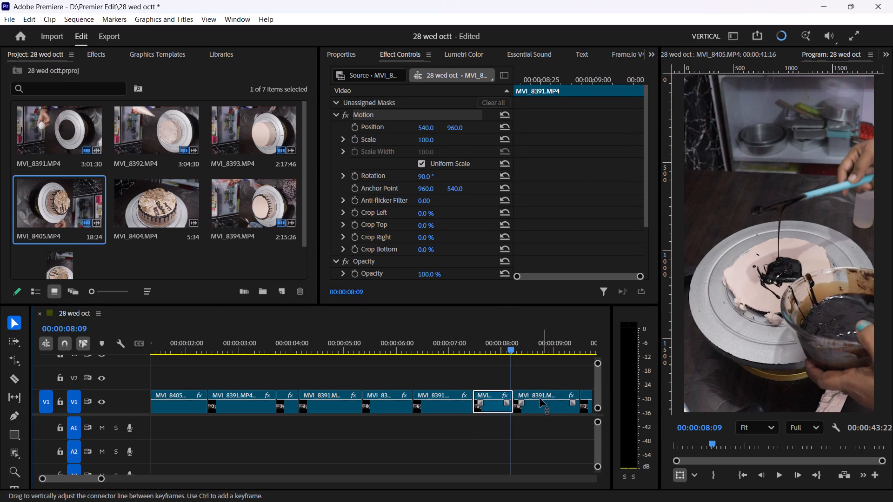
left_click(356, 144)
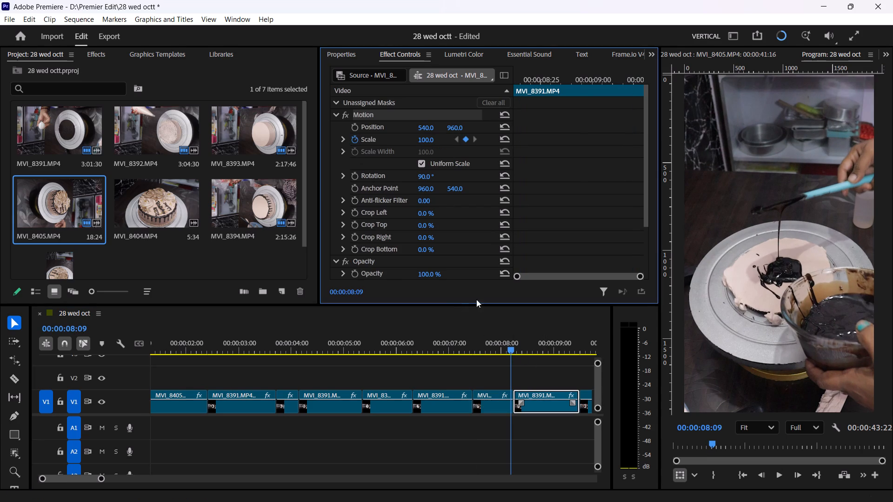
left_click(581, 348)
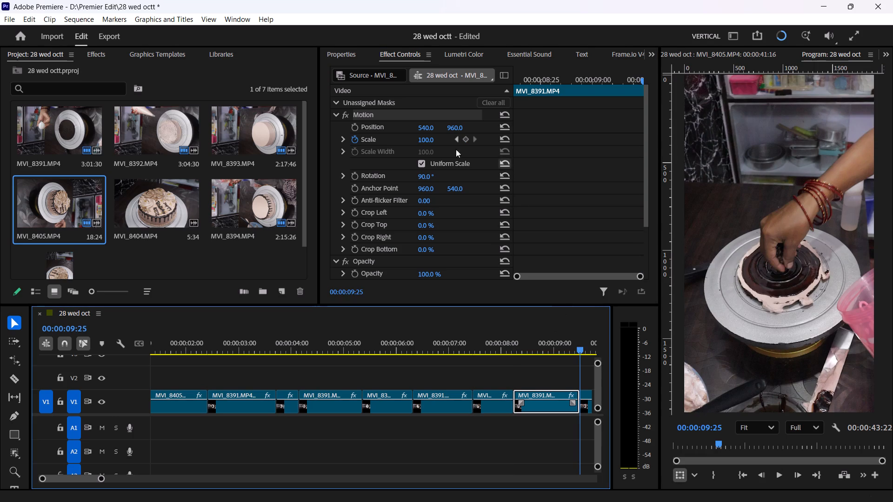
left_click(431, 140)
type("120")
key("Return")
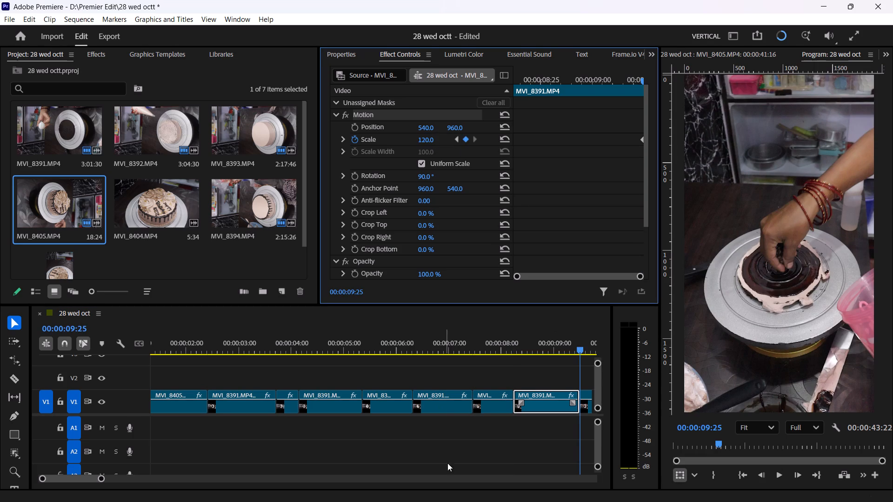
Play back the keyframed MVI_8391 clips from about 00:00:06:08 to review their zooms.
key("space")
key("space")
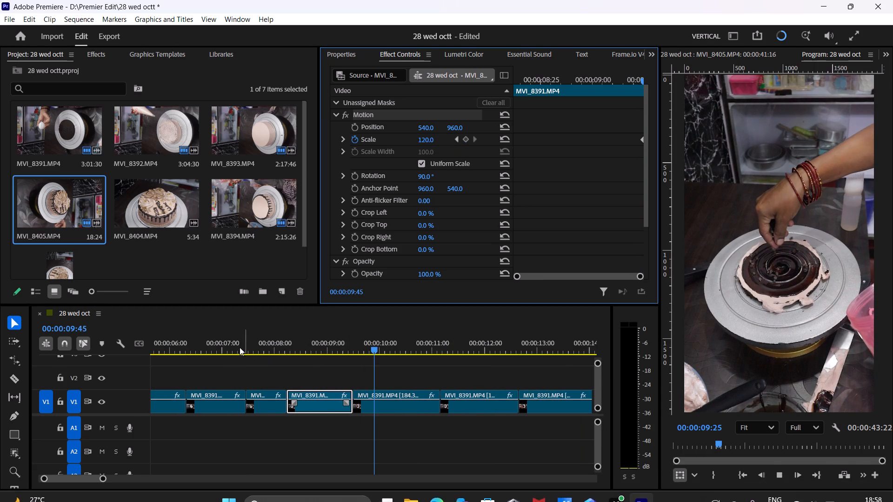
left_click_drag(202, 346, 179, 347)
key("space")
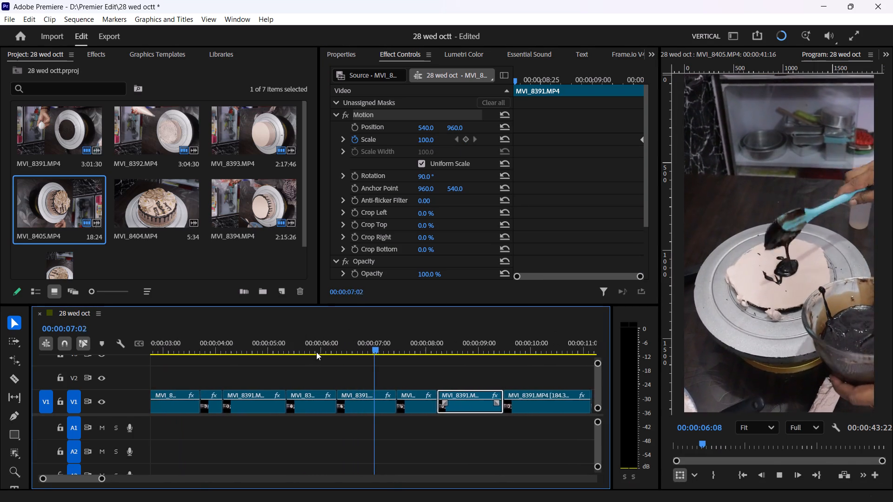
key("space")
key("space")
key("space")
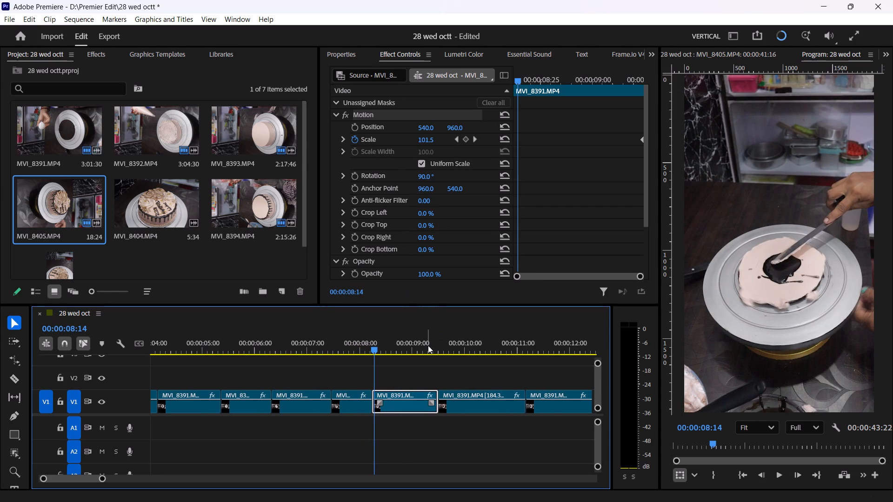
Enable Scale keyframing at 100 on the eighth MVI_8391 clip with the playhead at 00:00:09:24, and set Scale to 120 at 00:00:11:05.
left_click_drag(428, 345, 439, 349)
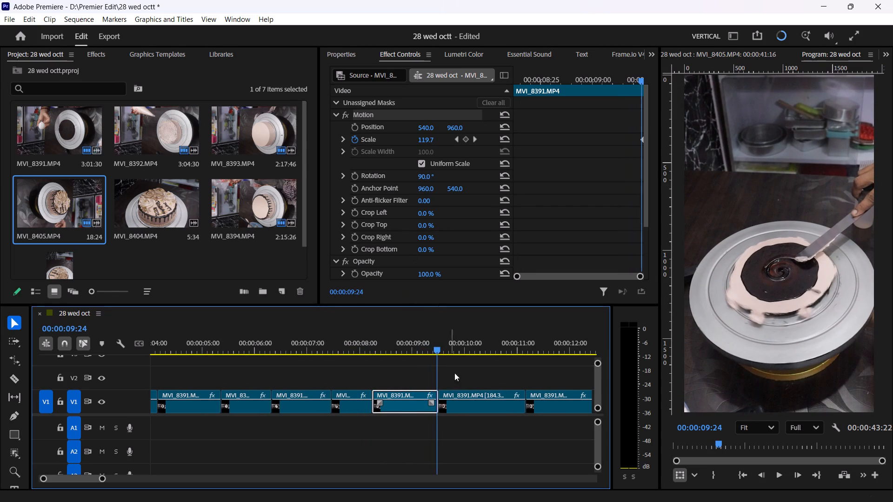
left_click(458, 406)
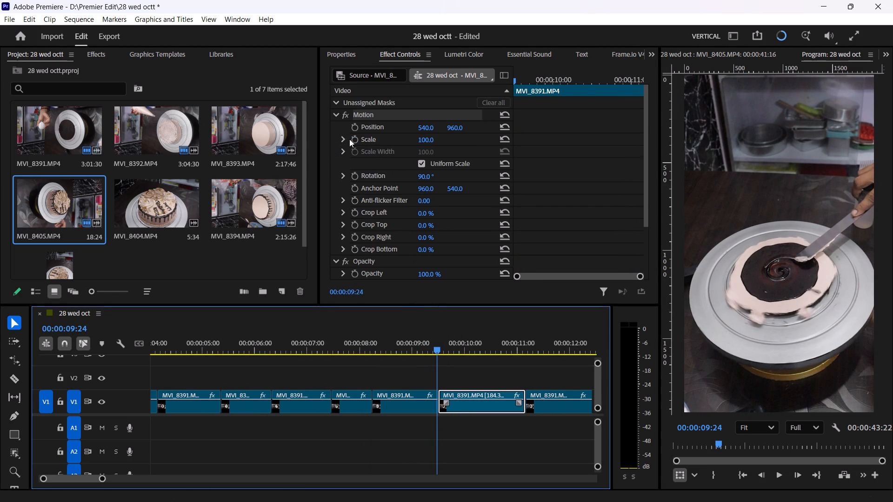
left_click(352, 139)
left_click_drag(522, 345, 525, 350)
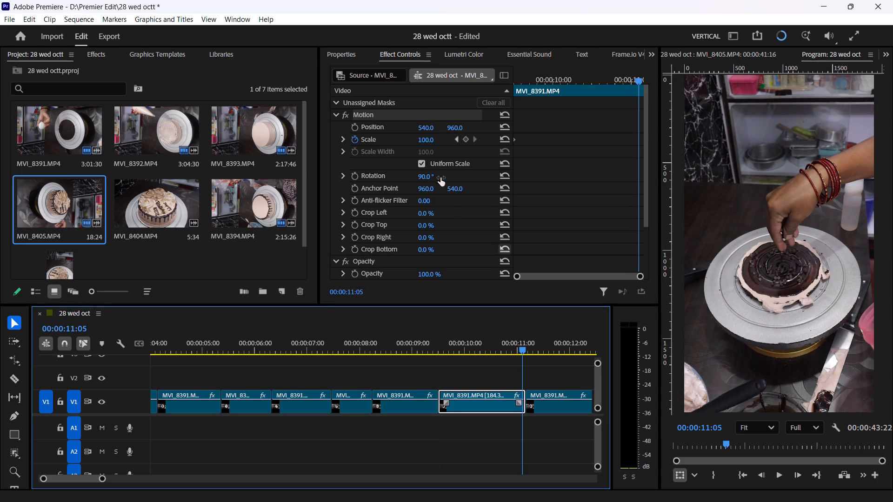
left_click(425, 137)
type("120")
key("Return")
Enable Scale keyframing at 100 on the ninth MVI_8391 clip with the playhead at 00:00:11:05, and set Scale to 120 at 00:00:12:31.
left_click(550, 400)
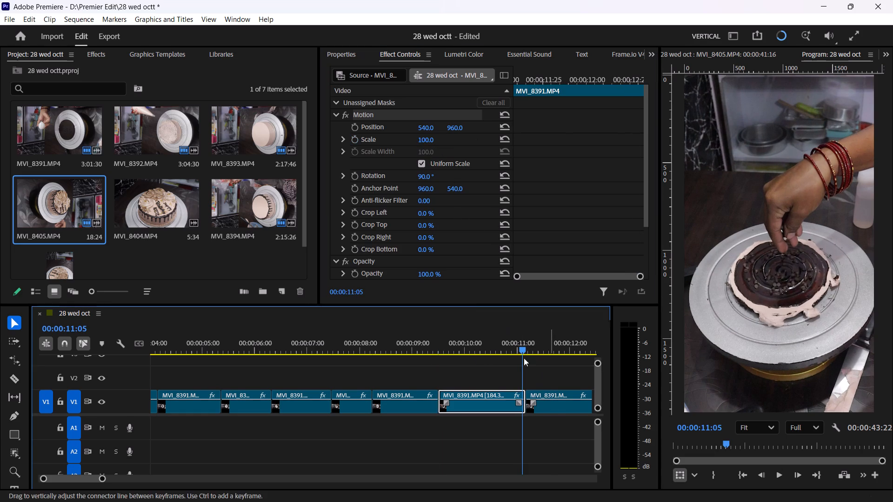
left_click(355, 140)
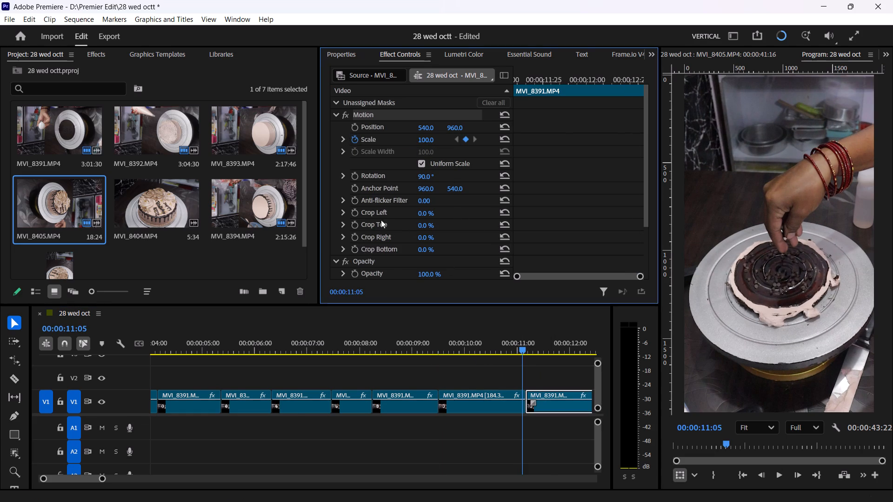
key("space")
key("space")
left_click(419, 344)
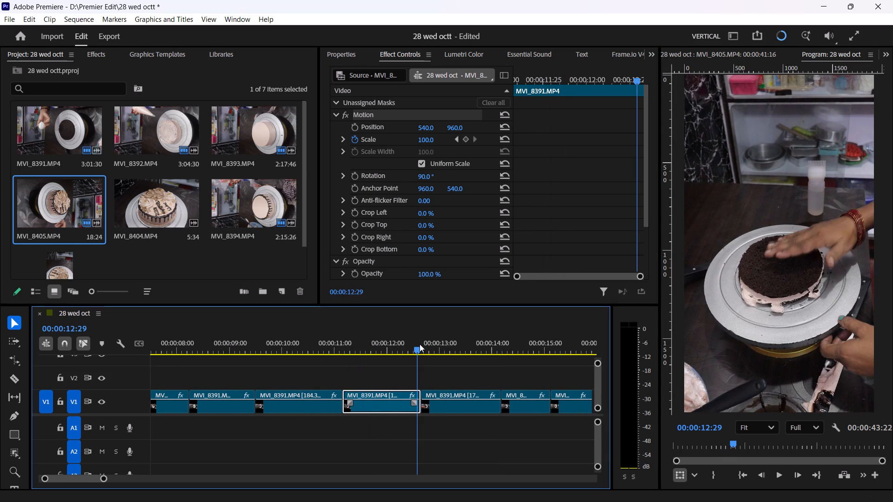
left_click(427, 139)
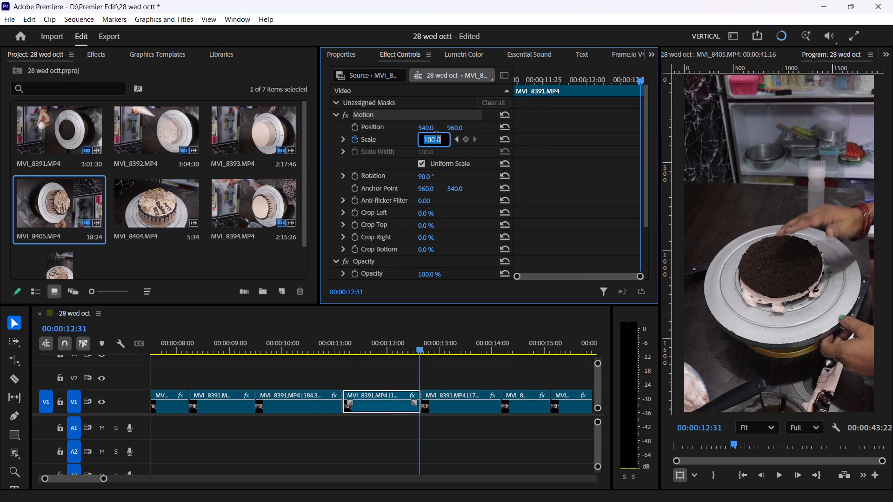
type("120")
key("Return")
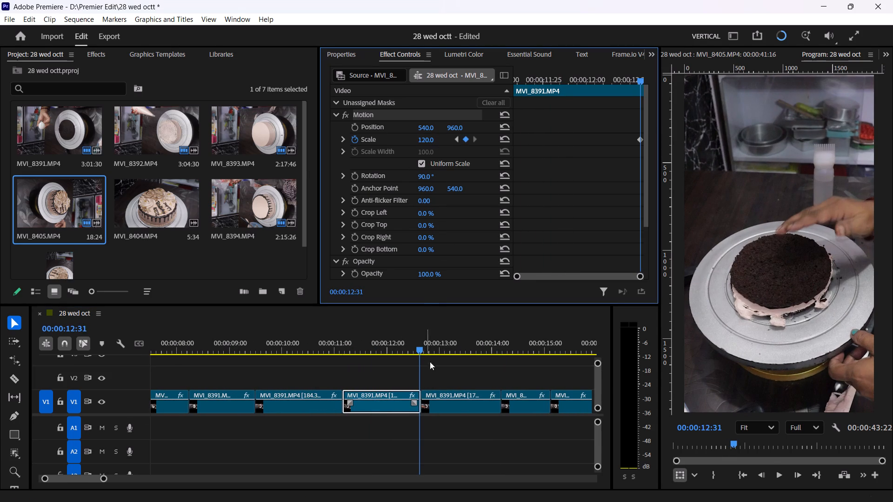
Enable Scale keyframing at 100 on the tenth MVI_8391 clip with the playhead at 00:00:12:31, and set Scale to 120 at 00:00:14:07.
left_click(451, 404)
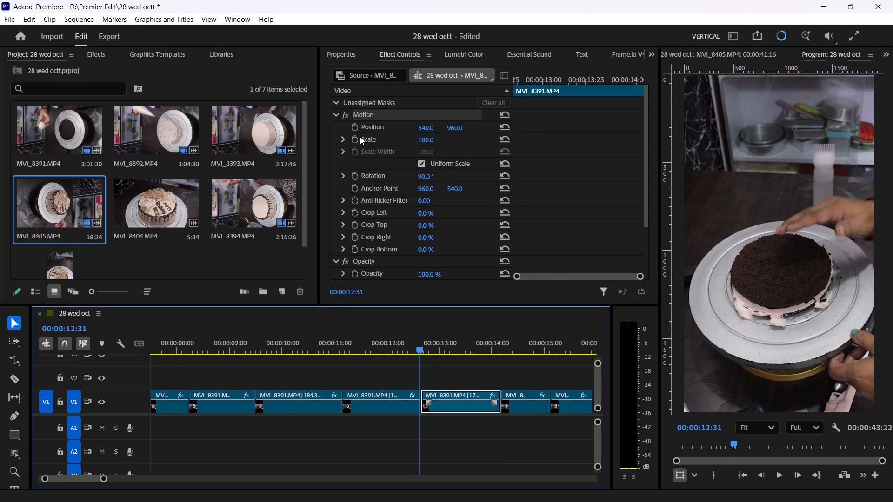
left_click(358, 137)
left_click(500, 350)
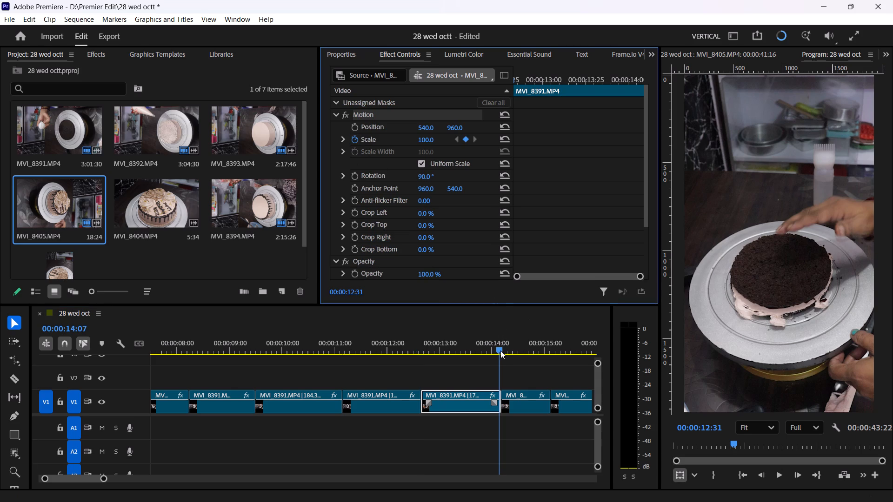
left_click(424, 139)
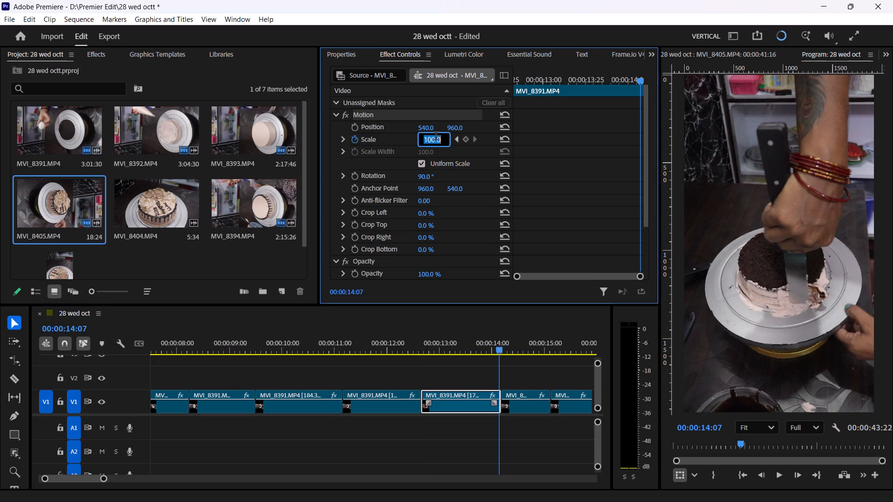
key("1")
key("2")
key("0")
key("Return")
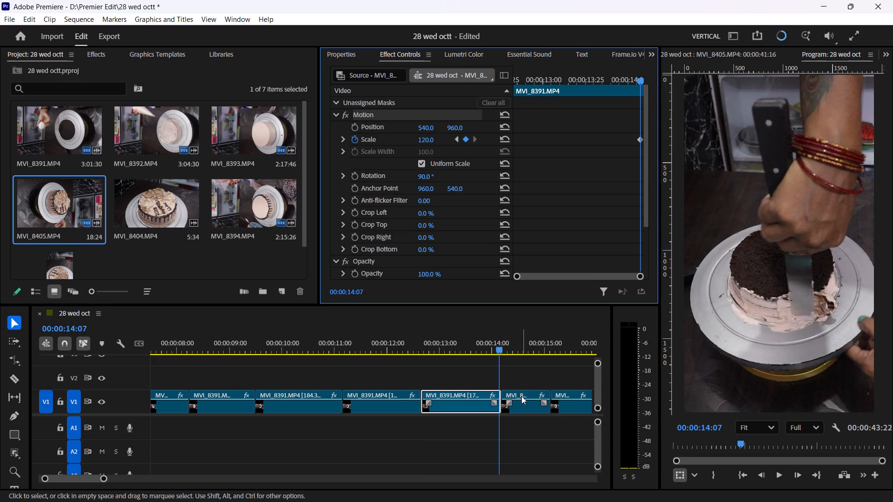
Enable Scale keyframing at 100 on the eleventh MVI_8391 clip with the playhead at 00:00:14:07, and set Scale to 120 at 00:00:15:05.
left_click(522, 401)
left_click(358, 140)
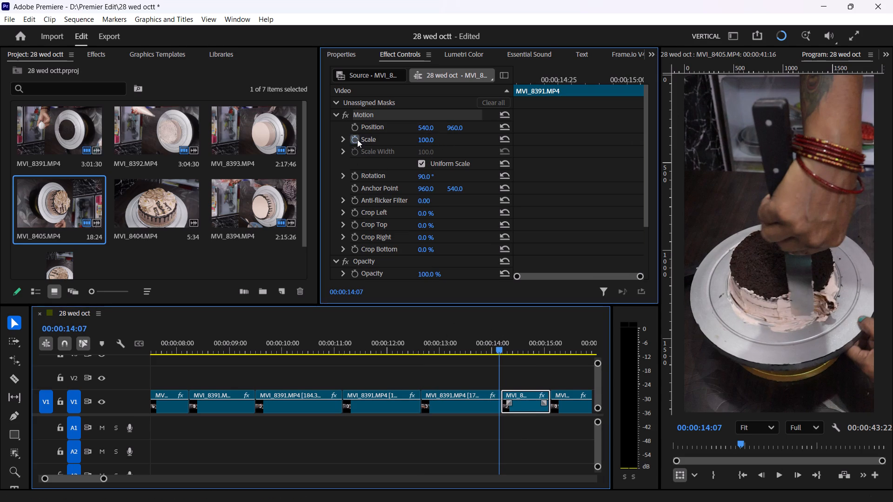
left_click(551, 347)
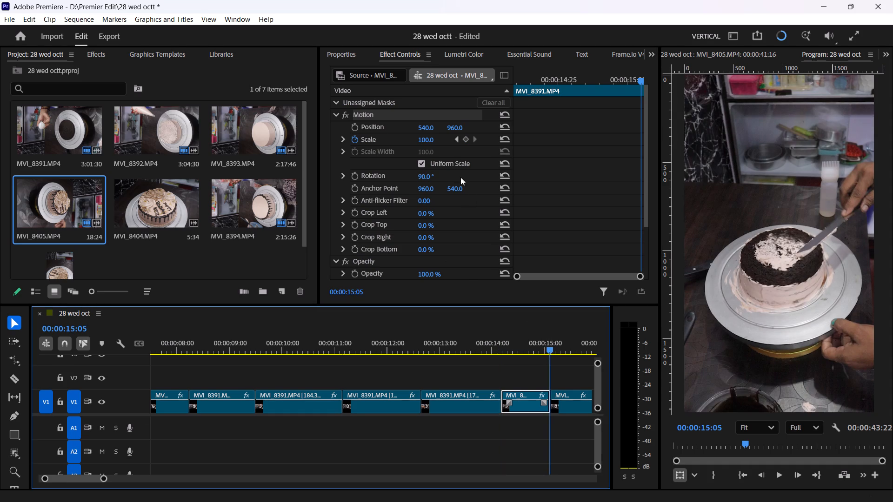
left_click(421, 141)
type("120")
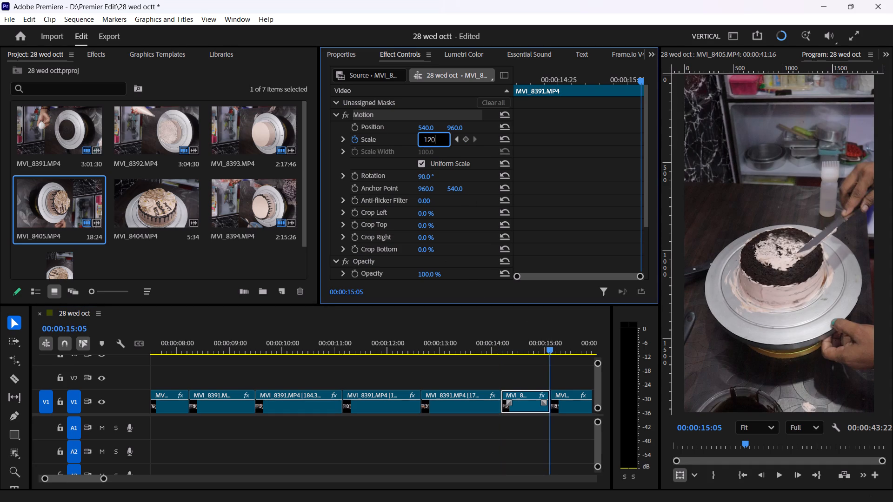
key("Return")
Enable Scale keyframing at 100 on the twelfth MVI_8391 clip with the playhead at 00:00:15:05, and set Scale to 120 at 00:00:15:47.
left_click(572, 407)
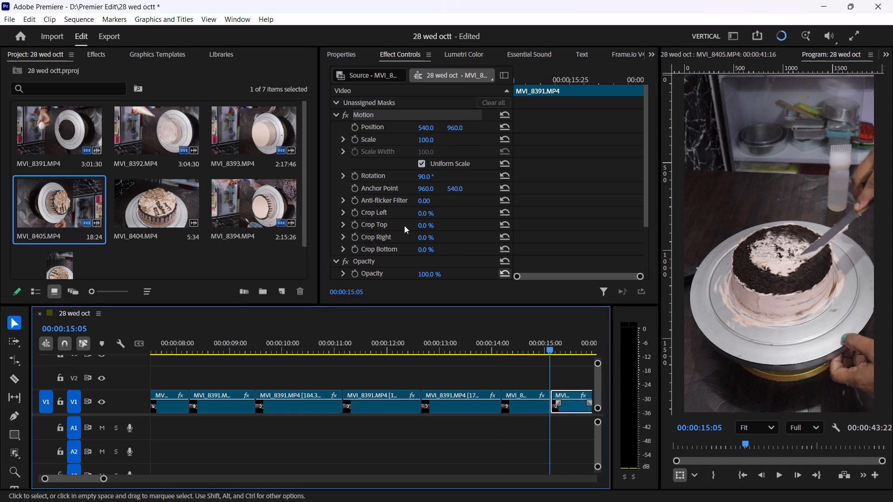
left_click(355, 144)
scroll(518, 425, "left", 1)
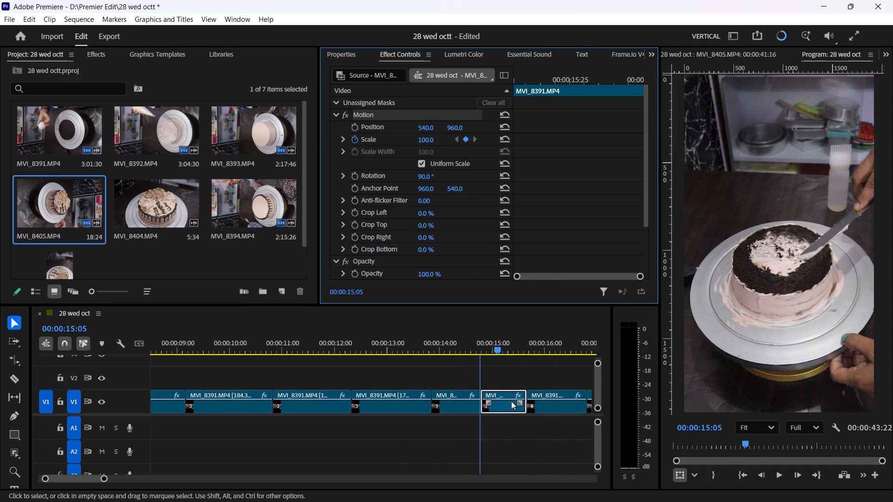
left_click_drag(469, 338, 473, 353)
left_click(427, 135)
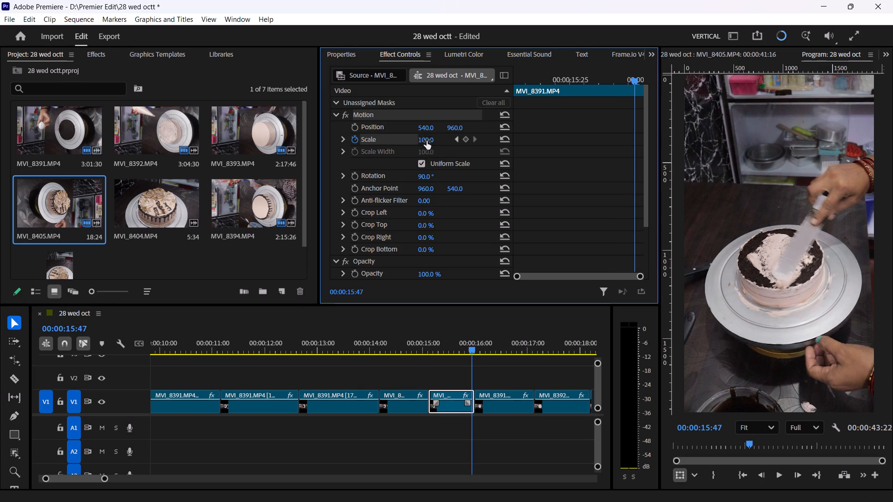
left_click(427, 141)
type("120")
key("Return")
Enable Scale keyframing at 100 on the last MVI_8391 clip with the playhead at 00:00:15:47, and set Scale to 120 at 00:00:17:03.
left_click(508, 404)
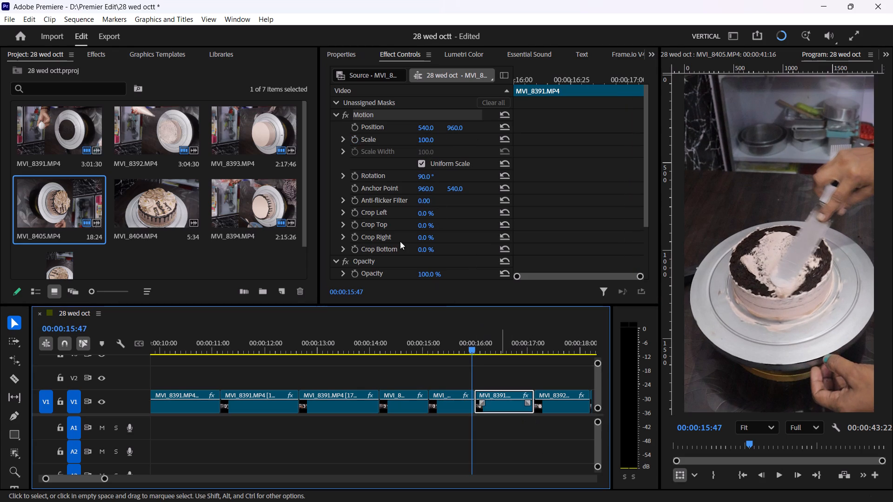
left_click(359, 140)
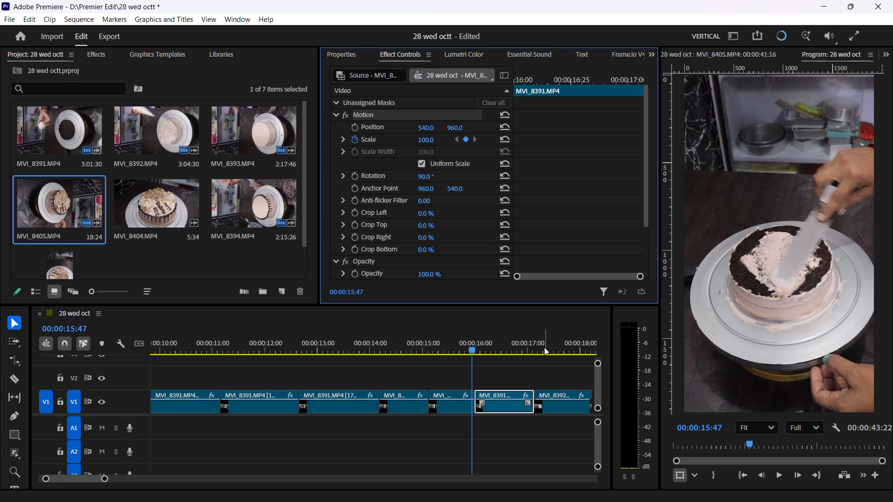
left_click(532, 345)
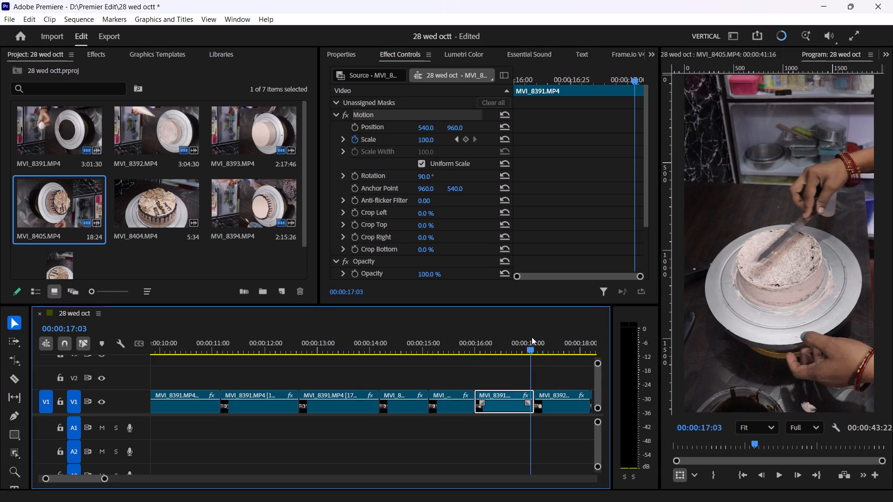
left_click(430, 142)
type("120")
key("Return")
Enable Scale keyframing at 100 on the first MVI_8392 clip with the playhead at 00:00:17:03, and set Scale to 120 at 00:00:18:08.
left_click(563, 410)
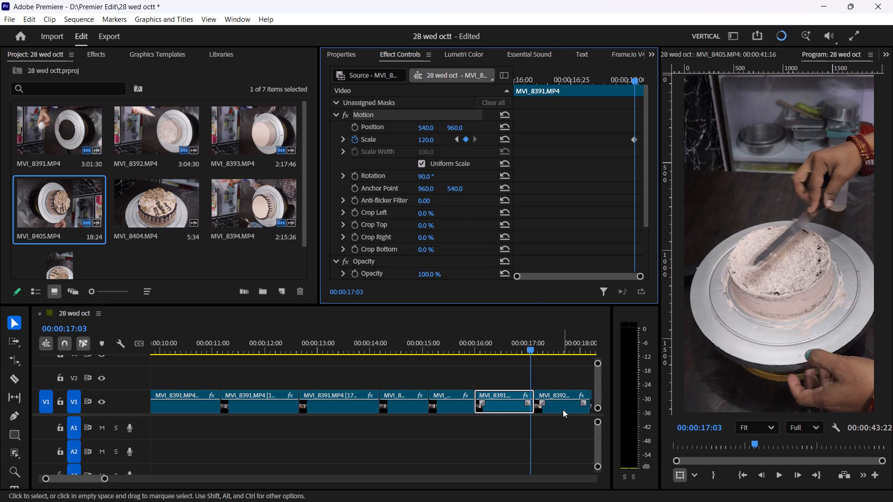
left_click(353, 142)
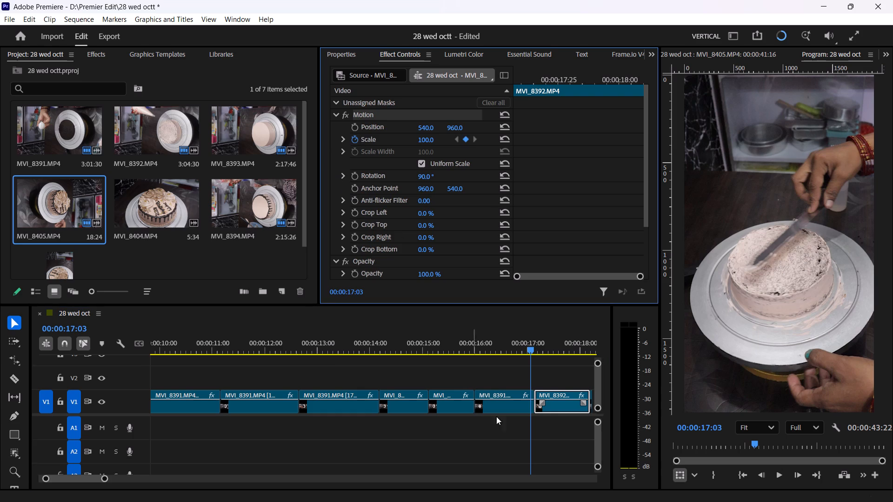
scroll(509, 408, "left", 2)
left_click_drag(443, 346, 446, 347)
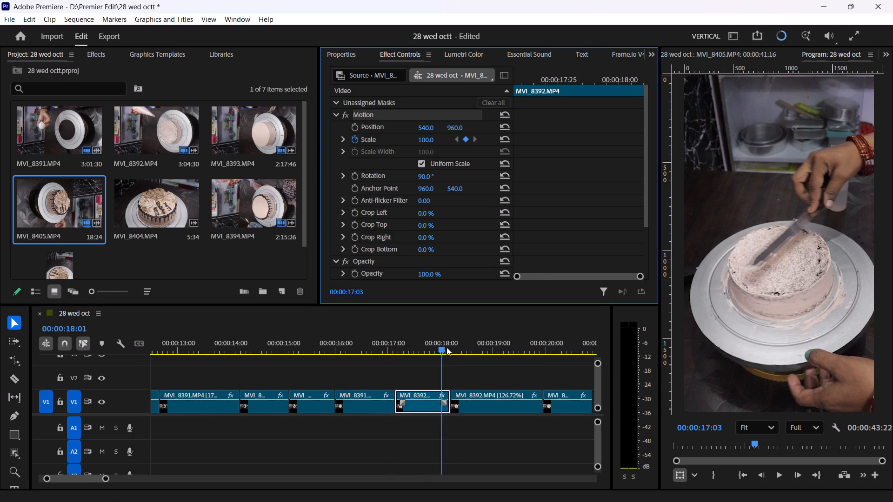
left_click_drag(446, 347, 450, 350)
left_click(429, 139)
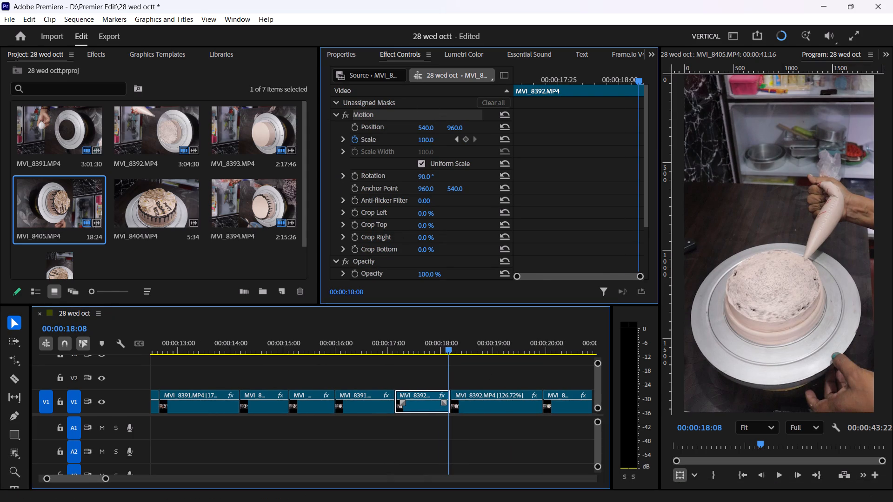
key("1")
type("20")
key("Return")
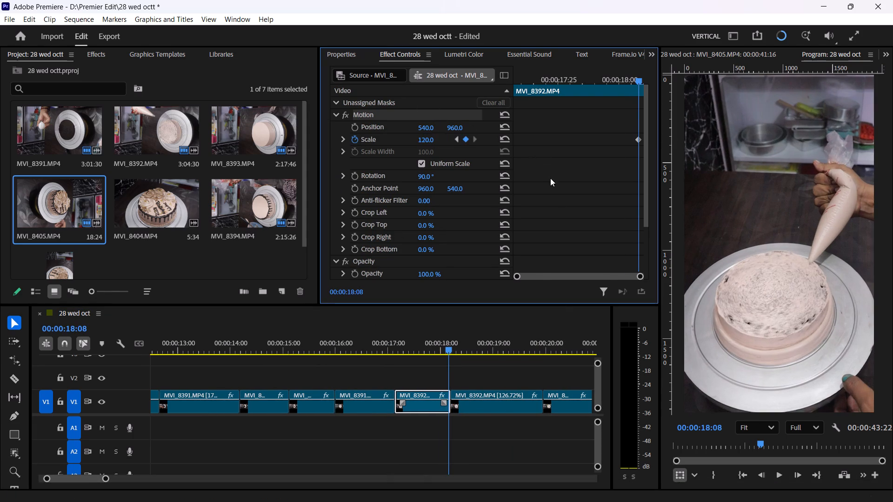
Enable Scale keyframing at 100 on the second MVI_8392 clip with the playhead at 00:00:18:08, and set Scale to 120 at 00:00:19:44.
left_click(486, 404)
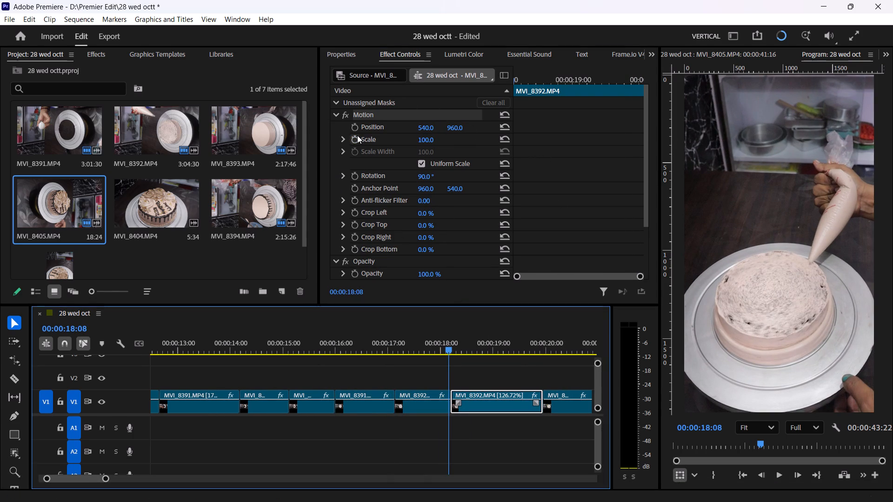
left_click(357, 135)
left_click(540, 348)
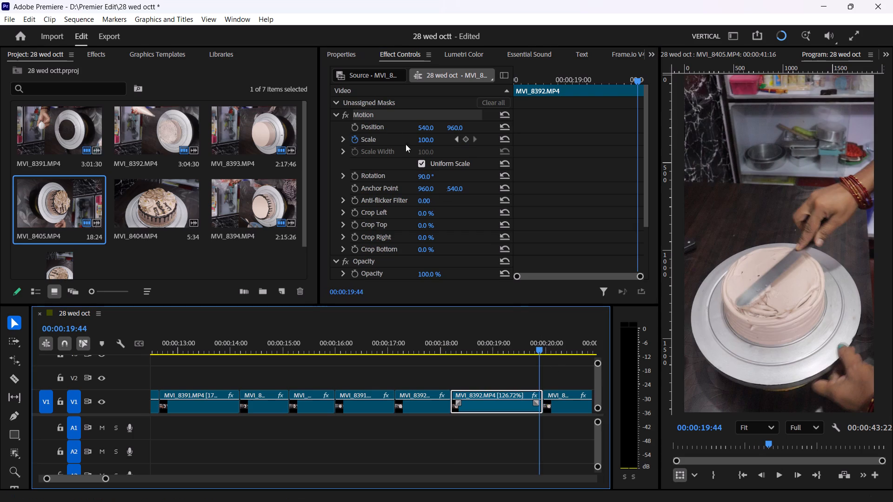
left_click(423, 140)
type("12")
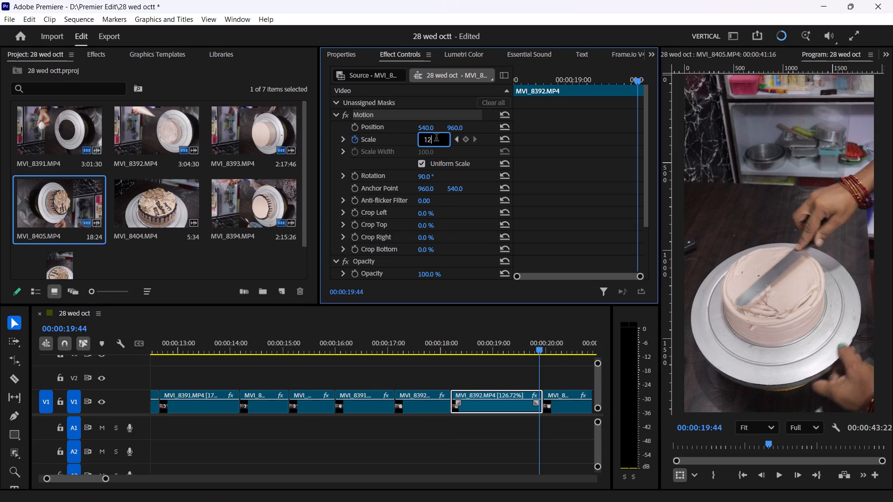
key("0")
key("Return")
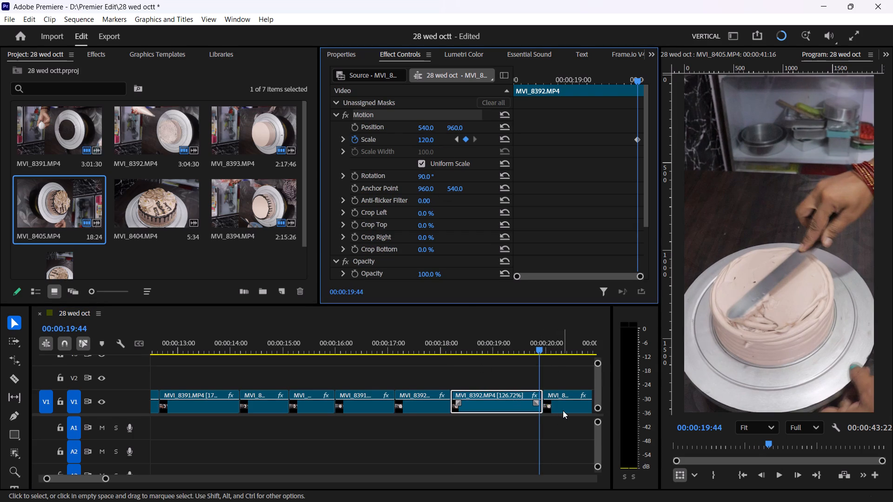
Enable Scale keyframing at 100 on the third MVI_8392 clip with the playhead at 00:00:19:44, and set Scale to 120 at 00:00:21:10.
left_click(562, 408)
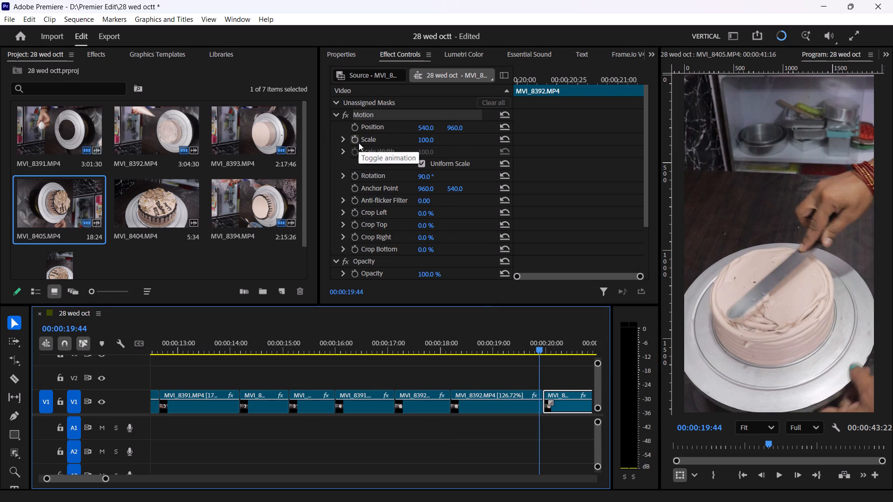
left_click(359, 143)
scroll(516, 390, "left", 1)
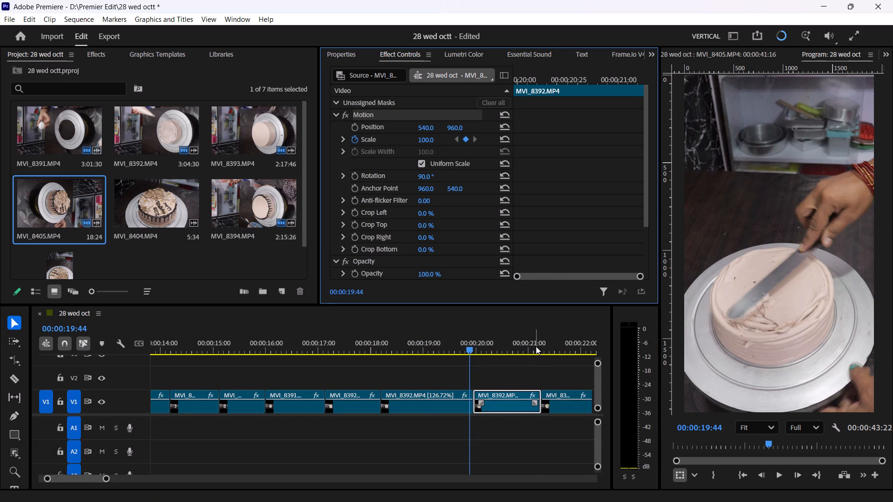
left_click(537, 346)
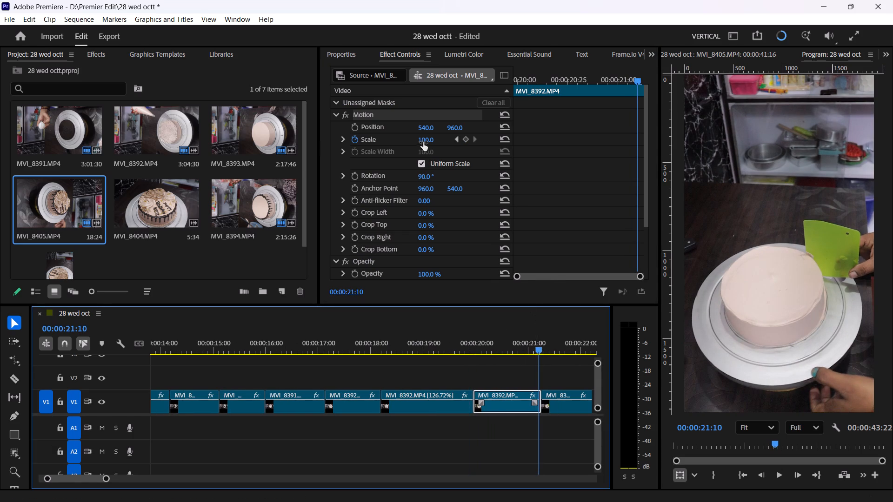
left_click(423, 142)
type("120")
key("Return")
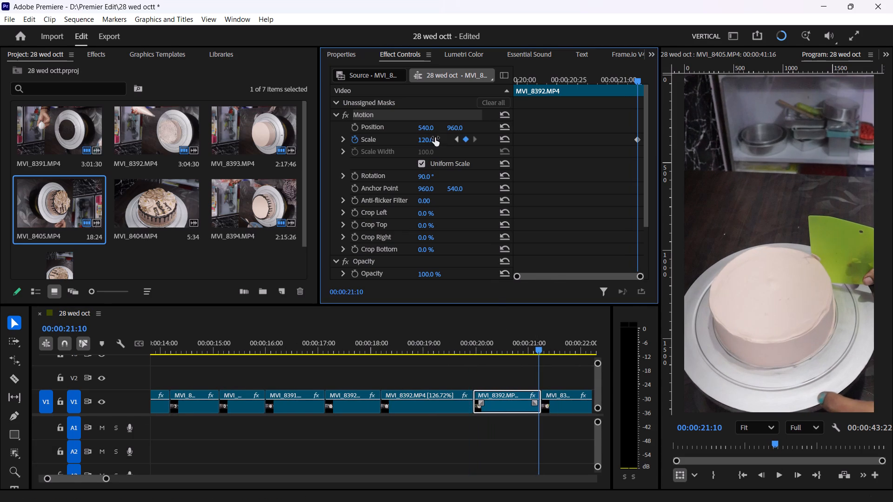
Enable Scale keyframing at 100 on the fourth MVI_8392 clip with the playhead at 00:00:21:10, and set Scale to 120 at 00:00:23:09.
scroll(531, 396, "left", 1)
left_click(523, 402)
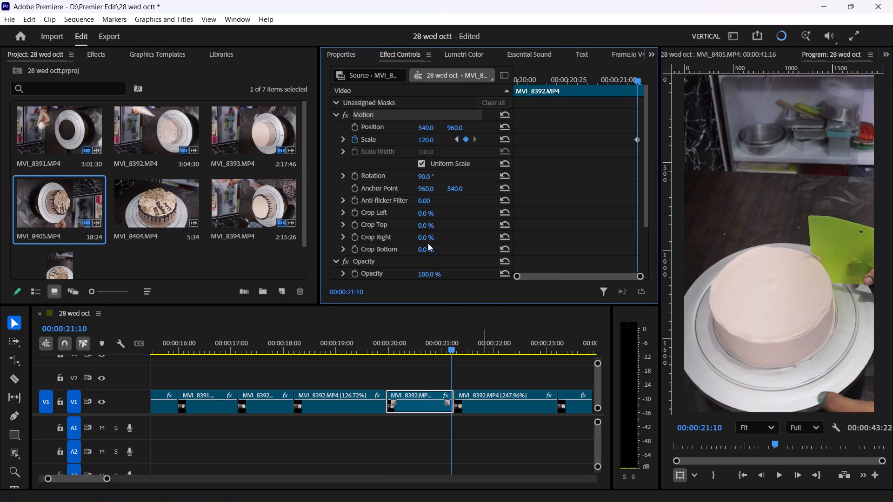
left_click(480, 408)
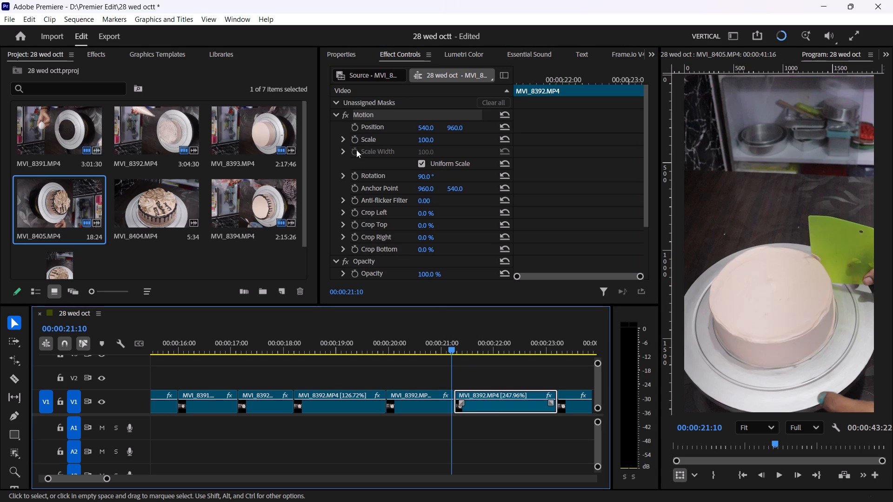
left_click(351, 141)
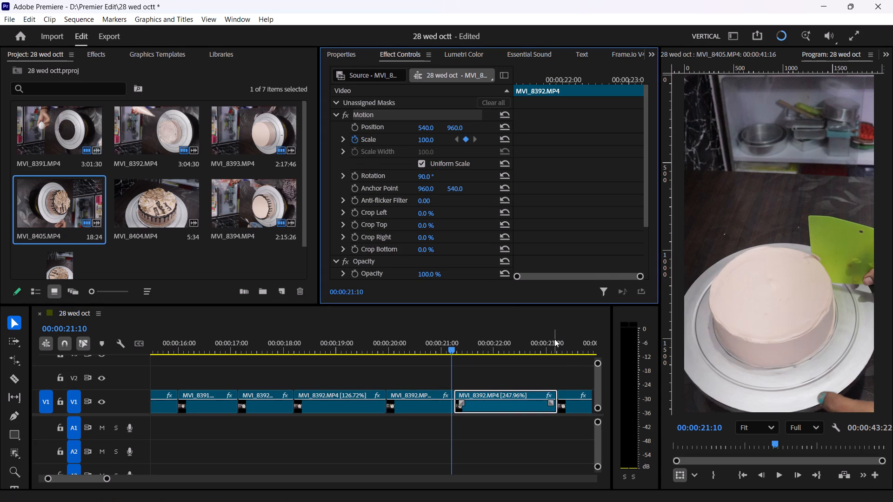
left_click_drag(554, 339, 556, 343)
left_click(426, 139)
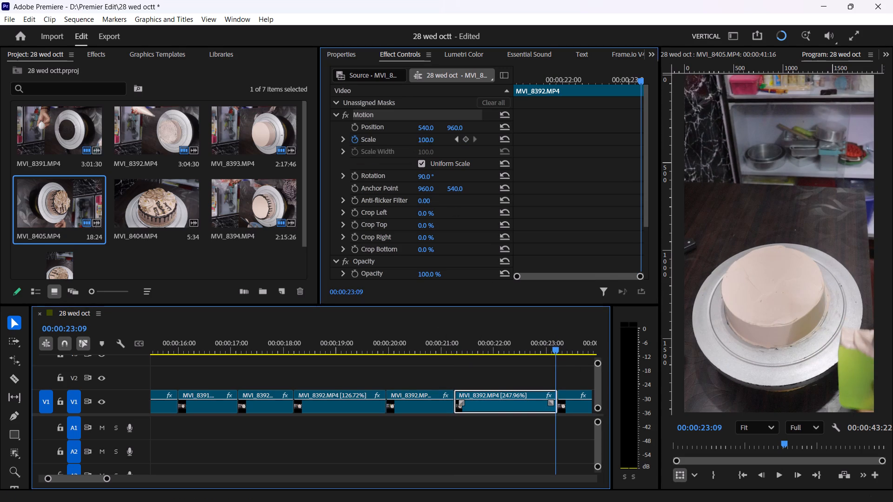
type("120")
key("Return")
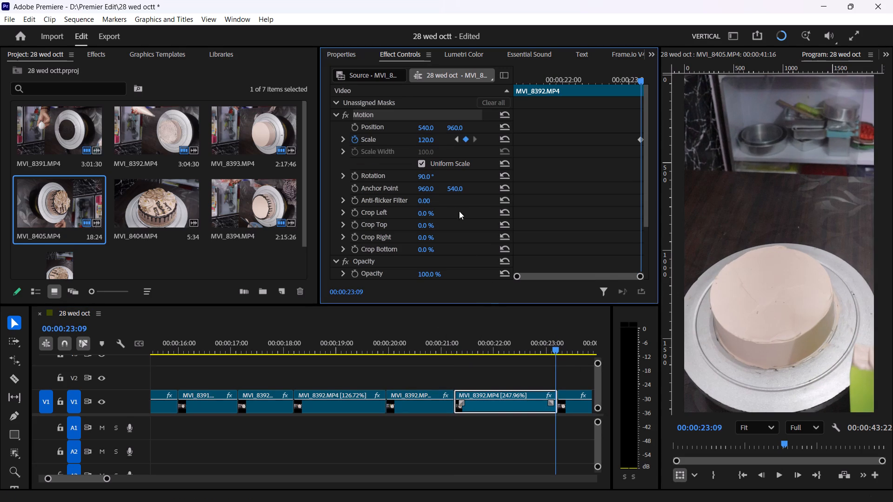
Enable Scale keyframing at 100 on the last MVI_8392 clip with the playhead at 00:00:23:09, and set Scale to 120 at 00:00:24:07.
scroll(516, 425, "left", 1)
left_click(502, 406)
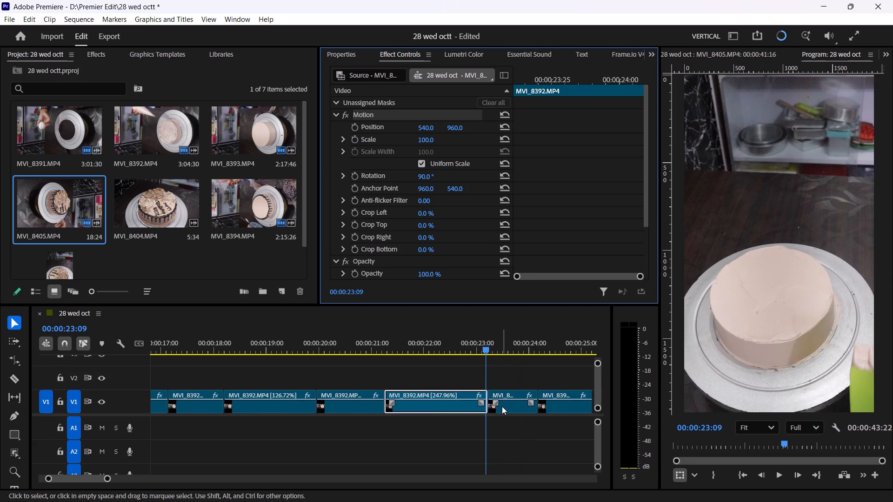
left_click(354, 139)
left_click(537, 350)
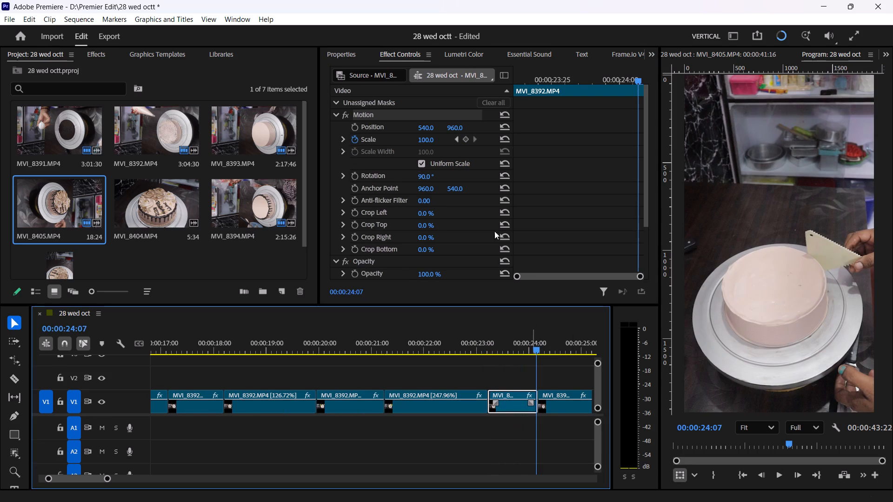
left_click(423, 139)
type("120")
key("Return")
Enable Scale keyframing at 100 on the first MVI_8393 clip with the playhead at 00:00:24:07, and set Scale to 120 at 00:00:26:14.
left_click(558, 406)
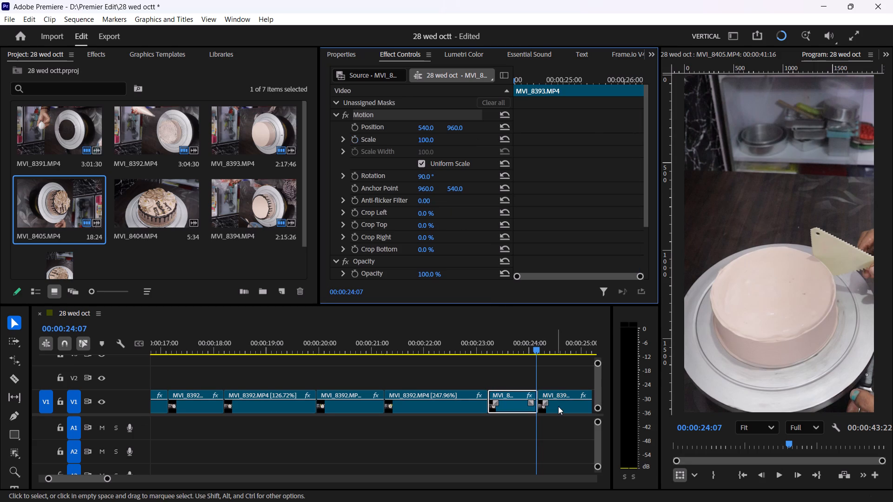
left_click(355, 142)
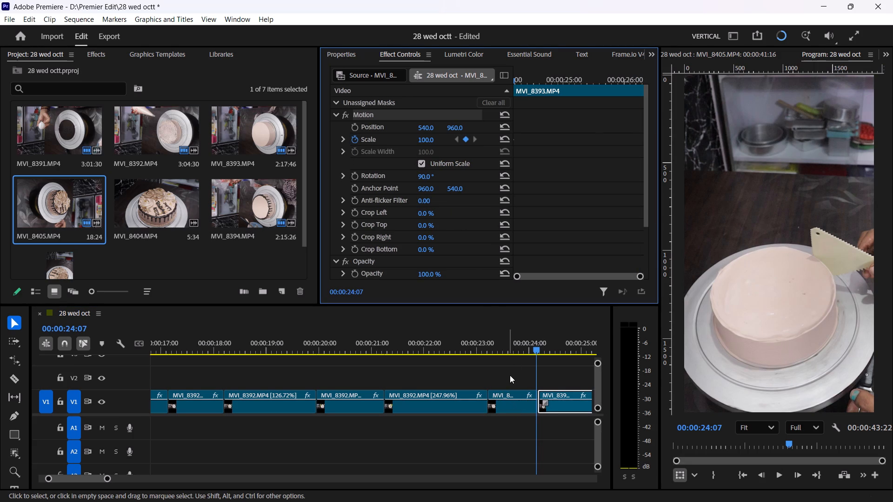
scroll(528, 383, "left", 1)
left_click(546, 346)
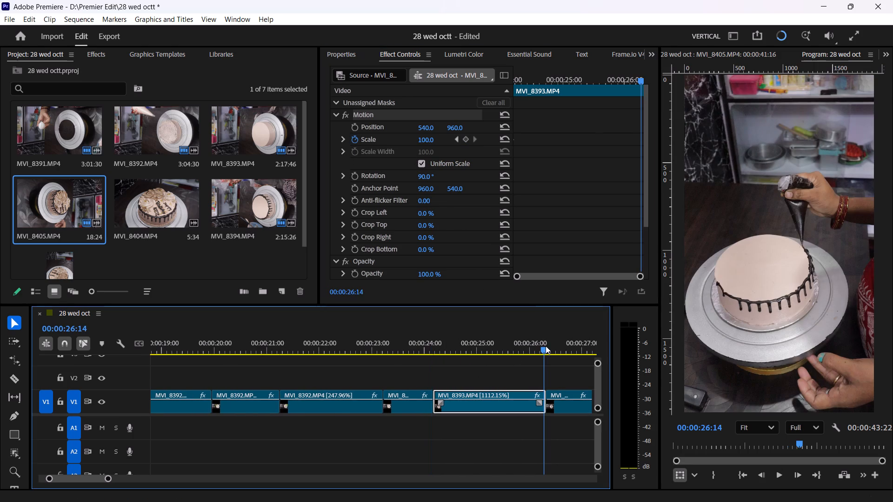
left_click(430, 139)
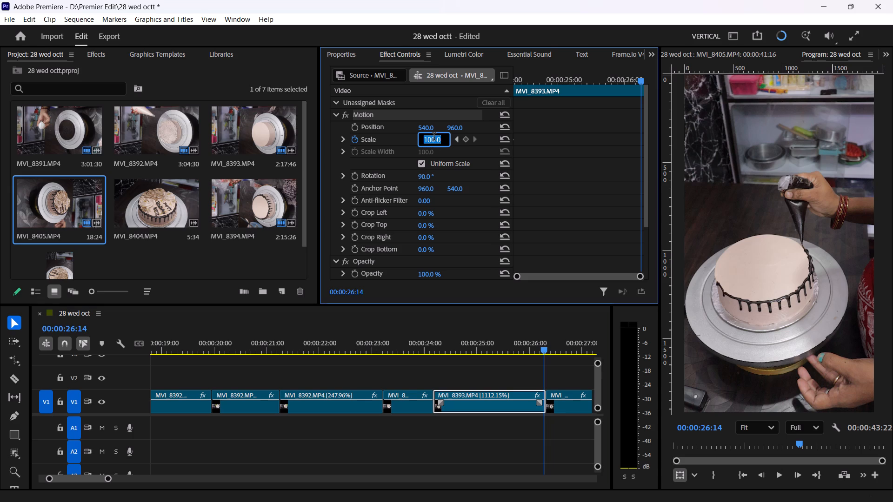
type("120")
key("Return")
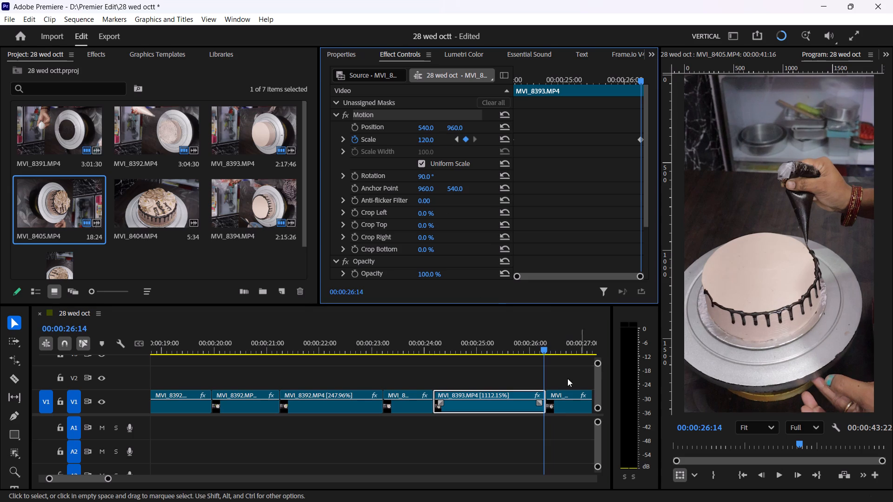
Enable Scale keyframing at 100 on the second MVI_8393 clip with the playhead at 00:00:26:14, and set Scale to 120 at 00:00:27:47.
scroll(520, 396, "left", 4)
left_click(462, 406)
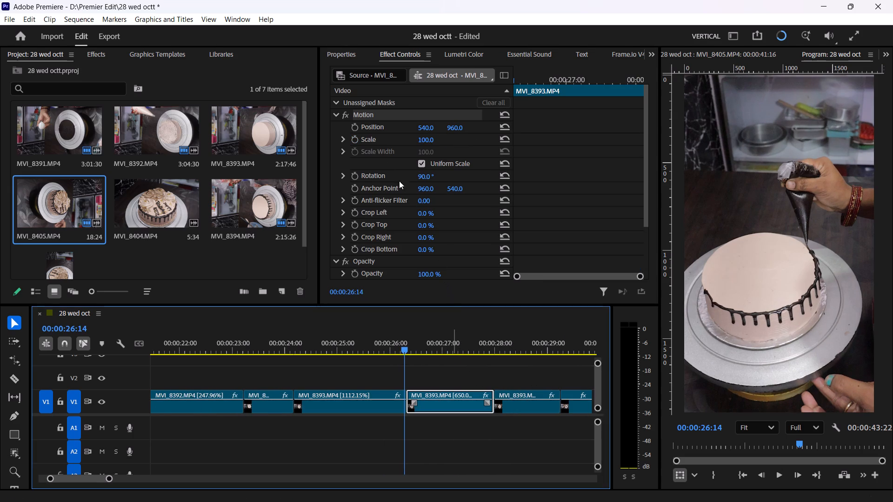
left_click(351, 140)
left_click(493, 349)
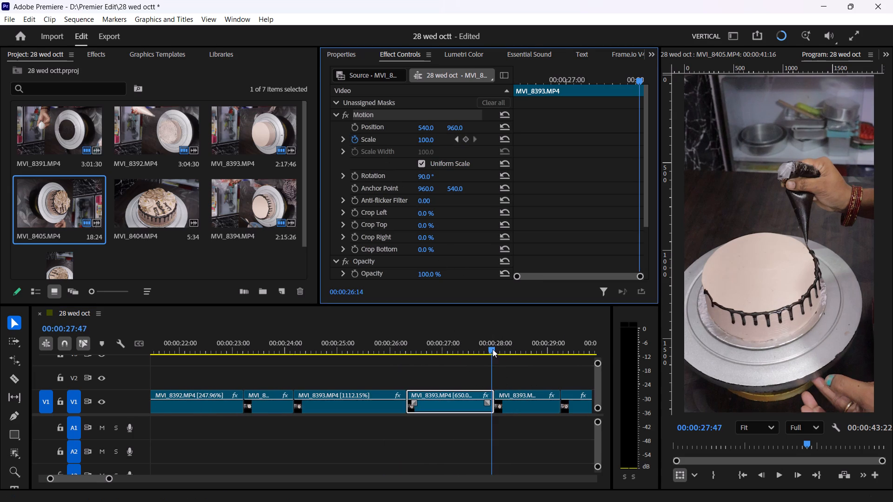
left_click(428, 139)
type("120")
key("Return")
Enable Scale keyframing at 100 on the last MVI_8393 clip with the playhead at 00:00:27:47, and set Scale to 120 at 00:00:29:10.
left_click(521, 409)
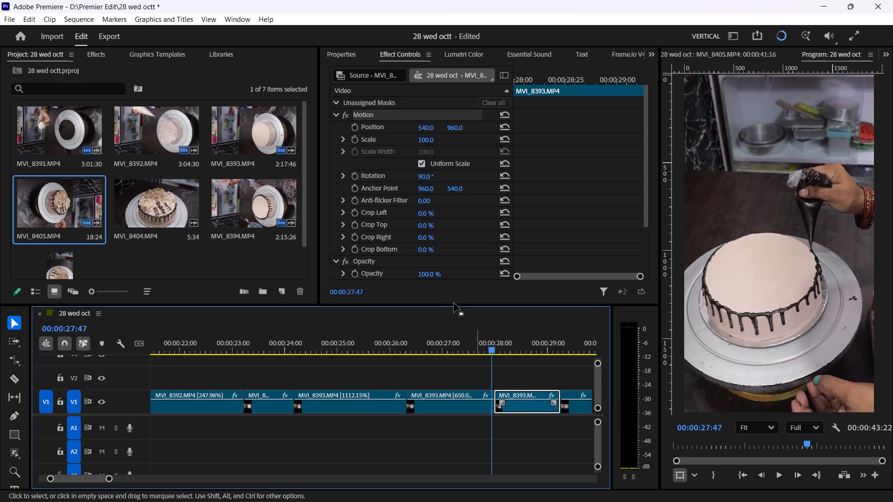
left_click(359, 138)
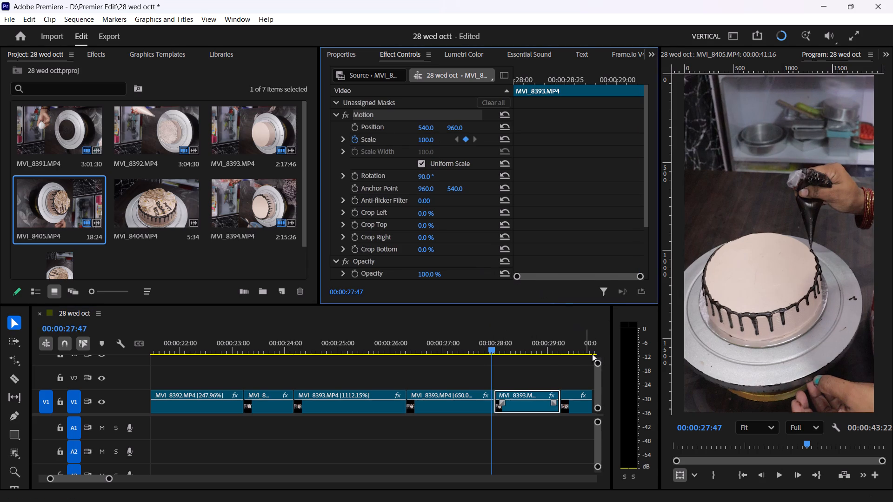
left_click(558, 349)
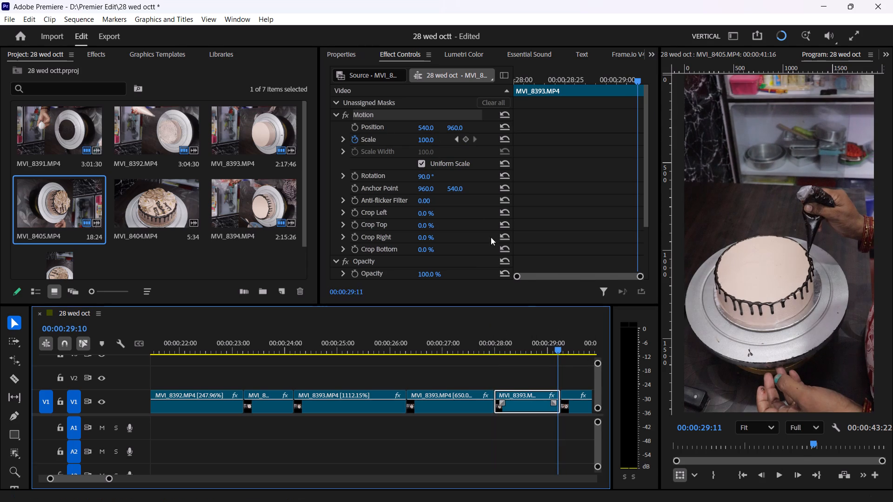
left_click(434, 139)
type("120")
key("Return")
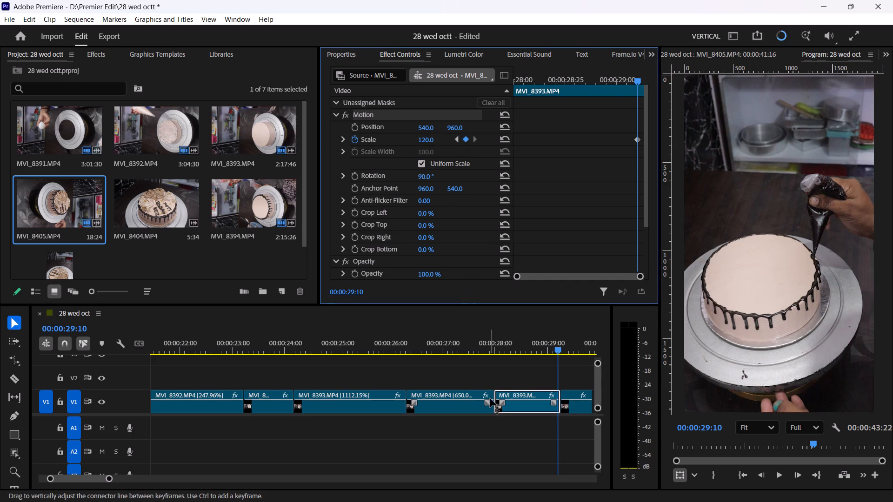
Enable Scale keyframing at 100 on the first MVI_8394 clip with the playhead at 00:00:29:10, and set Scale to 120 at 00:00:30:16.
scroll(493, 398, "left", 2)
left_click(437, 403)
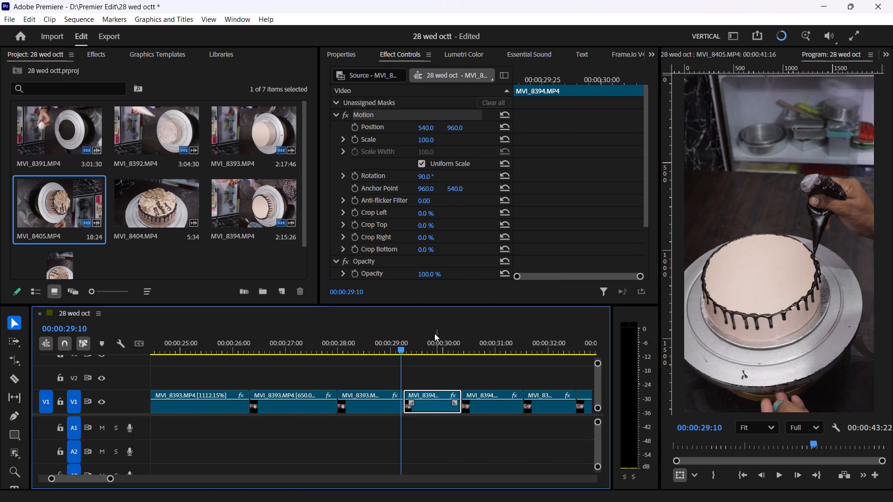
left_click(355, 140)
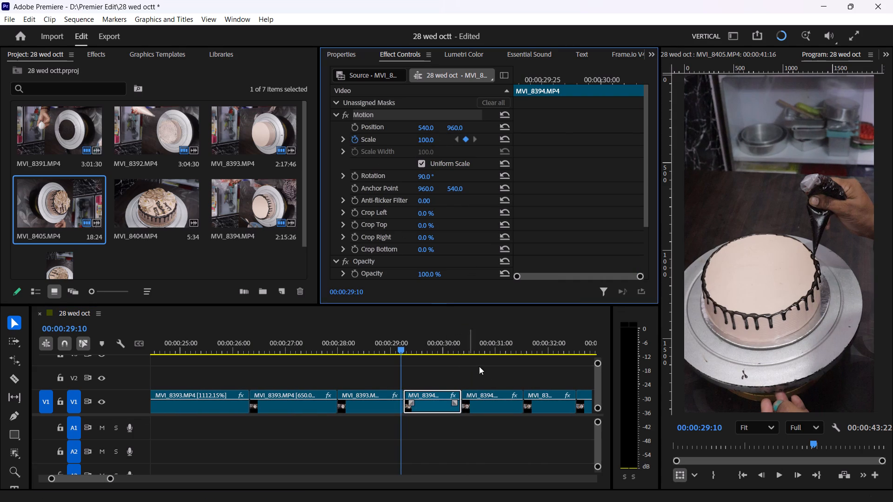
left_click(461, 347)
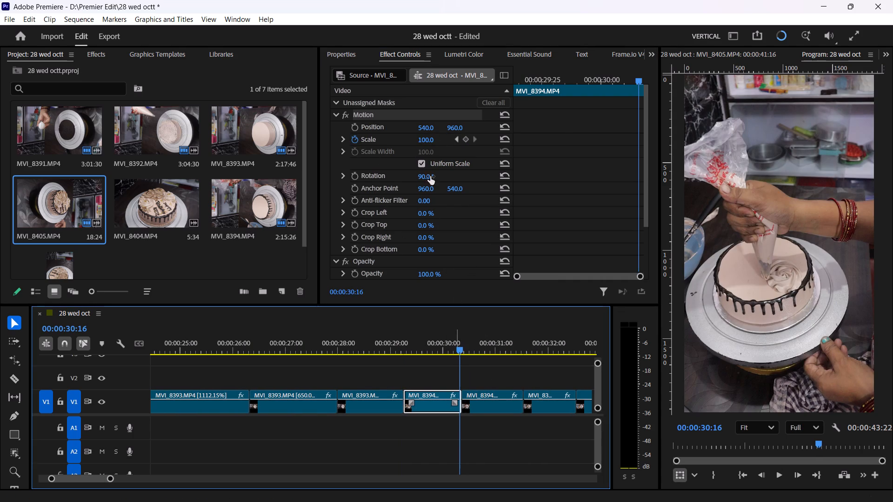
left_click(424, 143)
type("120")
key("Return")
Enable Scale keyframing at 100 on the second MVI_8394 clip with the playhead at 00:00:30:16, and set Scale to 120 at 00:00:31:28.
left_click(488, 411)
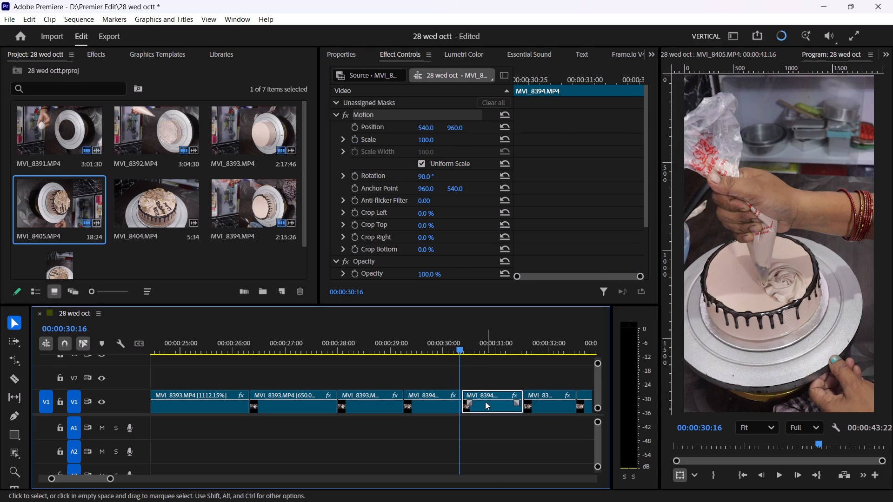
left_click(359, 135)
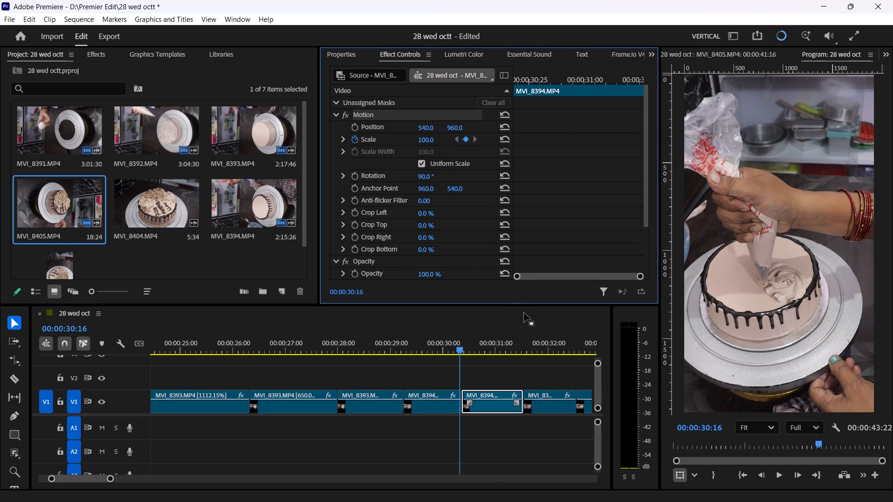
left_click(526, 346)
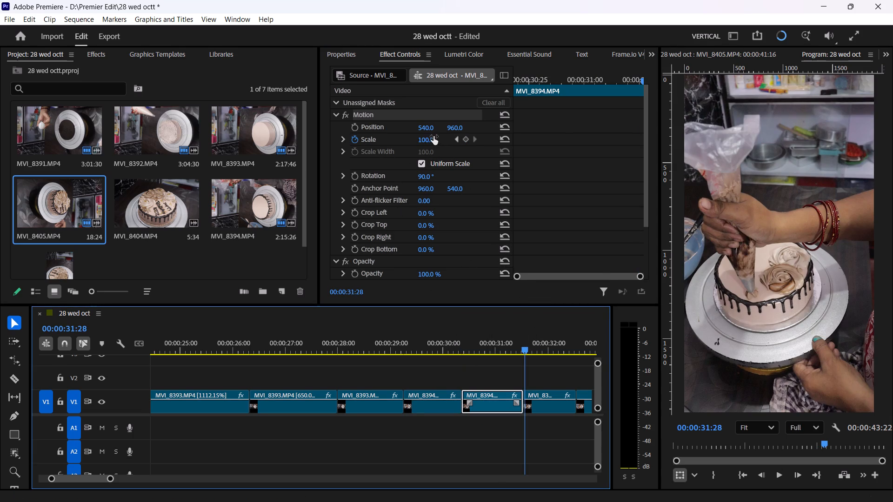
left_click(433, 136)
type("120")
key("Return")
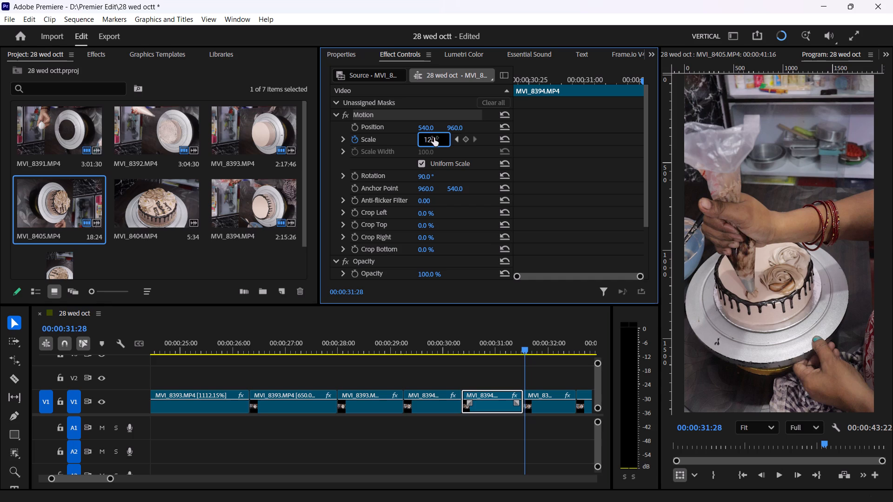
Enable Scale keyframing at 100 on the third MVI_8394 clip with the playhead at 00:00:31:28, and set Scale to 120 at 00:00:32:23.
left_click(534, 410)
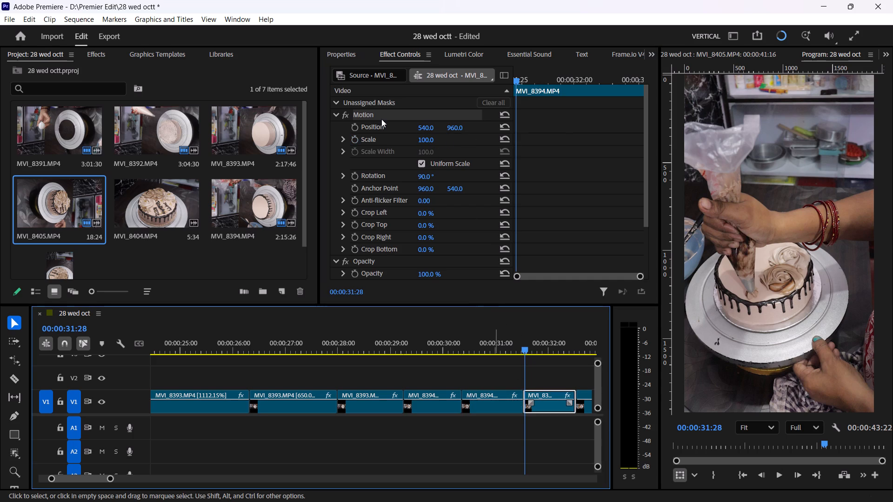
left_click(354, 136)
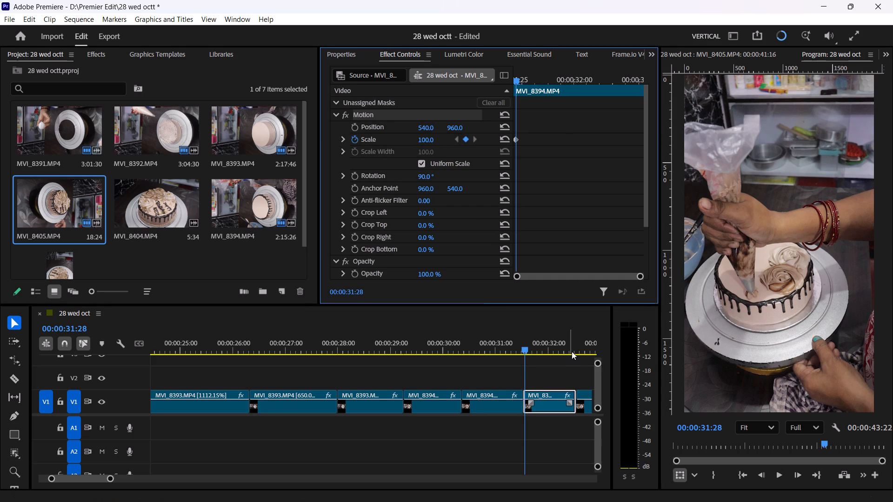
left_click_drag(572, 348, 572, 356)
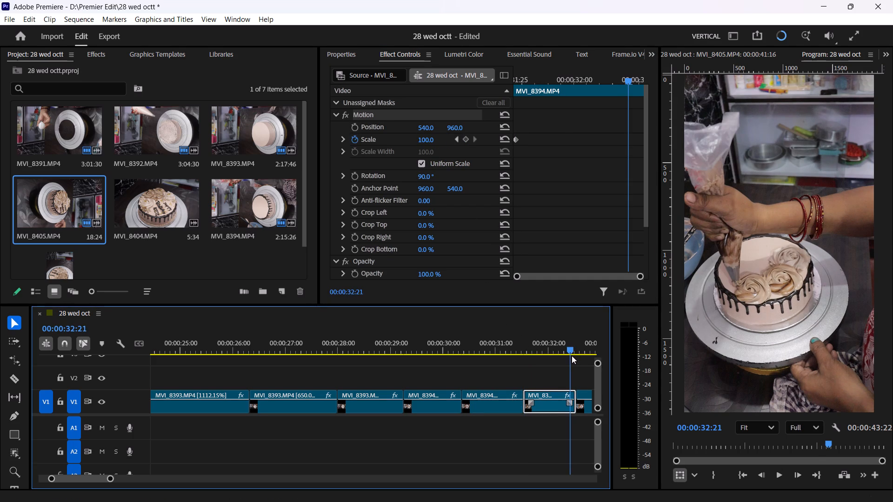
left_click_drag(572, 356, 573, 367)
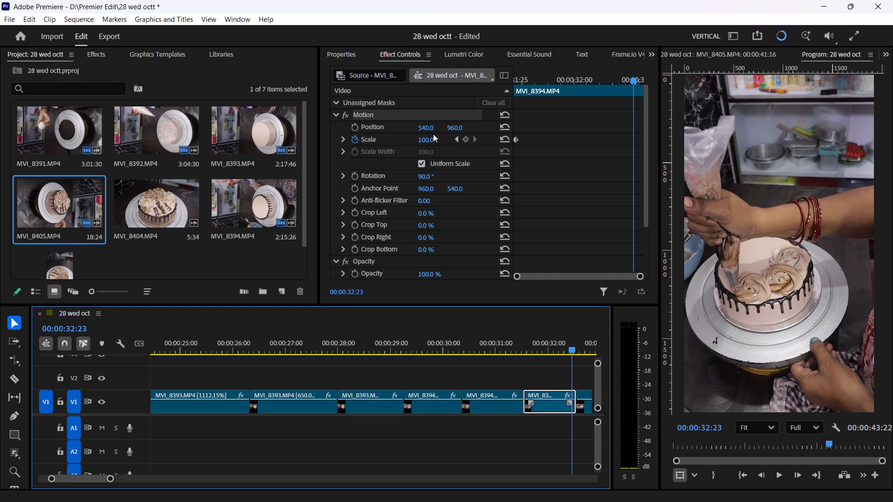
left_click(431, 136)
type("120")
key("Return")
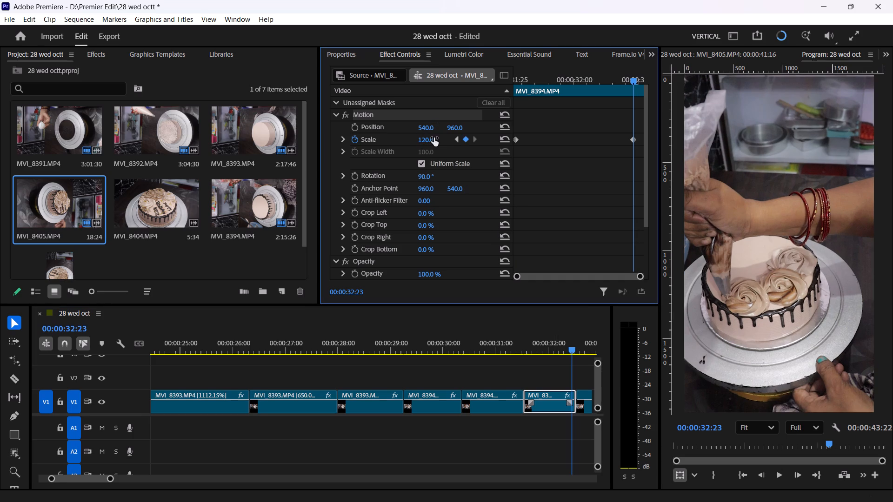
Enable Scale keyframing at 100 on the fourth MVI_8394 clip with the playhead at 00:00:32:28, and set Scale to 120 at 00:00:33:25.
key("space")
key("space")
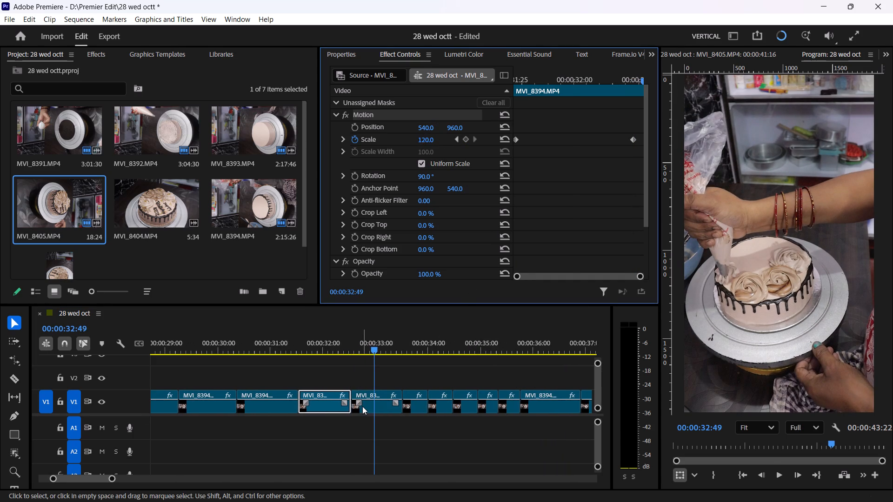
left_click(363, 406)
left_click(353, 346)
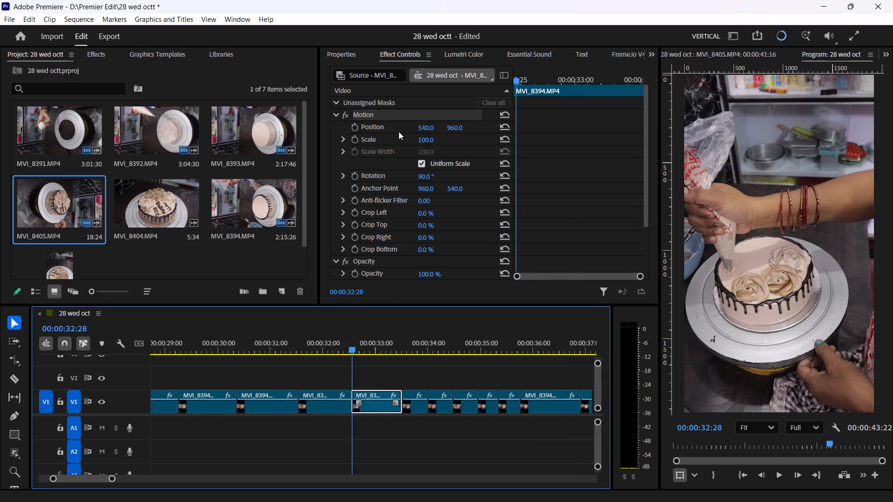
left_click(358, 141)
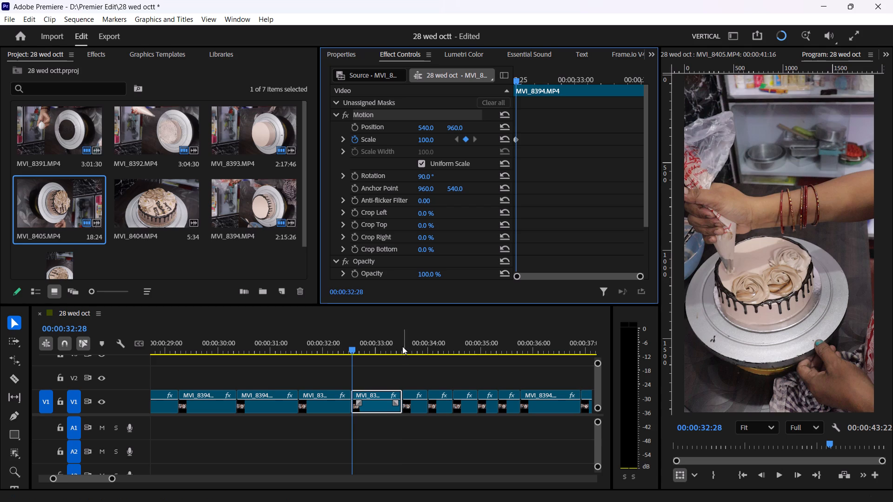
left_click(402, 346)
left_click(427, 141)
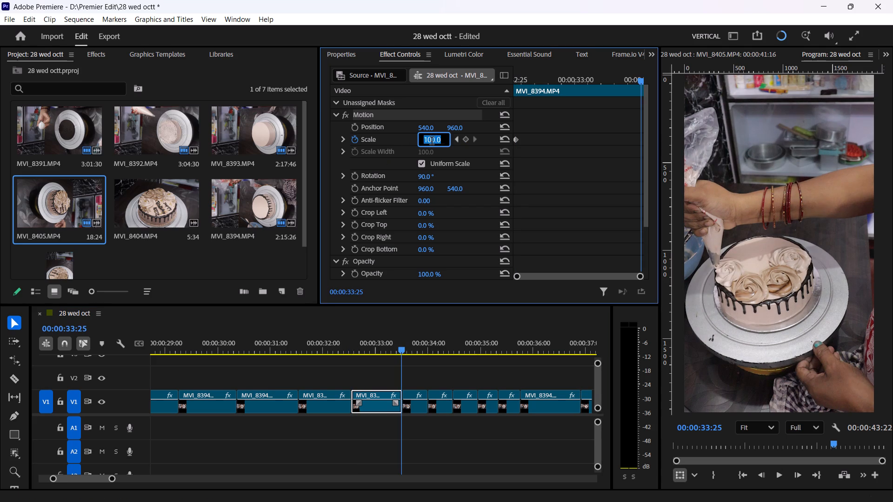
type("120")
key("Return")
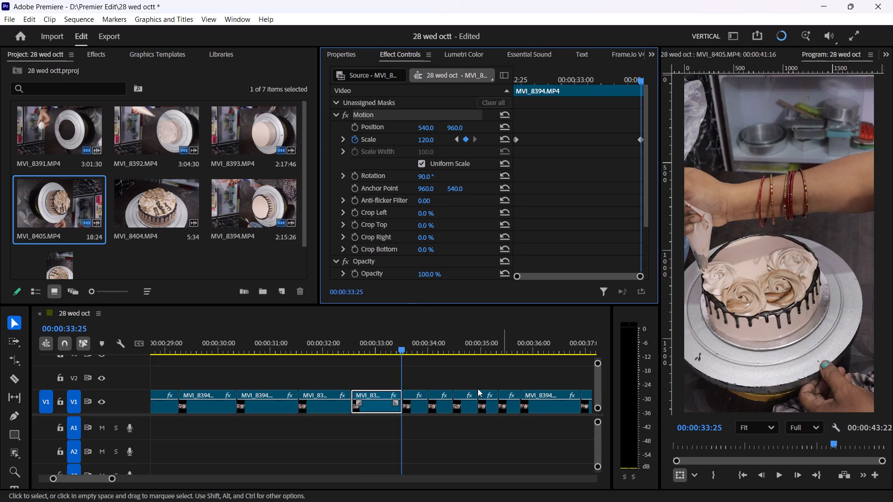
Enable Scale keyframing at 100 on the MVI_8394 clip after the short segments at 00:00:35:40, and set Scale to 120 at 00:00:36:44.
key("space")
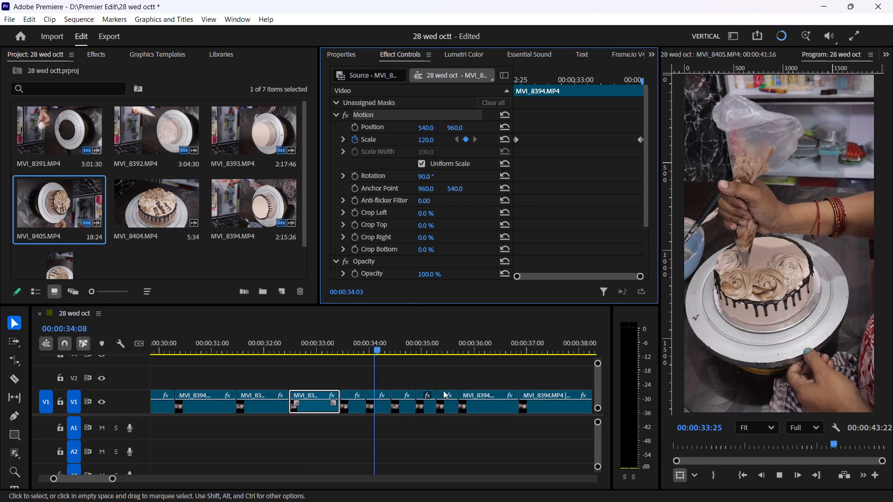
key("space")
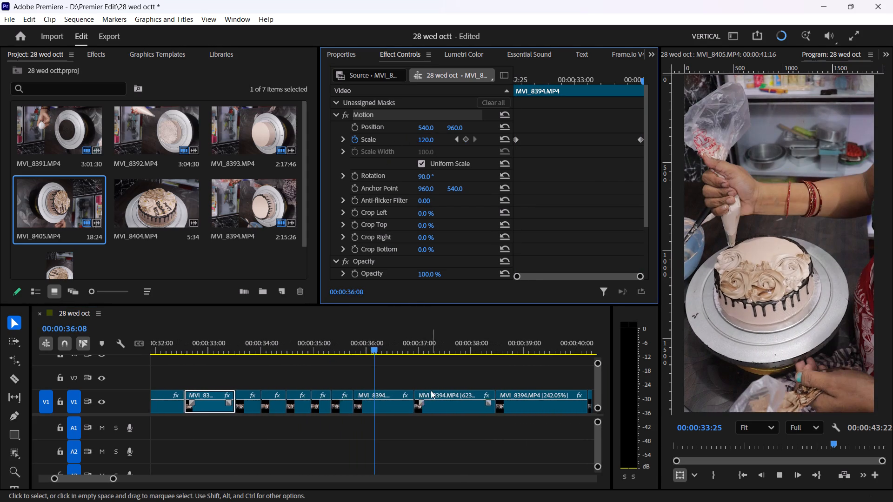
left_click_drag(360, 349, 357, 355)
left_click(374, 406)
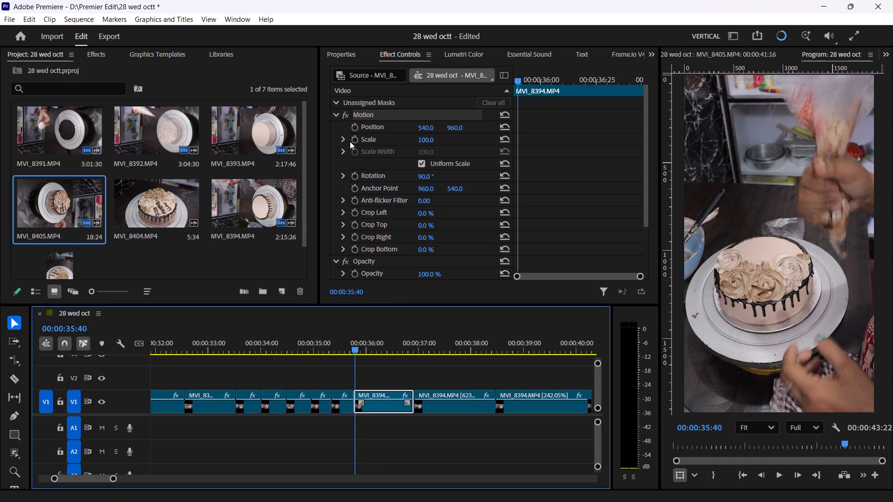
left_click(353, 141)
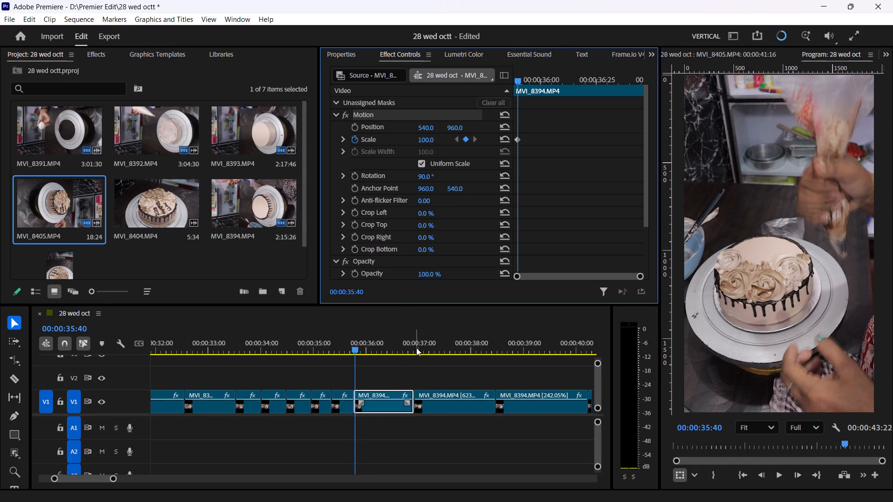
left_click(413, 344)
left_click(423, 142)
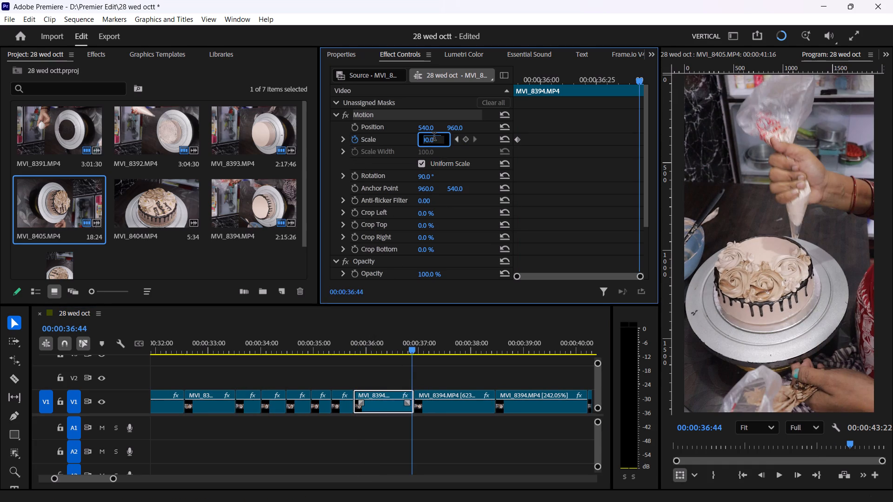
type("120")
key("Return")
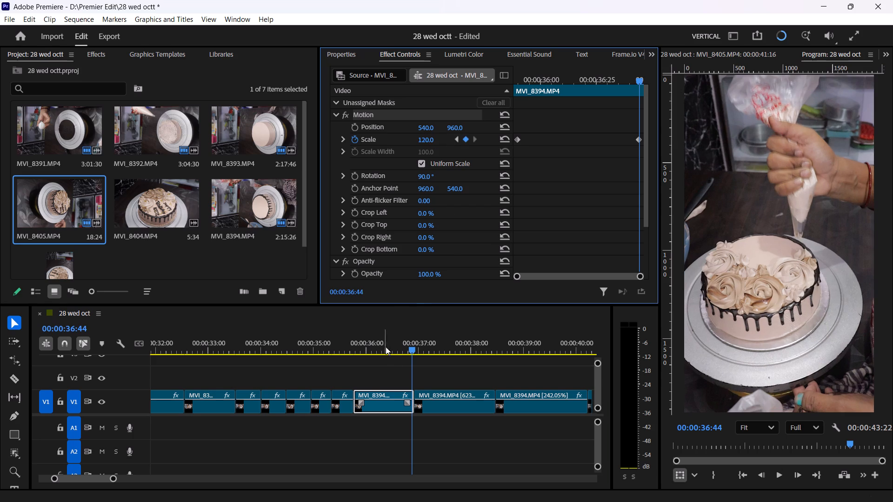
Enable Scale keyframing at 100 on the following MVI_8394 clip with the playhead at 00:00:36:44, and set Scale to 120 at 00:00:38:22.
left_click(448, 403)
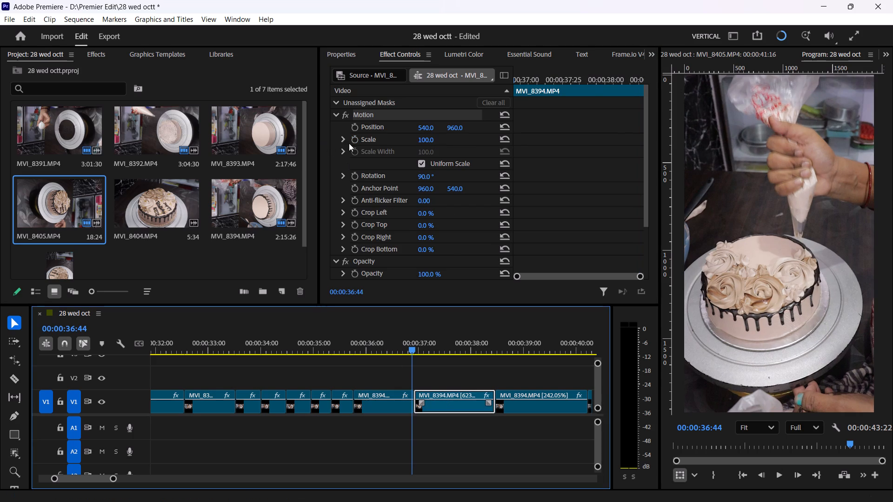
left_click(353, 140)
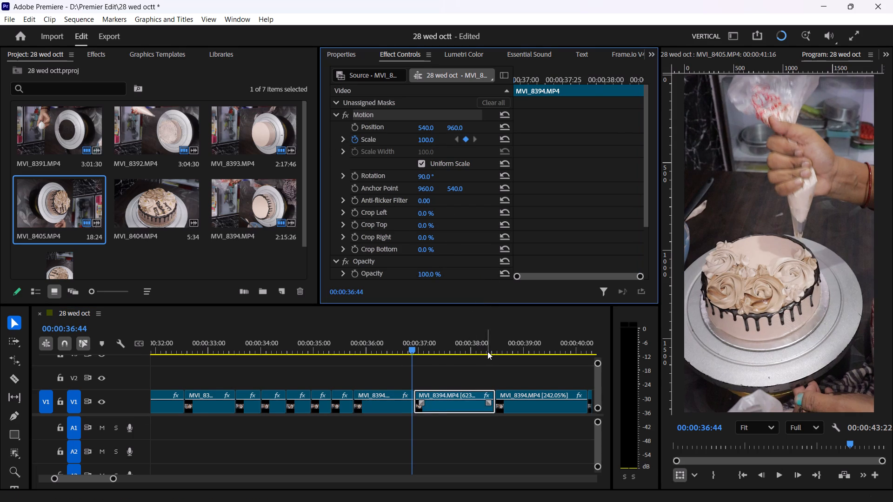
key("space")
key("space")
key("space")
key("space")
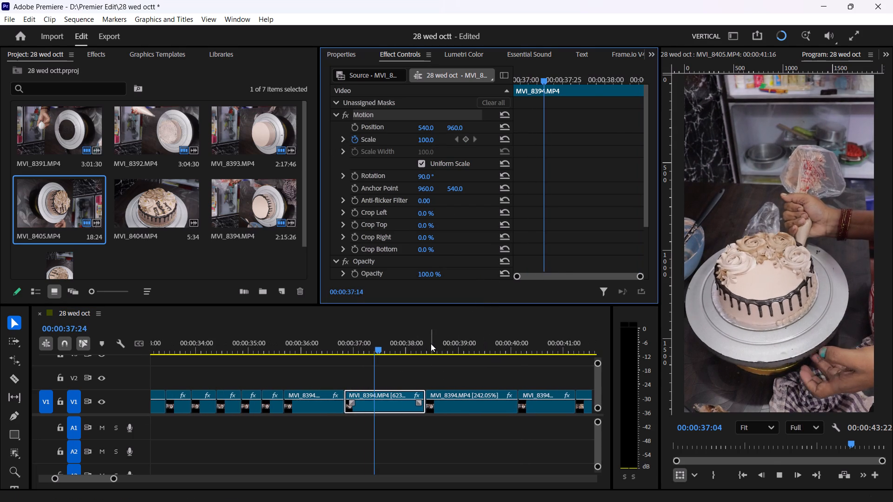
left_click(426, 345)
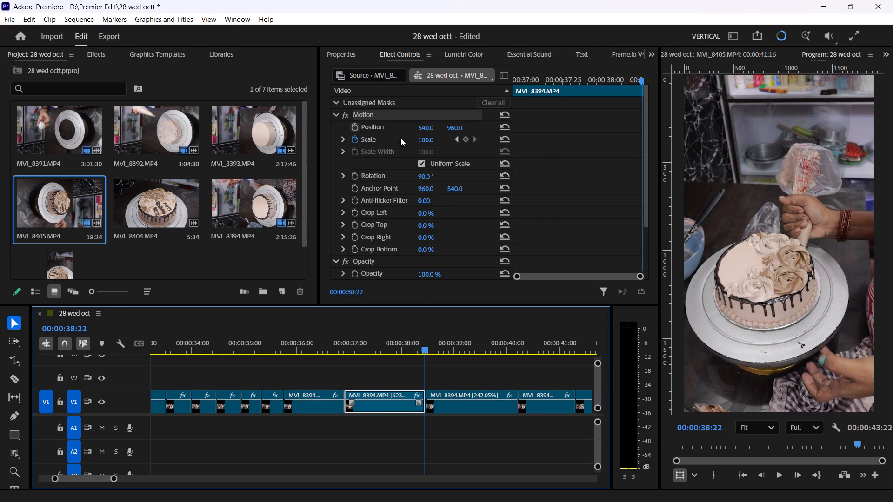
left_click(423, 140)
type("120")
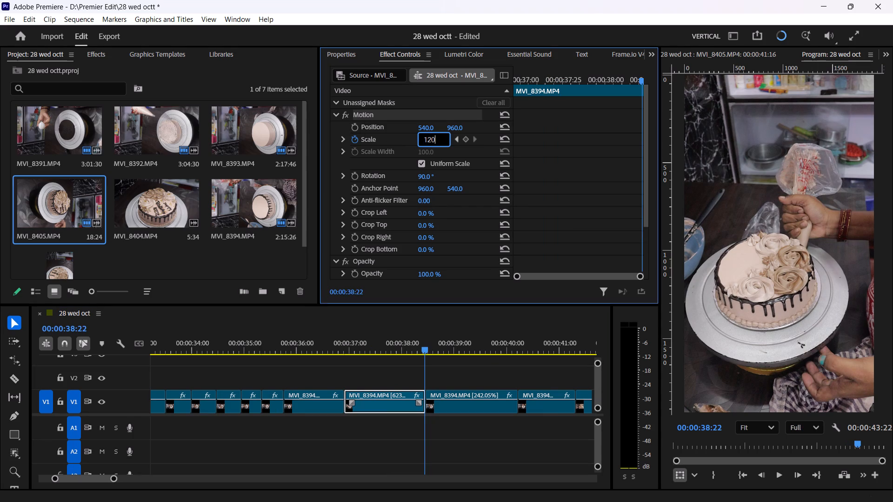
key("Return")
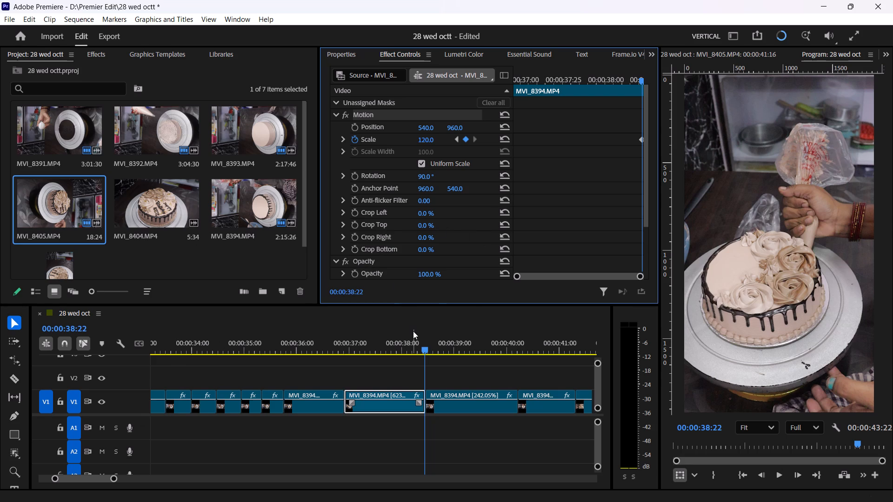
Enable Scale keyframing at 100 on the 242.05% MVI_8394 clip with the playhead at 00:00:38:24, and set Scale to 120 at 00:00:40:09.
key("space")
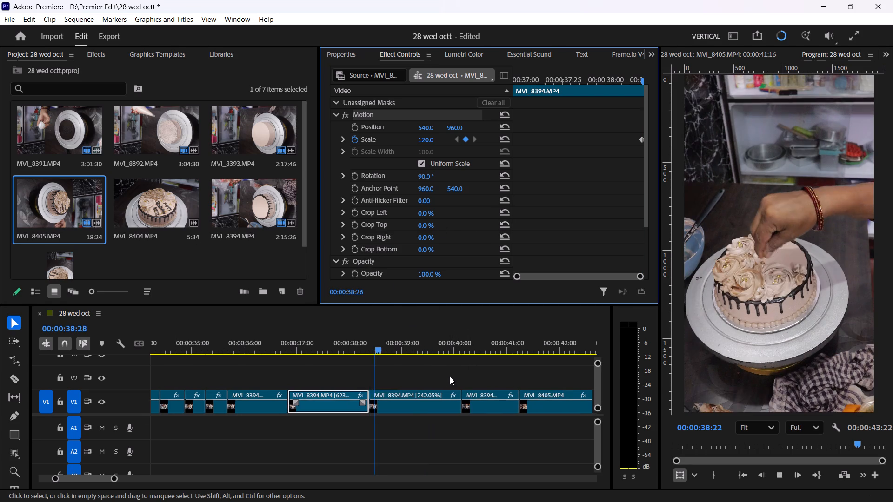
key("space")
left_click_drag(366, 344, 353, 363)
left_click(380, 406)
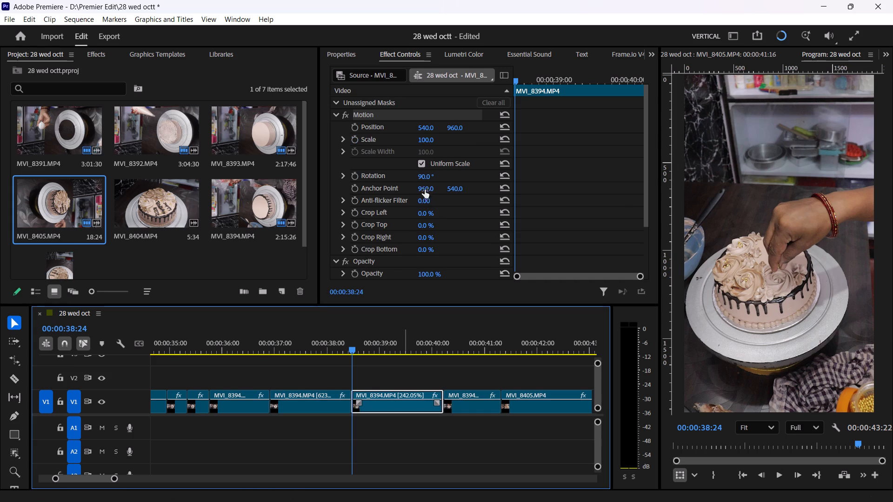
left_click(353, 139)
left_click_drag(440, 340, 443, 346)
left_click(433, 139)
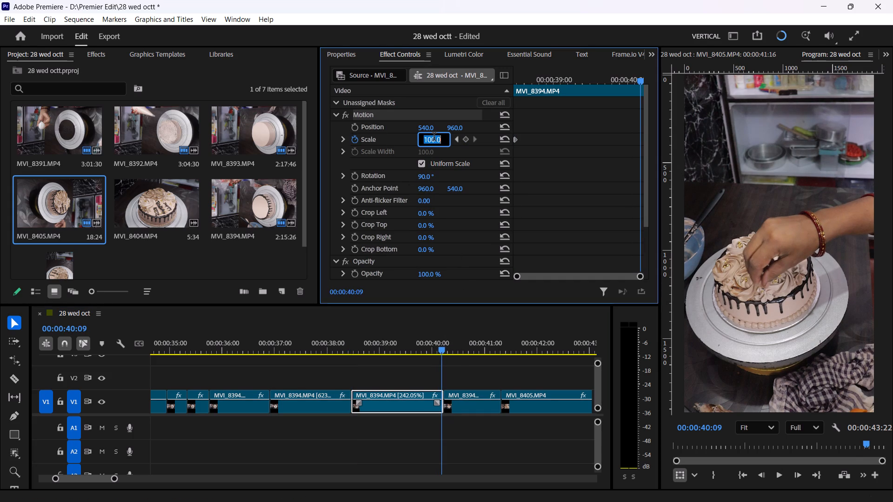
type("120")
key("Return")
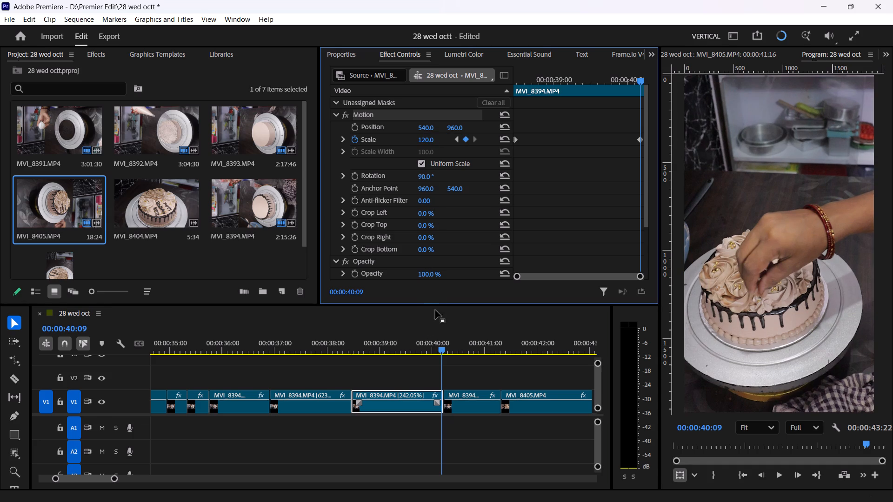
Enable Scale keyframing at 100 on the last MVI_8394 clip with the playhead at 00:00:40:11, and set Scale to 120 at 00:00:41:15.
left_click_drag(442, 349, 443, 349)
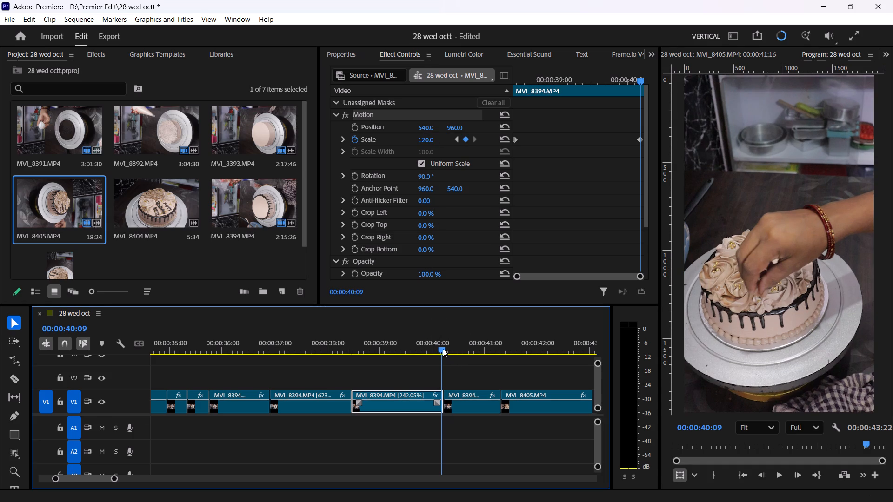
left_click_drag(443, 349, 444, 380)
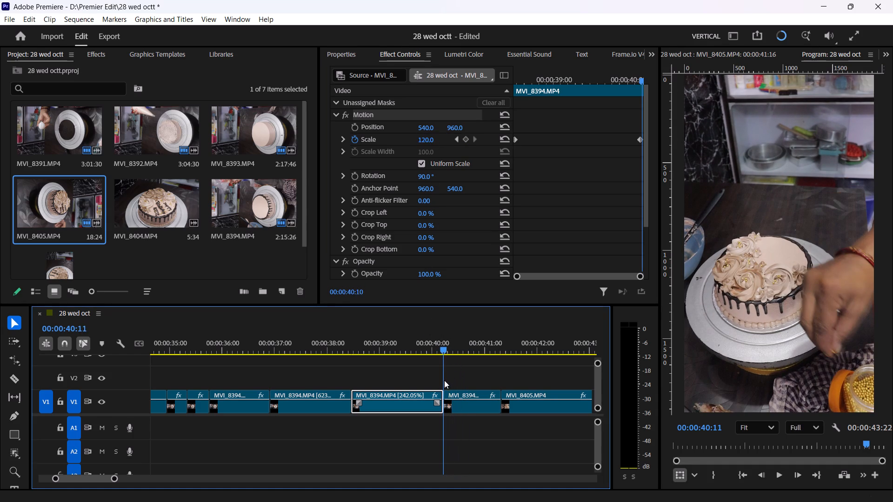
left_click(460, 402)
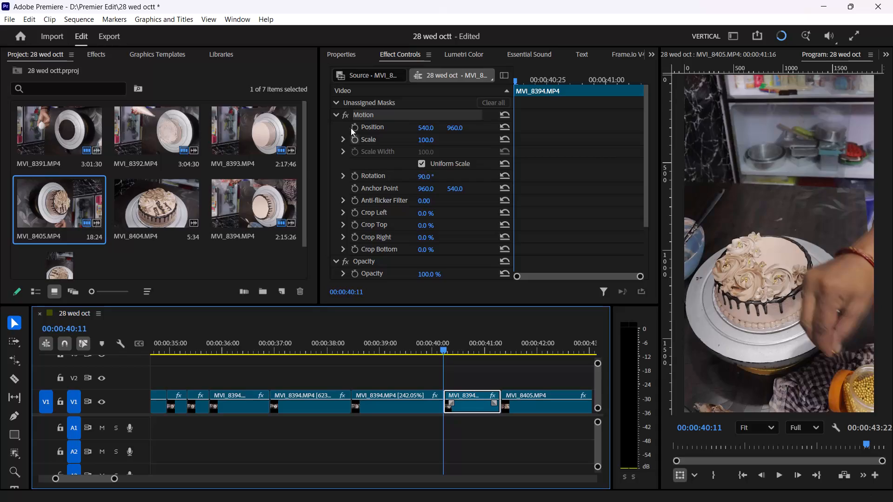
left_click(353, 141)
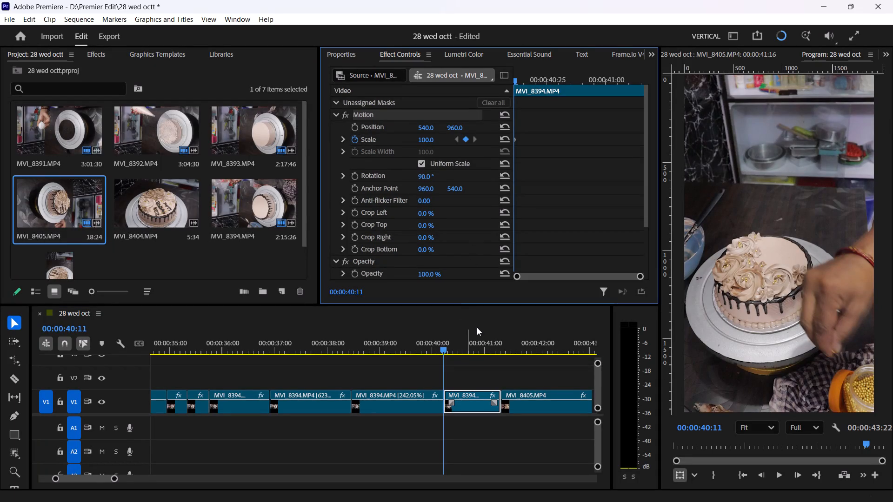
left_click(502, 349)
left_click(432, 137)
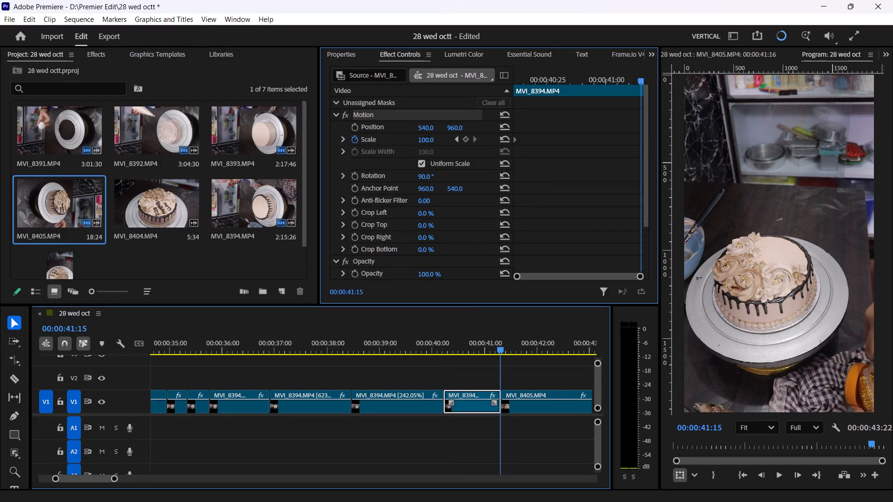
type("120")
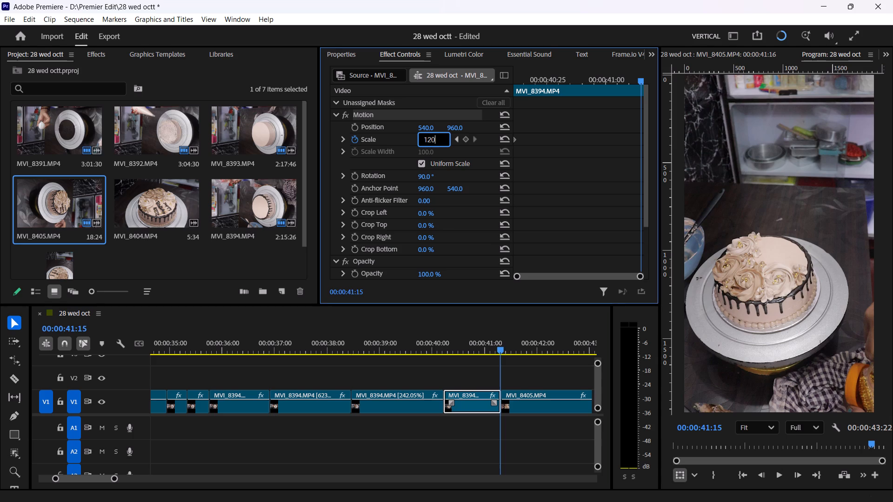
key("Return")
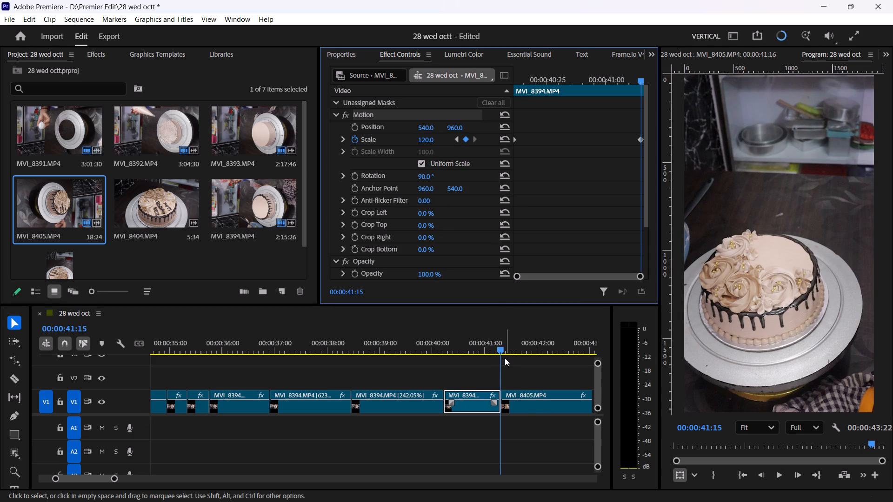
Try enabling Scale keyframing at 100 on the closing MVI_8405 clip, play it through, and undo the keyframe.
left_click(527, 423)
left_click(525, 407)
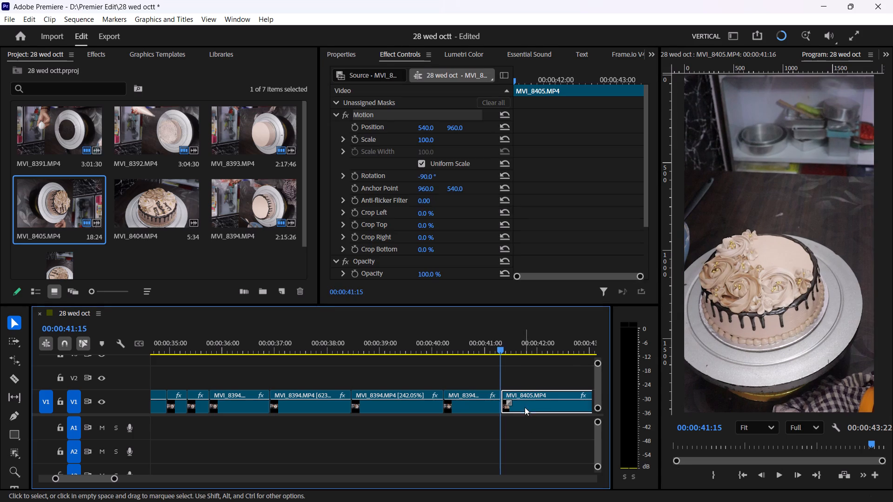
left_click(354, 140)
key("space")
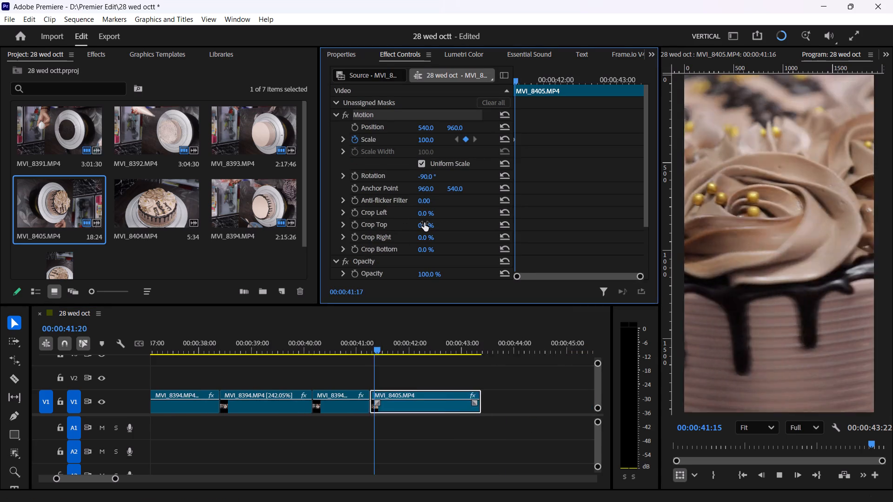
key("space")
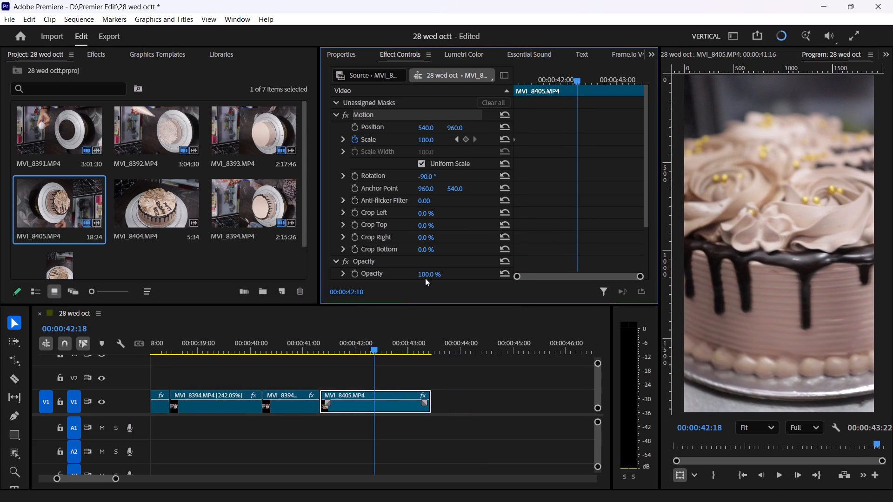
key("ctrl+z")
Save the project.
key("ctrl+s")
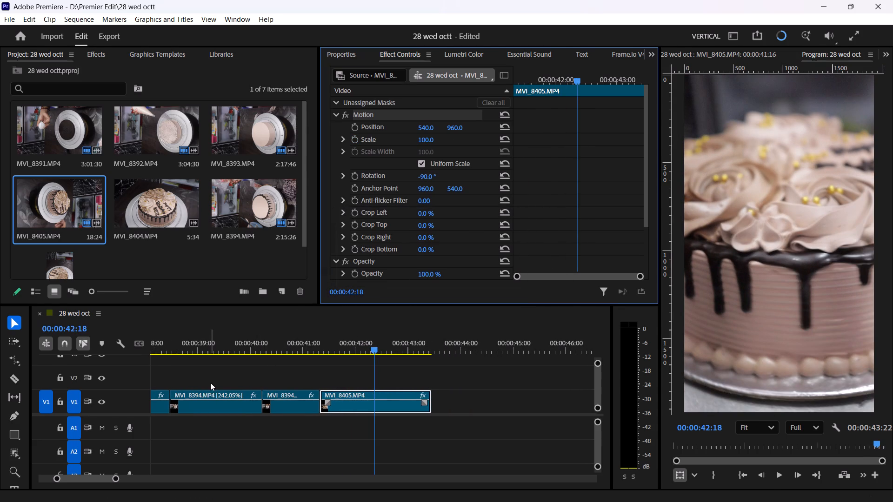
Apply a Directional Blur transition from Lights & Blurs to the cut between the opening MVI_8405 clip and the 114.94% MVI_8391 clip.
left_click_drag(57, 479, 17, 477)
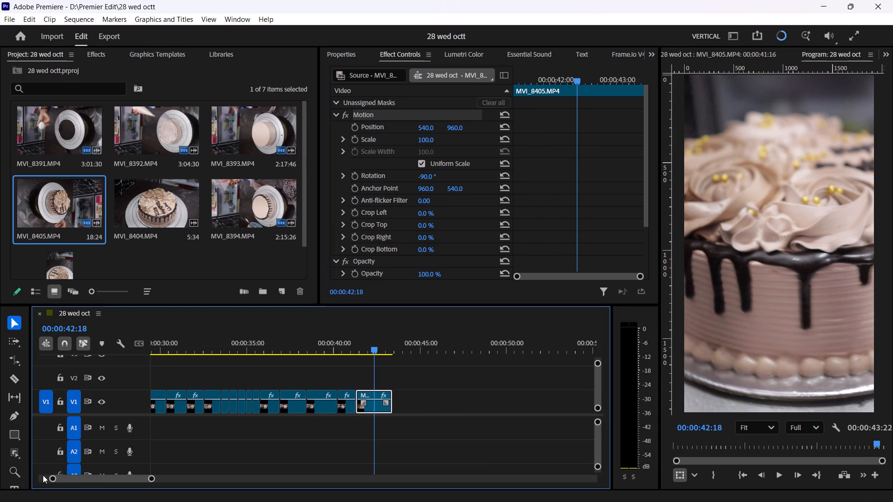
left_click_drag(70, 479, 42, 479)
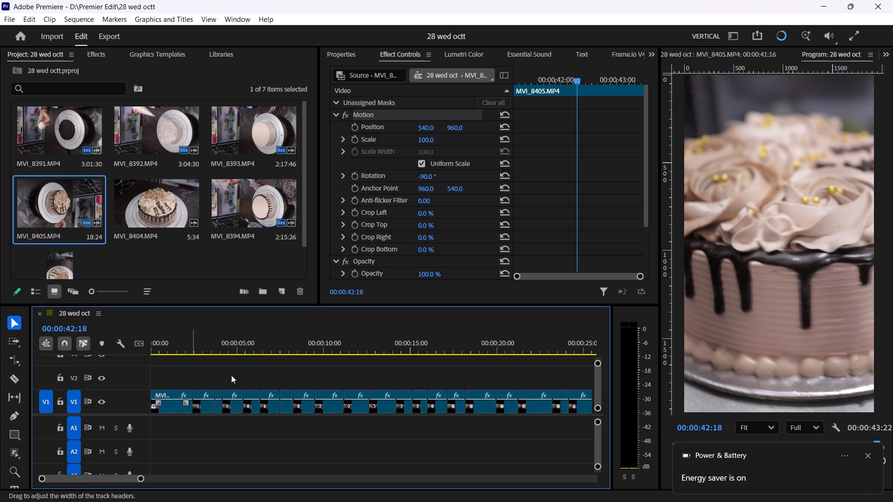
left_click_drag(202, 330, 192, 338)
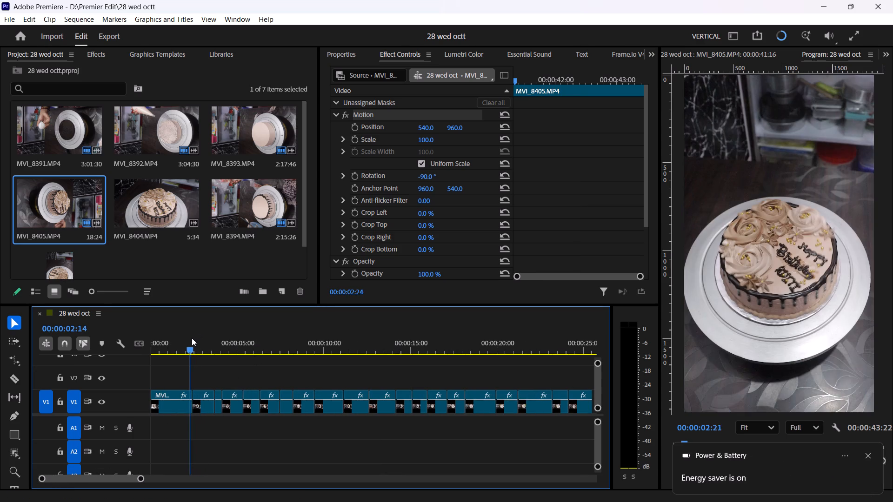
left_click_drag(192, 338, 191, 340)
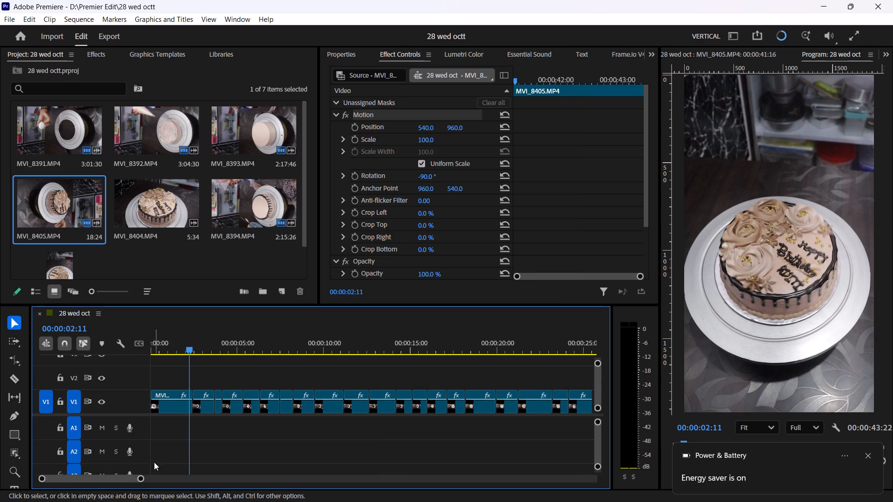
left_click_drag(140, 478, 85, 479)
left_click_drag(348, 370, 381, 387)
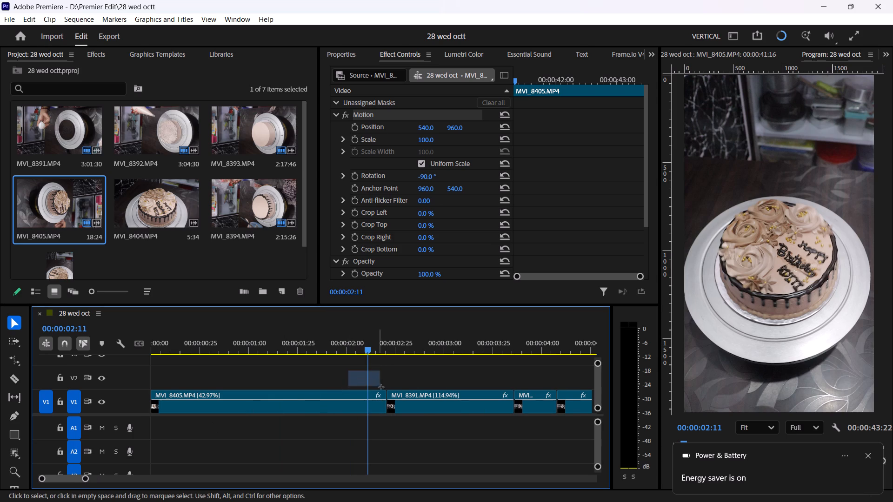
left_click_drag(381, 387, 441, 403)
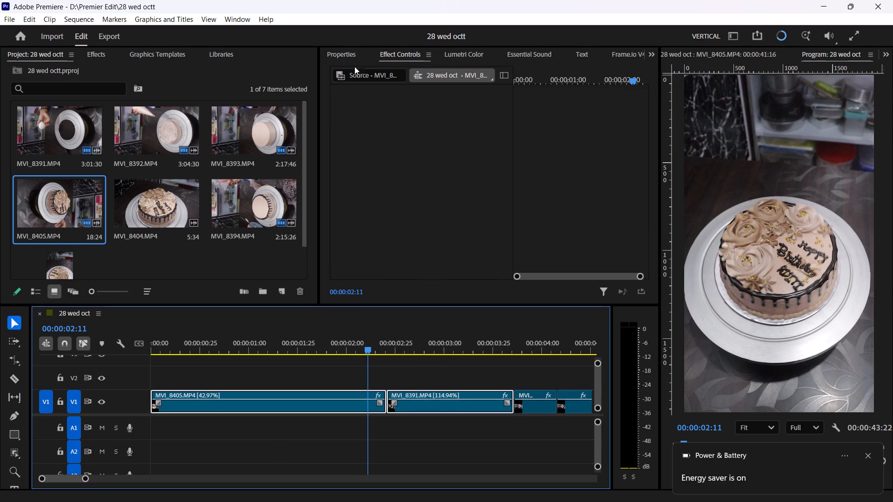
left_click(92, 53)
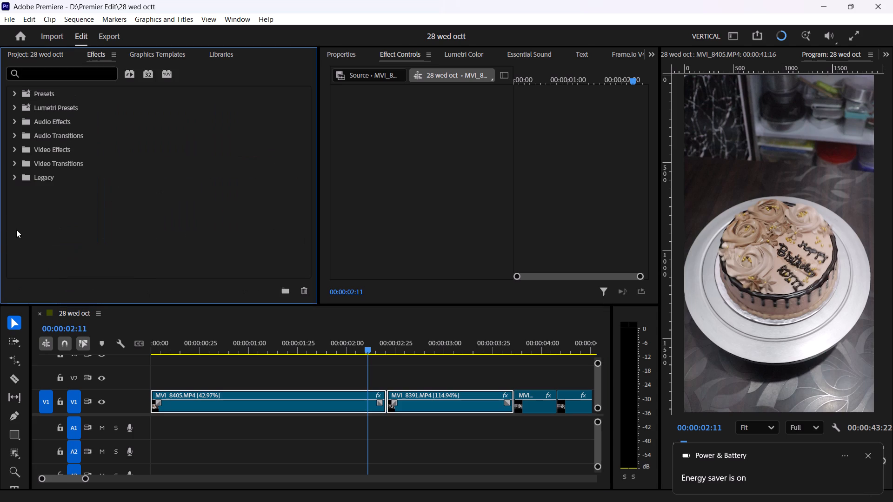
left_click(12, 163)
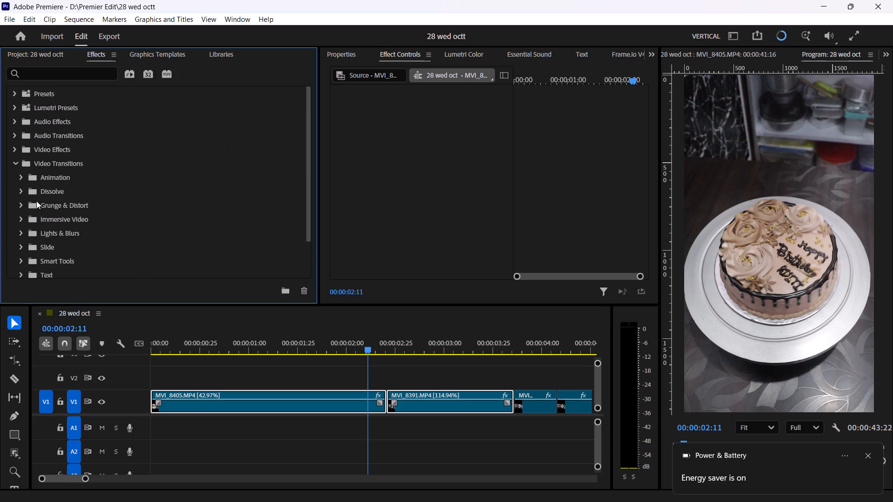
scroll(37, 203, "down", 1)
left_click(20, 218)
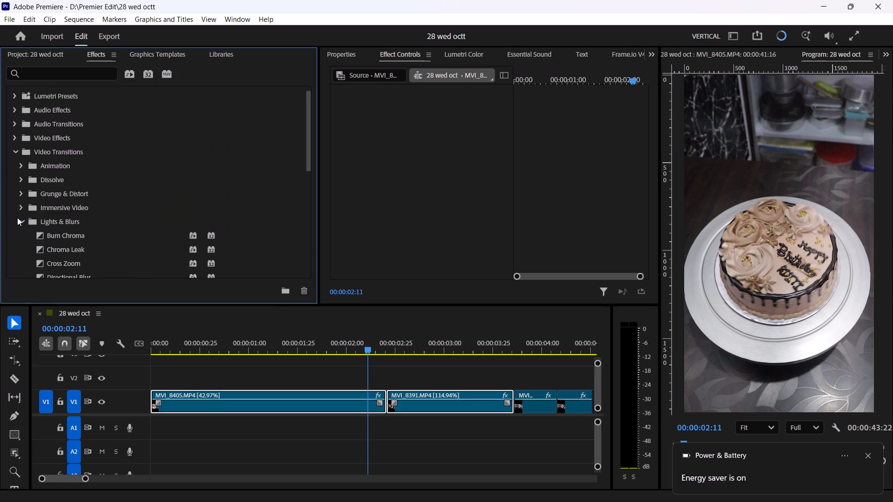
scroll(60, 237, "down", 9)
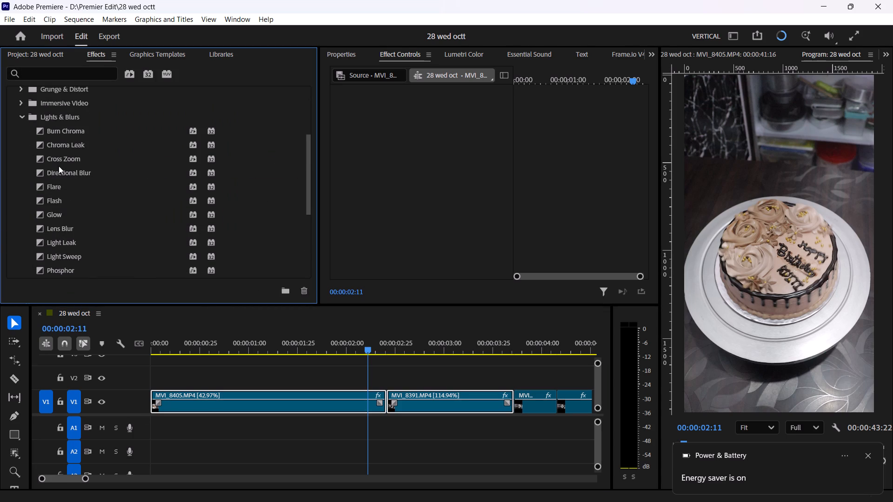
left_click_drag(58, 172, 411, 387)
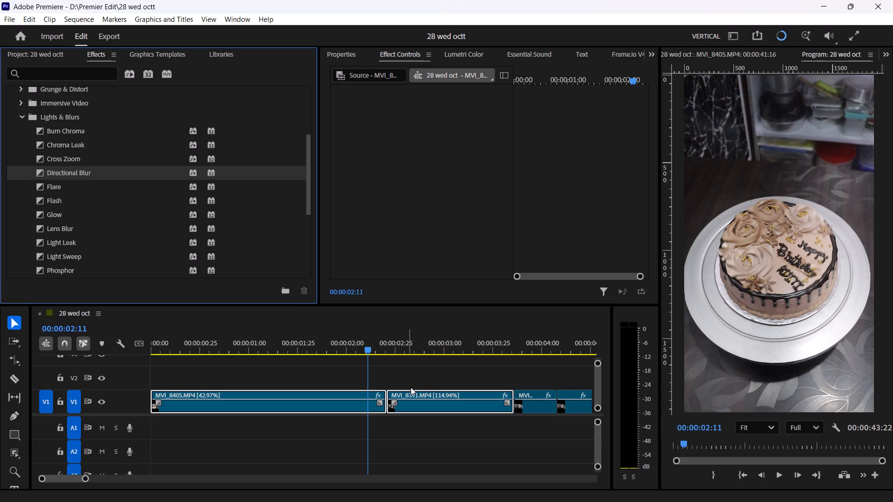
left_click_drag(411, 387, 387, 400)
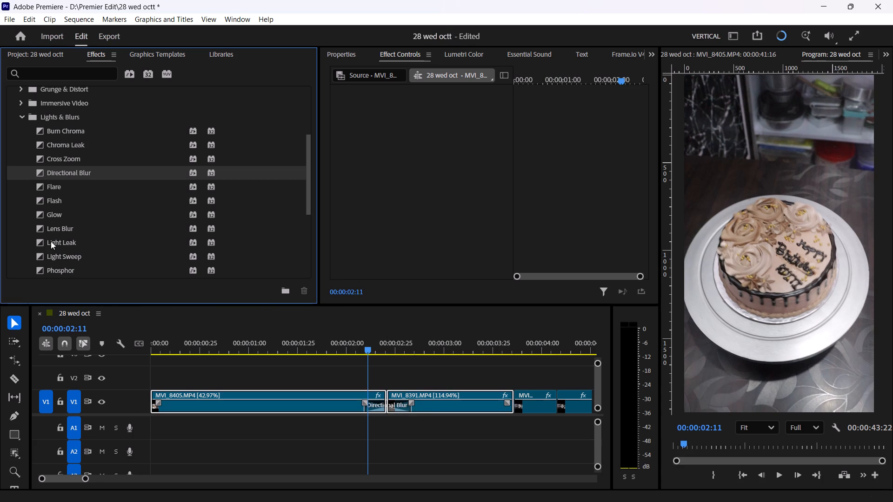
Apply a Light Leak transition at the end cut of the 114.94% MVI_8391 clip and preview the first two transitions.
left_click_drag(51, 241, 515, 400)
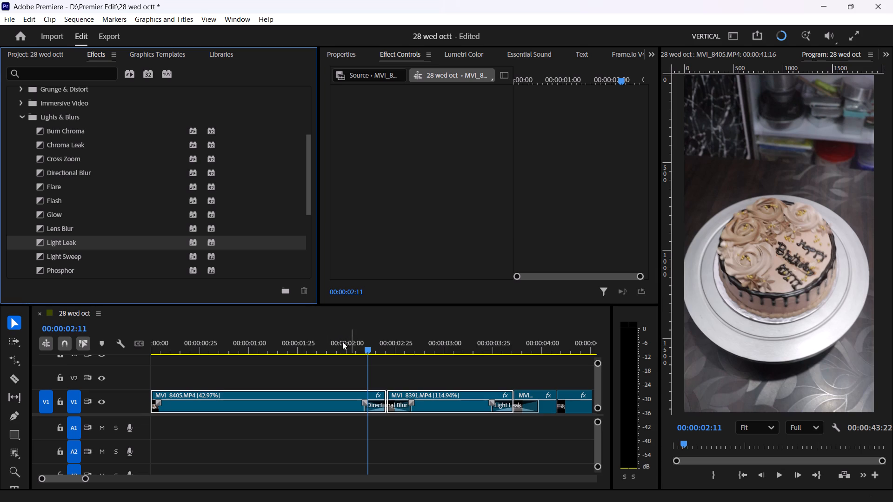
left_click(300, 343)
key("space")
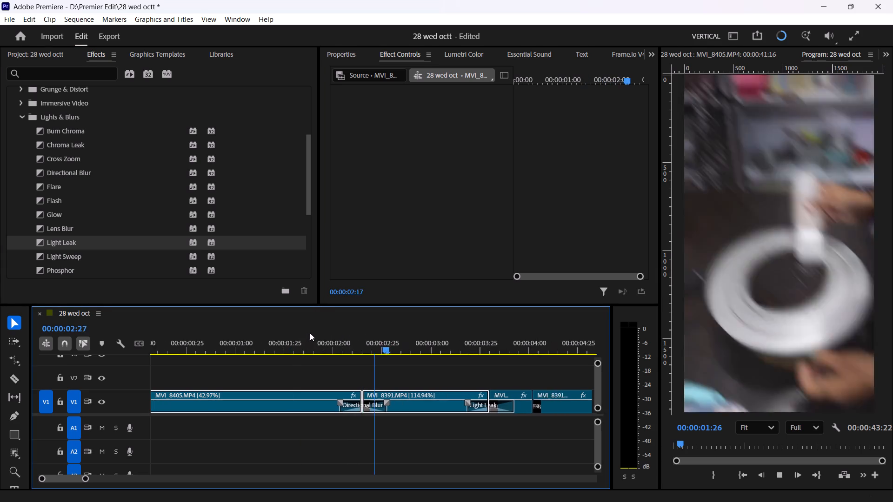
key("space")
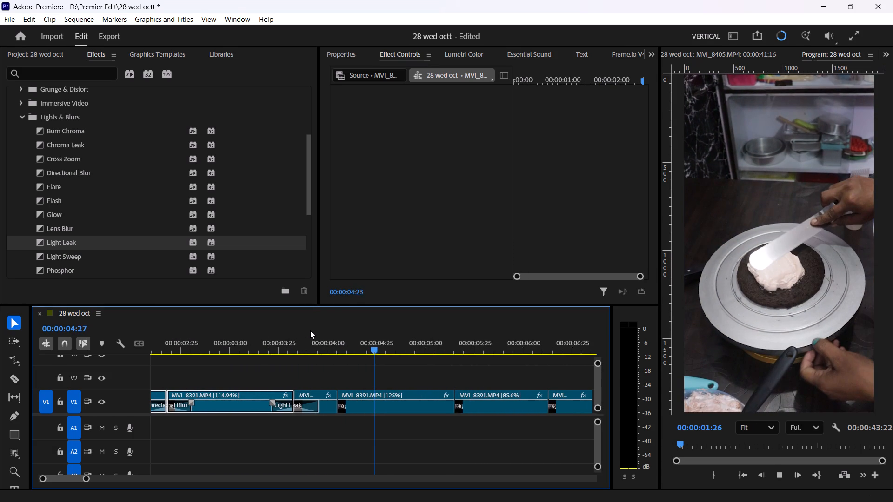
Apply a Light Sweep transition to the cut between the 125% and 85.6% MVI_8391 clips and preview it.
scroll(64, 246, "down", 2)
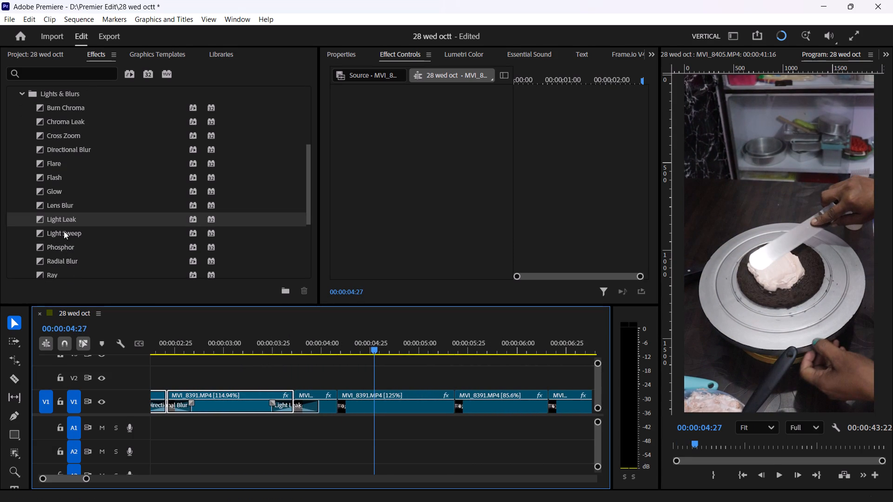
left_click_drag(64, 231, 458, 408)
key("space")
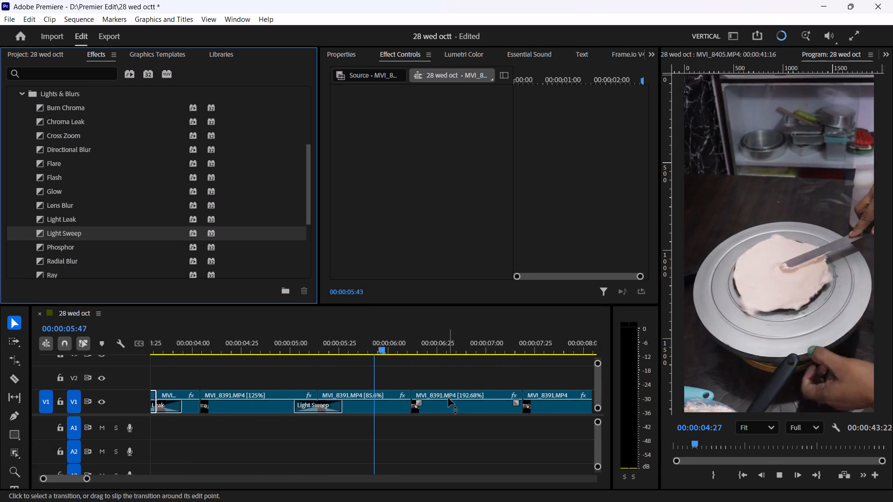
key("space")
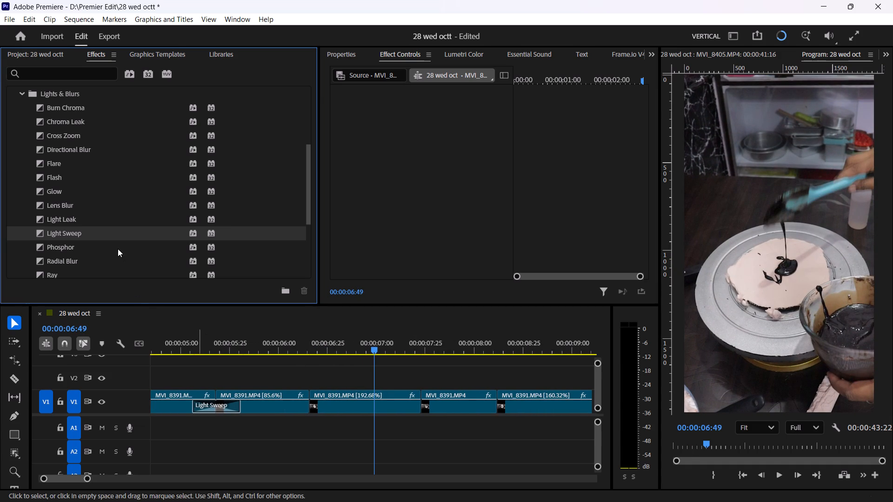
Apply a Ray transition to the cut between the 85.6% and 192.68% MVI_8391 clips.
scroll(116, 244, "down", 2)
scroll(79, 224, "down", 3)
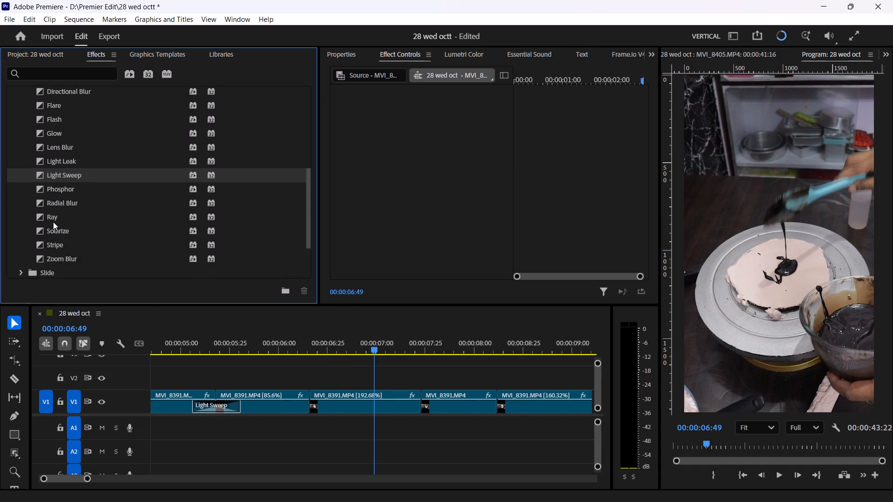
left_click_drag(54, 218, 361, 402)
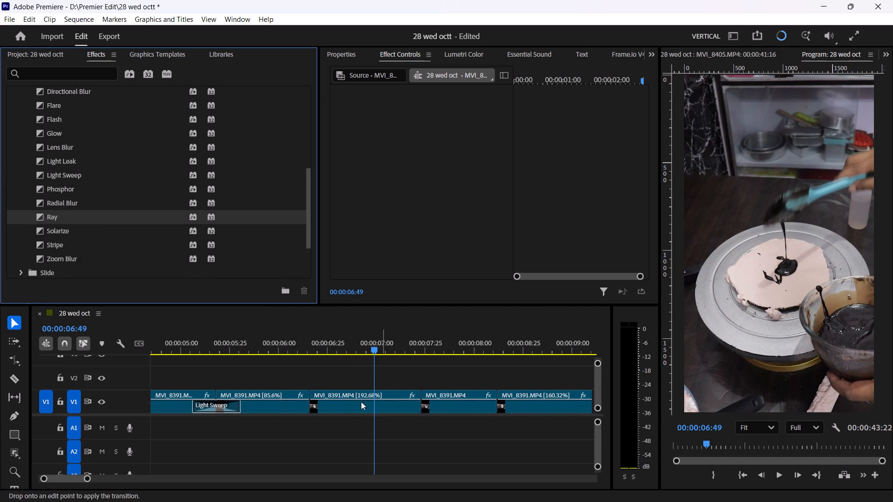
left_click_drag(361, 402, 311, 405)
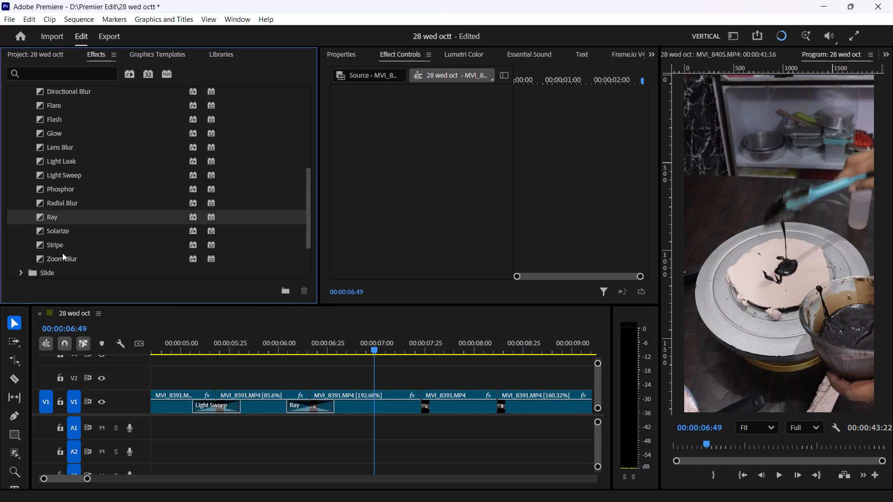
Apply a Zoom Blur transition centred on the cut between the 192.68% MVI_8391 clip and the following MVI_8391 clip.
left_click_drag(62, 253, 426, 395)
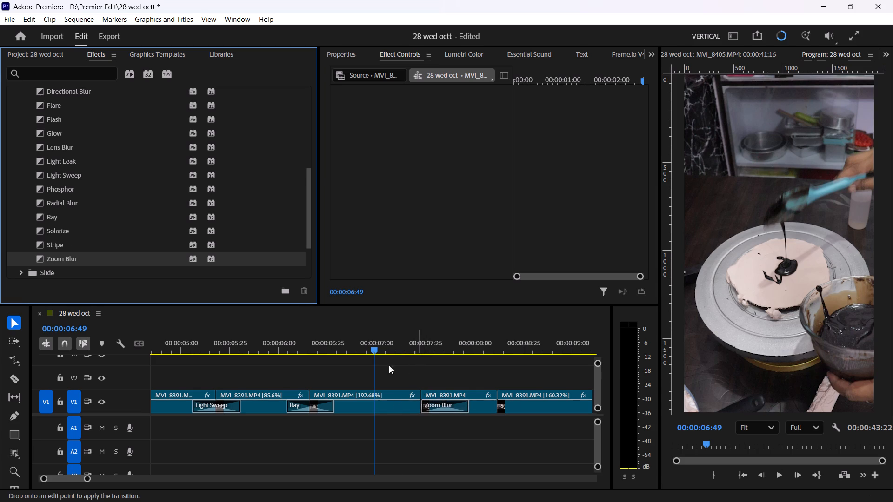
key("ctrl+z")
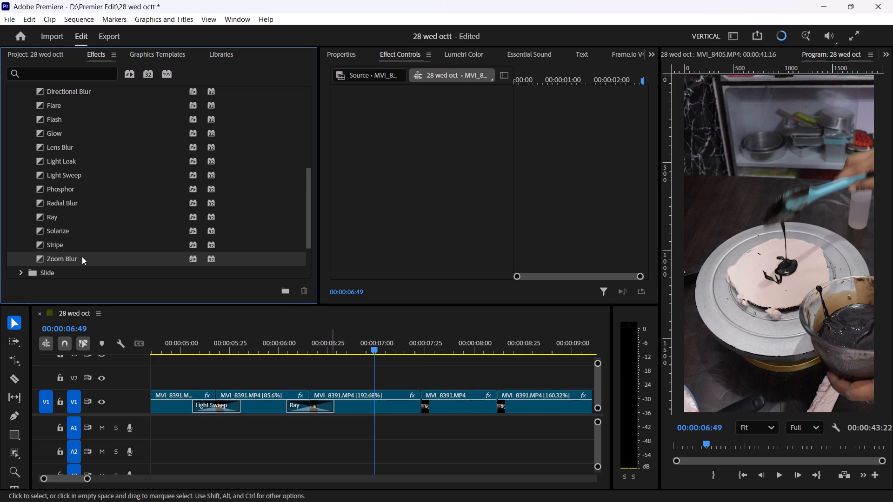
left_click_drag(82, 257, 419, 403)
Apply a Light Leak transition to the cut before the 160.32% MVI_8391 clip, trim it to 00:00:00:21, and preview it.
scroll(139, 239, "down", 2)
scroll(127, 205, "up", 1)
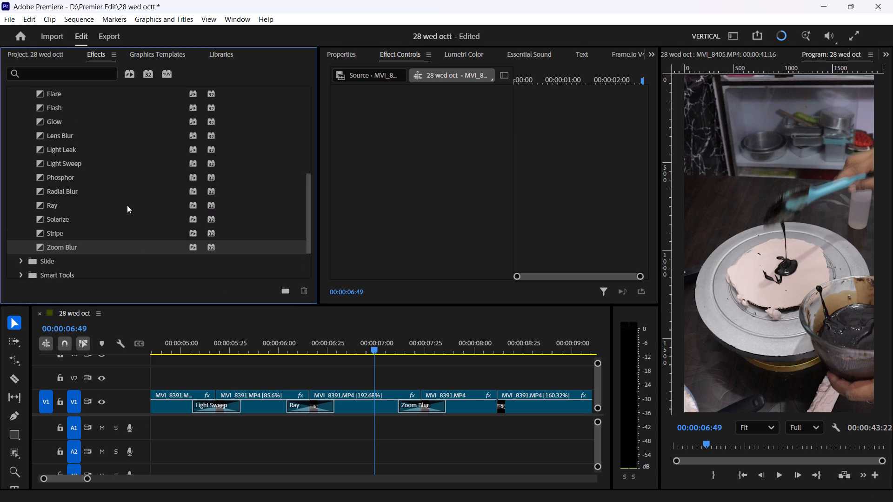
scroll(127, 205, "up", 3)
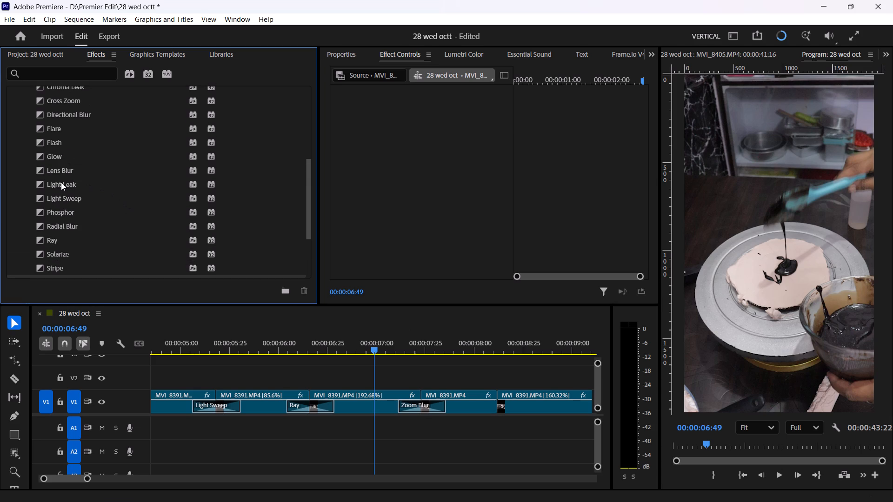
left_click_drag(61, 182, 496, 402)
left_click(520, 402)
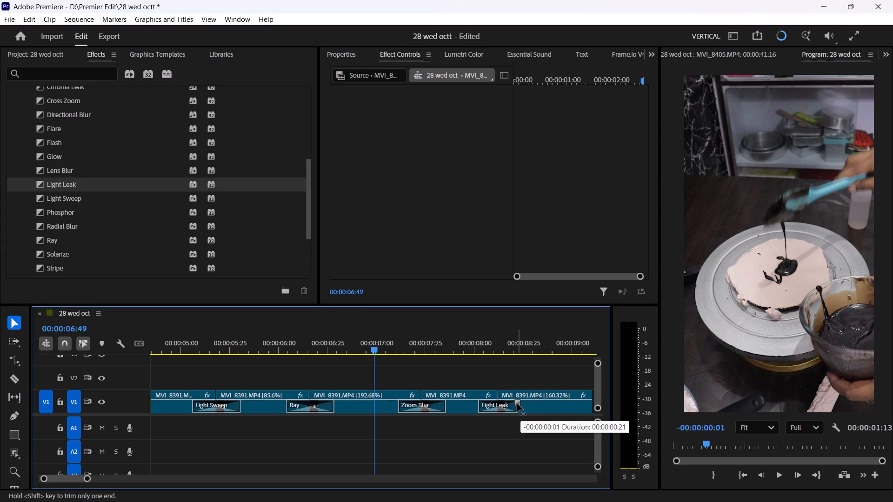
key("space")
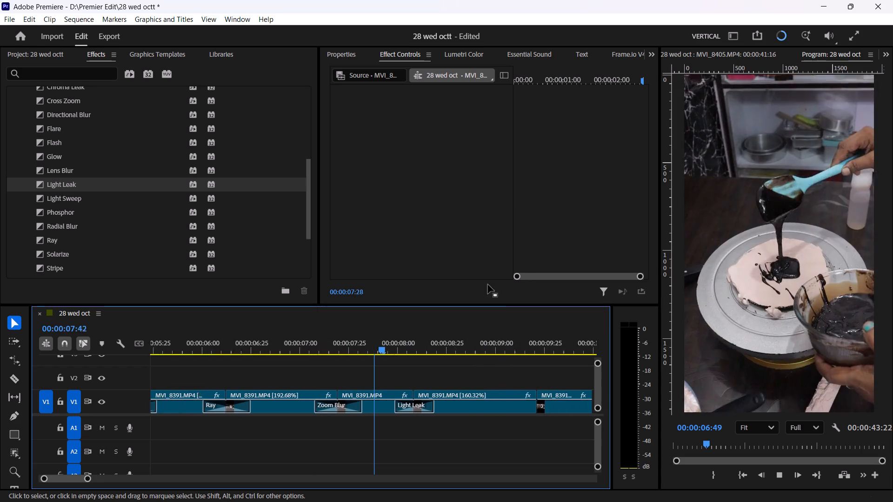
key("space")
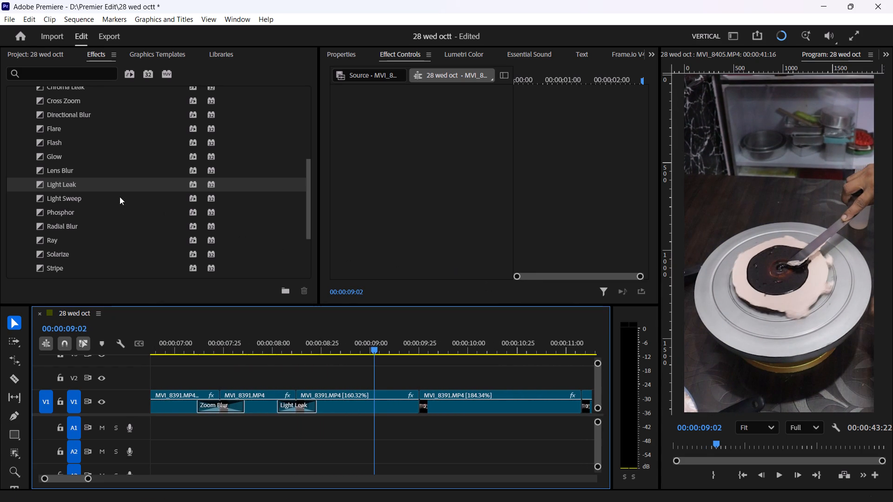
Apply a Directional Blur transition to the cut between the 160.32% and 184.34% MVI_8391 clips and preview it.
left_click_drag(74, 113, 377, 305)
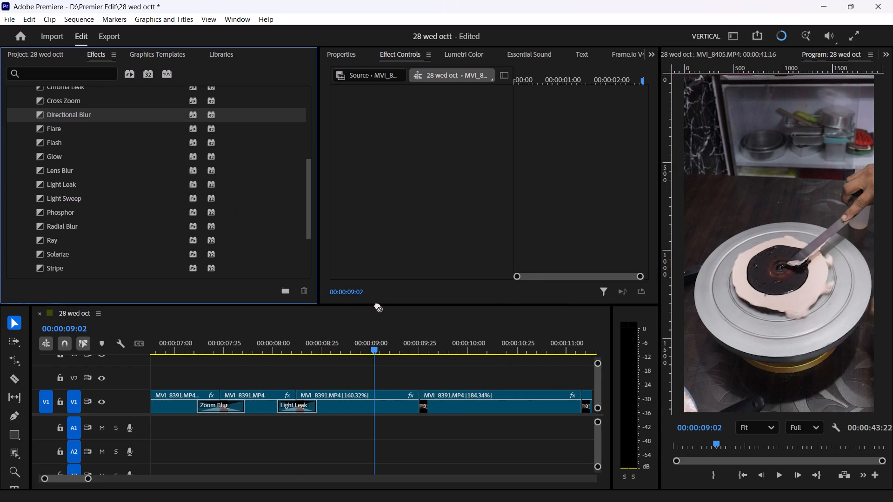
left_click_drag(377, 305, 421, 406)
key("space")
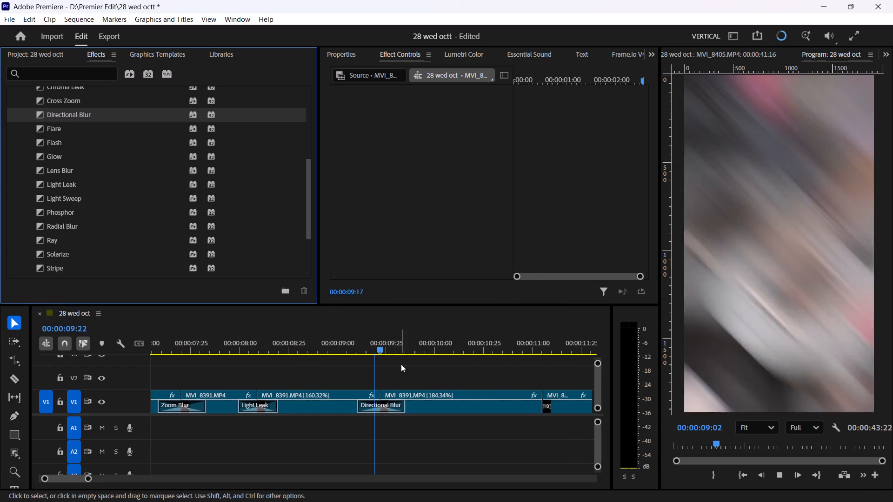
Apply a Cross Zoom transition to the cut between the 184.34% and 160% MVI_8391 clips and preview it.
key("space")
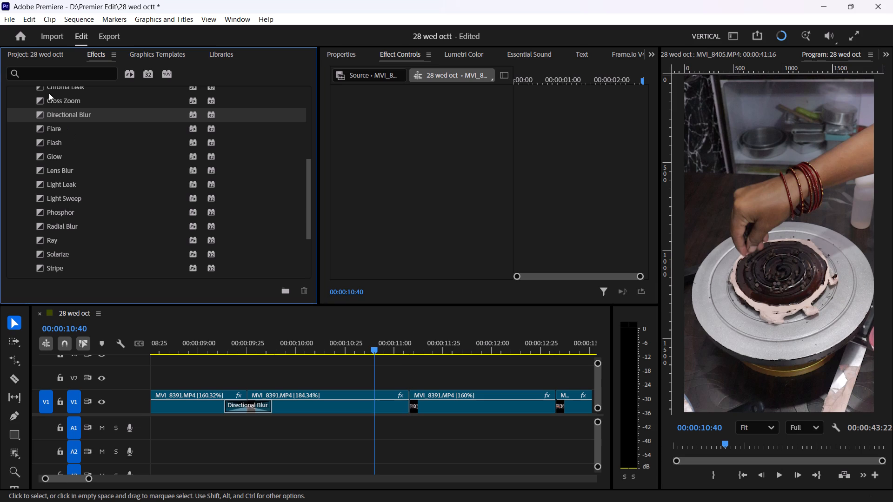
left_click_drag(53, 102, 410, 397)
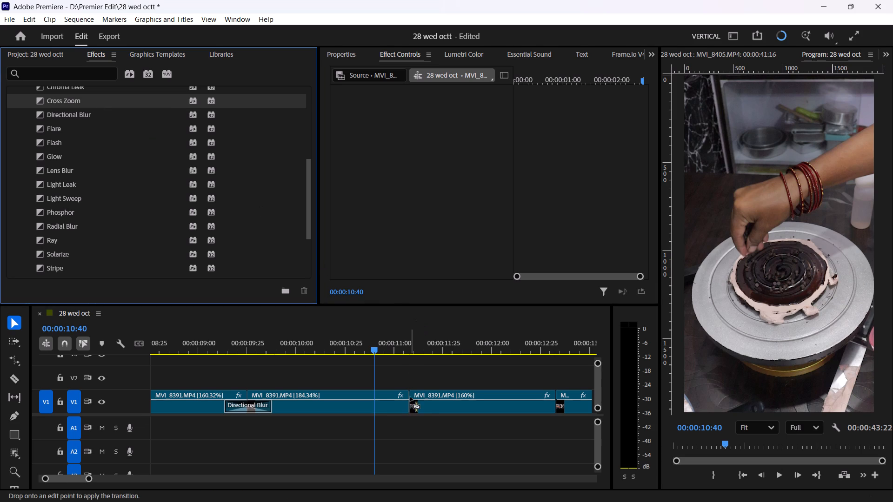
left_click_drag(410, 397, 411, 405)
key("space")
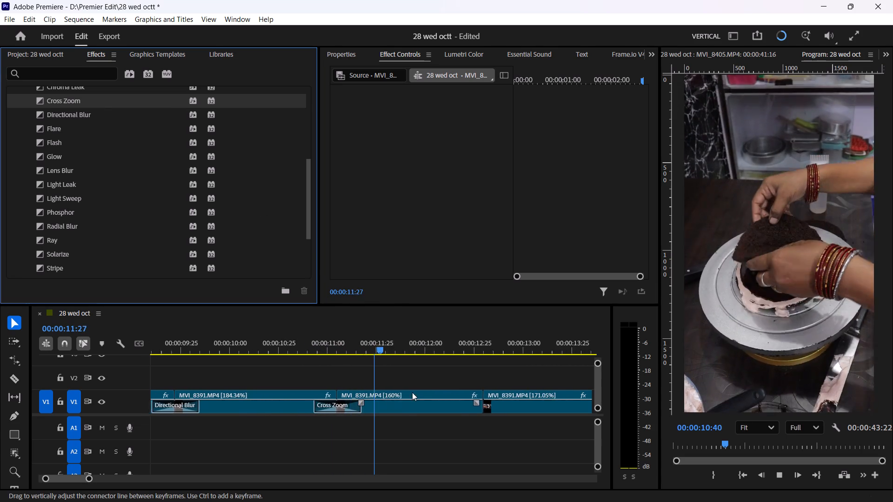
key("space")
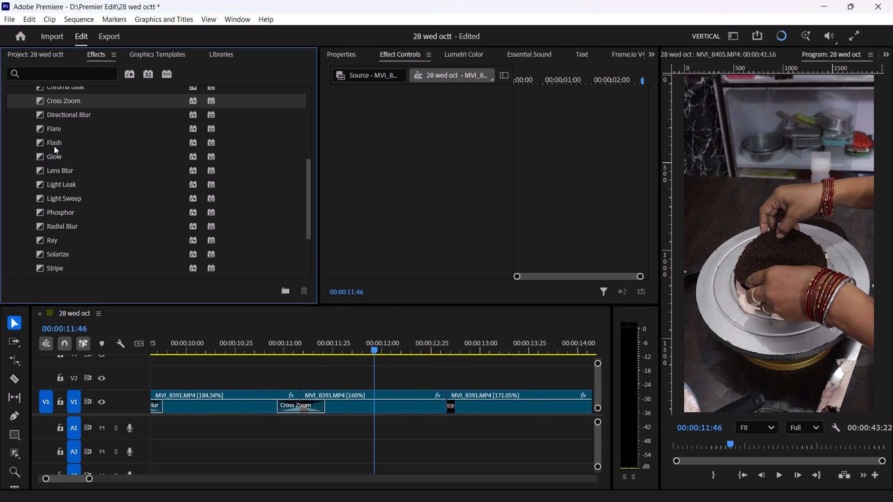
Apply a Glow transition to the cut between the 160% and 171.05% MVI_8391 clips and preview it.
left_click_drag(53, 157, 447, 405)
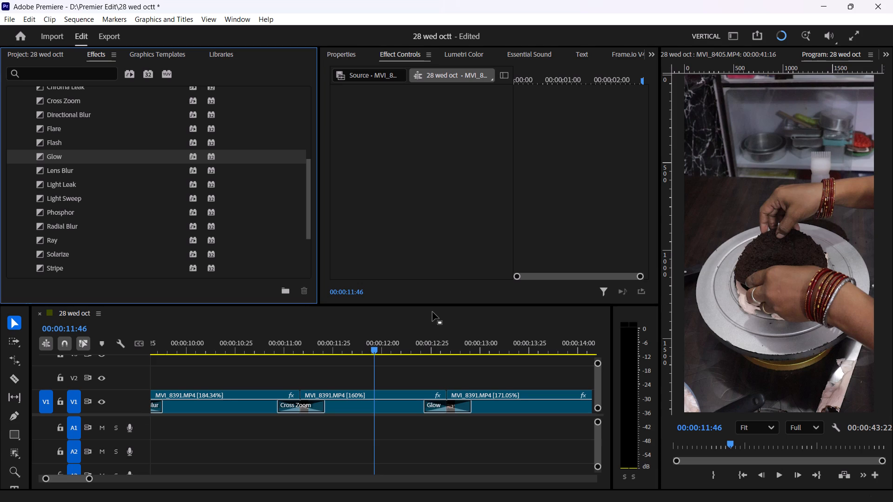
key("space")
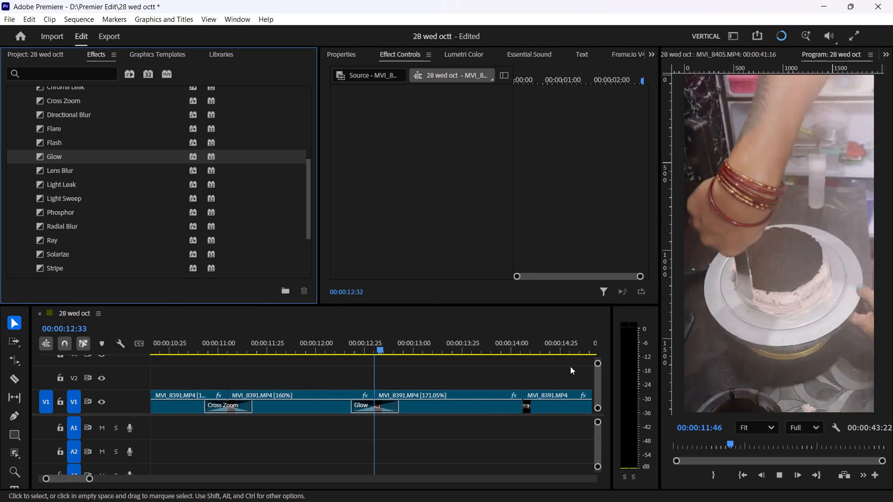
key("space")
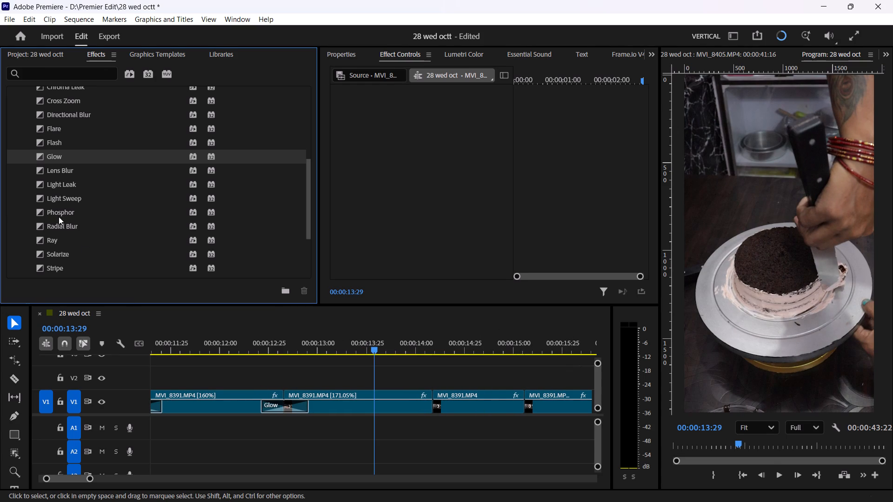
Apply a Light Sweep transition to the cut between the 171.05% MVI_8391 clip and the following MVI_8391 clip and preview it.
left_click_drag(65, 196, 189, 233)
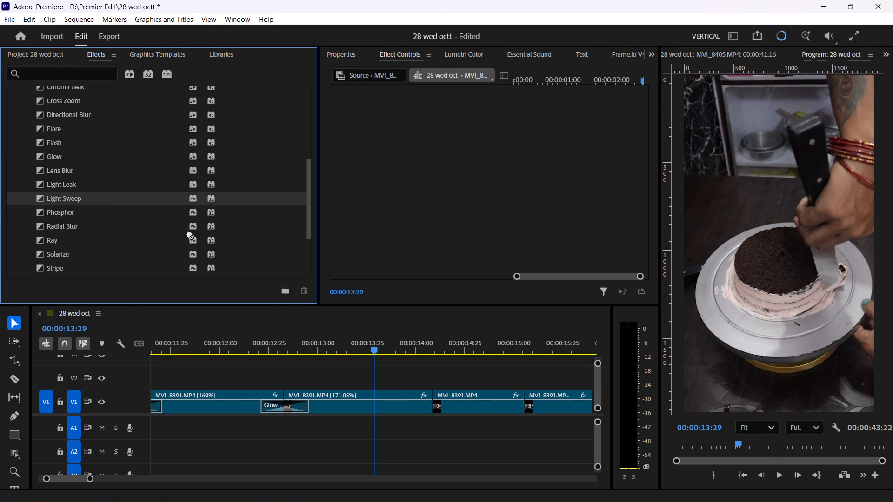
left_click_drag(189, 233, 435, 405)
key("space")
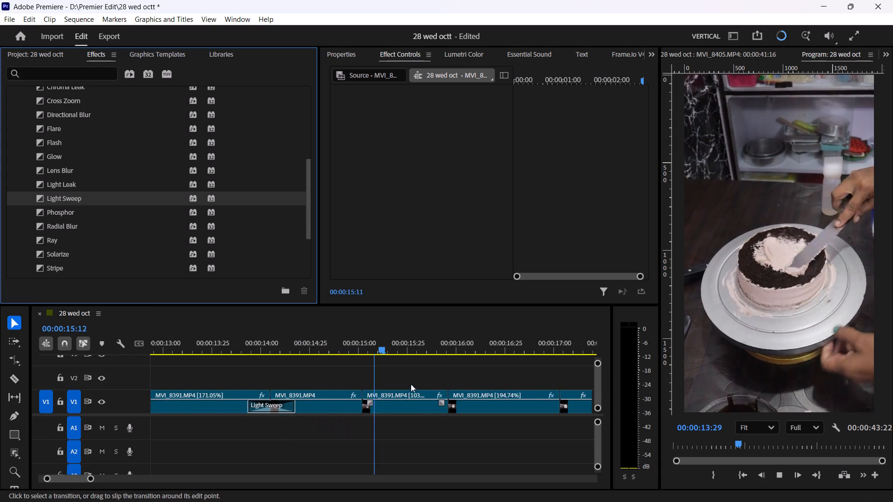
key("space")
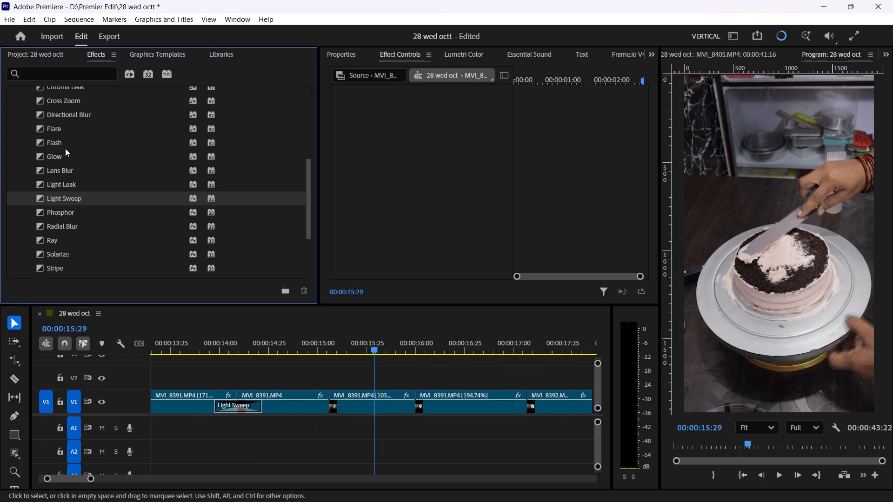
Apply a Glow transition at the start of the MVI_8391 clip preceding the 194.74% one and a Cross Zoom transition at its end.
left_click_drag(64, 151, 313, 394)
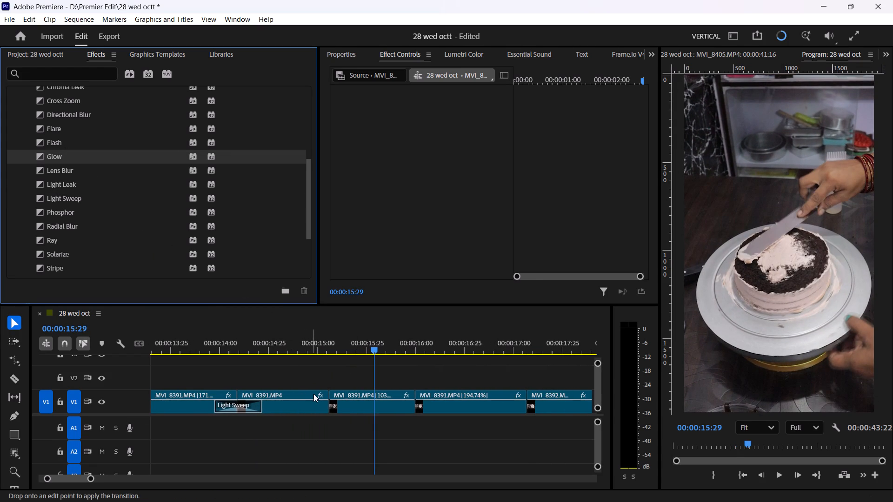
left_click_drag(313, 394, 329, 405)
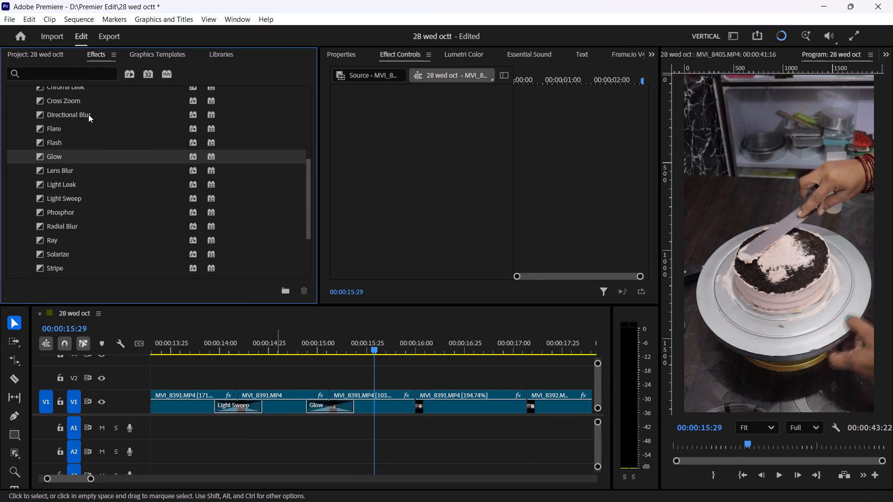
left_click_drag(82, 102, 413, 398)
Apply a Stripe transition to the cut between the 194.74% MVI_8391 clip and the 549.06% MVI_8392 clip and preview it.
scroll(106, 221, "down", 4)
left_click_drag(55, 204, 160, 237)
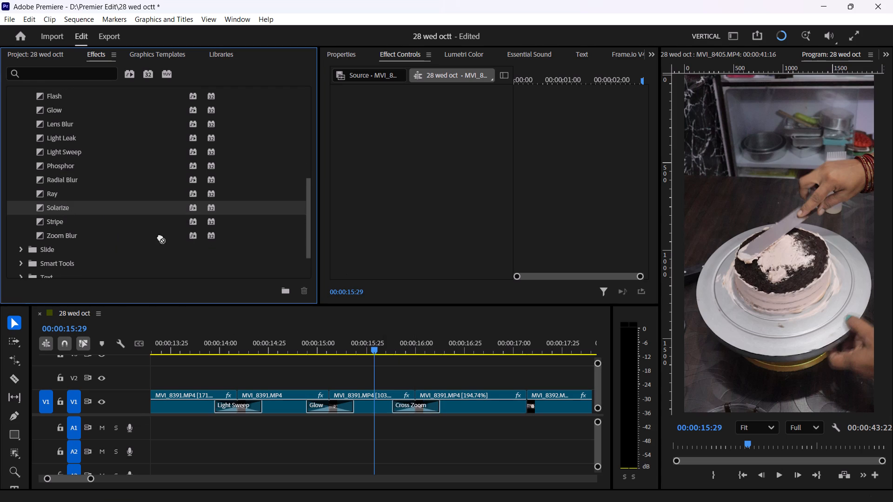
left_click_drag(160, 237, 49, 199)
left_click_drag(56, 221, 245, 274)
left_click_drag(245, 274, 526, 405)
key("space")
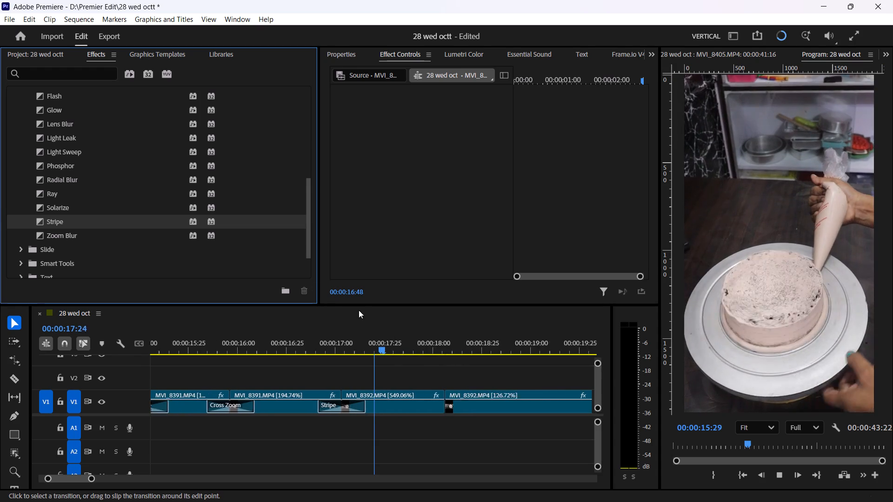
key("space")
Apply a Zoom Blur transition to the cut between the 549.06% and 126.72% MVI_8392 clips and preview it.
left_click_drag(59, 232, 374, 361)
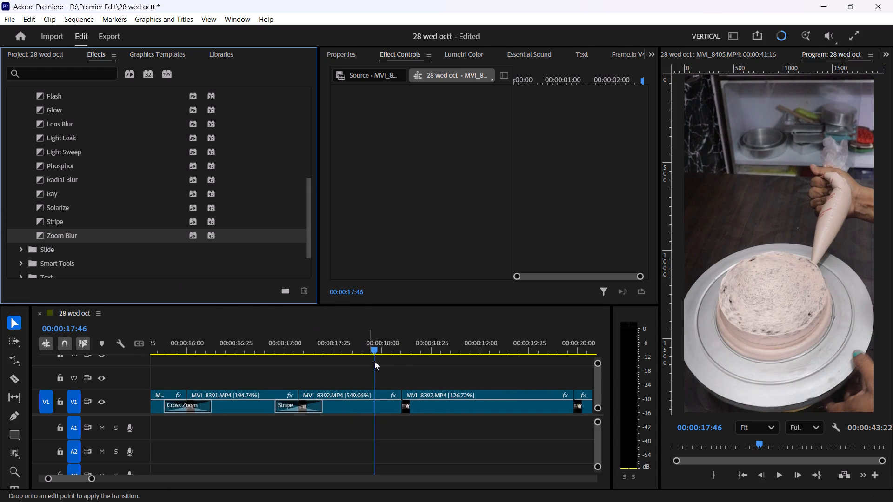
left_click_drag(374, 361, 403, 403)
key("space")
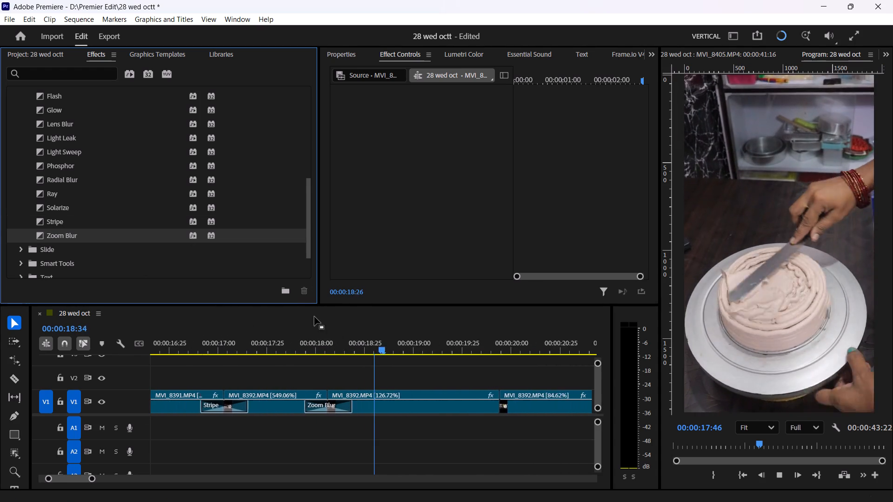
key("space")
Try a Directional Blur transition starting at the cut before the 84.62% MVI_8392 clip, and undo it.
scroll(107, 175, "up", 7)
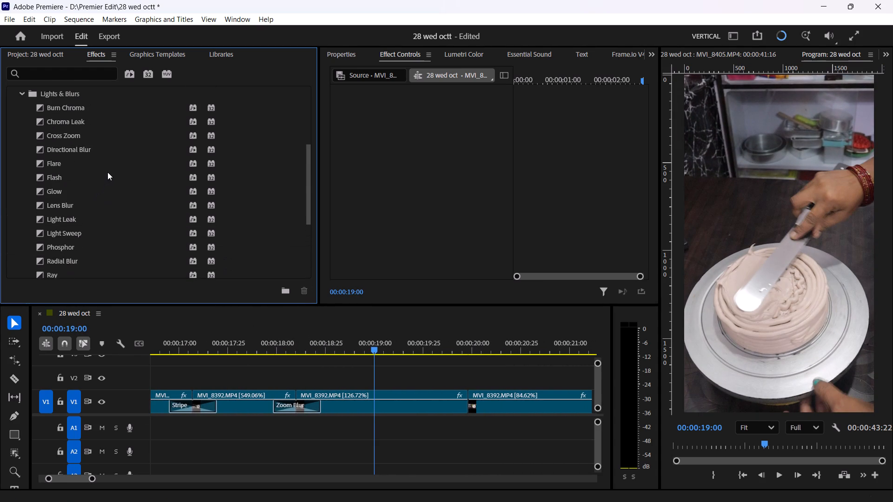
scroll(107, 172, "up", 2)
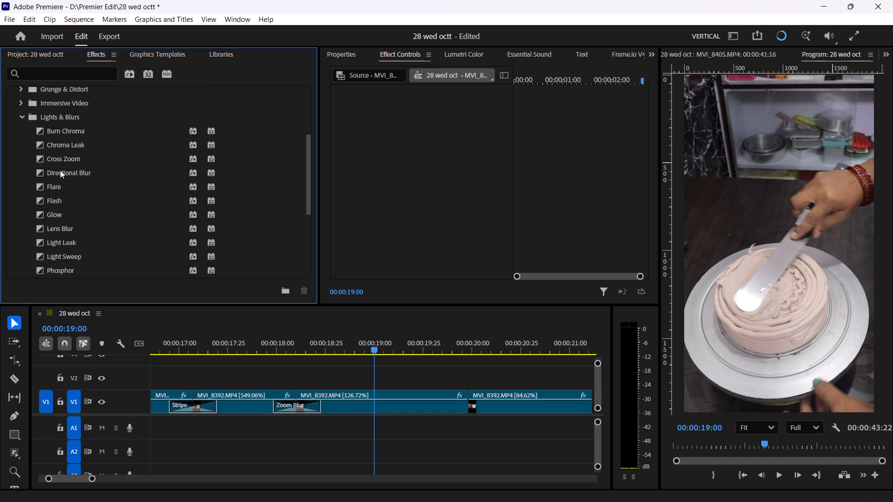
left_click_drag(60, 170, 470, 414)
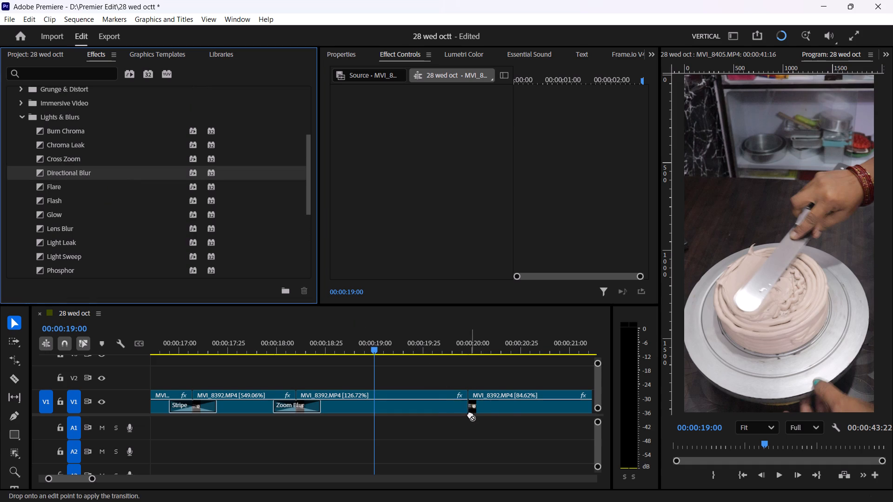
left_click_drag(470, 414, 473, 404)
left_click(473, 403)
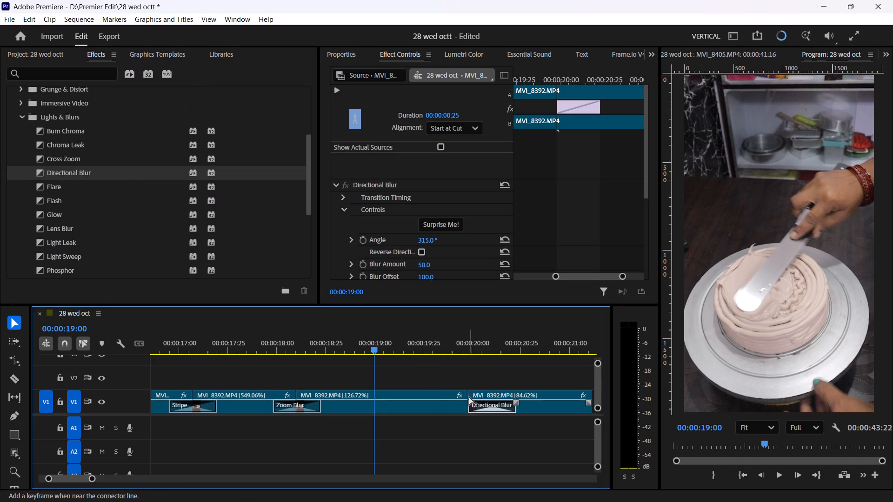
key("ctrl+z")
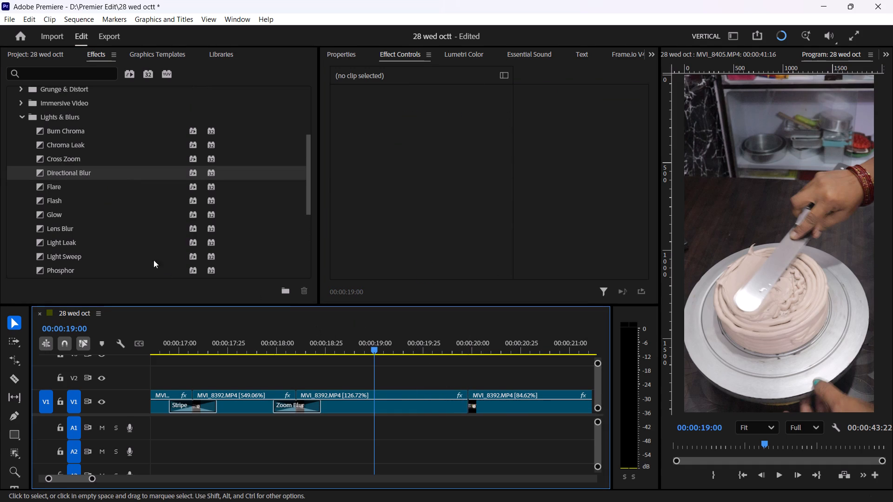
Apply a Directional Blur transition centred on the cut between the 126.72% and 84.62% MVI_8392 clips and preview it.
left_click_drag(63, 170, 471, 399)
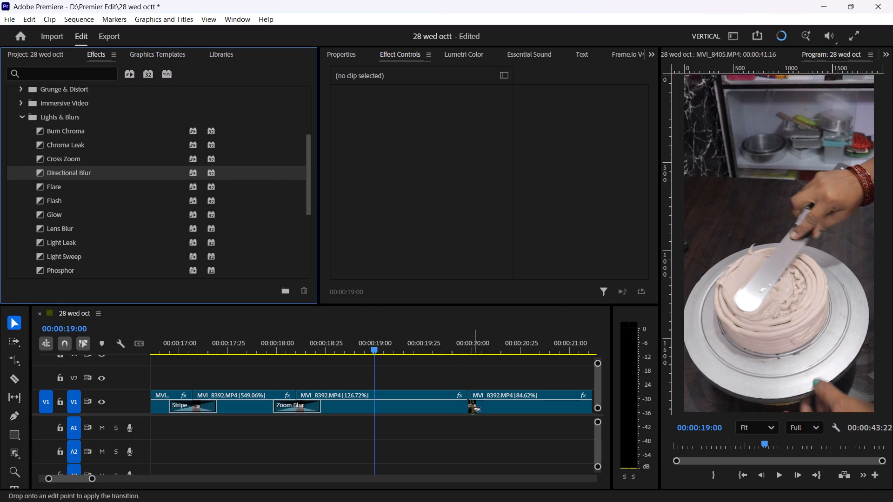
left_click_drag(471, 399, 469, 403)
key("space")
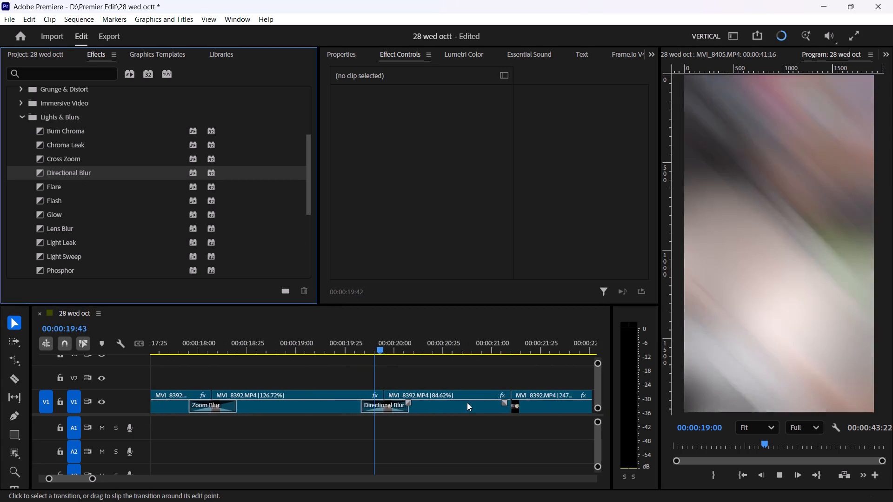
key("space")
Apply a Lens Blur transition to the cut between the 84.62% and 247.96% MVI_8392 clips and preview it.
scroll(47, 205, "down", 2)
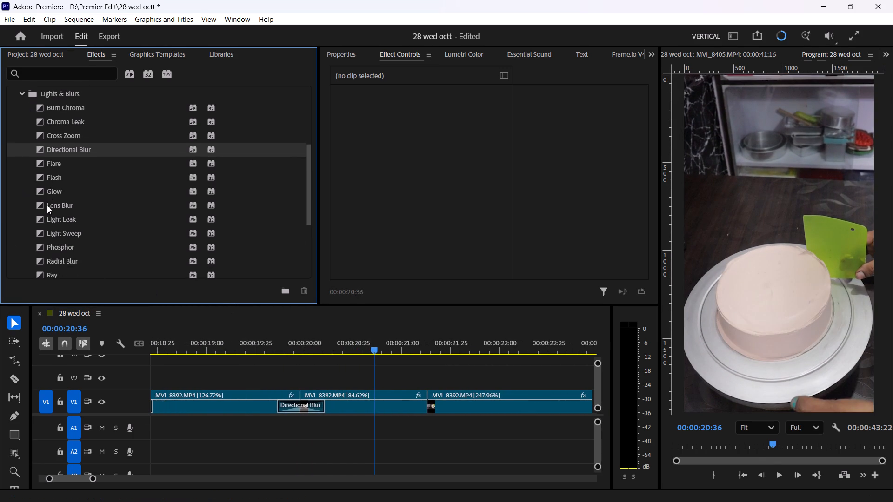
left_click_drag(48, 205, 412, 383)
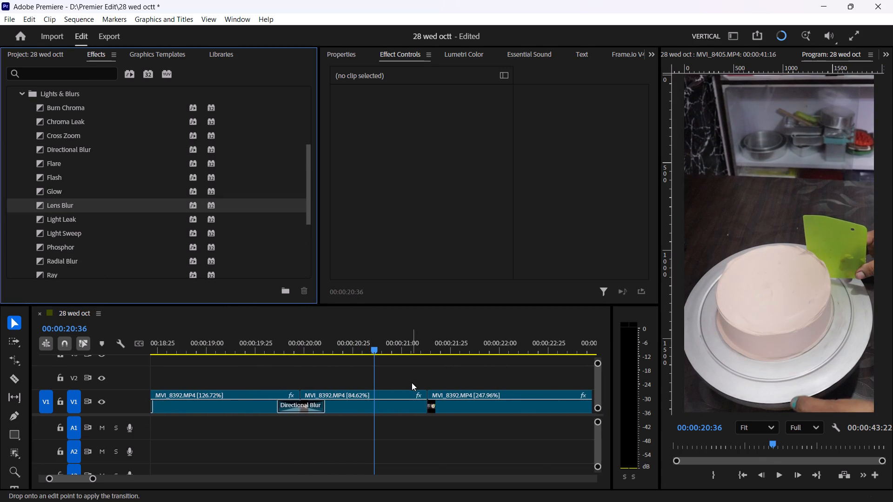
left_click_drag(412, 383, 430, 400)
key("space")
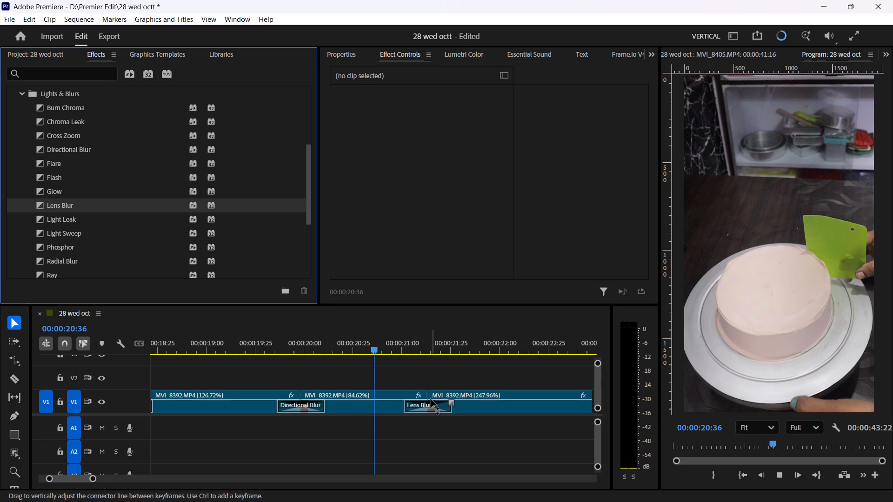
key("space")
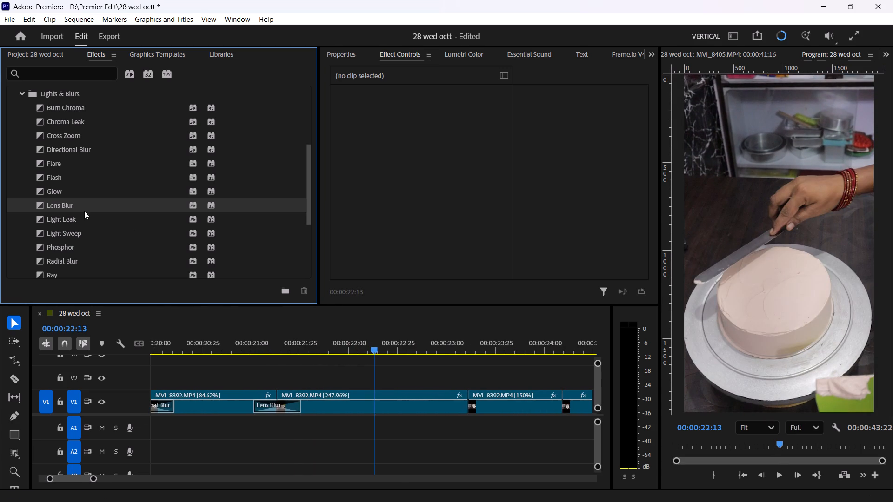
Apply a Lens Blur transition to the cut between the 247.96% and 150% MVI_8392 clips and preview it.
left_click_drag(58, 203, 487, 407)
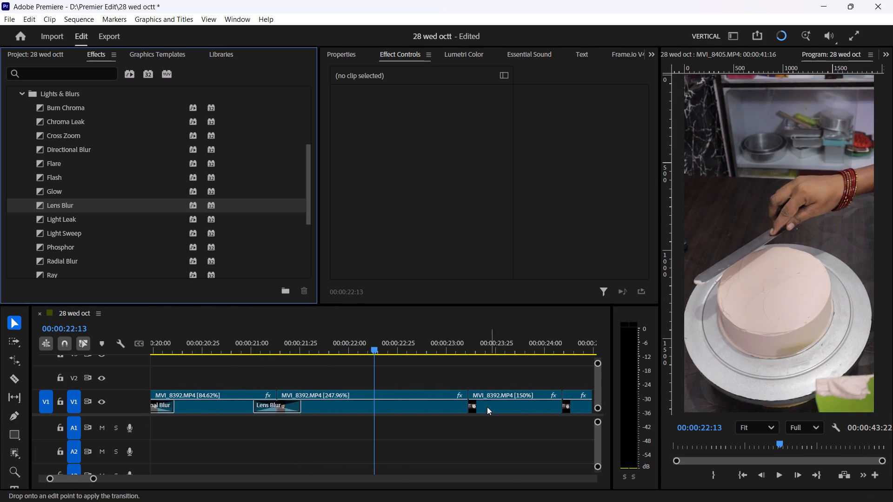
left_click_drag(487, 407, 472, 404)
key("space")
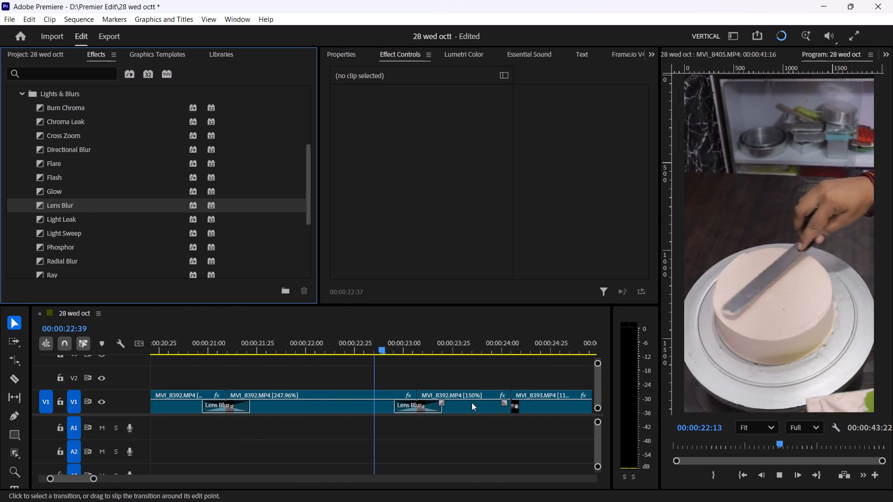
key("space")
Apply a Light Leak transition to the cut between the 150% MVI_8392 clip and the 1112.15% MVI_8393 clip and preview it.
scroll(50, 218, "down", 2)
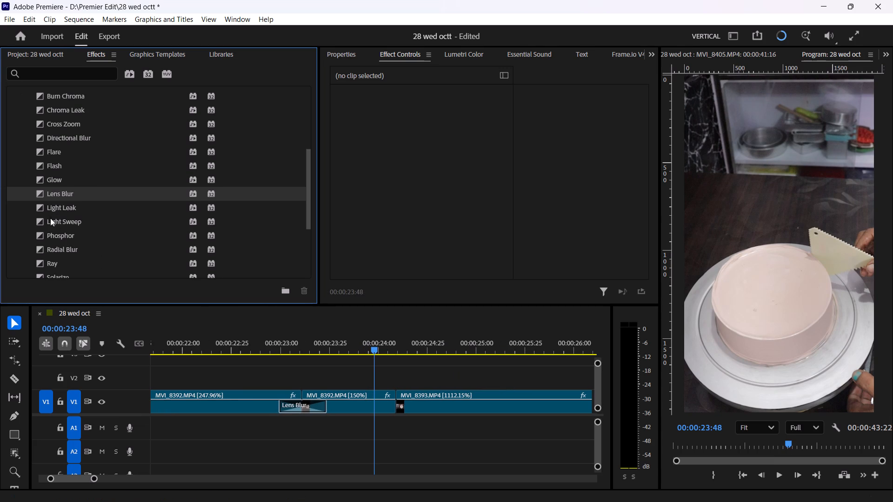
left_click_drag(51, 196, 396, 388)
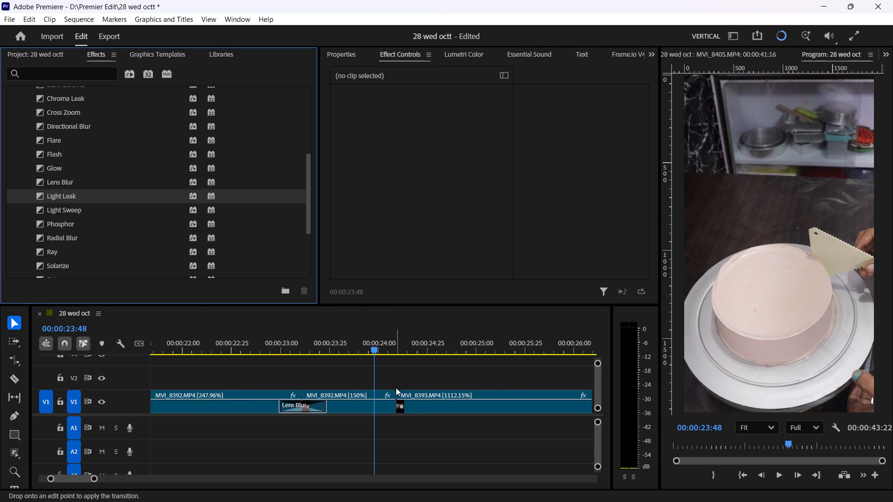
left_click_drag(396, 388, 397, 400)
key("space")
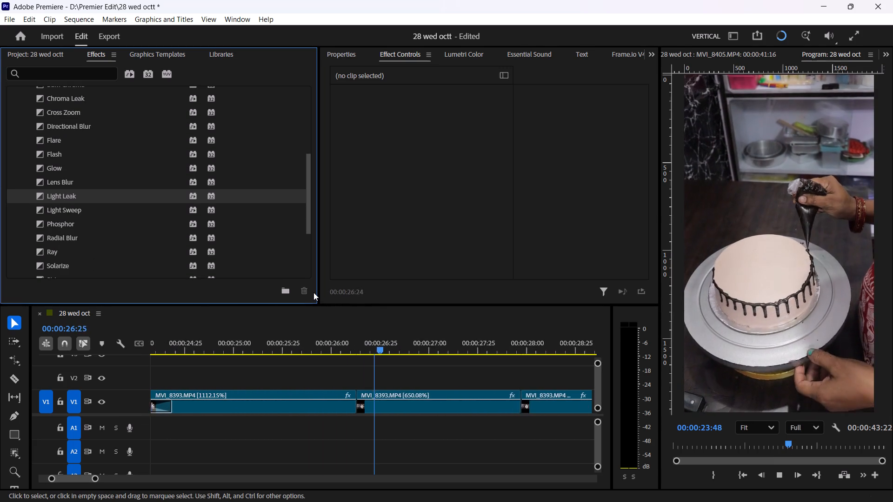
key("space")
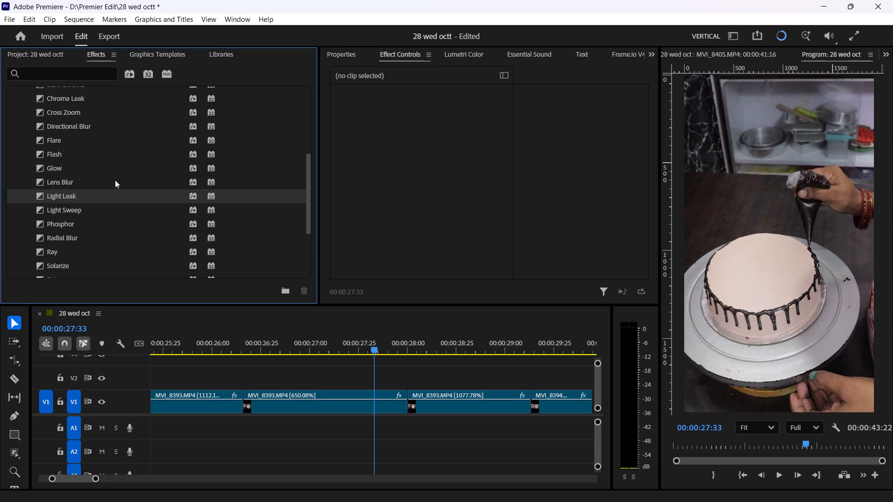
Apply Lens Blur transitions to the cuts at the start and end of the 650.08% MVI_8393 clip.
left_click_drag(78, 182, 247, 376)
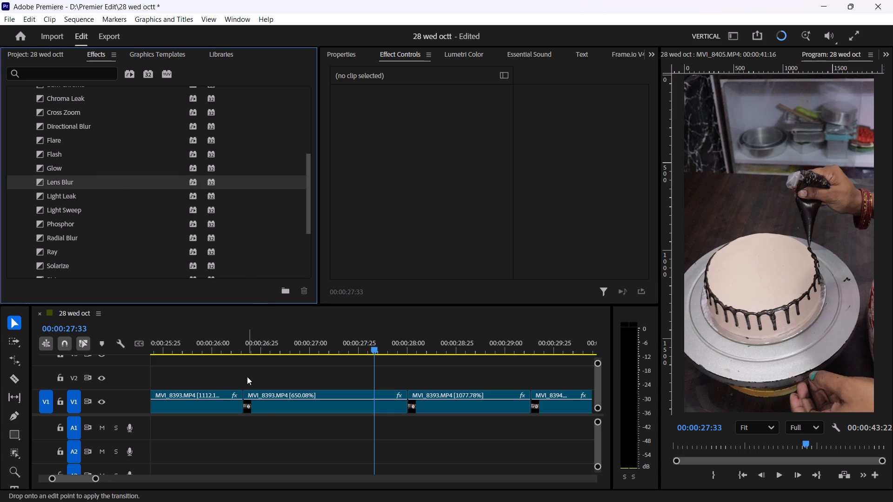
left_click_drag(247, 376, 247, 396)
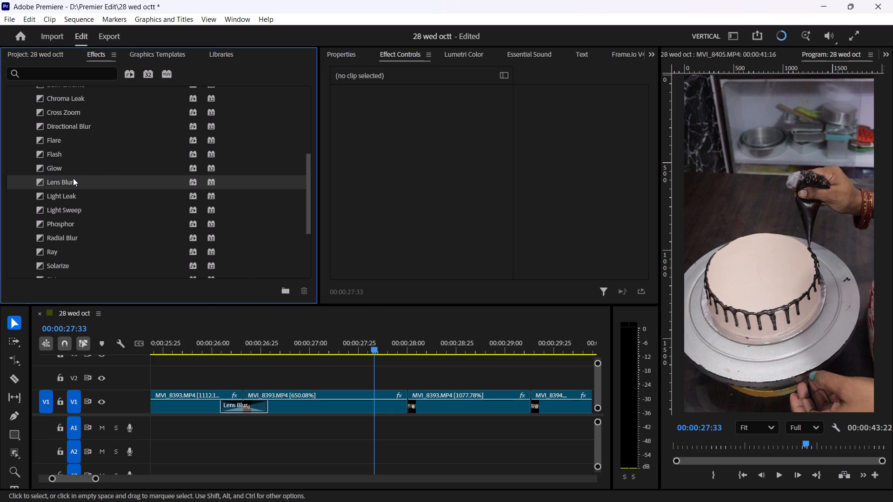
left_click_drag(73, 178, 411, 400)
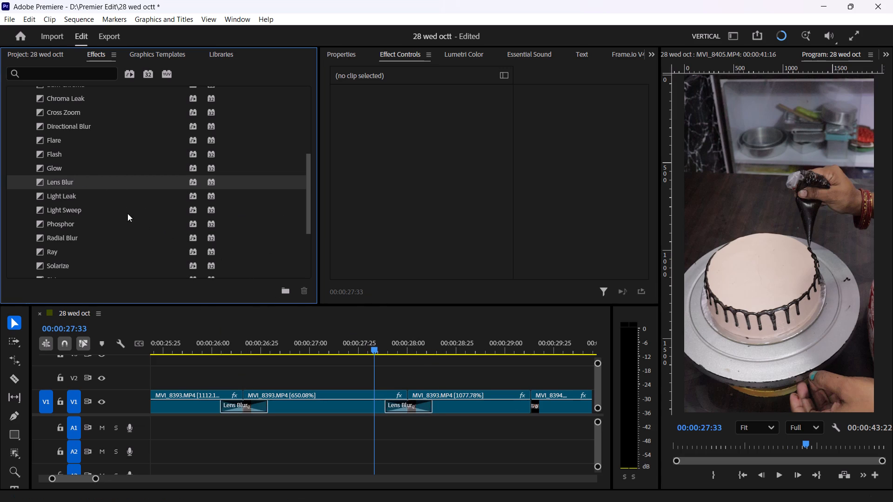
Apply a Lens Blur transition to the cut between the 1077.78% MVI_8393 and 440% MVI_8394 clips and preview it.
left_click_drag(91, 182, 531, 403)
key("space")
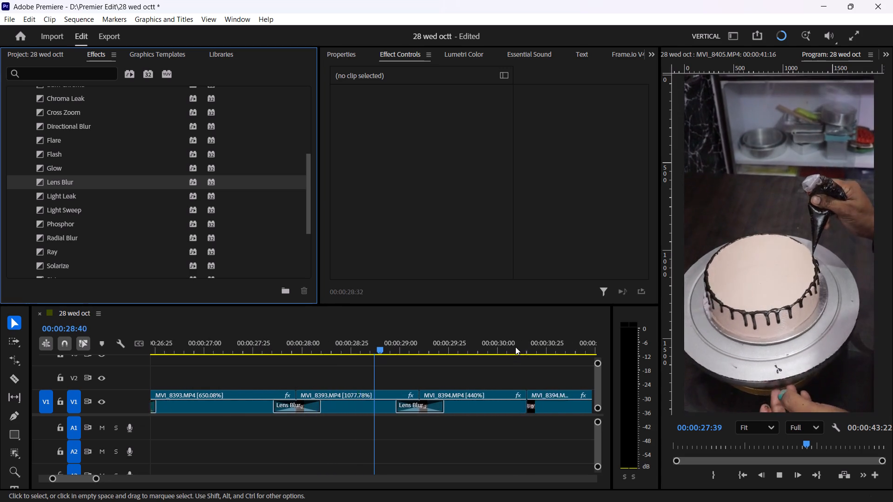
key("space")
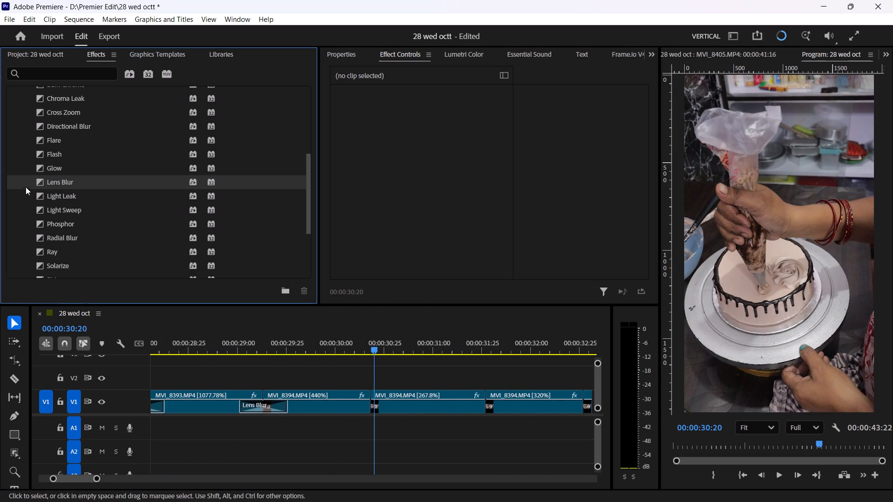
Apply a Light Leak transition over the Lens Blur between the 1077.78% MVI_8393 and 440% MVI_8394 clips and preview it.
left_click_drag(54, 193, 279, 387)
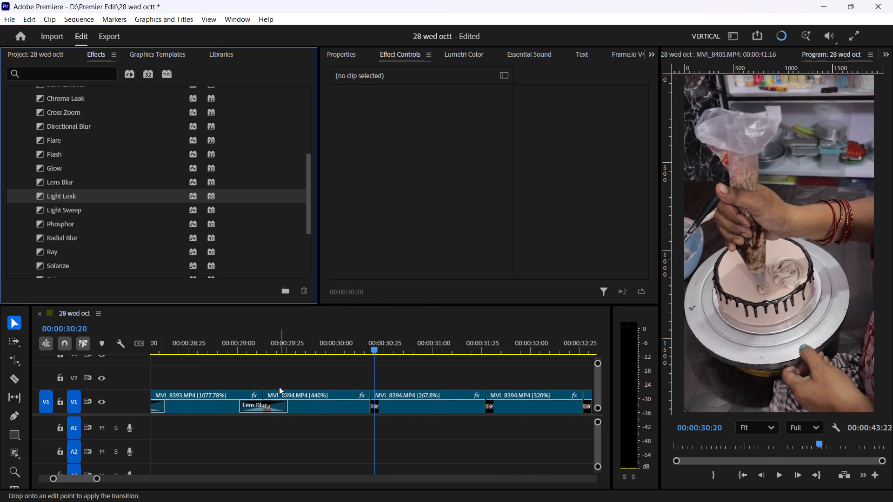
left_click_drag(279, 387, 268, 404)
left_click(240, 346)
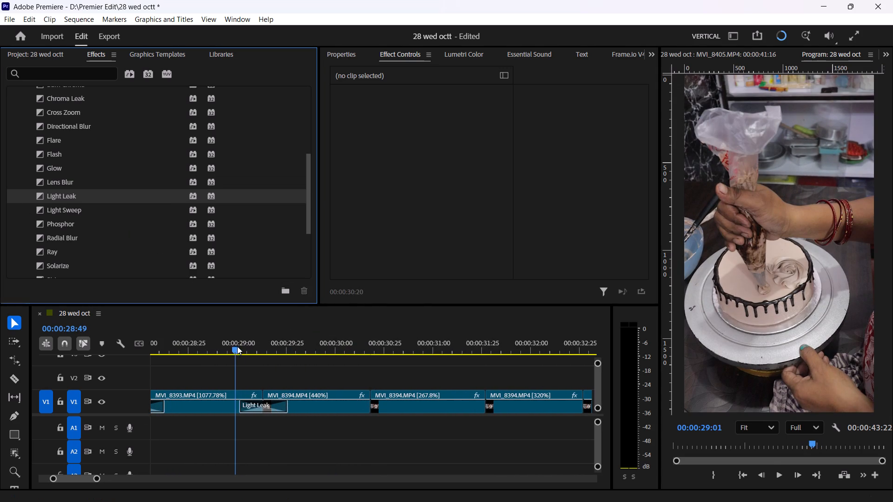
key("space")
key("space")
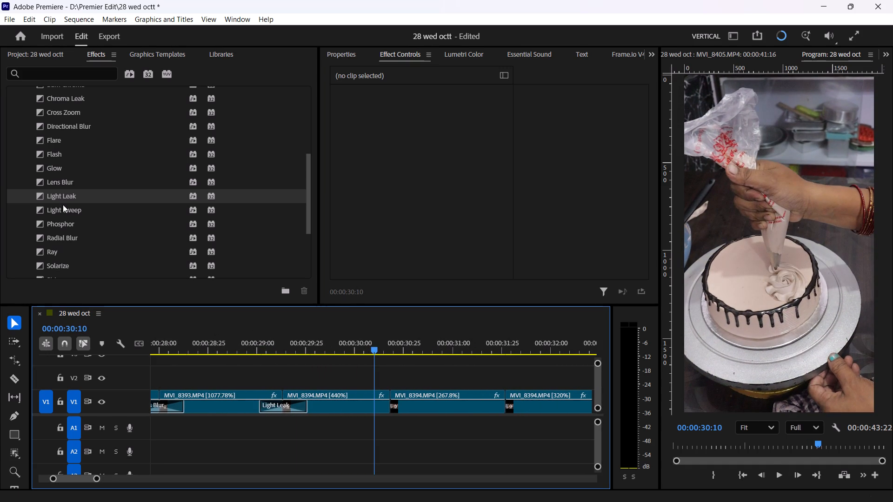
Apply a Light Leak transition to the cut between the 440% and 267.8% MVI_8394 clips and preview it.
left_click_drag(61, 192, 404, 408)
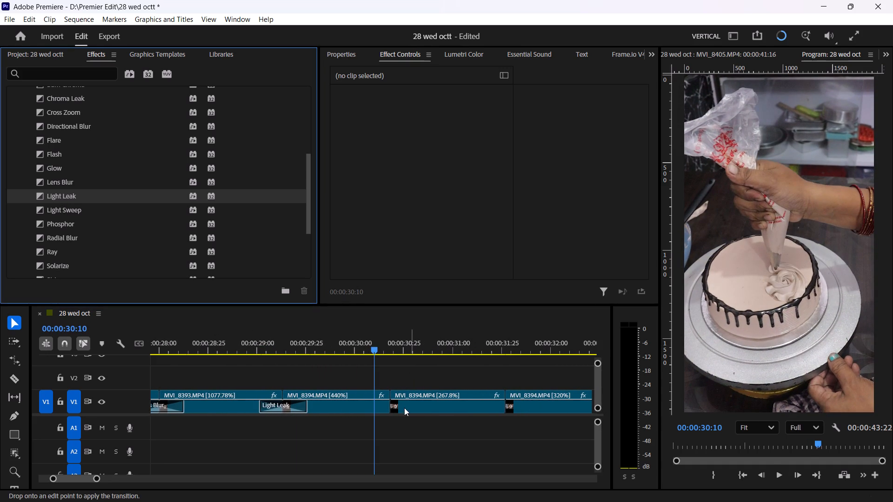
left_click_drag(404, 408, 391, 408)
key("space")
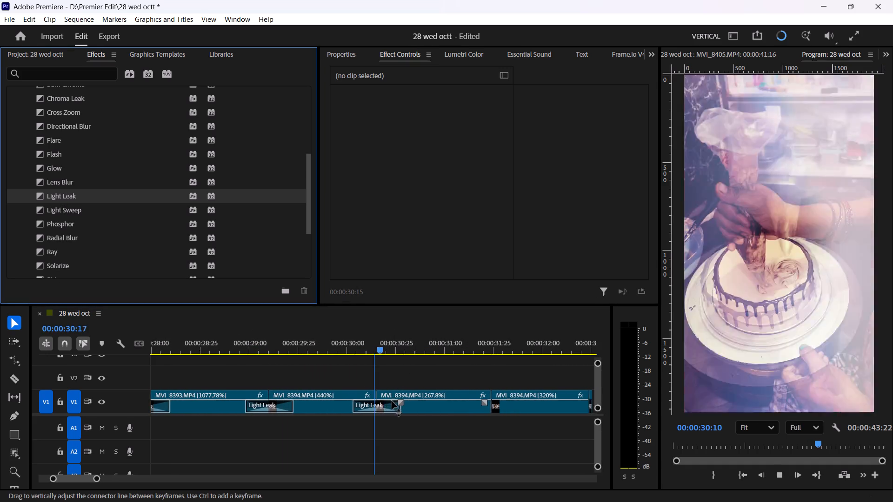
key("space")
Apply a Light Leak transition to the cut between the 267.8% and 320% MVI_8394 clips and review the footage to about 34 seconds.
left_click_drag(59, 195, 380, 317)
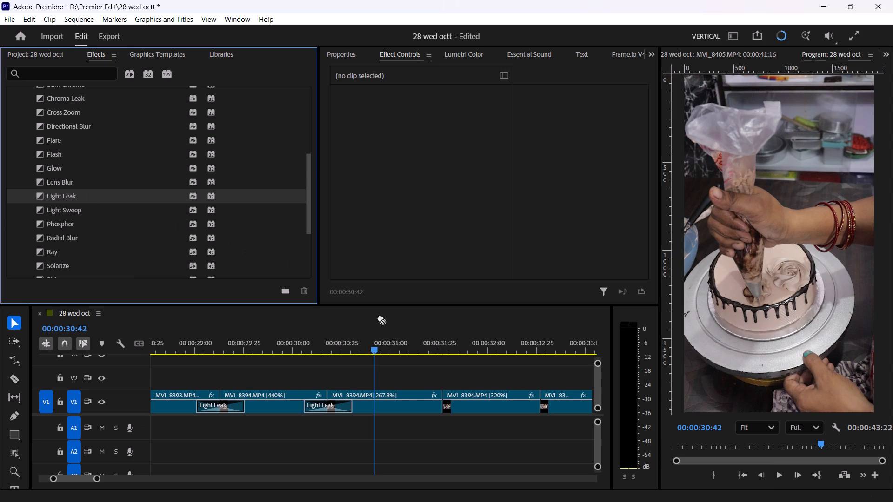
left_click_drag(380, 317, 442, 402)
key("space")
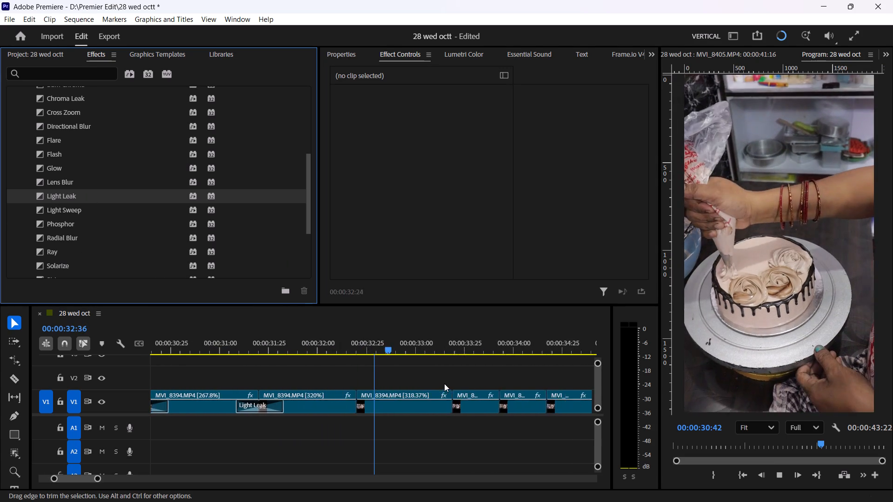
key("space")
left_click_drag(270, 338, 87, 355)
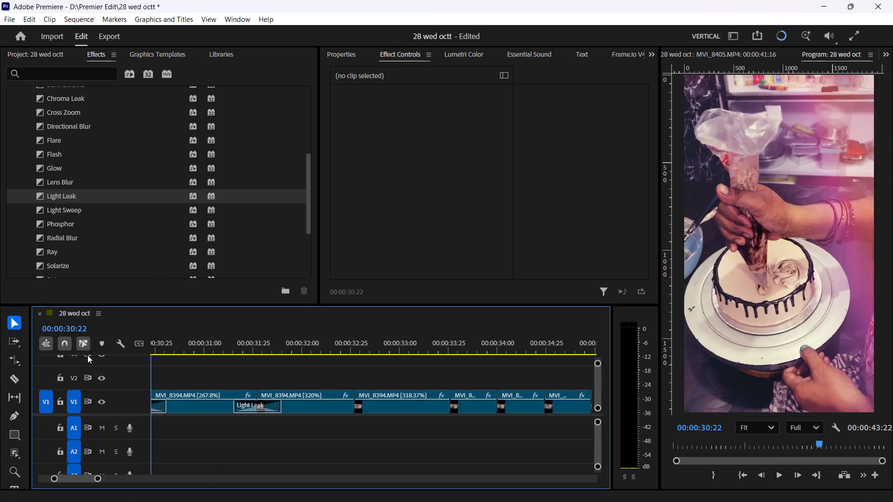
left_click_drag(87, 355, 301, 368)
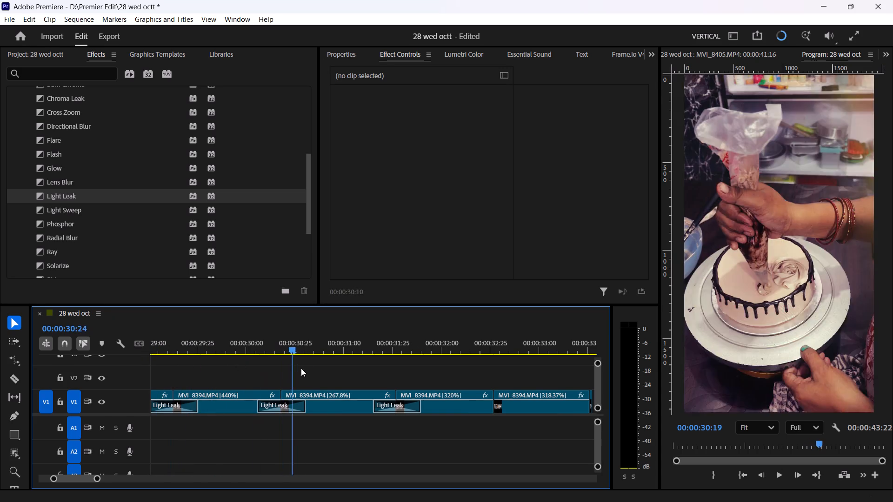
left_click_drag(301, 368, 469, 353)
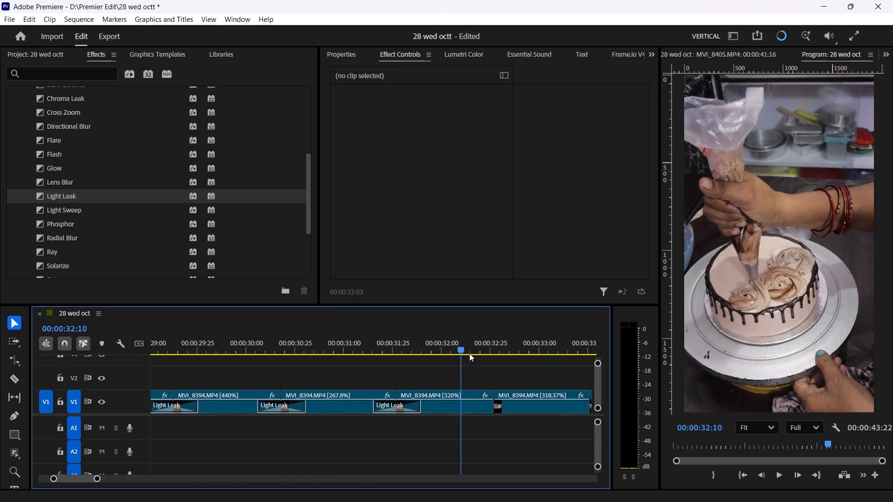
left_click_drag(469, 353, 596, 323)
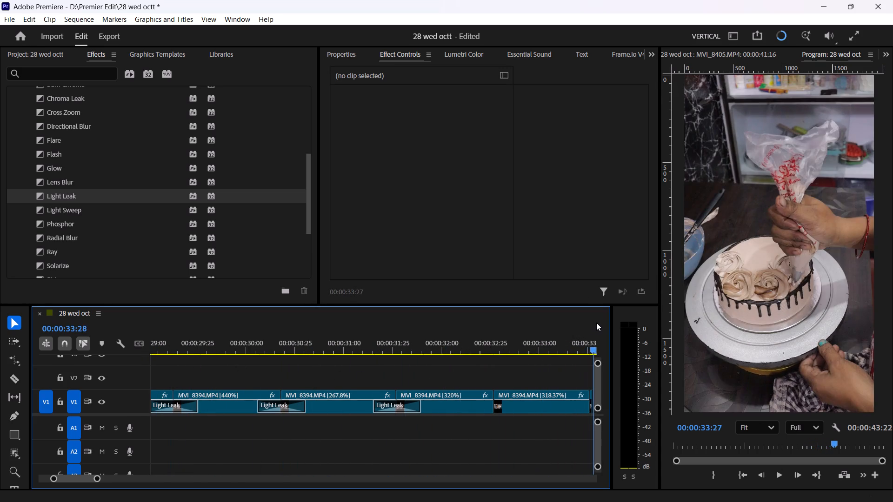
left_click_drag(596, 323, 614, 336)
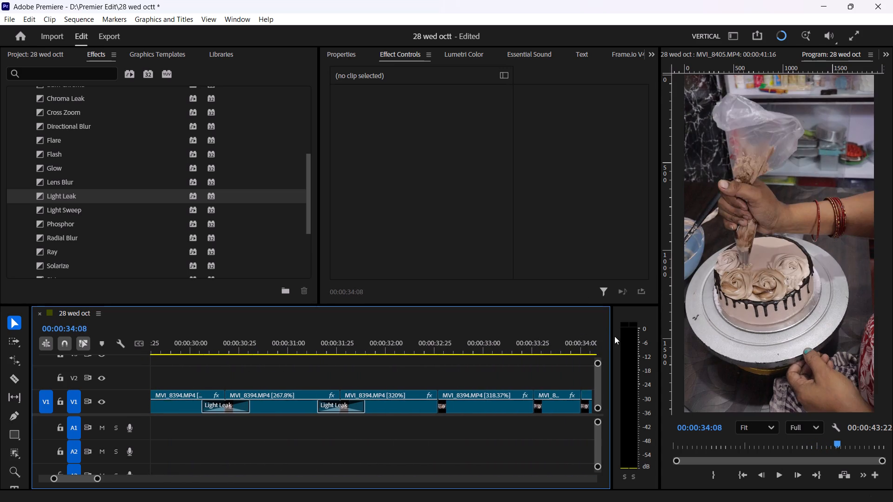
left_click_drag(614, 336, 495, 352)
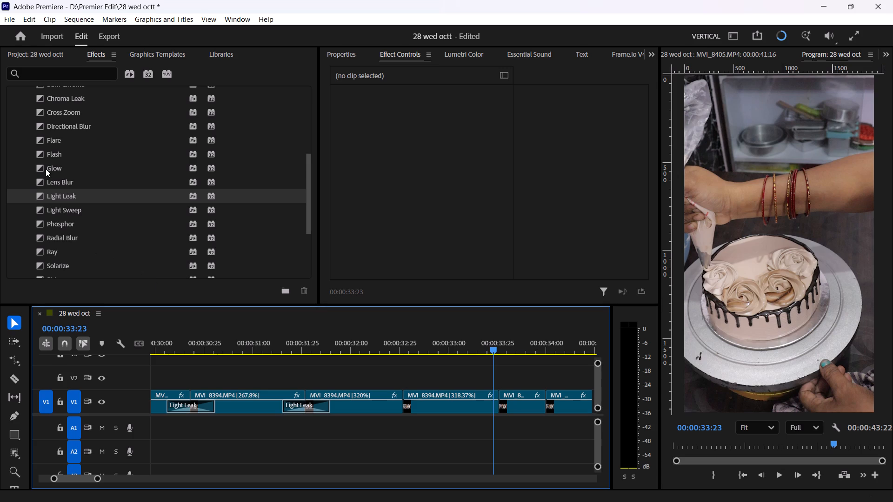
Apply a Glow transition to the cut between the 320% and 318.37% MVI_8394 clips.
left_click_drag(54, 172, 356, 403)
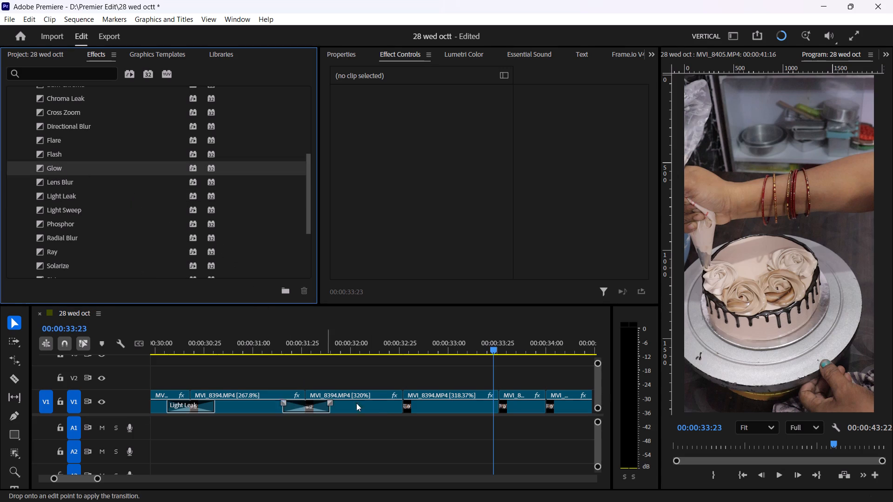
left_click_drag(356, 403, 404, 403)
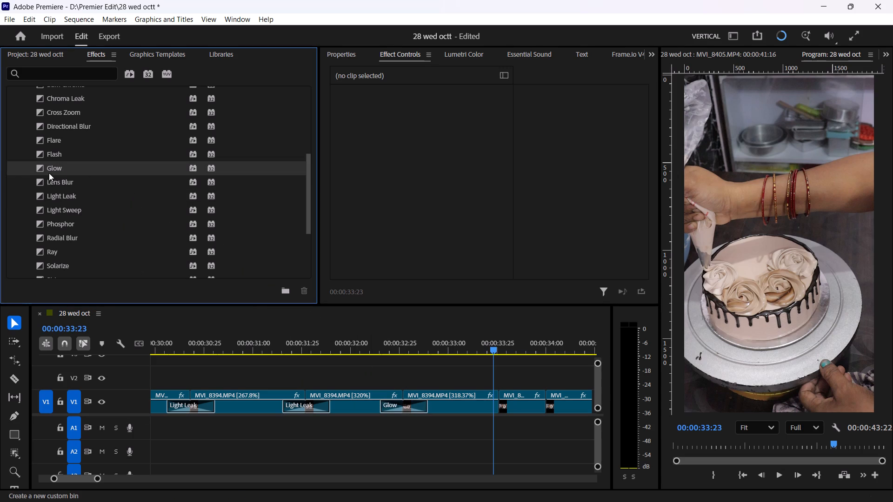
Apply a Light Leak transition at the end of the 318.37% MVI_8394 clip and preview onward to about 37 seconds.
left_click_drag(55, 193, 502, 396)
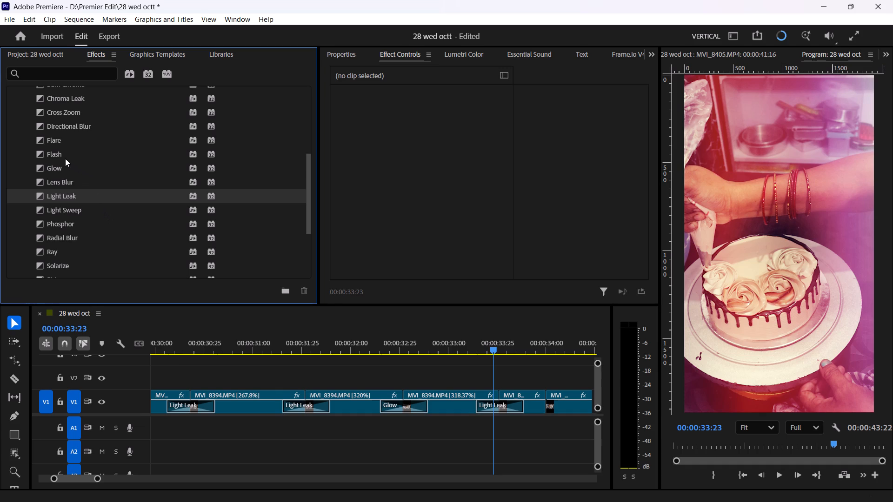
key("space")
key("space")
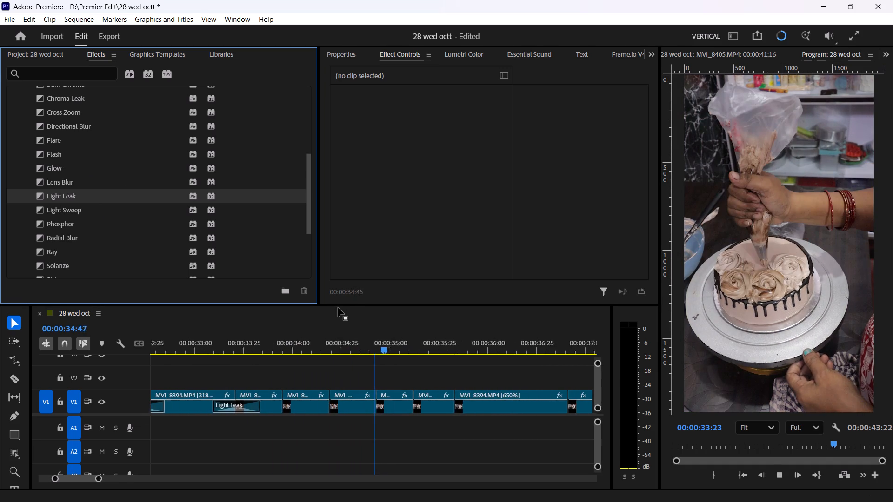
key("space")
key("space")
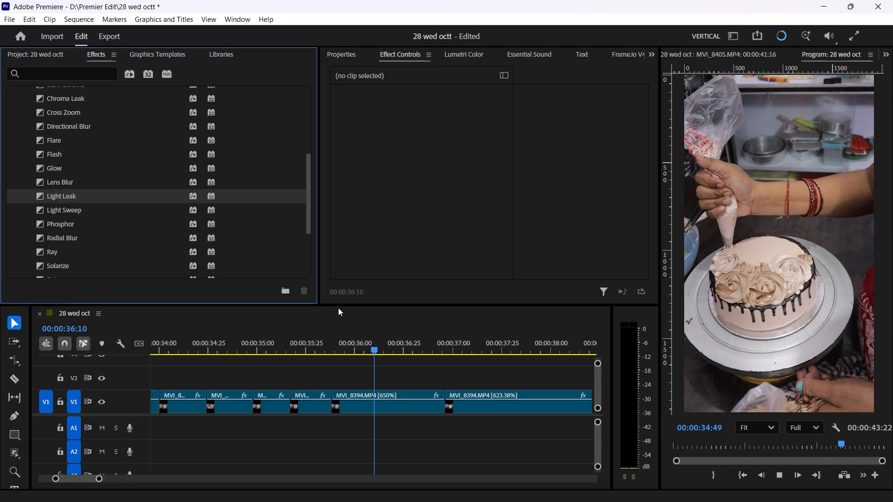
key("space")
key("space")
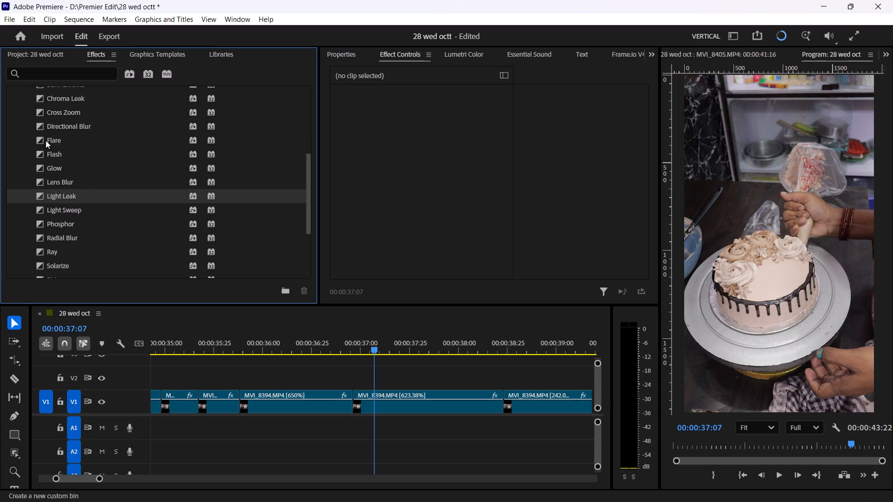
Apply a Directional Blur transition to the cut between the 650% and 623.38% MVI_8394 clips and preview it.
left_click_drag(54, 121, 357, 402)
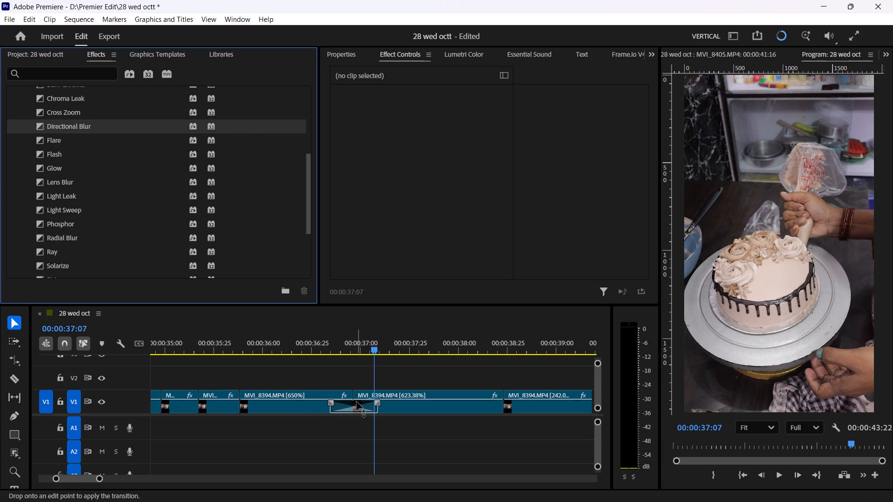
left_click(293, 342)
key("space")
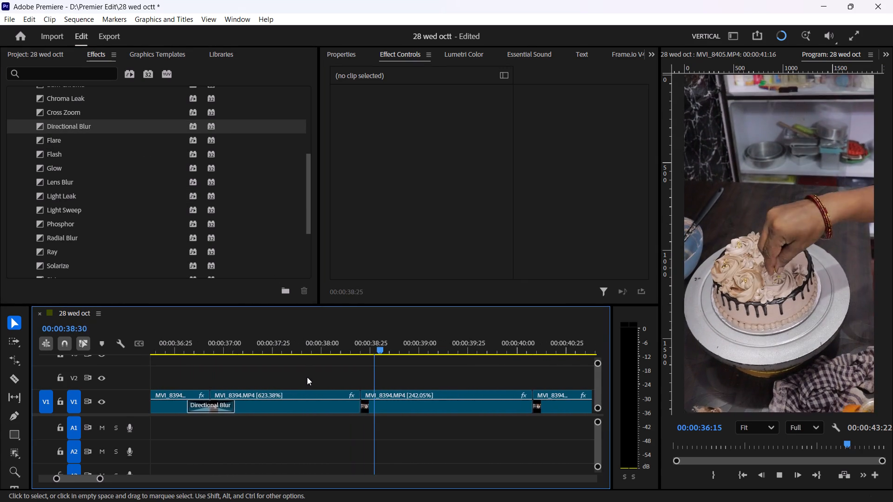
key("space")
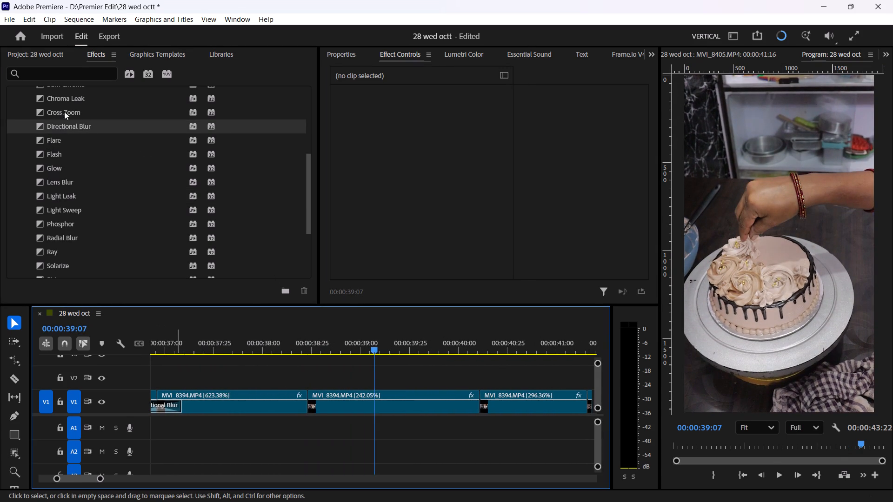
Apply a Cross Zoom transition to the cut between the 623.38% and 242.05% MVI_8394 clips and preview it.
left_click_drag(64, 108, 307, 400)
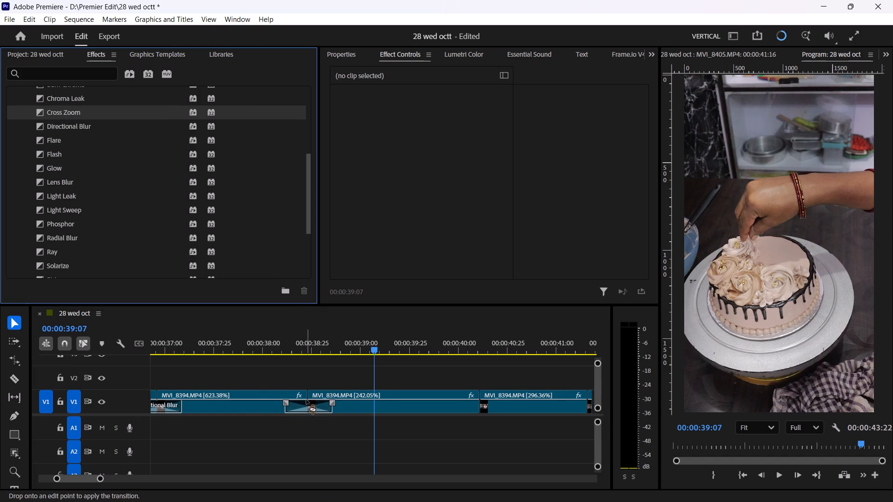
left_click_drag(307, 400, 308, 399)
left_click(268, 339)
key("space")
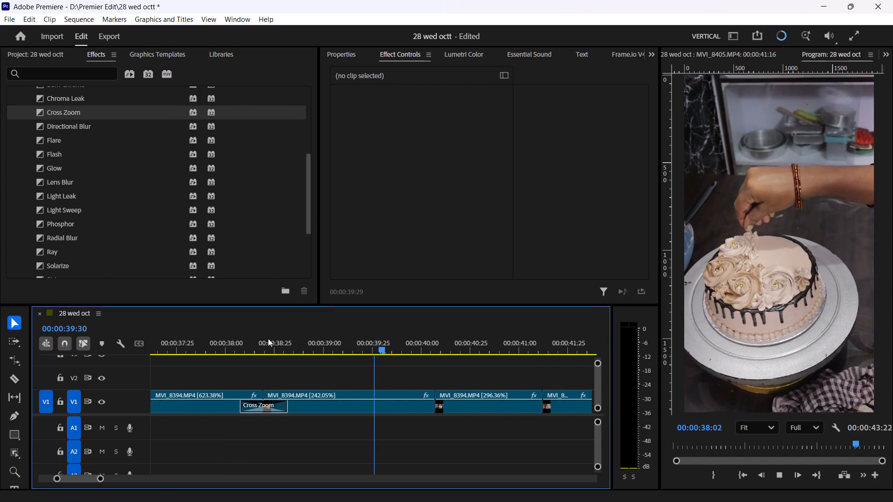
key("space")
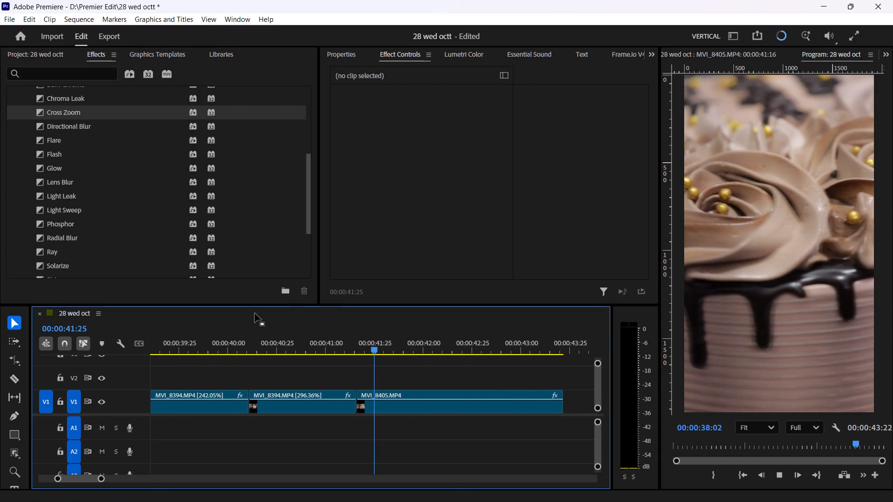
Apply a Light Sweep transition to the cut between the 296.36% MVI_8394 clip and the final MVI_8405 clip and preview it.
left_click_drag(46, 211, 361, 386)
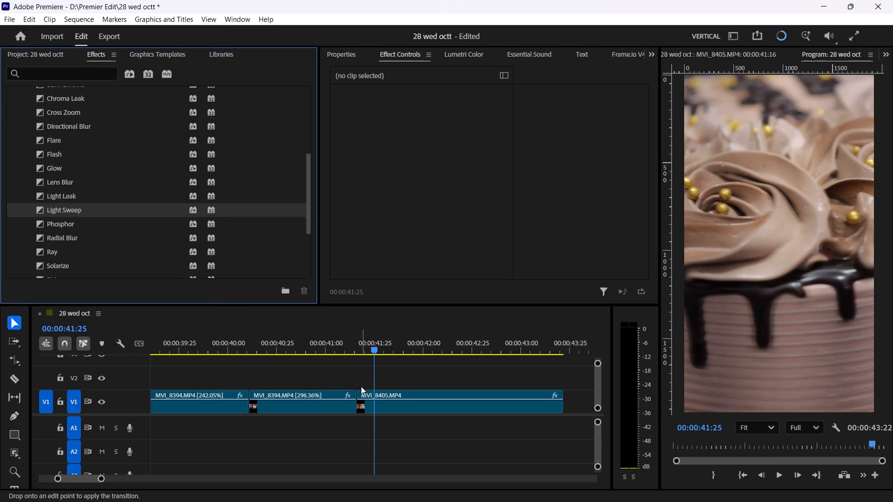
left_click_drag(361, 386, 357, 396)
left_click(308, 343)
key("space")
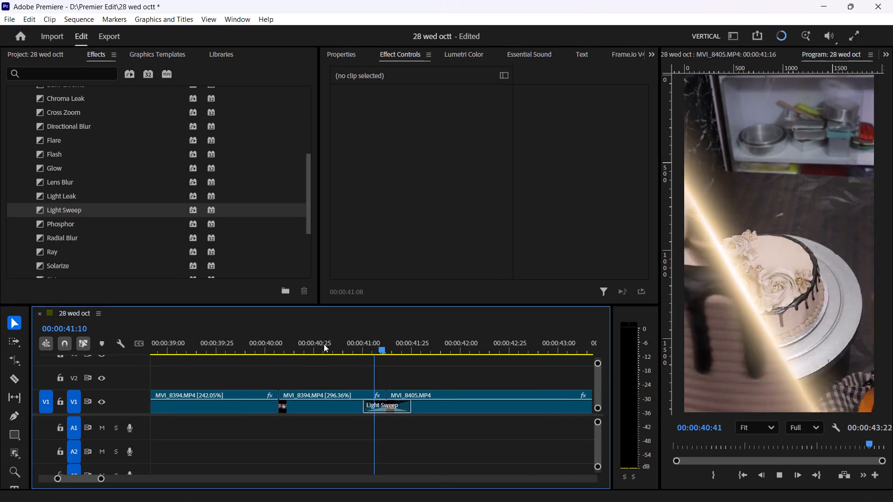
key("space")
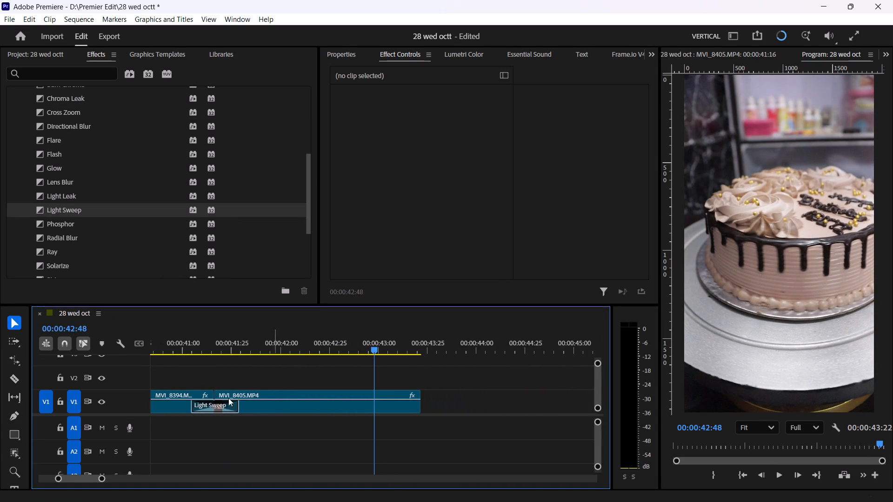
Lengthen the Light Sweep transition before the MVI_8405 clip slightly and play it back from just before it.
left_click_drag(239, 401, 243, 400)
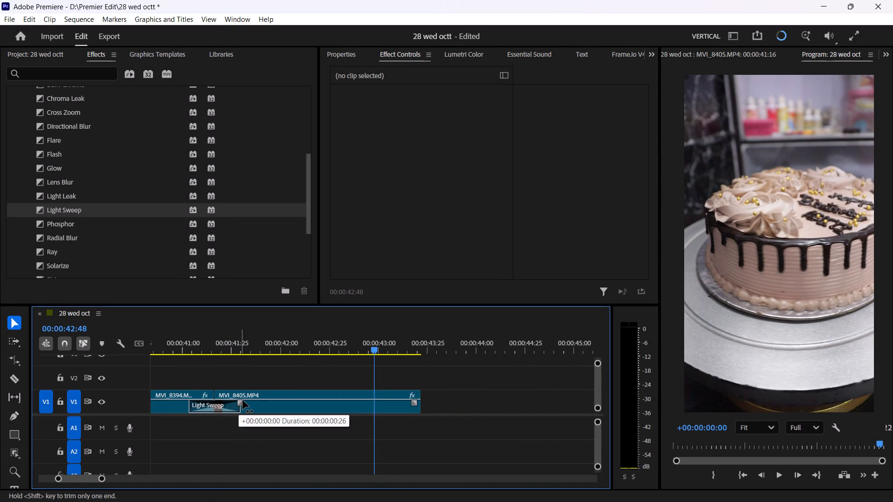
left_click_drag(243, 400, 245, 400)
left_click_drag(182, 344, 173, 353)
key("space")
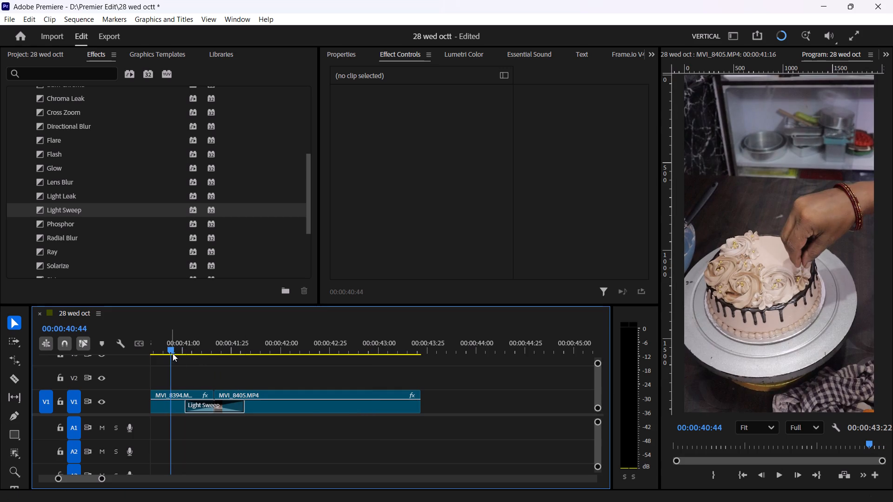
Play back the Light Sweep transition into the final MVI_8405 clip and save the project.
key("space")
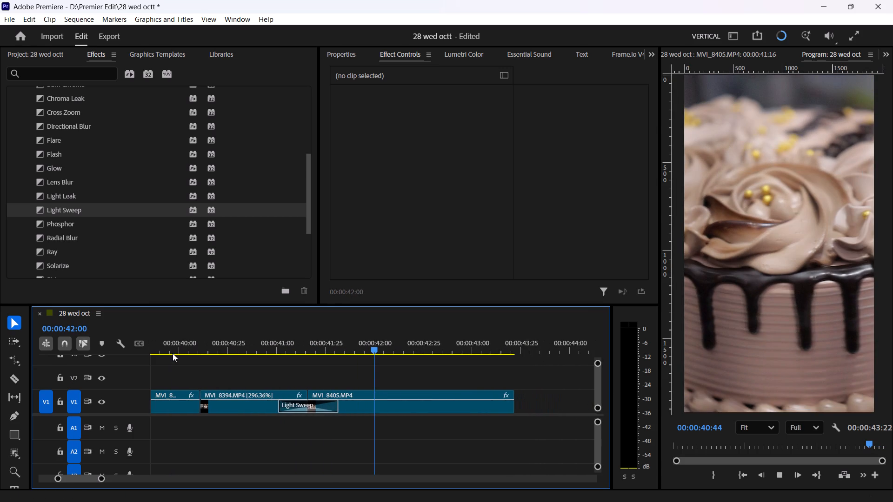
key("ctrl+s")
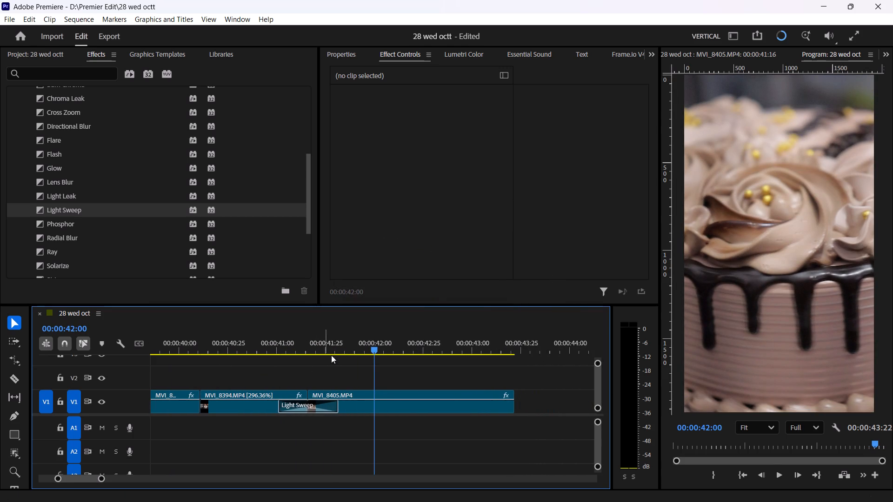
Capture a screen snip of the Program monitor showing the finished cake at 00:00:01:25 in the opening MVI_8405 clip.
left_click_drag(373, 347, 0, 361)
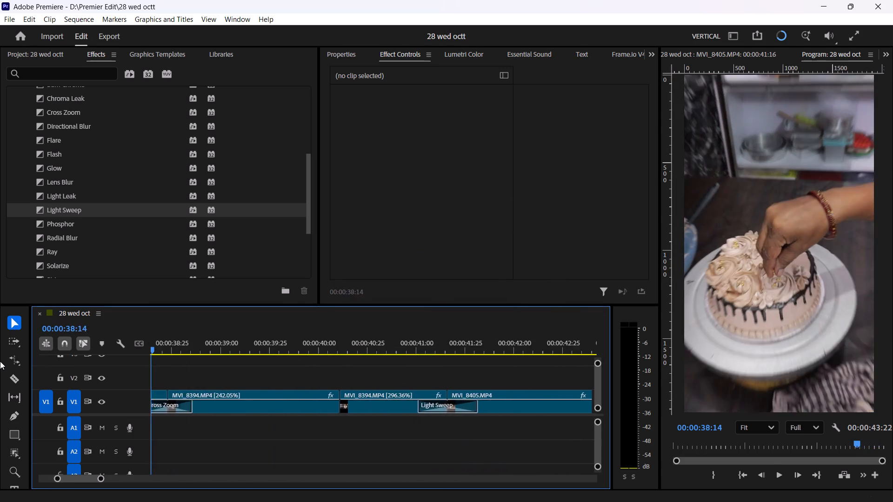
left_click_drag(0, 361, 0, 359)
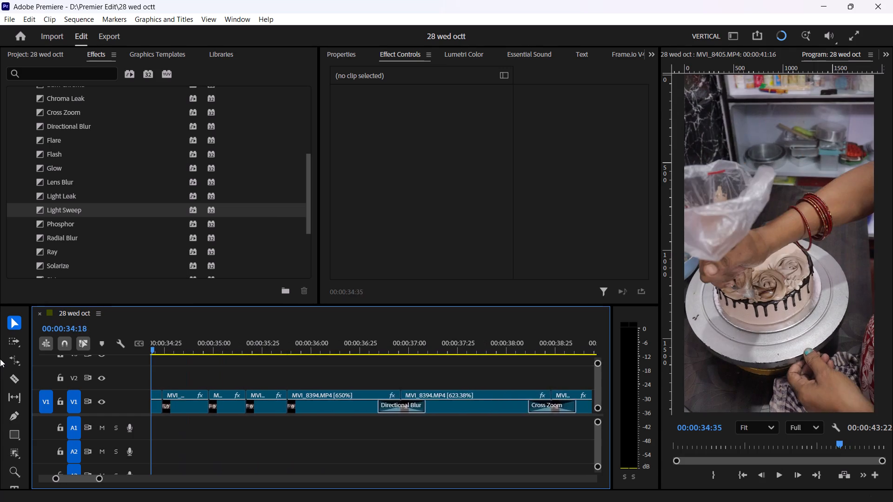
left_click_drag(0, 359, 0, 358)
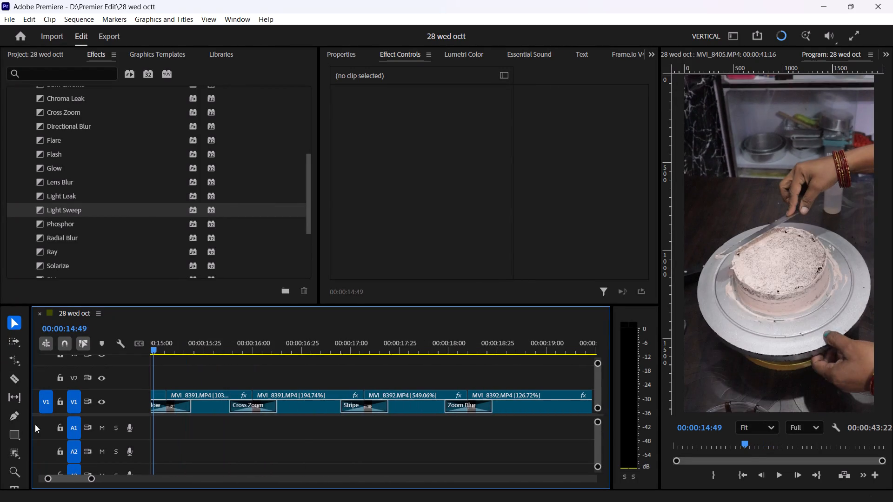
left_click_drag(73, 477, 49, 475)
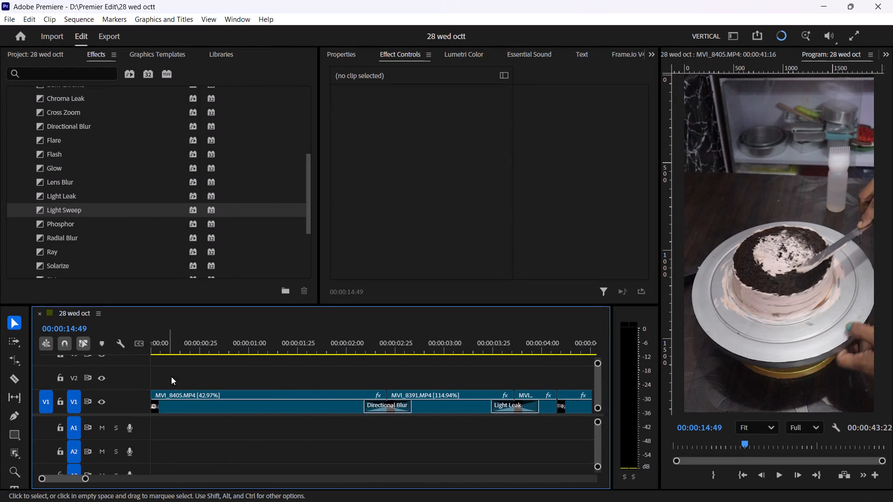
left_click_drag(178, 343, 200, 348)
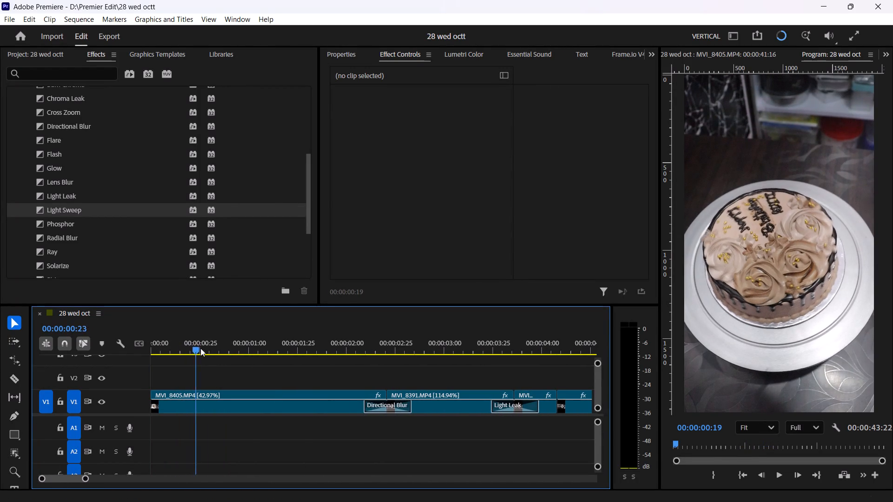
left_click_drag(200, 348, 294, 337)
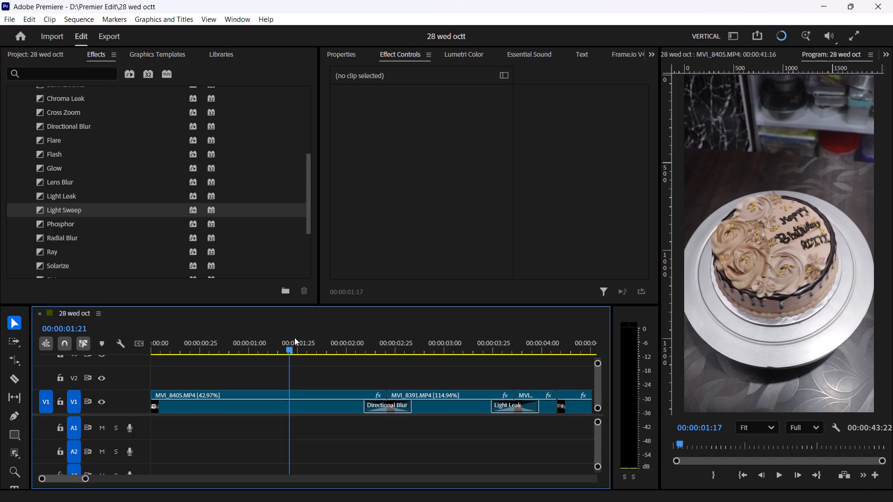
left_click_drag(294, 337, 299, 336)
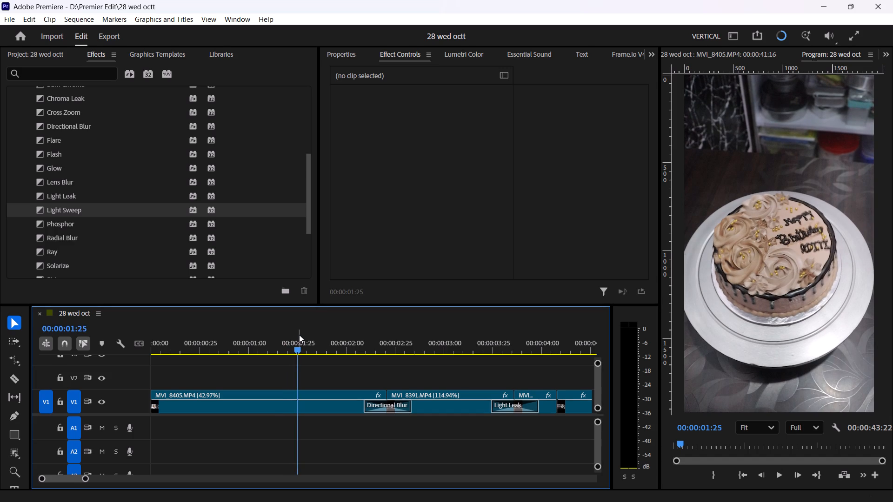
key("shift+super+s")
left_click_drag(672, 66, 751, 240)
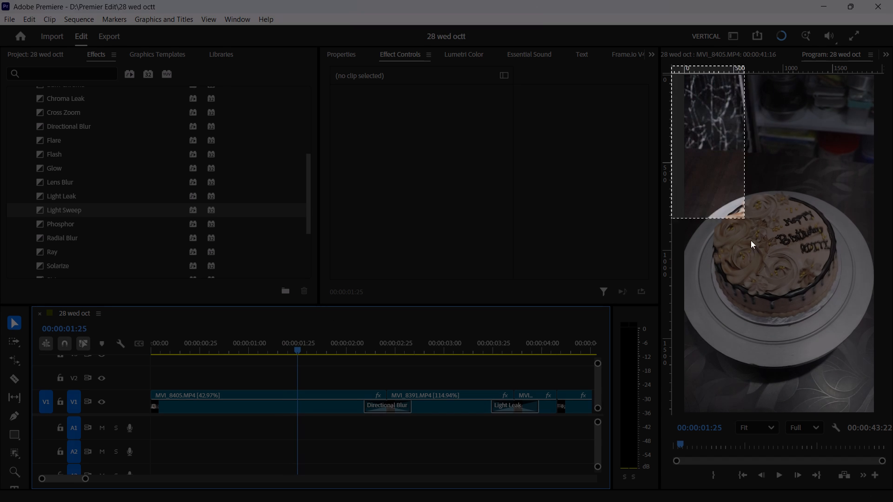
left_click_drag(751, 240, 892, 449)
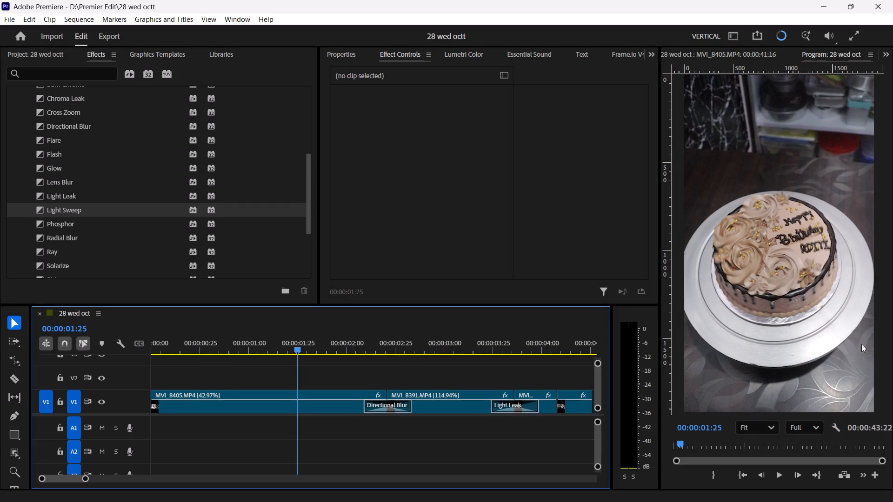
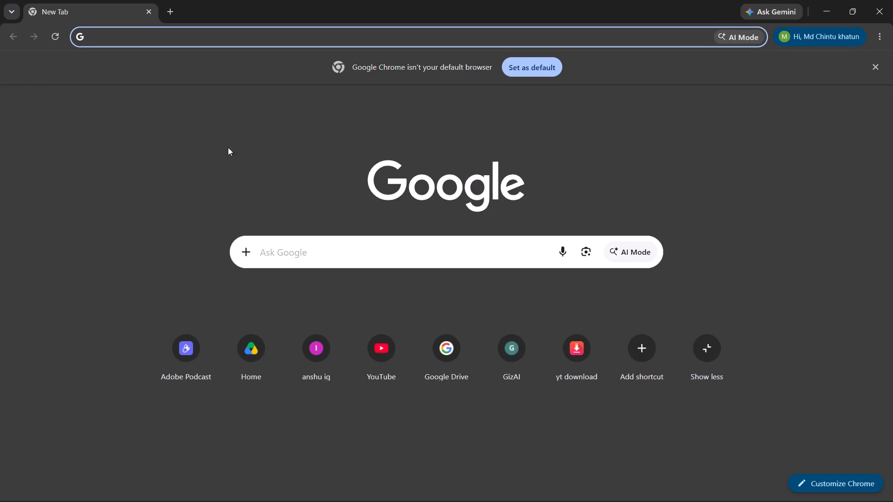
Open YouTube from the new tab page's shortcuts and bring its tab to the front.
left_click(388, 356)
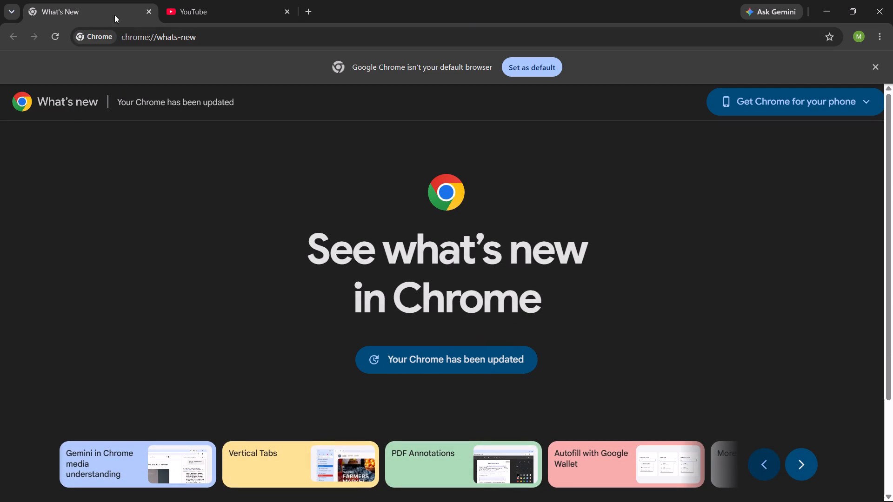
left_click(14, 37)
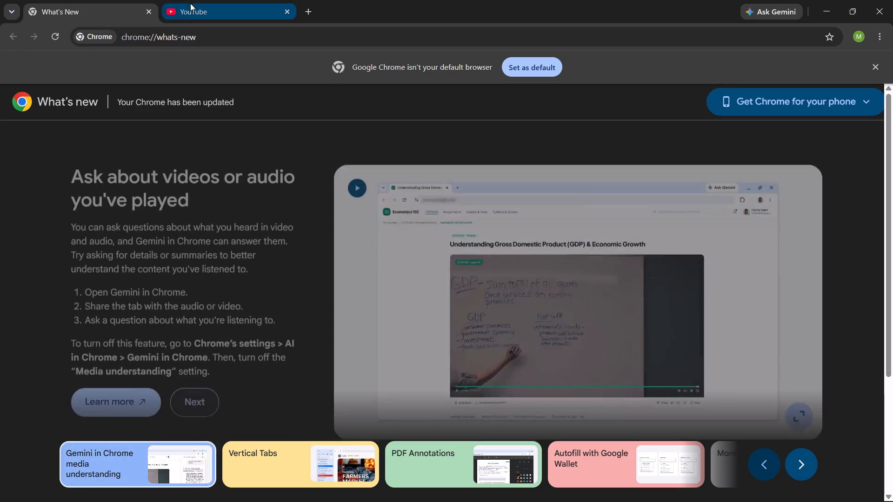
left_click(192, 11)
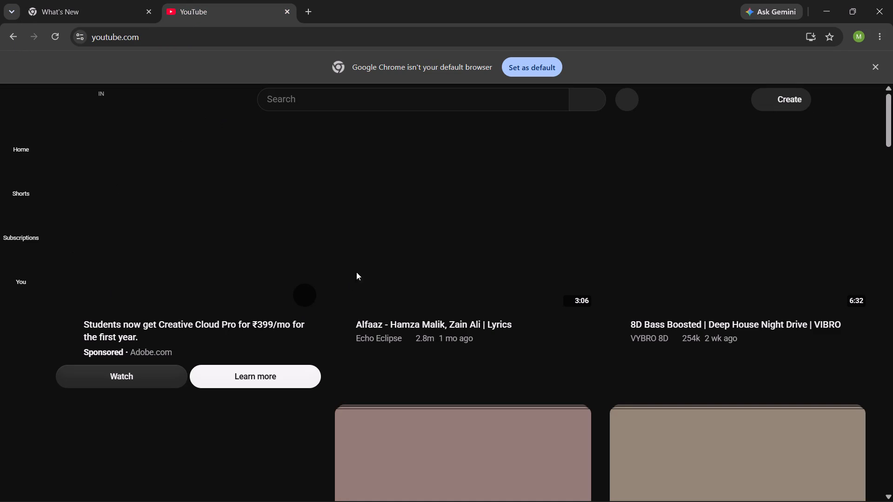
Browse the recommended videos, mixes and Shorts in the YouTube home feed.
scroll(496, 265, "down", 3)
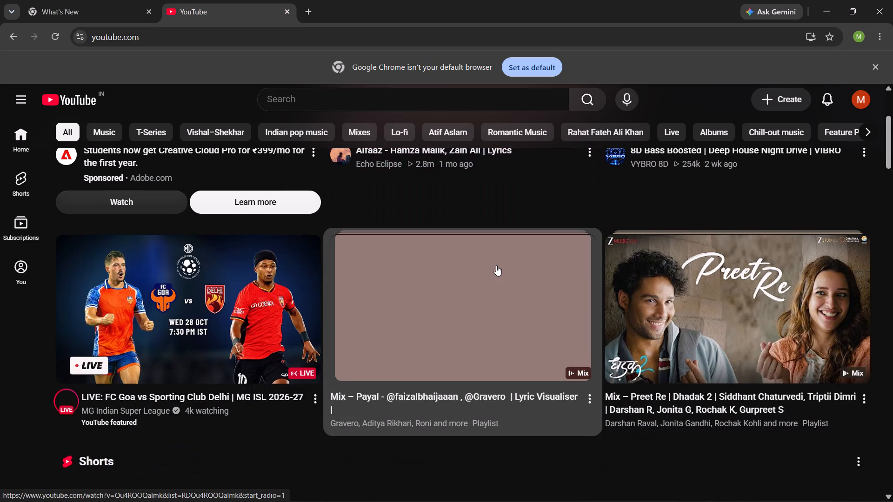
scroll(496, 265, "down", 3)
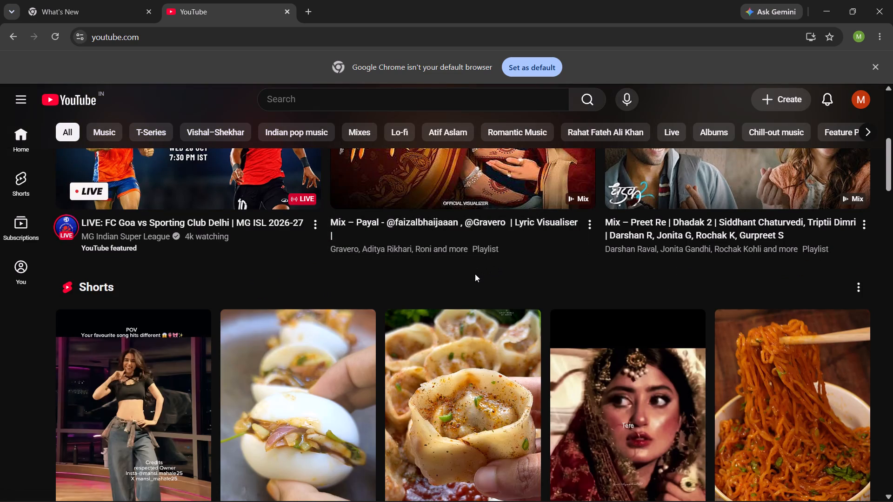
scroll(475, 274, "down", 3)
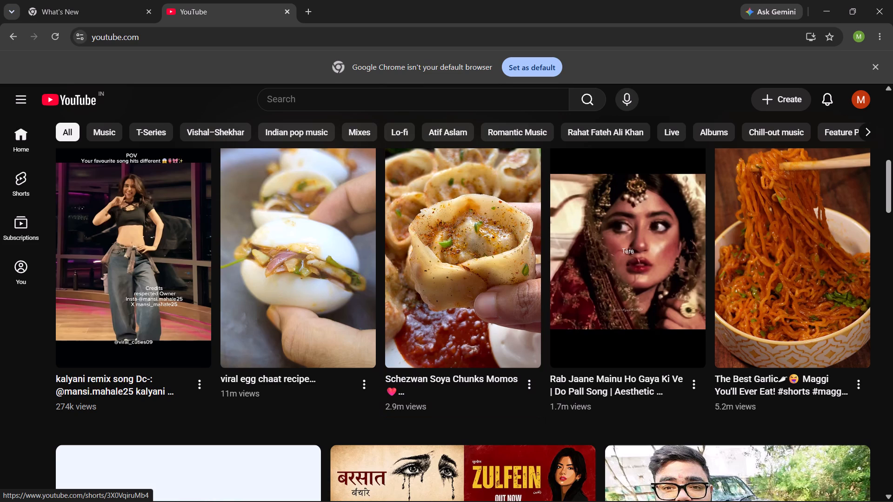
scroll(475, 273, "down", 3)
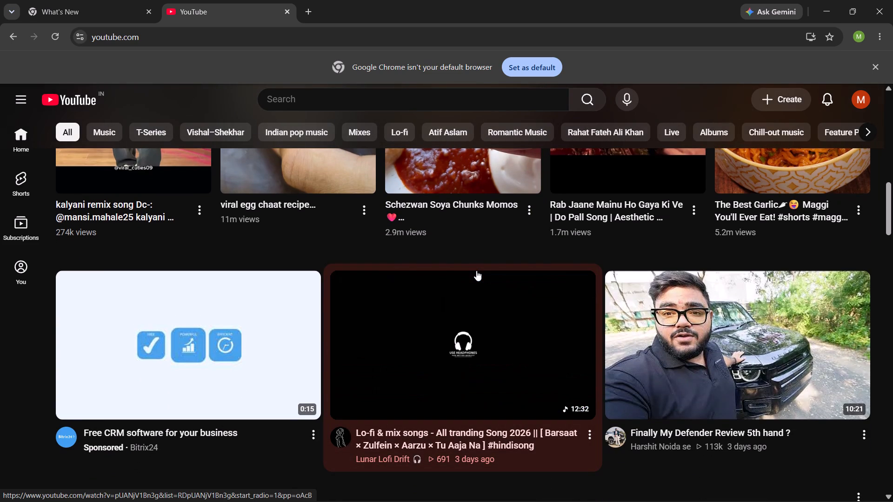
scroll(476, 271, "down", 4)
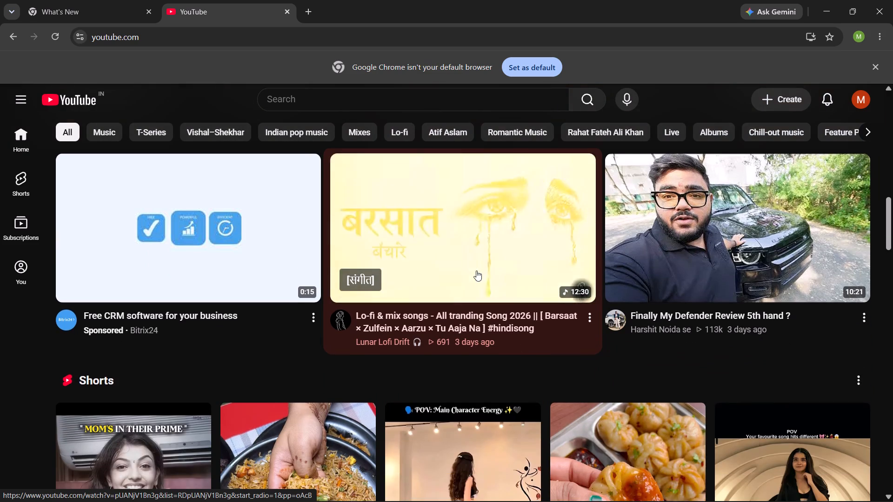
scroll(476, 271, "down", 4)
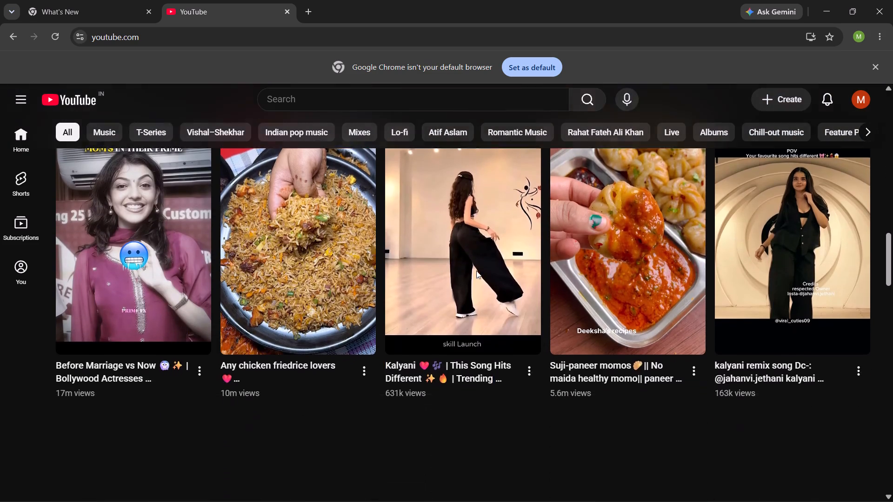
scroll(476, 270, "up", 2)
scroll(476, 270, "down", 2)
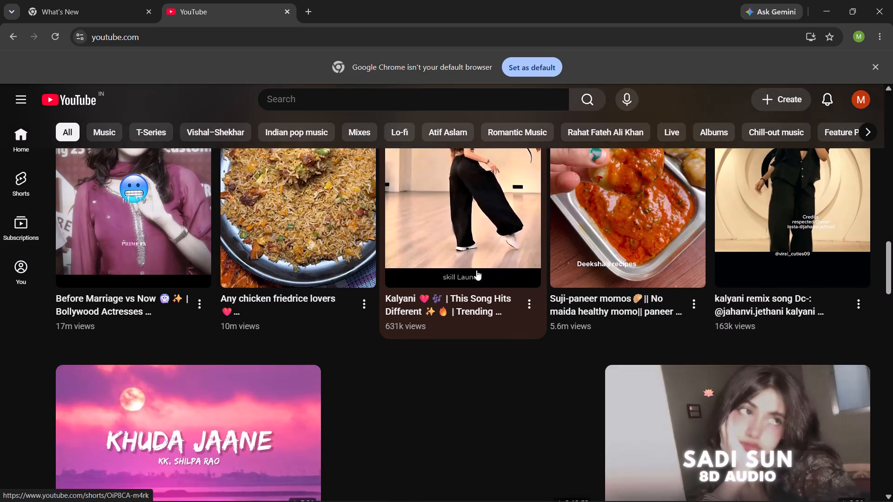
scroll(476, 270, "down", 1)
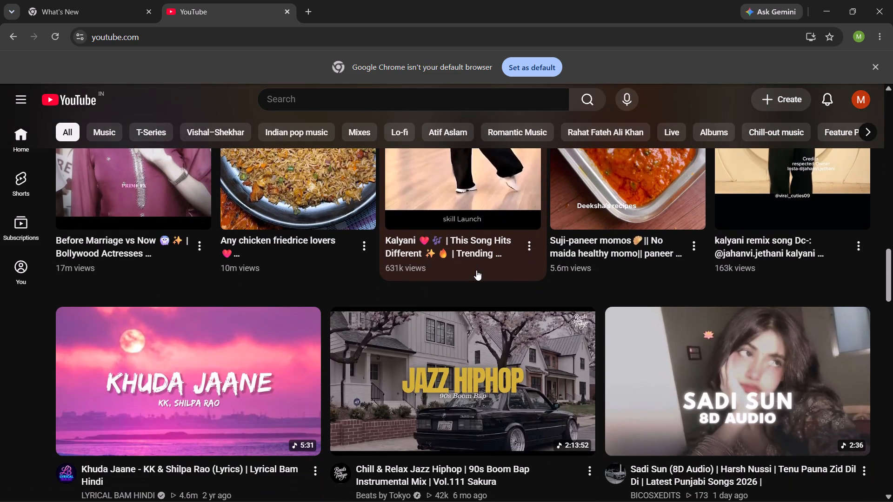
scroll(476, 270, "down", 1)
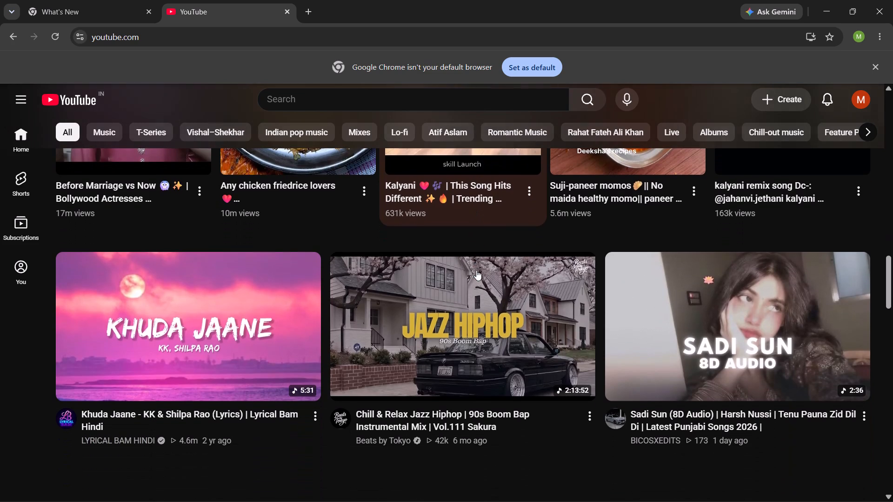
scroll(476, 270, "down", 4)
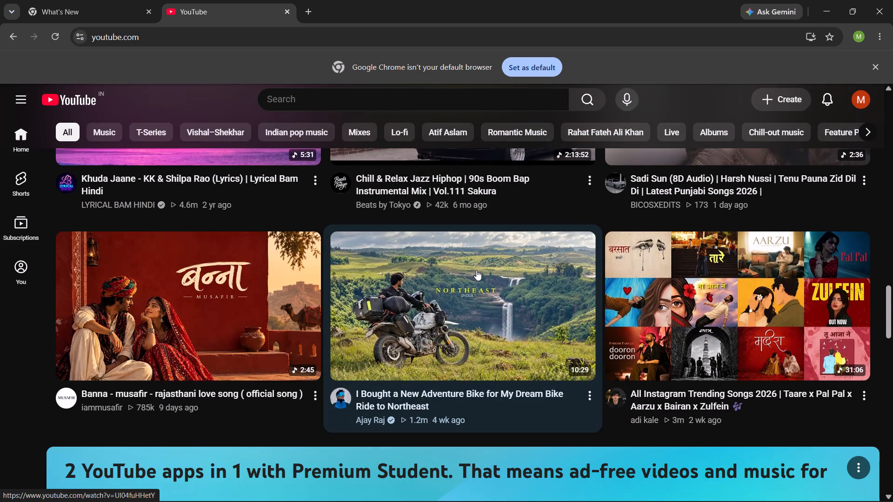
scroll(476, 270, "down", 8)
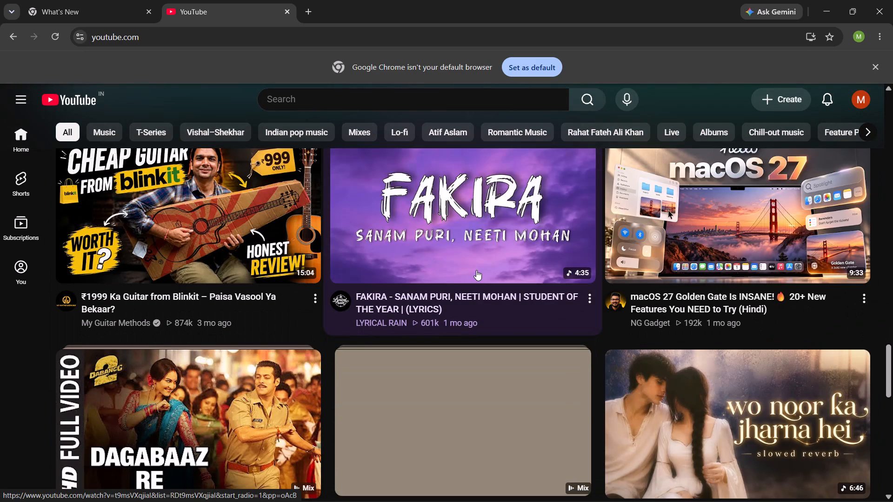
scroll(476, 270, "down", 2)
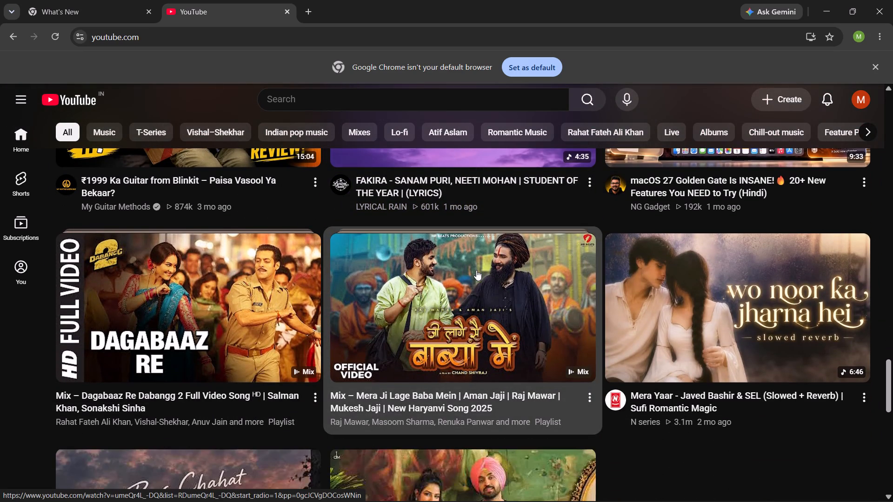
scroll(476, 270, "down", 2)
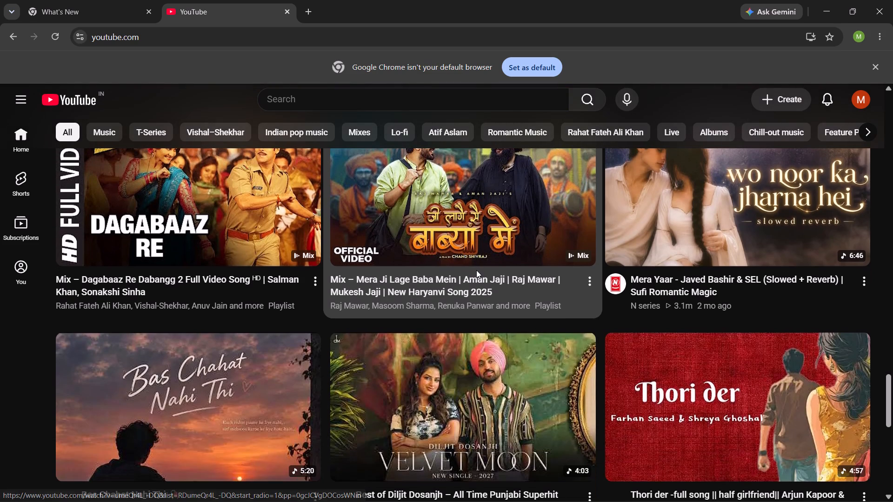
scroll(476, 270, "up", 1)
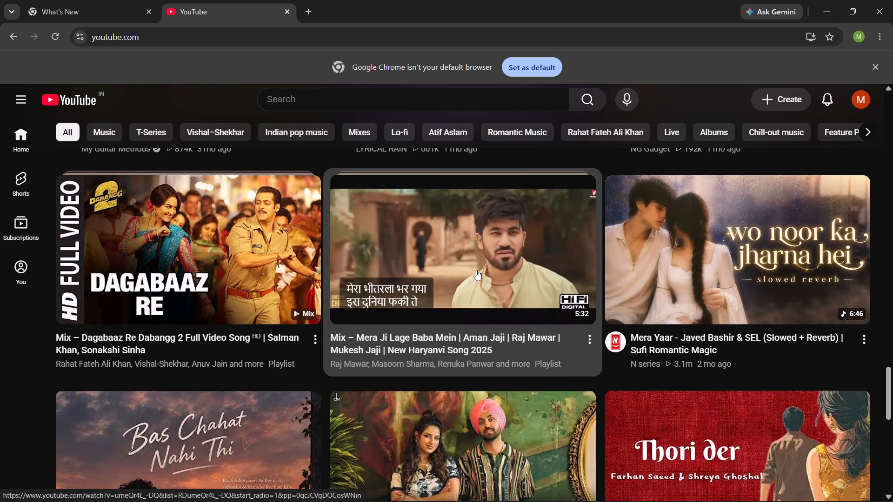
scroll(476, 270, "up", 2)
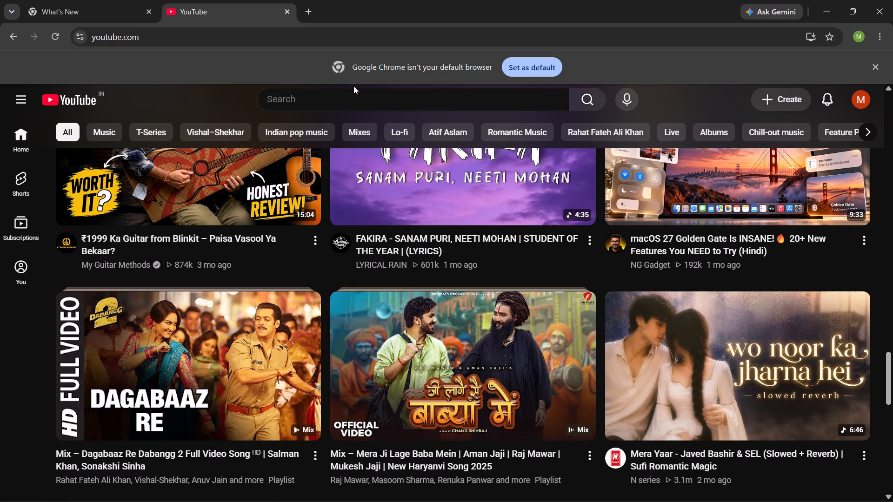
Search YouTube for "neha kaker song" using the matching suggestion from the search history.
left_click(355, 96)
key("n")
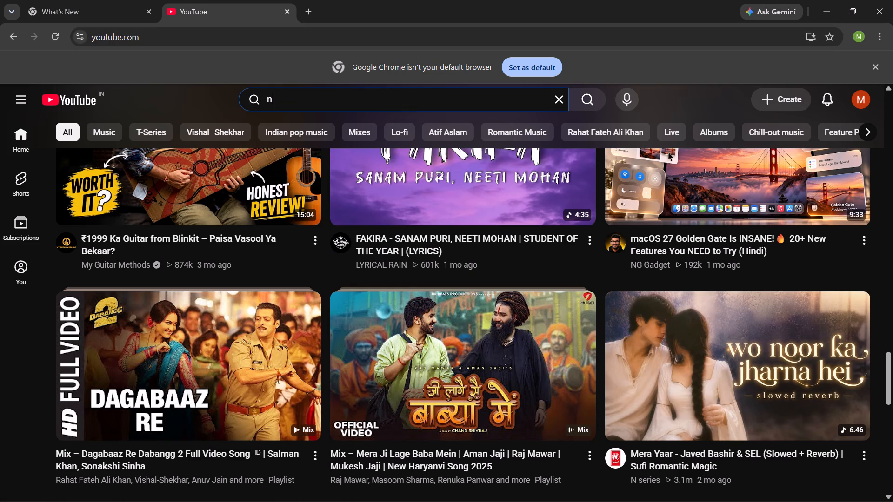
type("eha")
key("space")
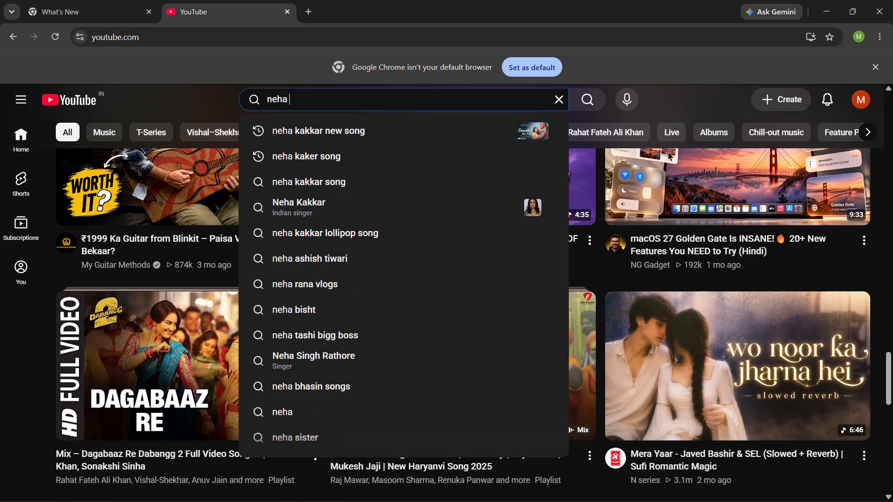
key("Down")
key("Down")
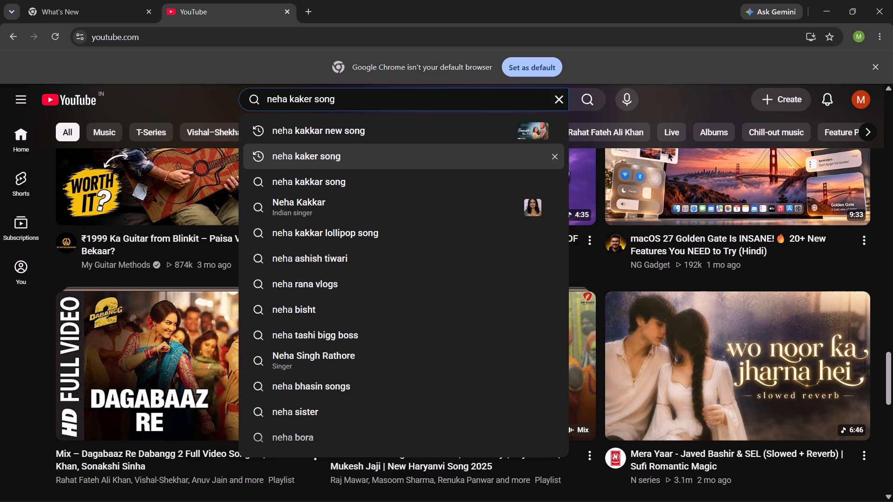
key("Return")
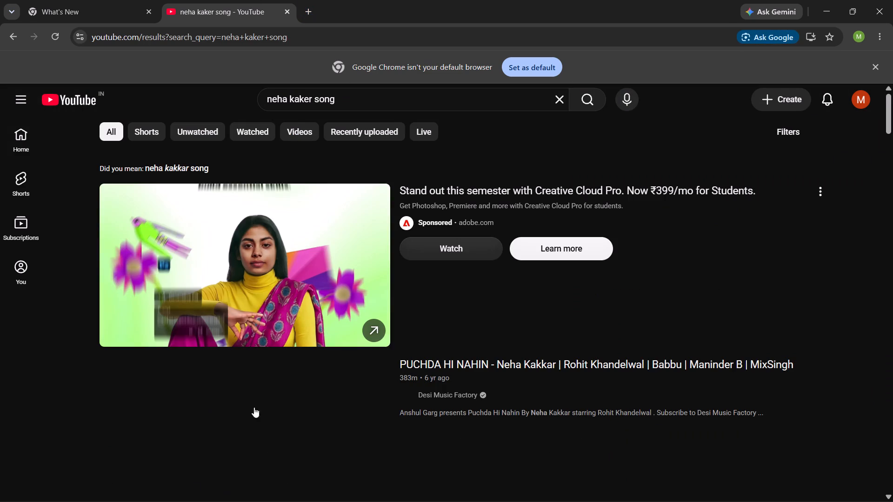
Look through the search results and open the song video "KHYAAL RAKHYA KAR - Neha Kakkar ft. RohanPreet Singh".
scroll(252, 295, "down", 1)
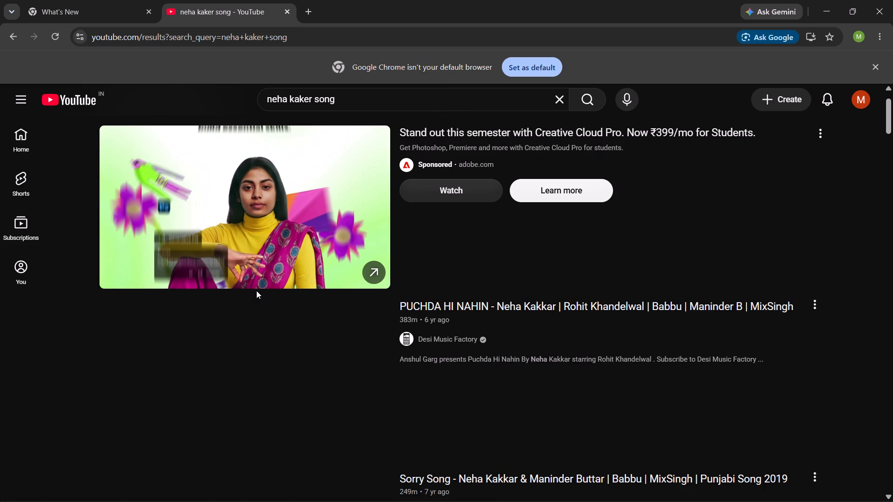
scroll(272, 270, "down", 3)
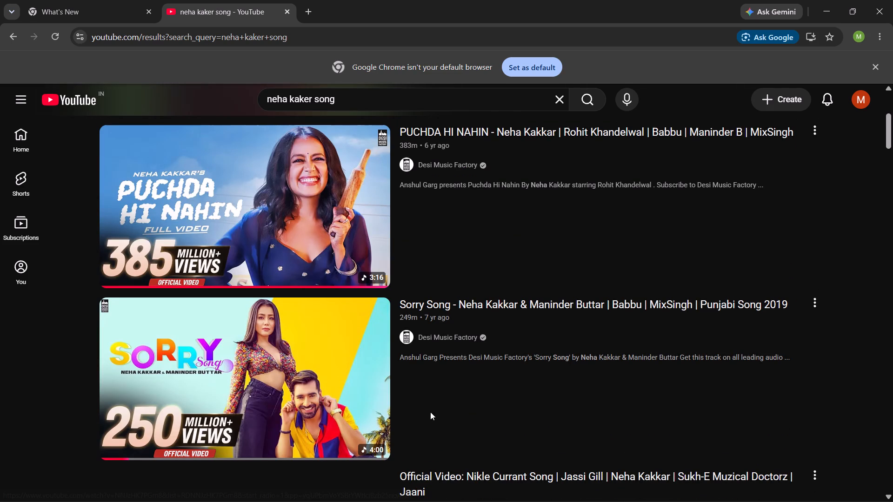
scroll(167, 331, "down", 3)
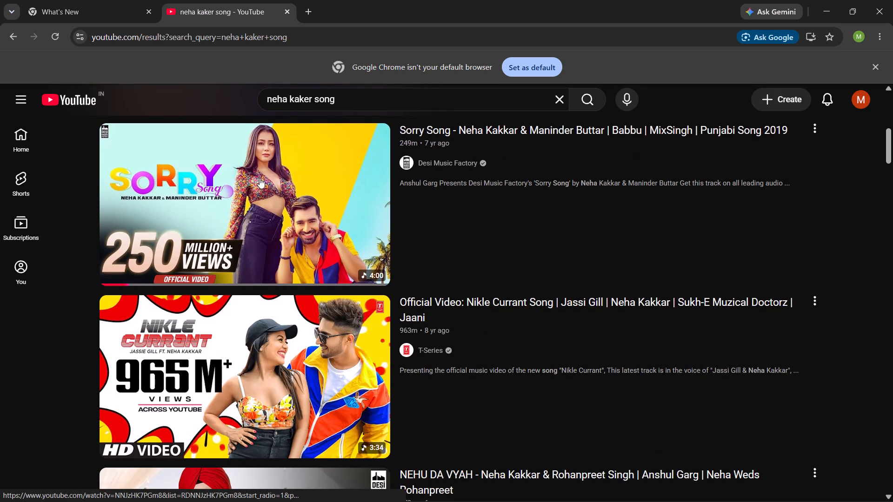
scroll(277, 294, "down", 2)
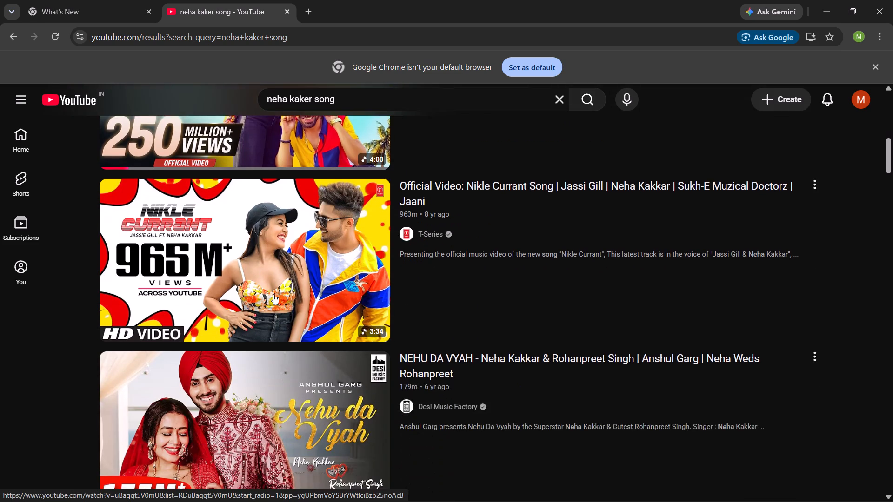
scroll(273, 294, "down", 2)
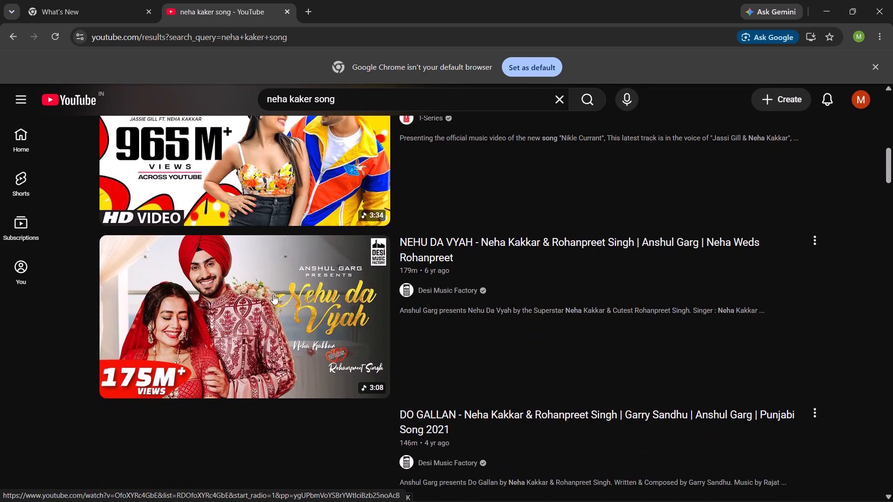
scroll(273, 294, "down", 3)
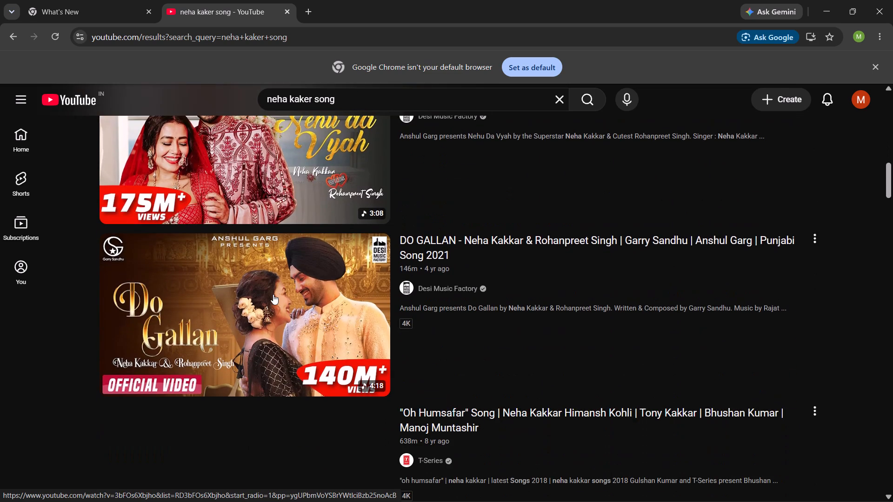
scroll(273, 294, "up", 1)
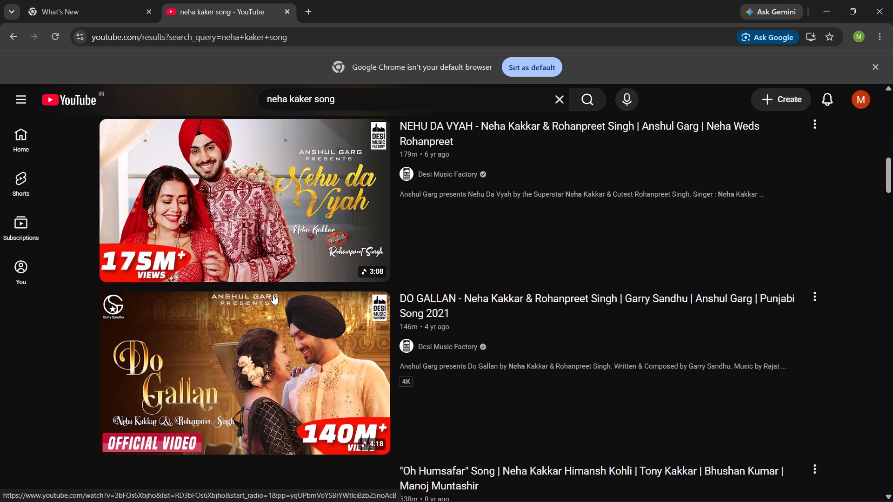
scroll(273, 294, "down", 2)
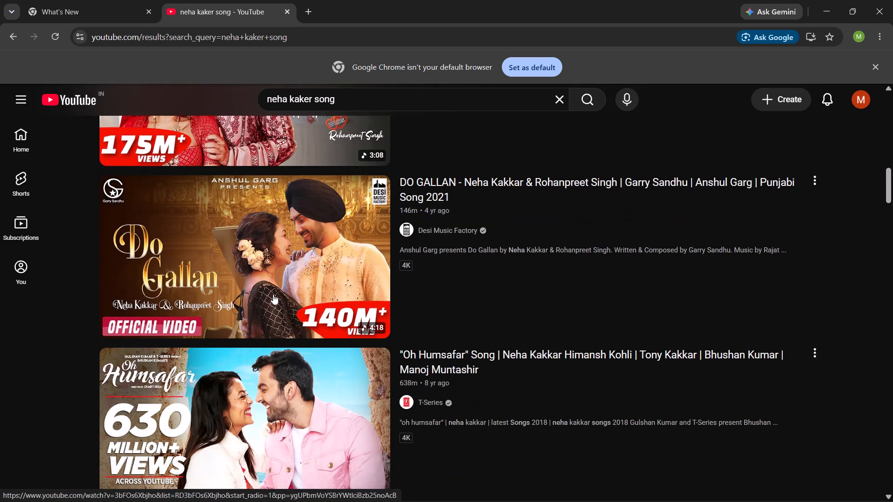
scroll(273, 294, "down", 4)
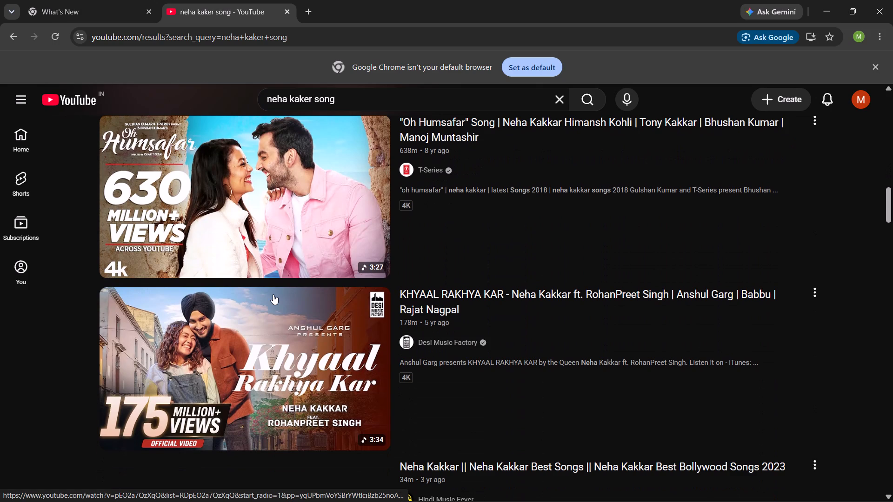
scroll(273, 294, "down", 2)
left_click(273, 294)
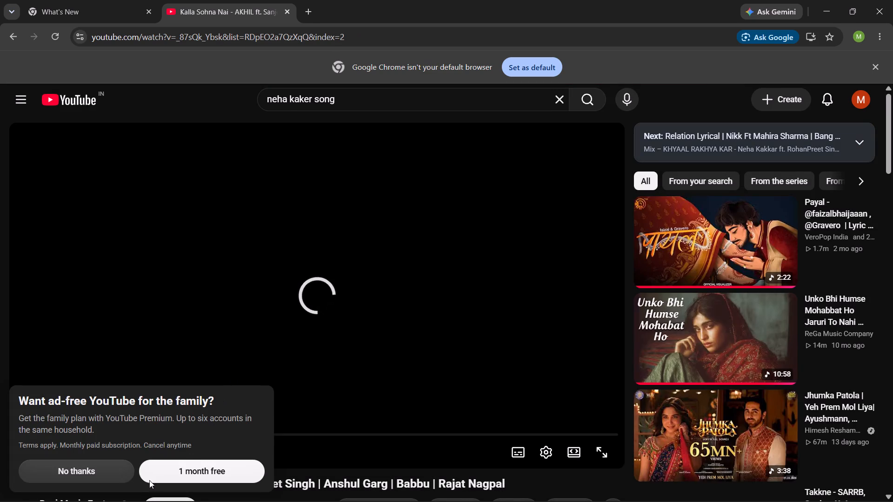
Decline the offer for the ad-free YouTube family plan.
left_click(100, 467)
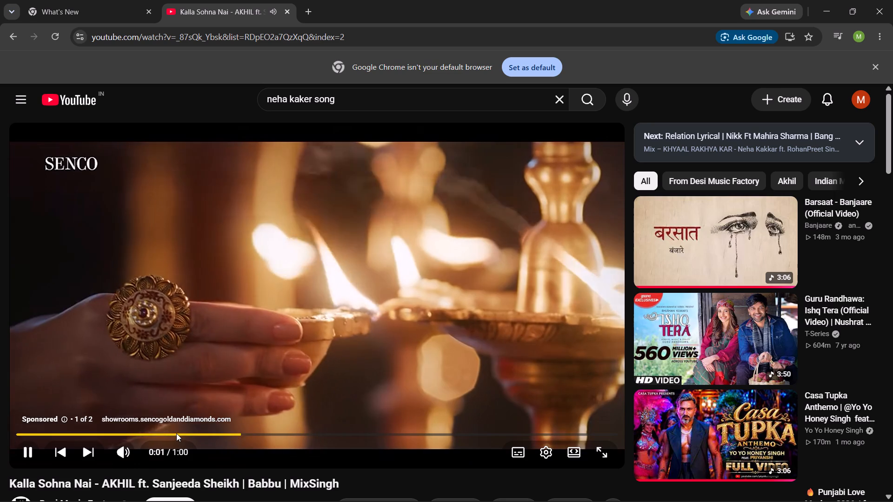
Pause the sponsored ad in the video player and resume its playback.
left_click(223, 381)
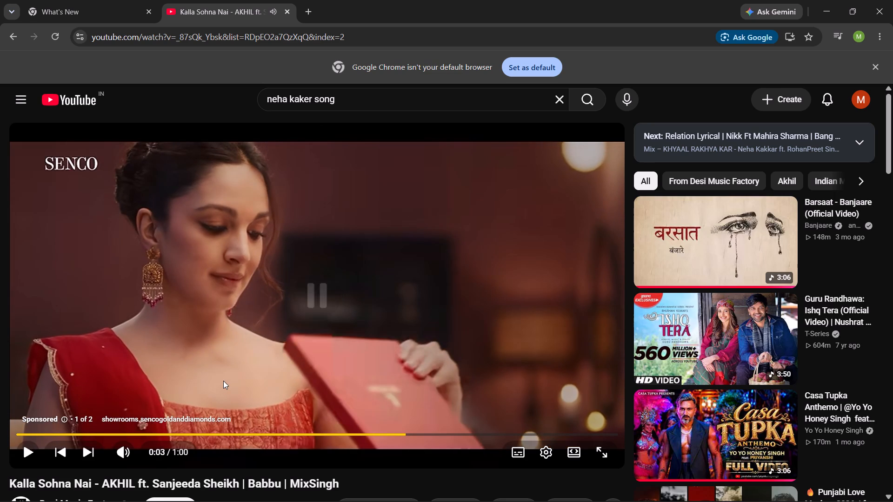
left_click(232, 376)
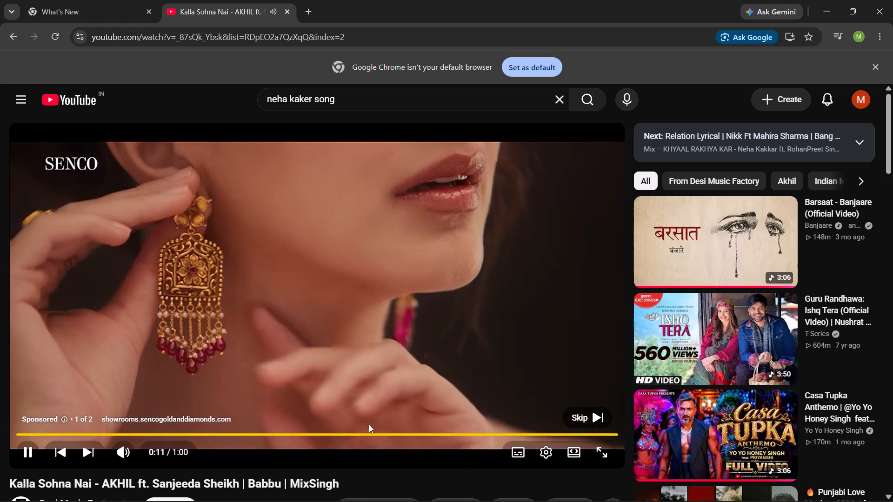
Skip the sponsored ad before "Kalla Sohna Nai" and decline the ad-free family plan offer.
left_click(586, 421)
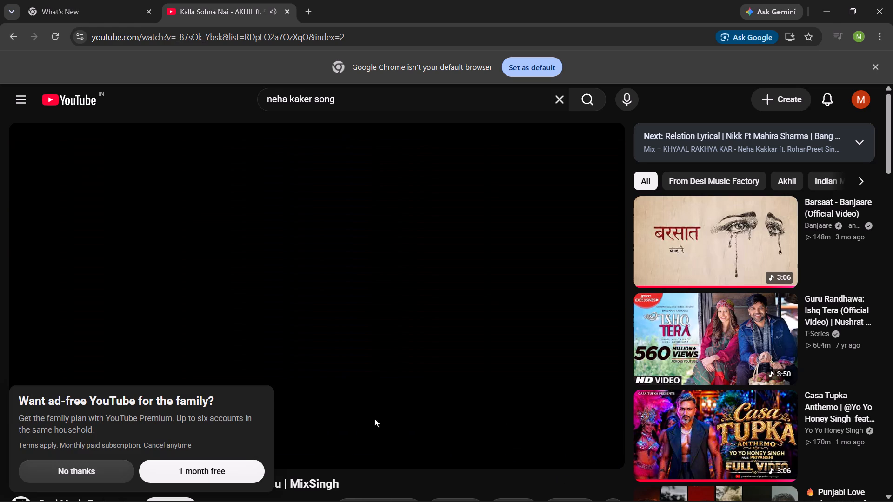
left_click(99, 465)
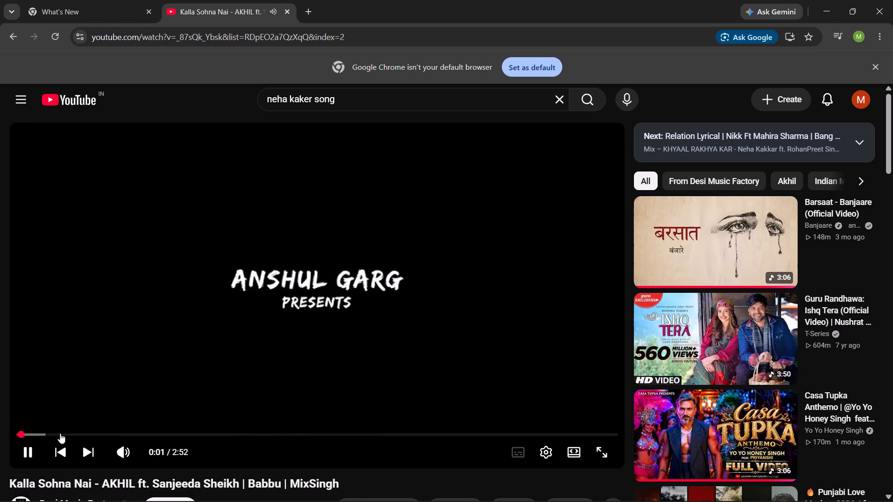
Preview the opening of "Kalla Sohna Nai" by skipping ahead in stages to about 0:19, and pause it at 0:21.
left_click(48, 433)
left_click(67, 433)
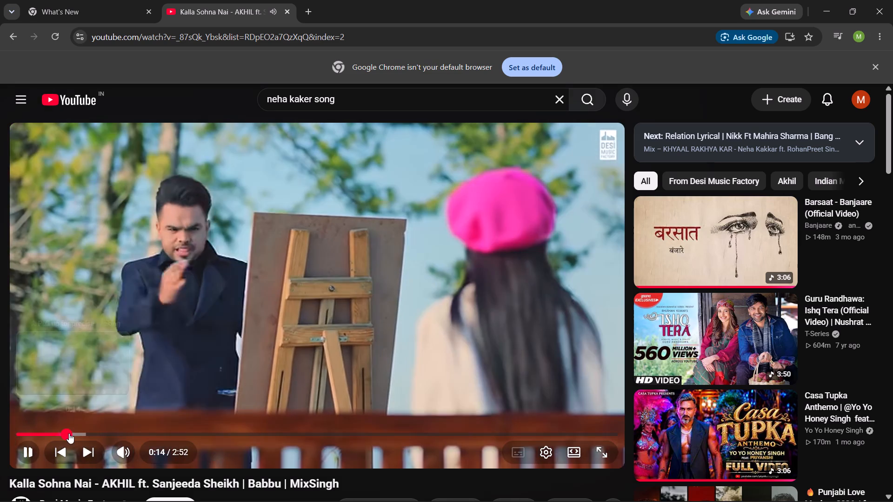
left_click(82, 433)
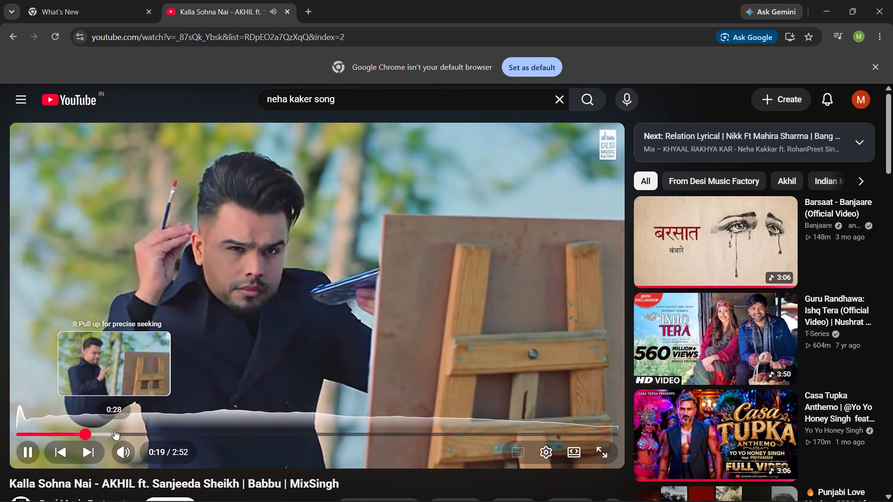
left_click(209, 304)
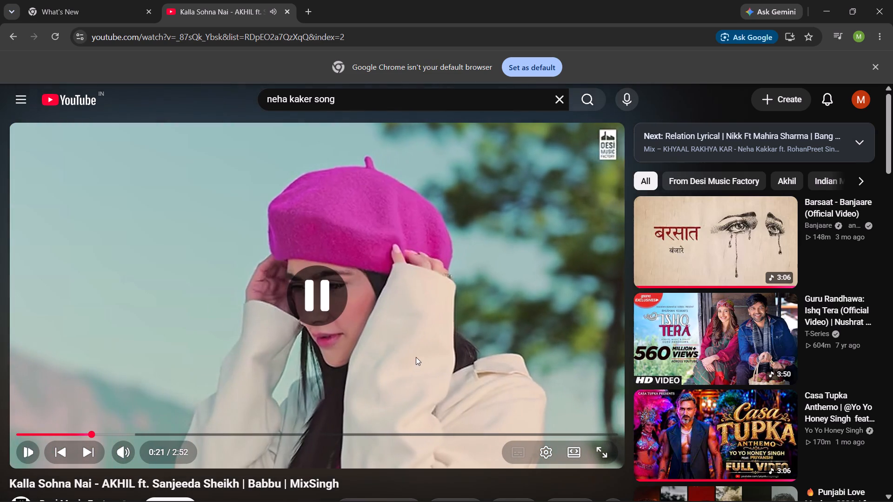
Copy the share link of the "Kalla Sohna Nai" video and close the sharing dialog.
scroll(413, 350, "down", 3)
left_click(467, 334)
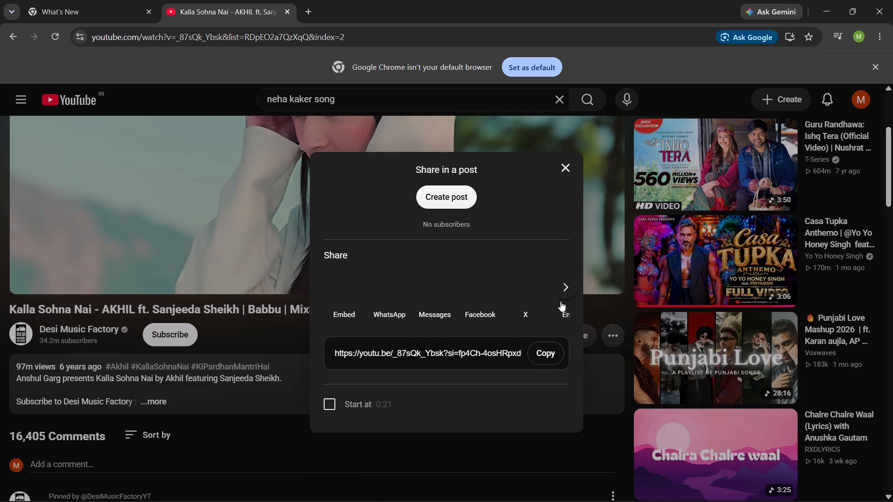
left_click(552, 357)
left_click(561, 164)
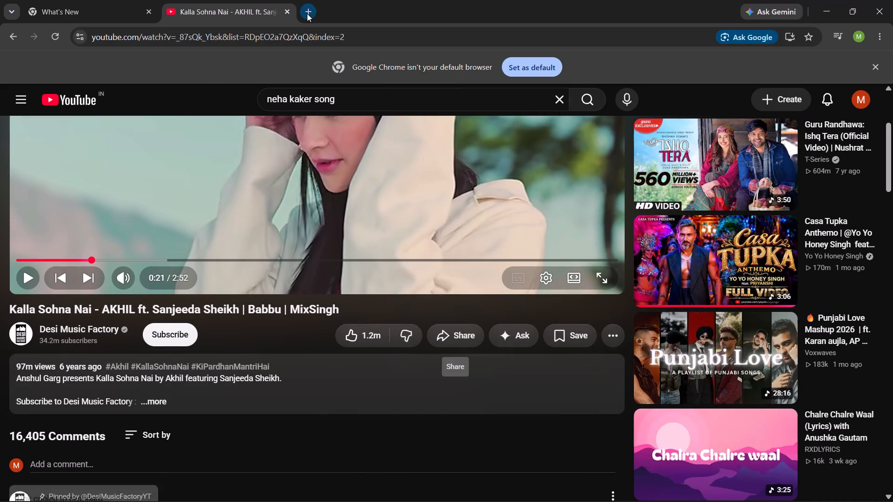
Open the "yt download" shortcut in a new tab, close the "What's New" tab, and paste the copied video link into Y2mate.
left_click(308, 14)
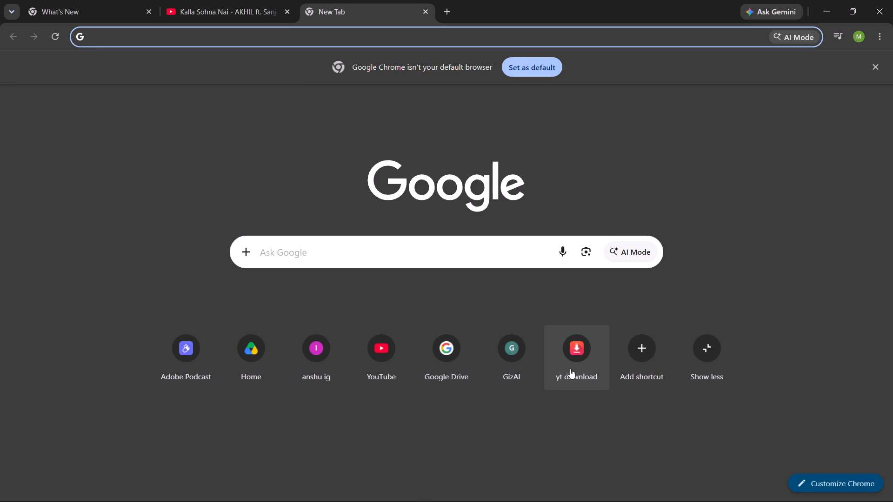
left_click(571, 369)
left_click(153, 11)
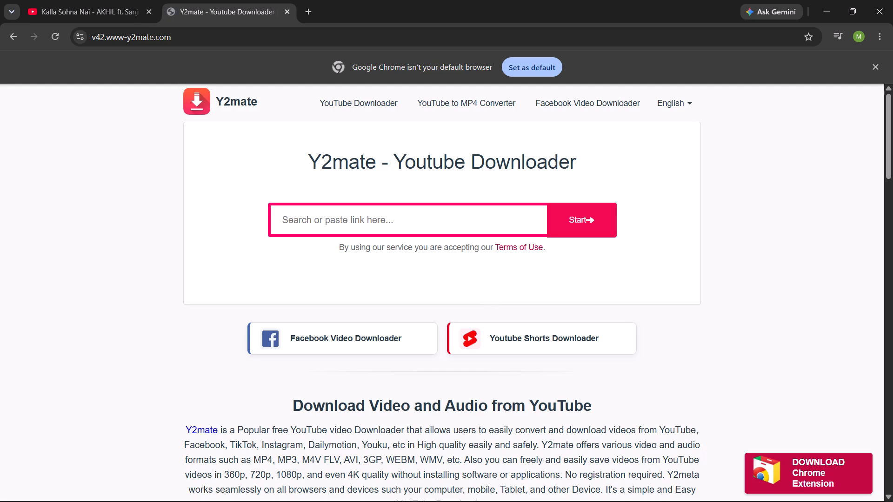
key("ctrl+v")
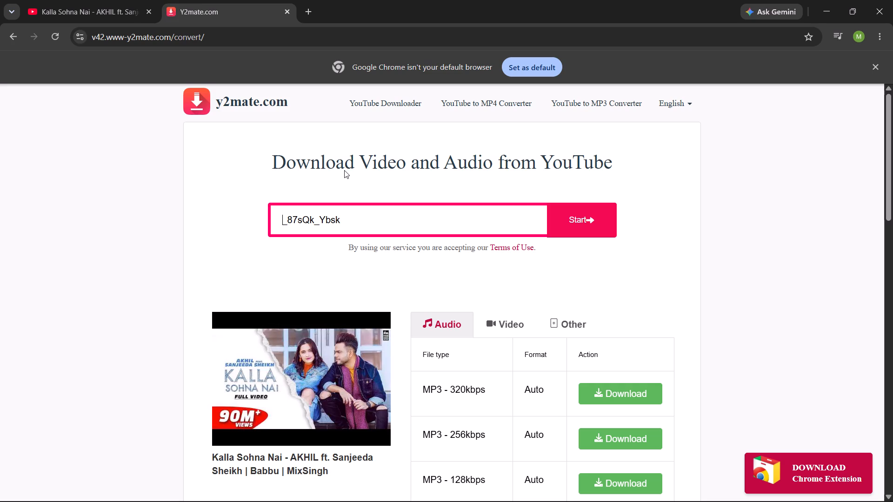
left_click(593, 399)
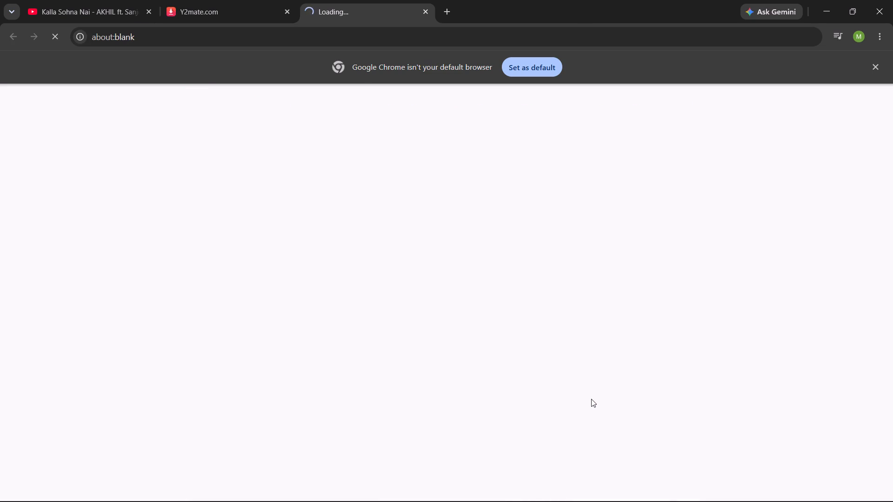
left_click(430, 14)
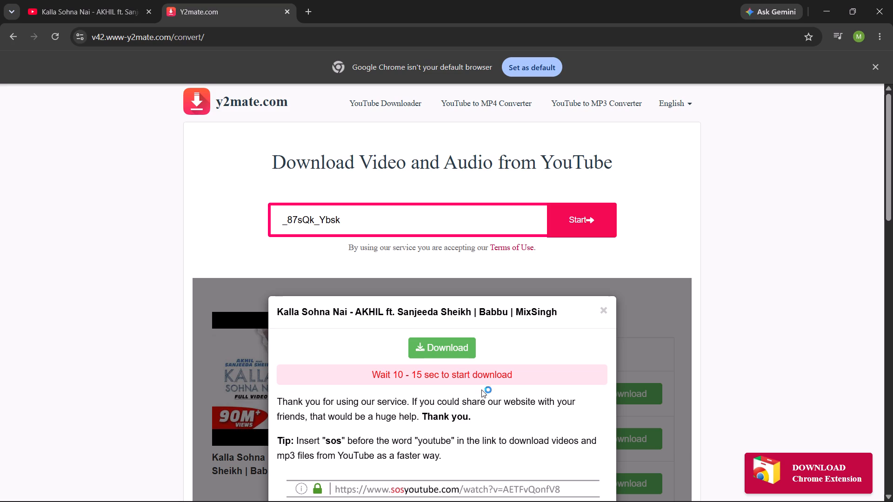
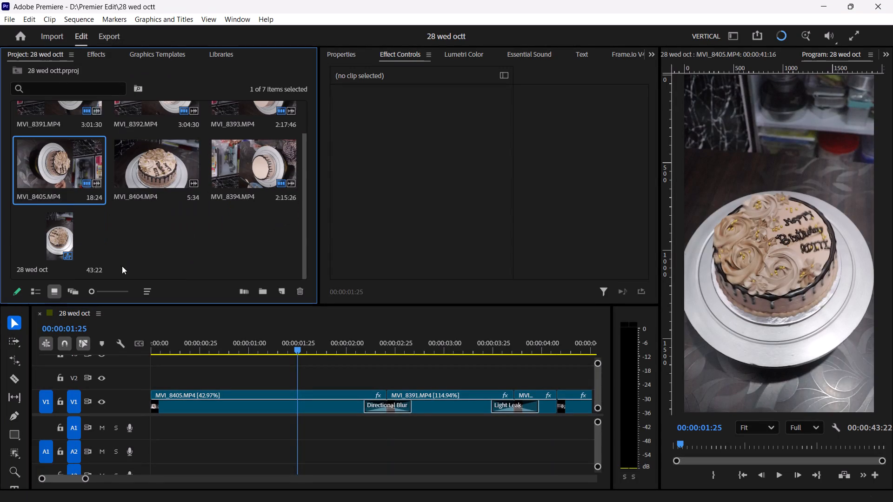
double_click(139, 237)
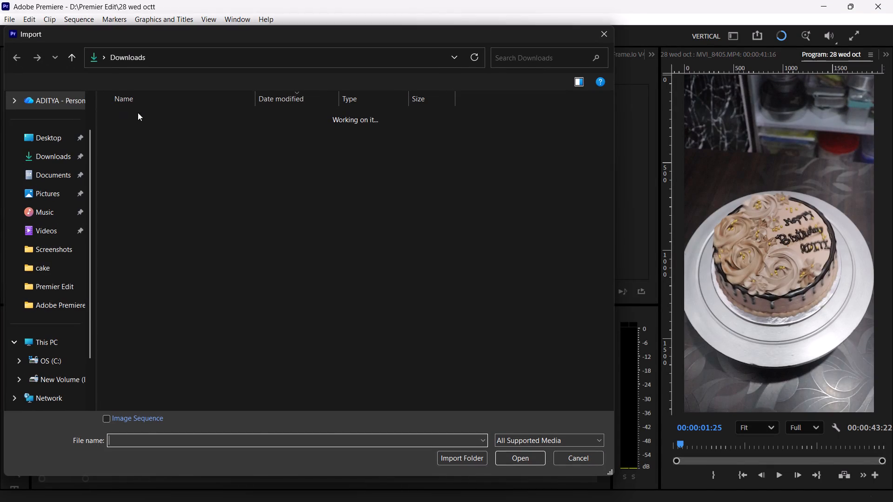
left_click_drag(136, 132, 172, 149)
left_click(167, 132)
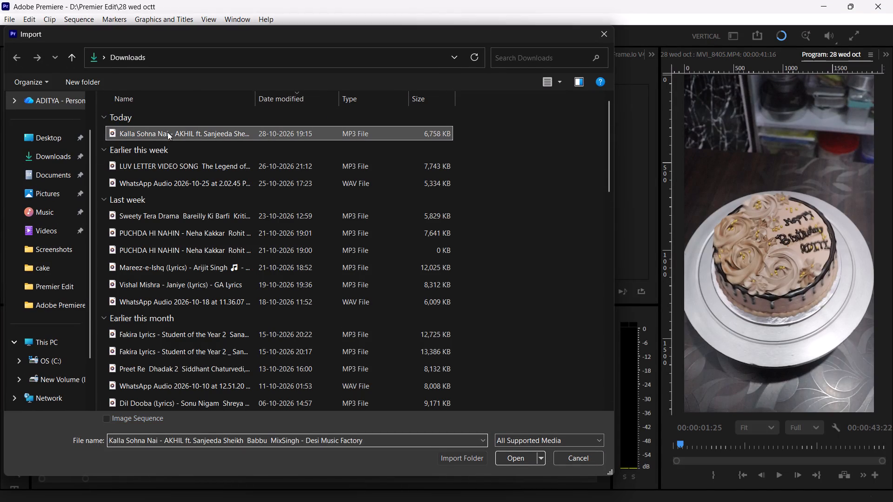
double_click(187, 127)
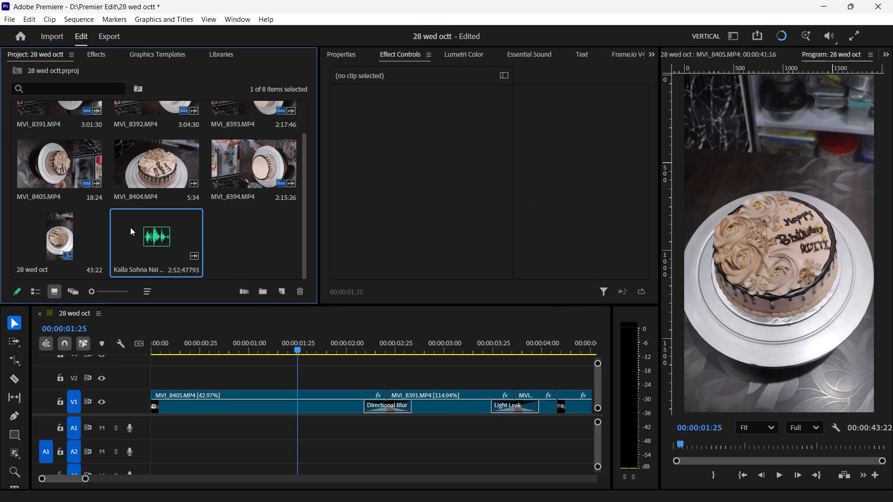
Place the "Kalla Sohna Nai" audio on track A1 at the start of the sequence and select it.
left_click_drag(125, 232, 149, 427)
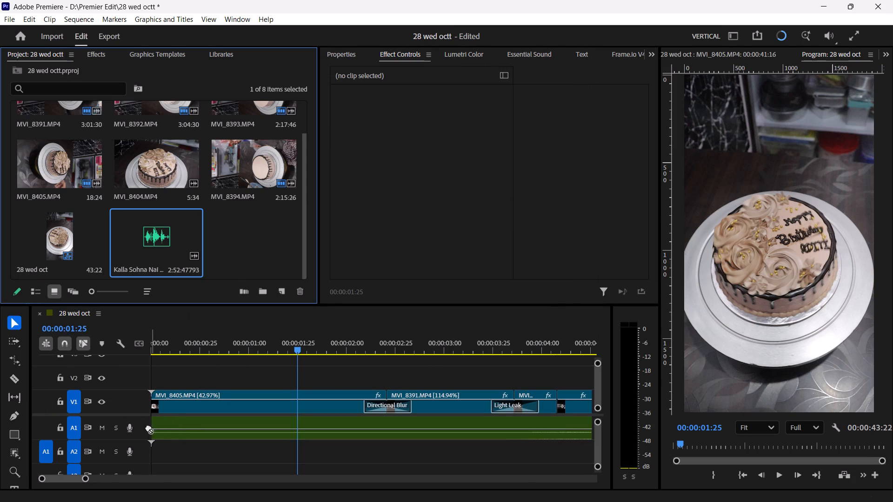
left_click(170, 422)
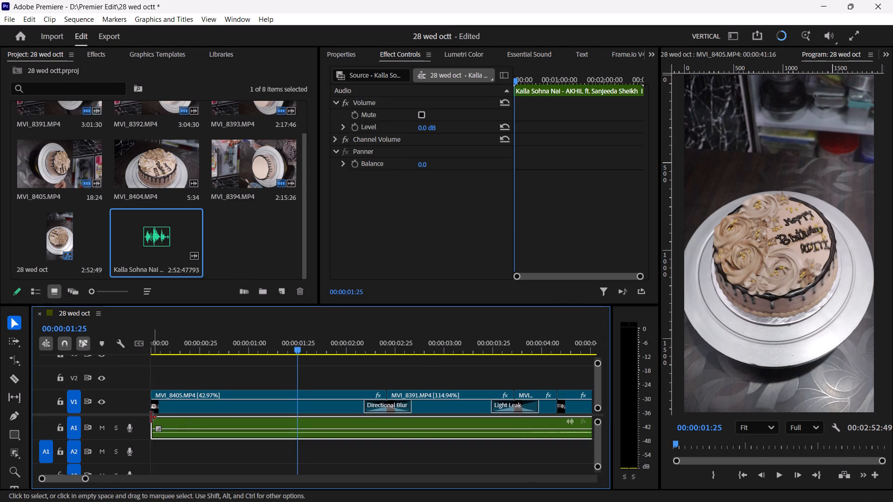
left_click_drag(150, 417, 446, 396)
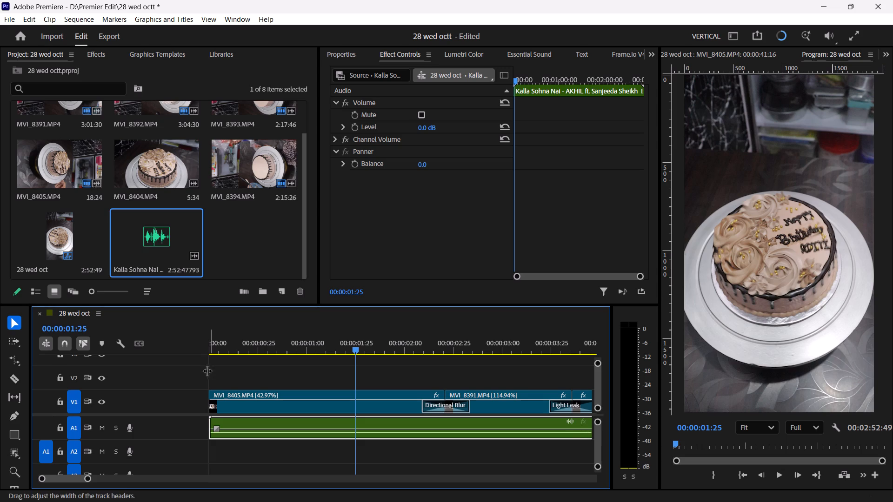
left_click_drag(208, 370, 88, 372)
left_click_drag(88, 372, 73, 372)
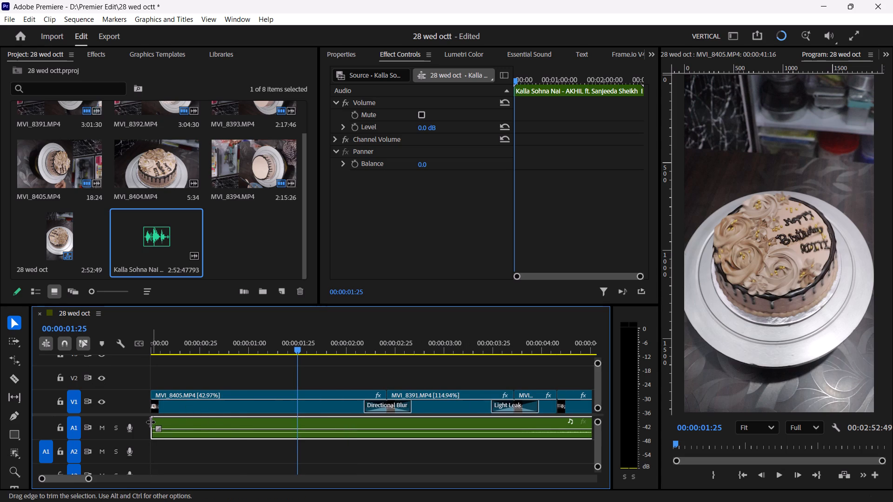
Trim about 7.7 seconds off the beginning of the song clip in two passes, moving it back to the sequence start each time.
left_click_drag(150, 422, 110, 423)
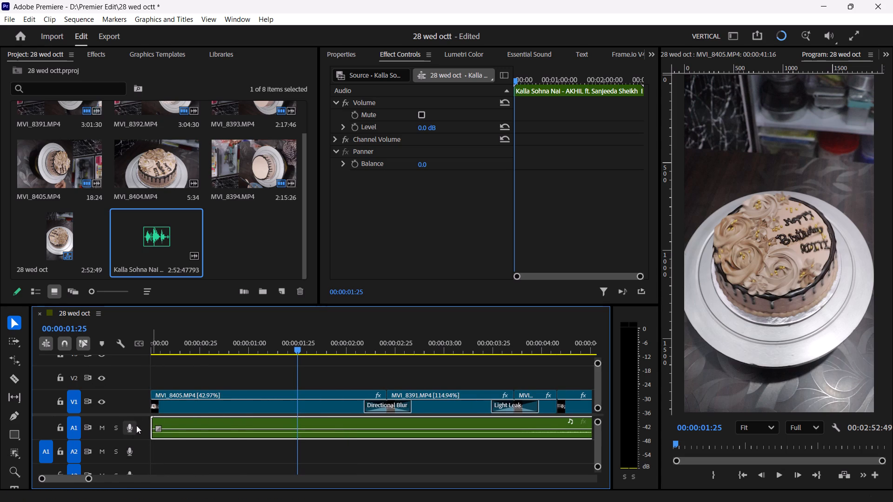
left_click(150, 416)
left_click_drag(151, 418, 158, 418)
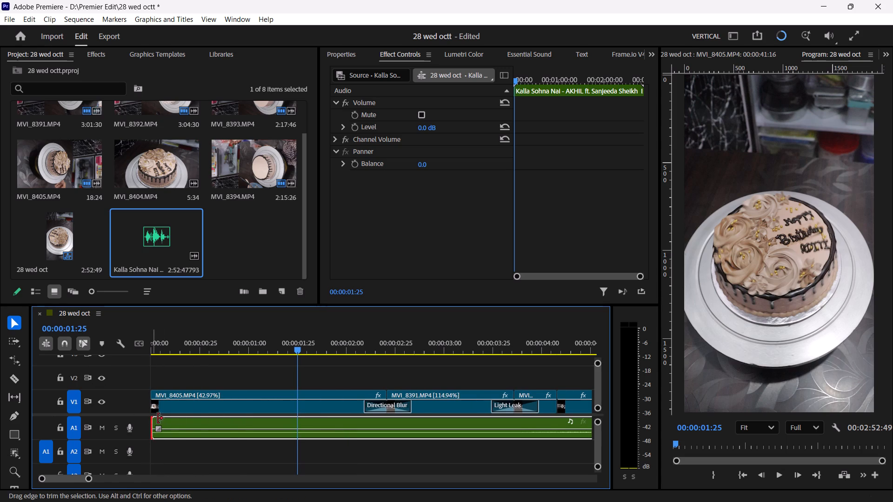
left_click_drag(158, 418, 540, 429)
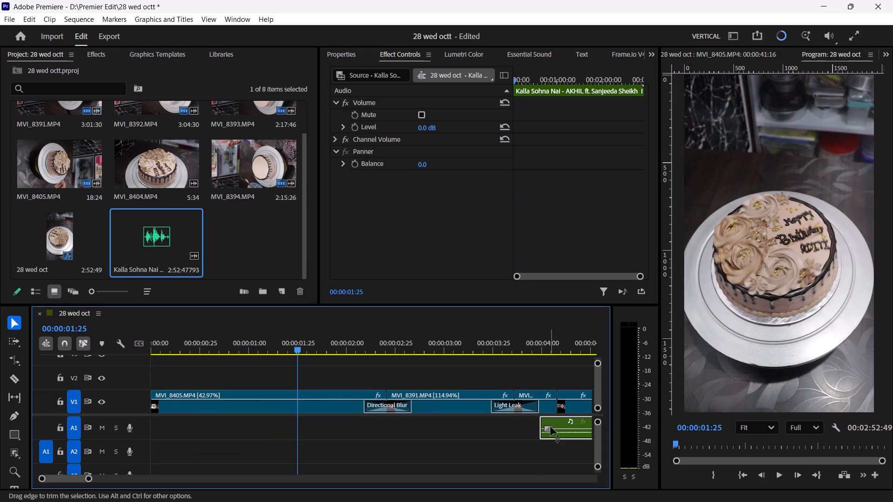
left_click_drag(555, 420, 191, 423)
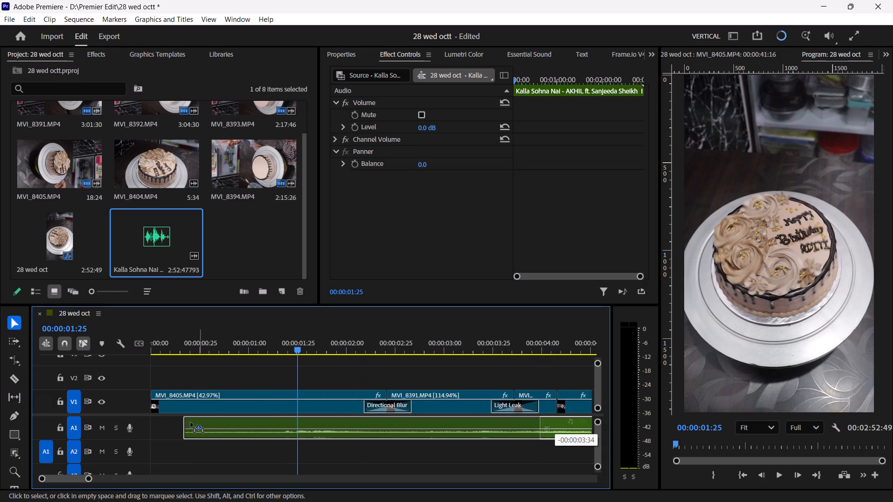
left_click_drag(191, 423, 164, 423)
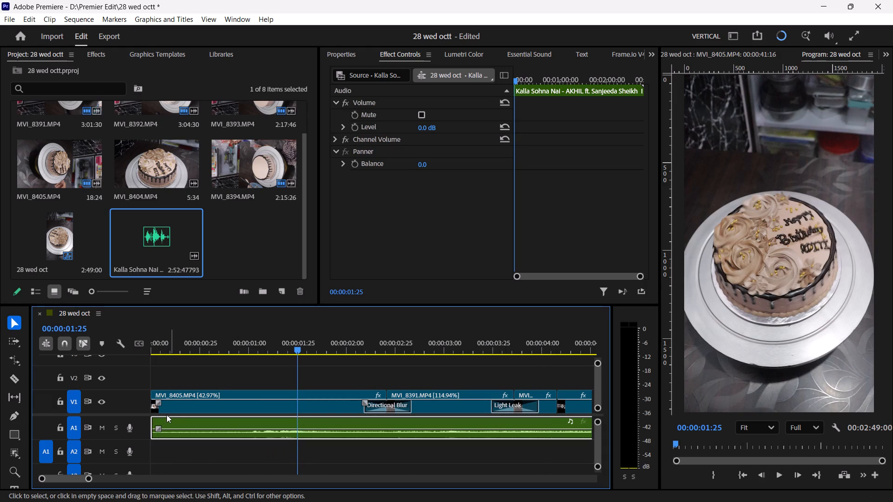
left_click_drag(158, 420, 524, 429)
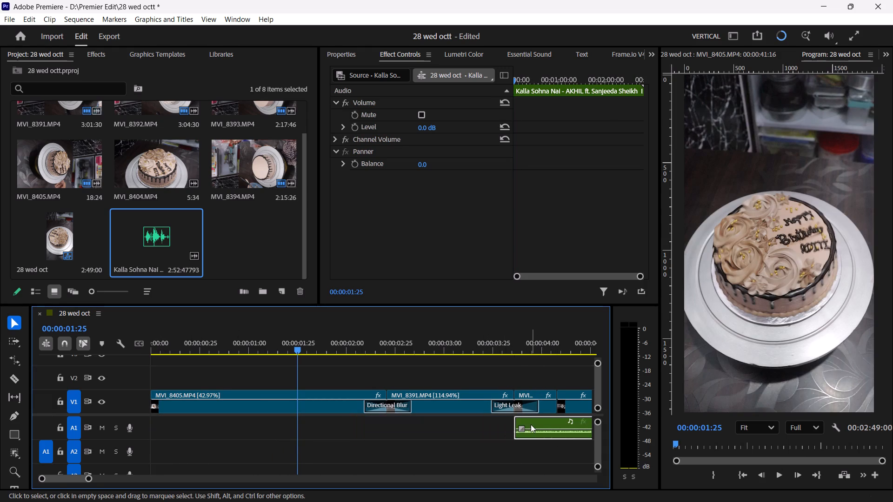
left_click_drag(532, 424, 153, 430)
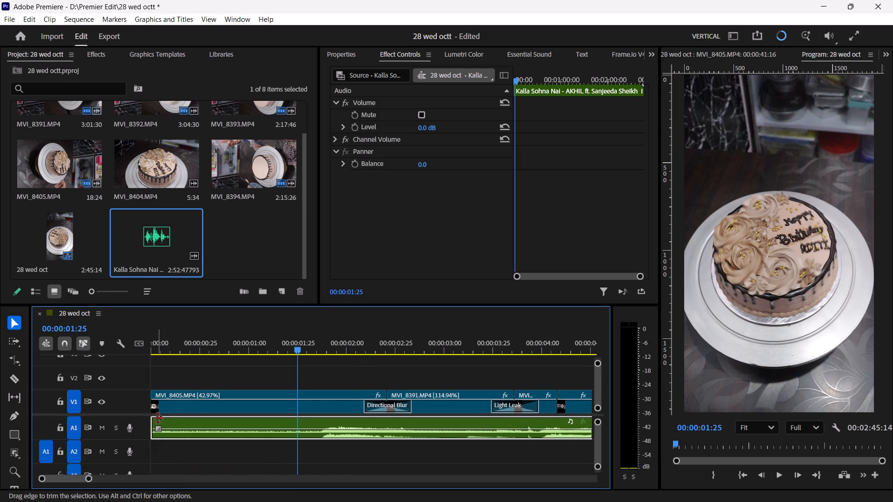
Trim about 1.7 seconds more off the song's beginning, play it briefly, and move the clip back to the sequence start.
left_click_drag(157, 418, 323, 436)
key("space")
key("space")
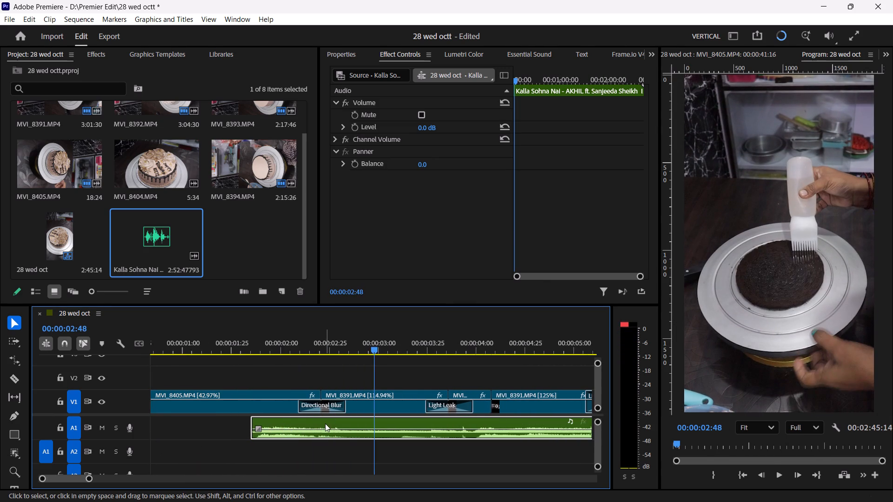
left_click_drag(326, 422, 166, 417)
Raise the volume level of the song clip on A1 to 15.0 dB.
left_click_drag(172, 426, 145, 419)
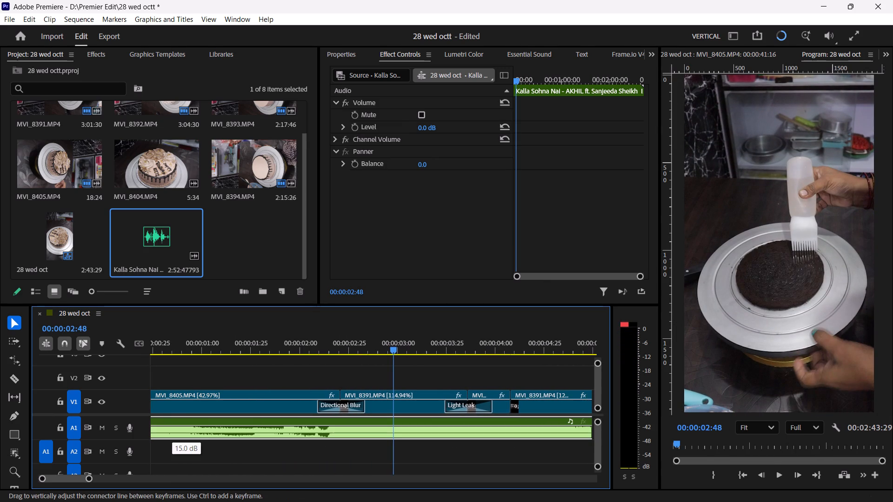
left_click_drag(145, 419, 140, 418)
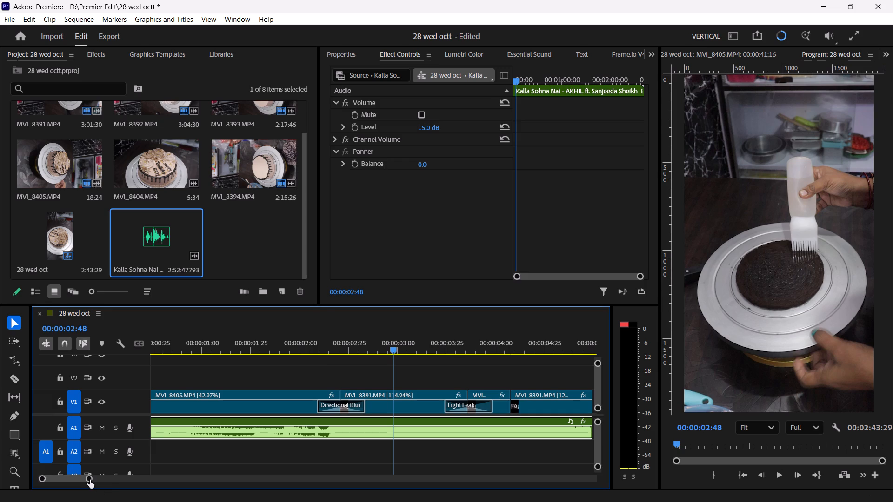
Play the sequence with the song from 00:00:02:48 and stop at 00:00:09:43 to check the audio against the cake footage.
left_click_drag(90, 480, 246, 476)
key("space")
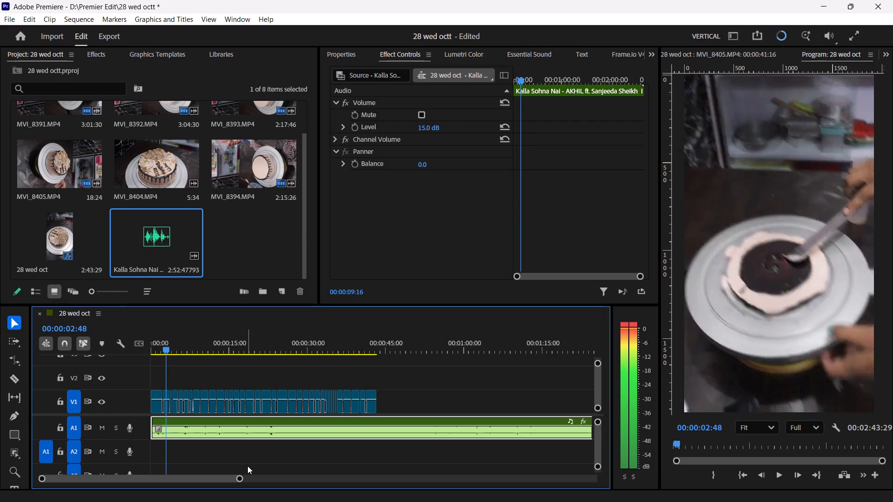
key("space")
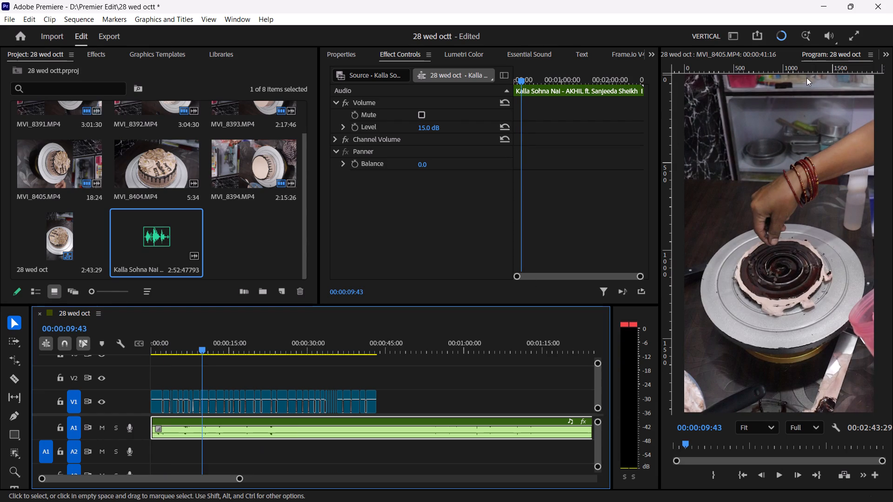
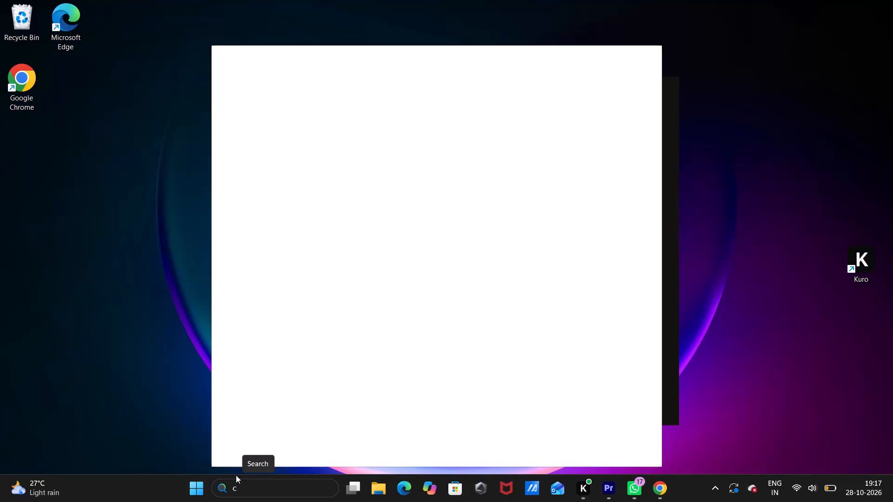
Open the Speakers properties in the Control Panel sound settings and inspect the output level and its left/right balance.
key("BackSpace")
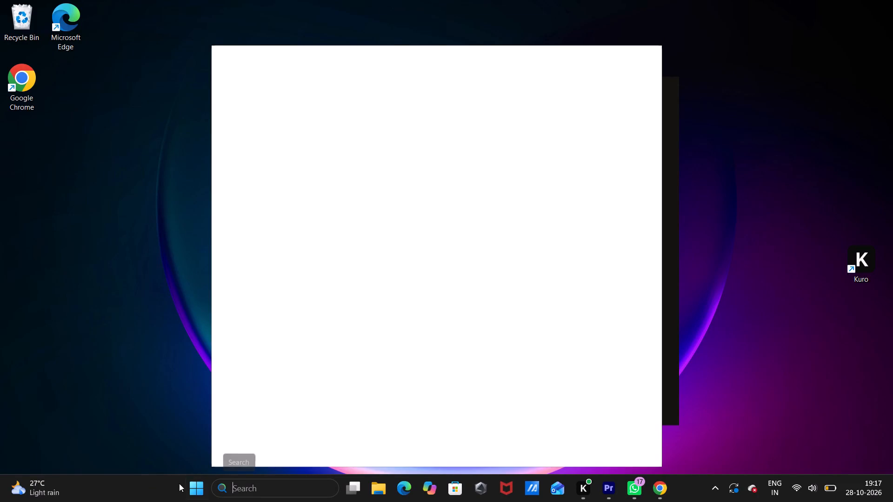
left_click(188, 487)
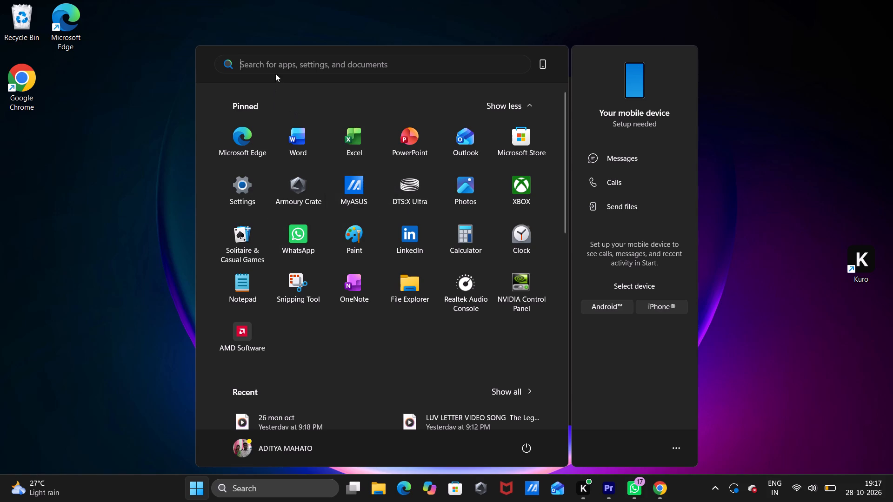
key("c")
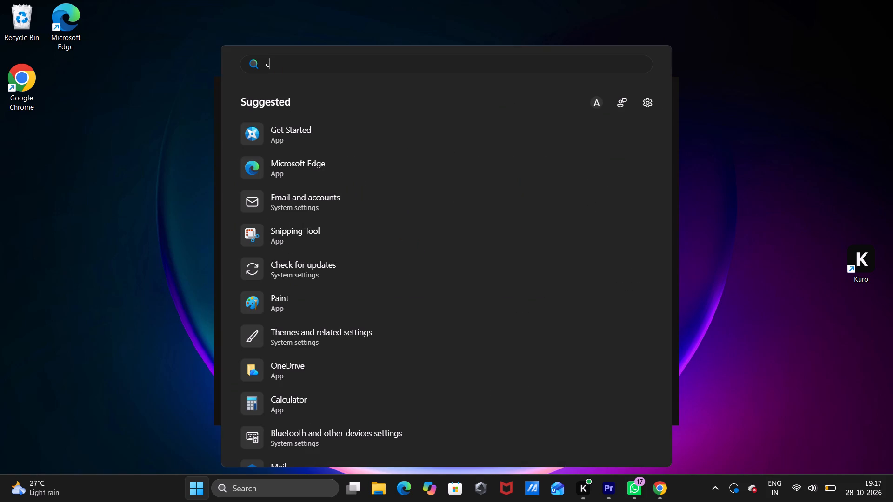
type("on")
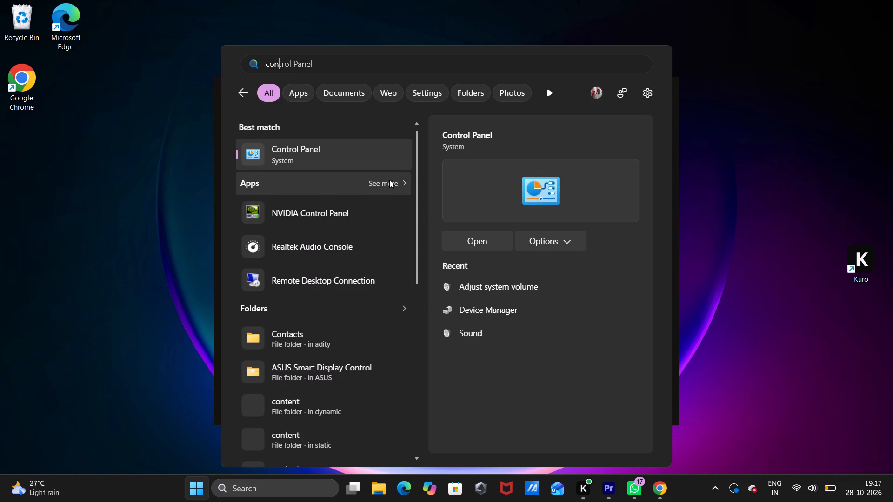
left_click(475, 243)
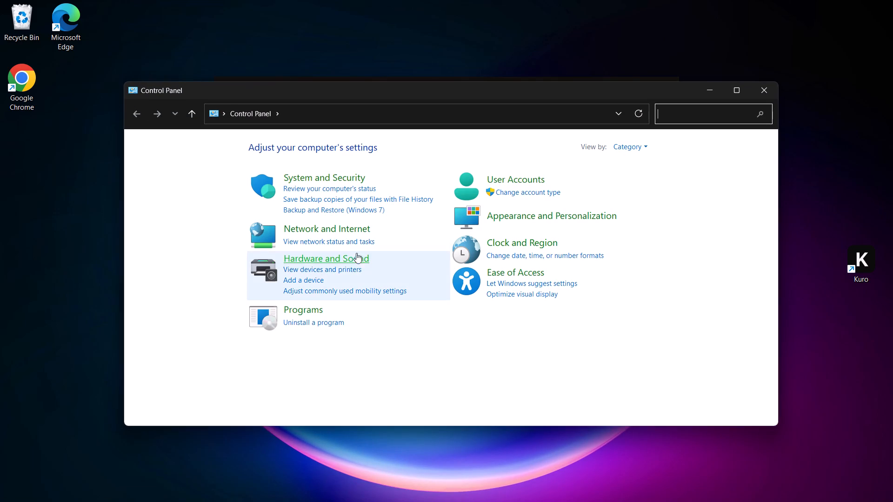
left_click(292, 262)
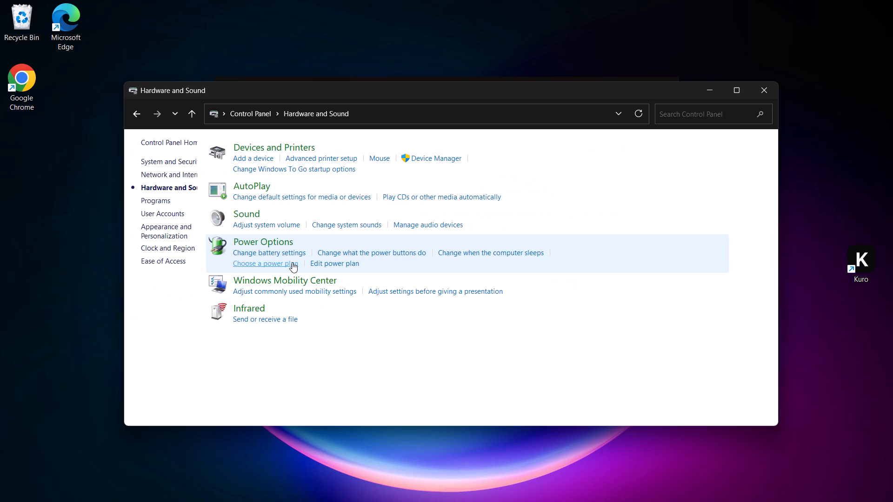
double_click(293, 211)
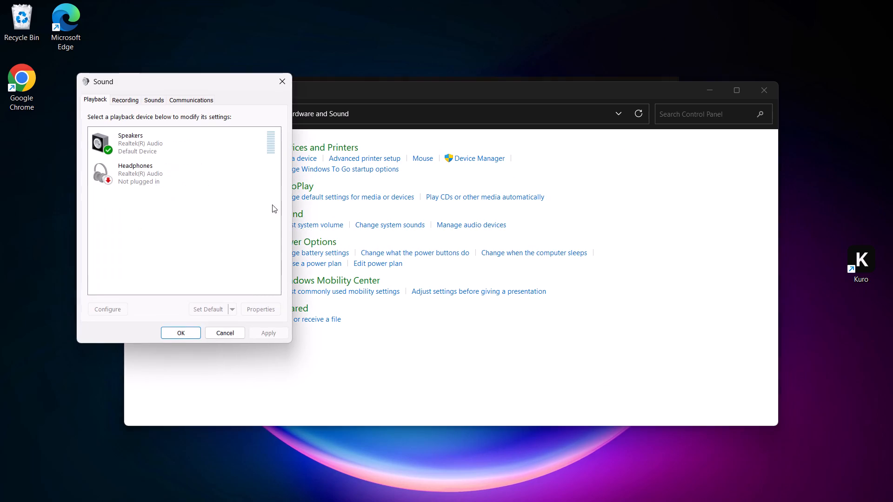
double_click(148, 148)
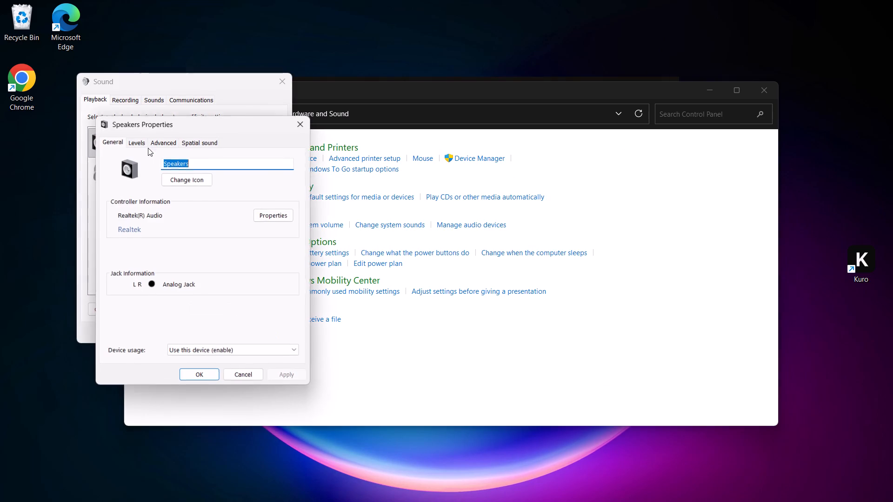
left_click(141, 140)
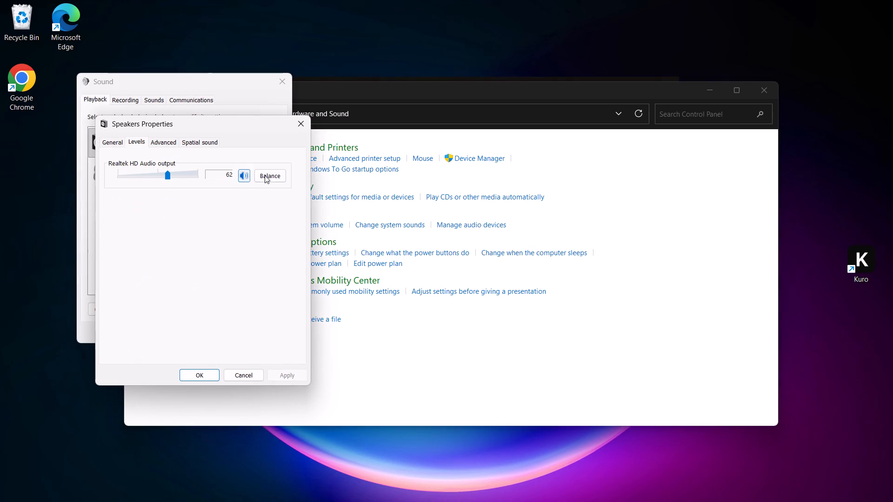
left_click(265, 175)
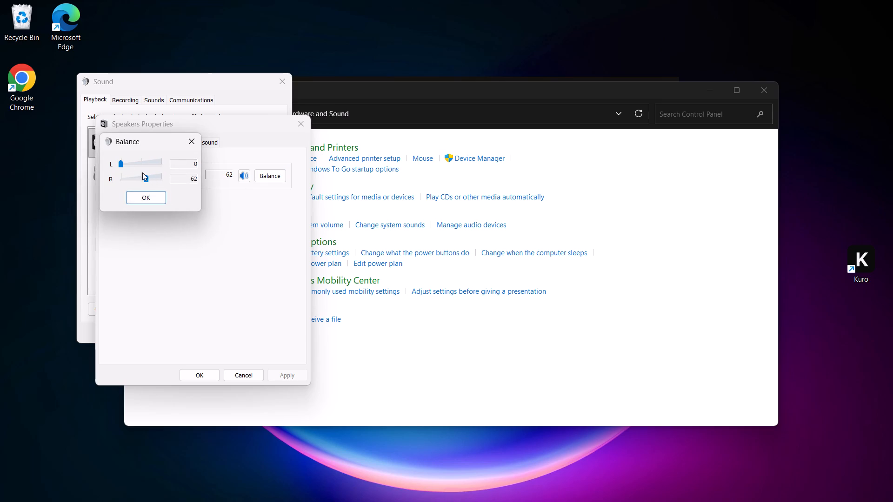
left_click(153, 199)
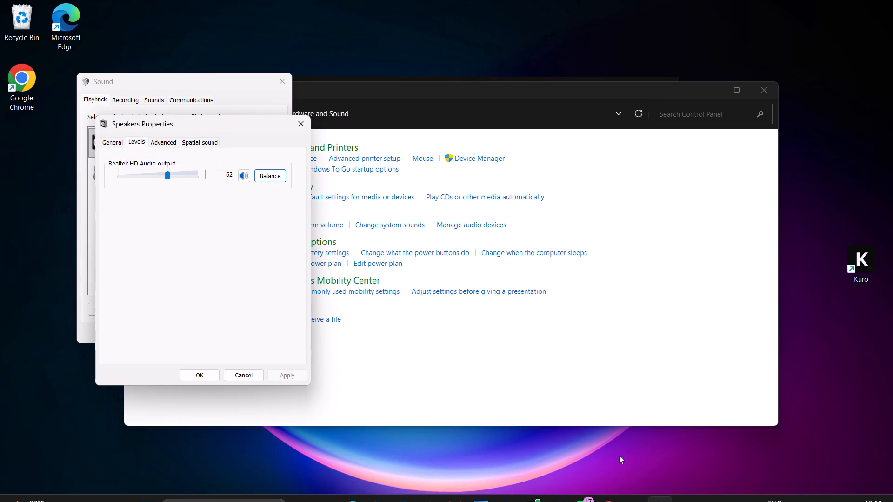
Switch back to Premiere and play the sequence in short bursts from 00:00:09:43 to 00:00:13:44 to check the song's sound.
left_click(560, 484)
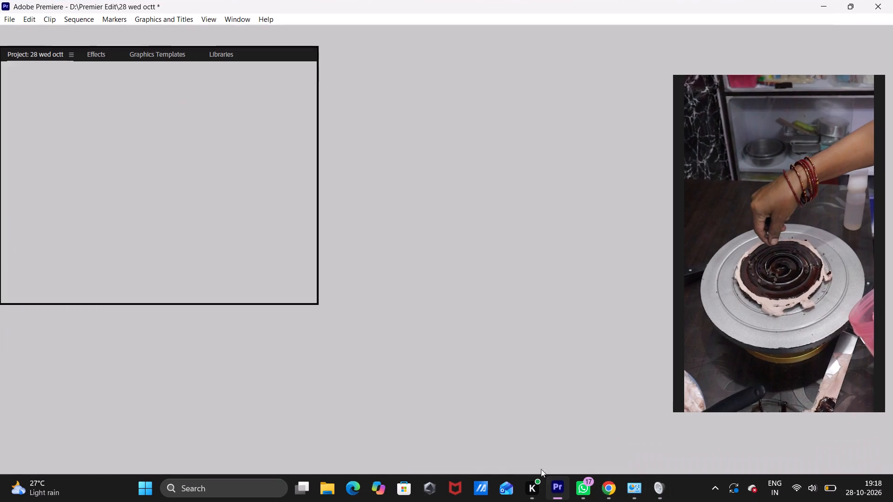
key("space")
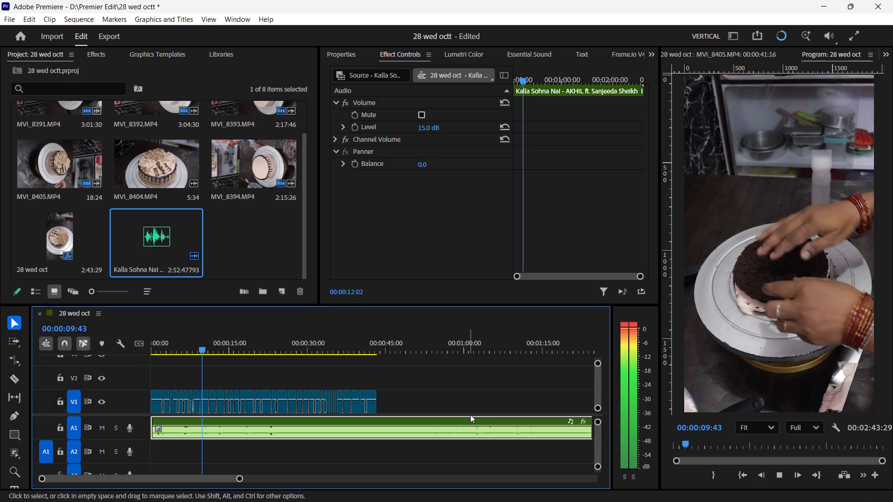
key("space")
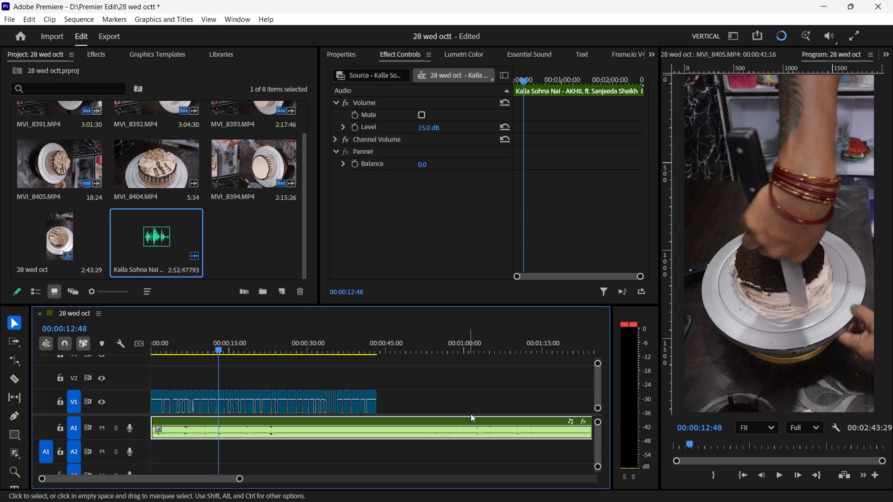
key("space")
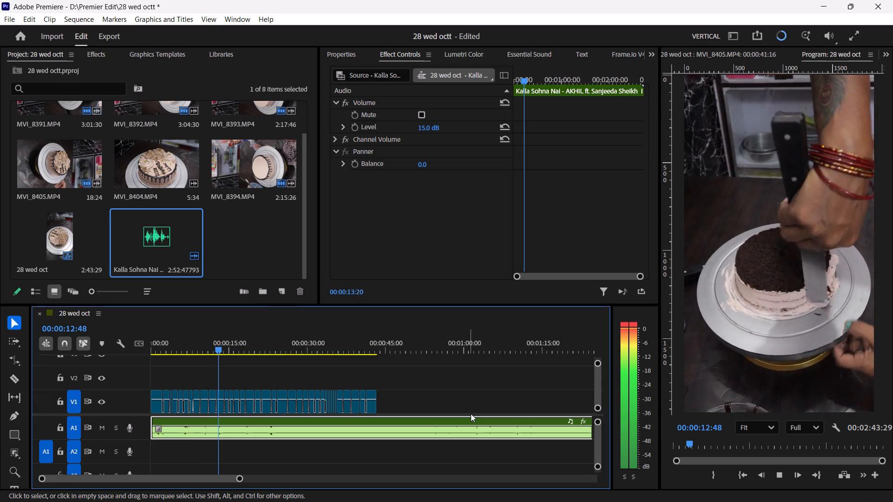
key("space")
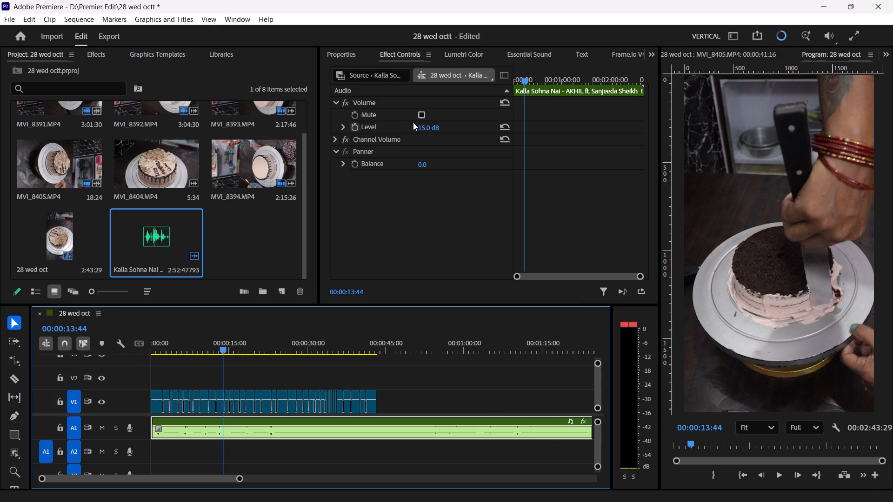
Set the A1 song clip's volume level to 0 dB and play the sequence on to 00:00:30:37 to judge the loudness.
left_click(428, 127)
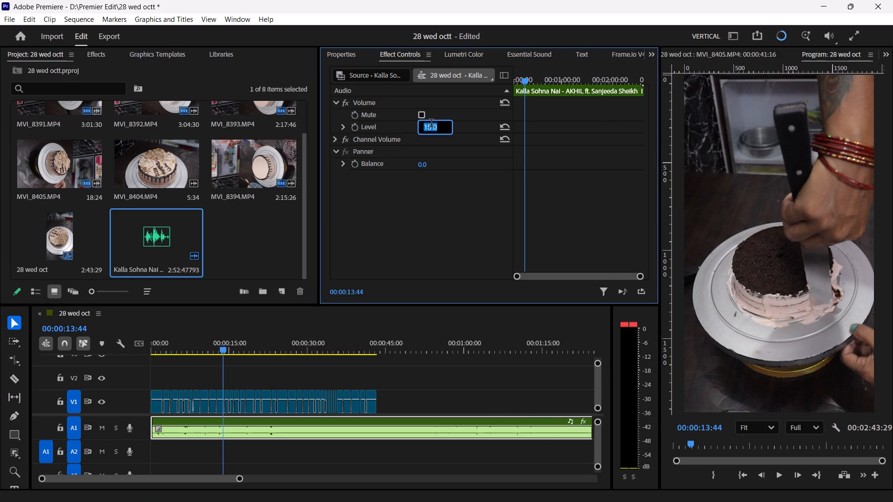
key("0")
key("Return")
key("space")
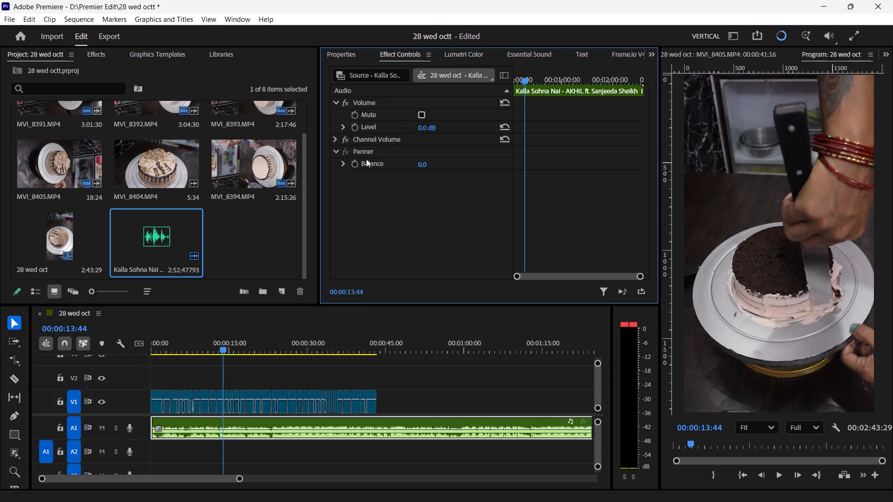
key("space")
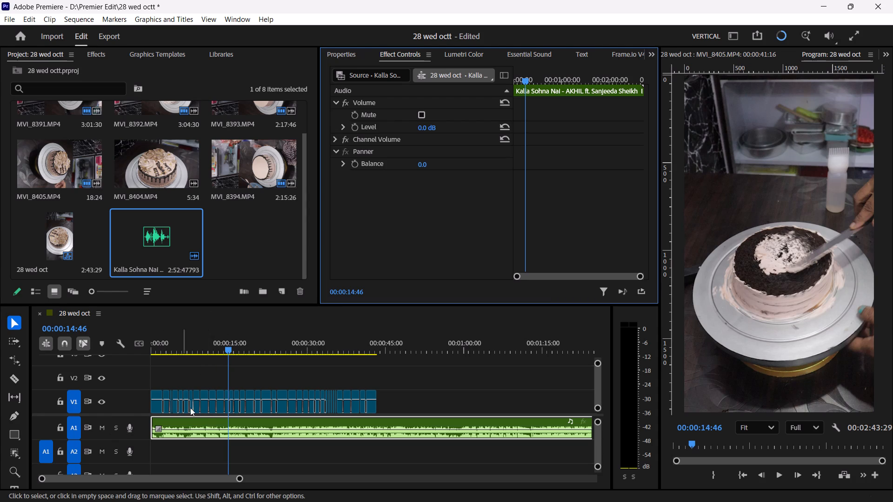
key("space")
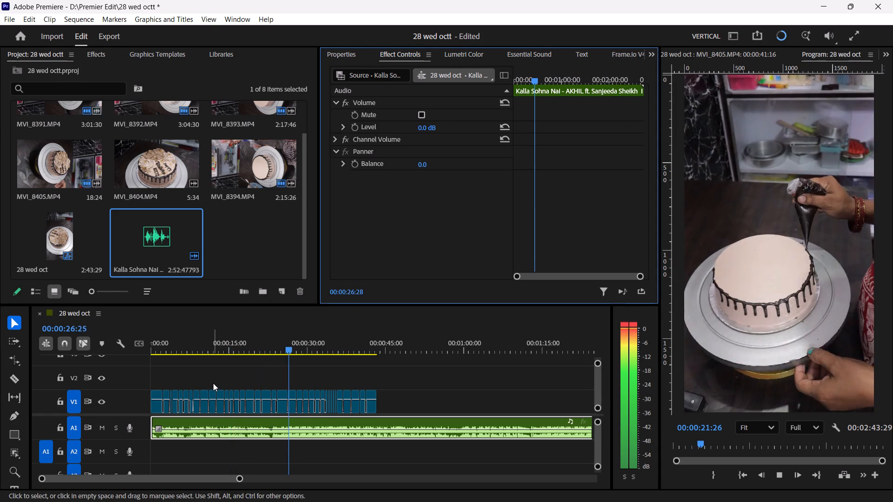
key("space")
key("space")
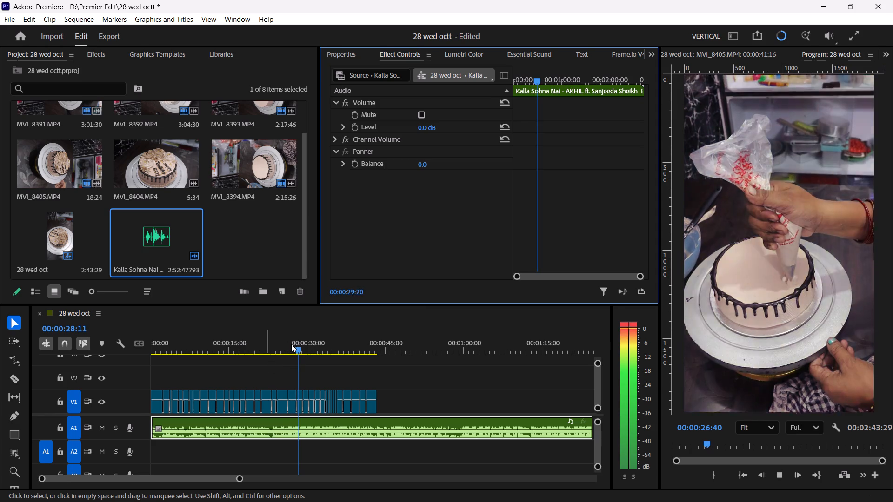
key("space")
Set the A1 song clip's volume level to -6 dB and play it briefly, stopping at 00:00:31:38.
left_click(431, 126)
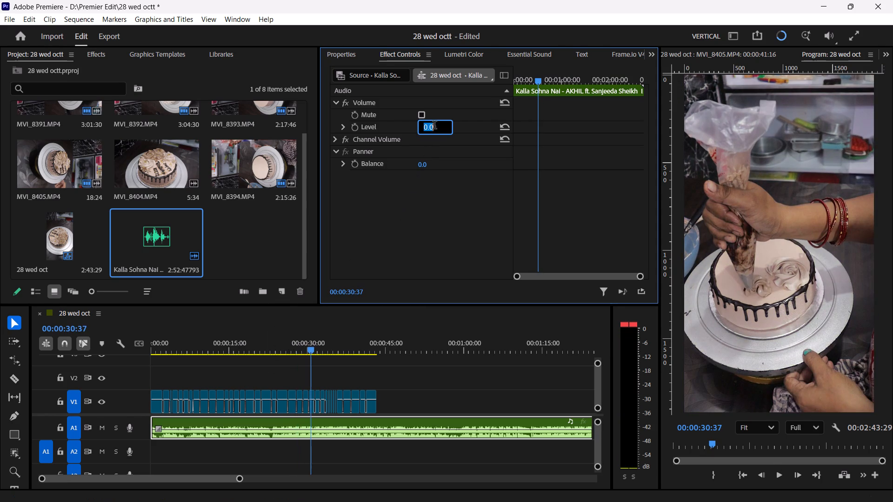
key("minus")
key("6")
key("Return")
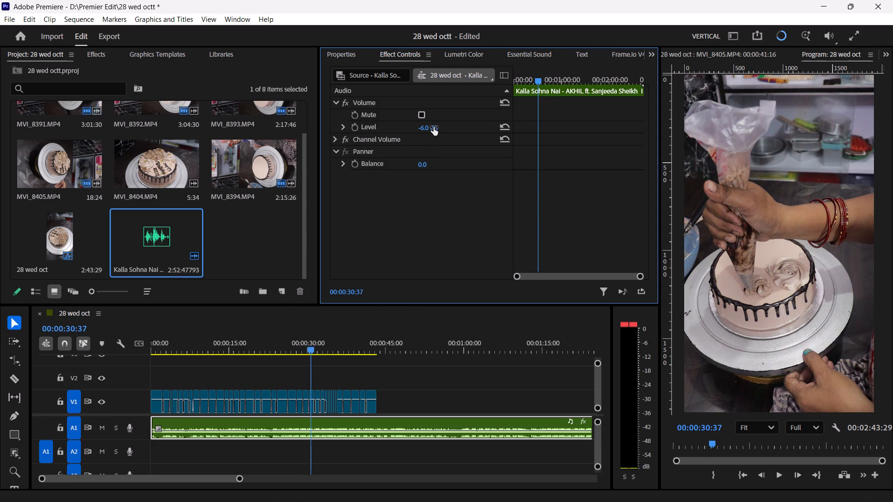
key("space")
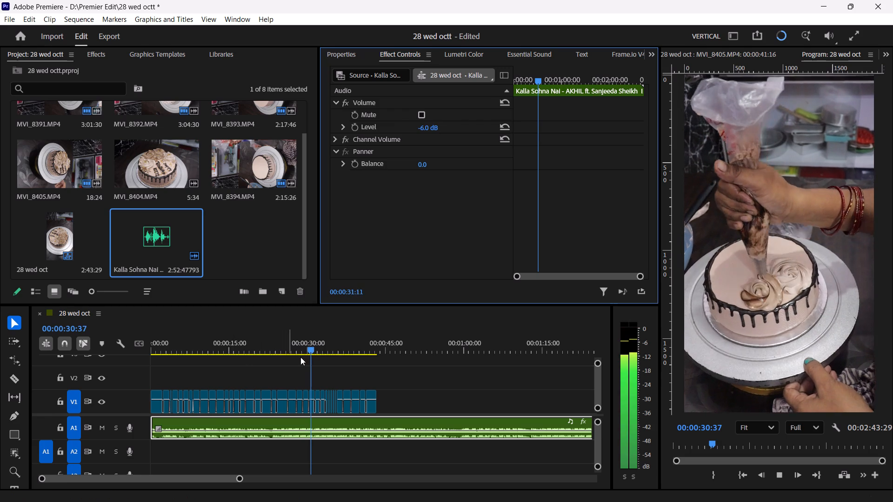
key("space")
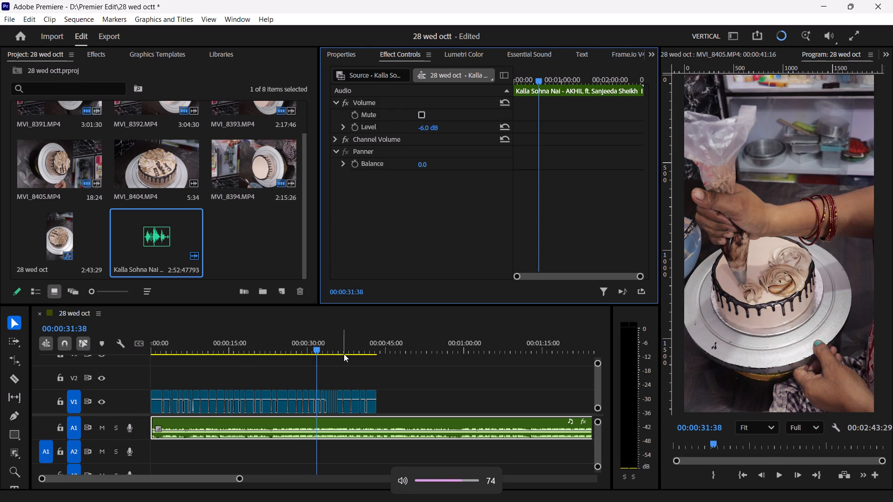
Listen to sections of the song from 00:00:31:38 to past 00:01:09:00, then around 00:00:57:00, to find a cut point.
key("space")
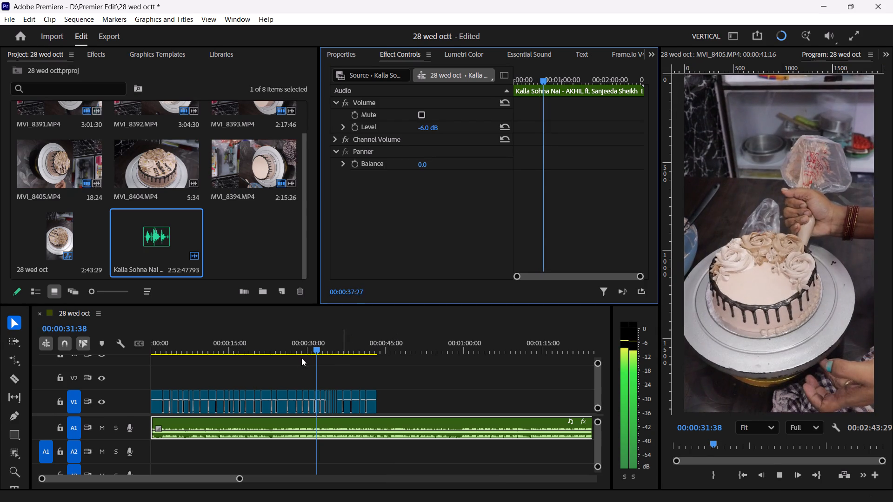
key("space")
left_click(373, 349)
key("space")
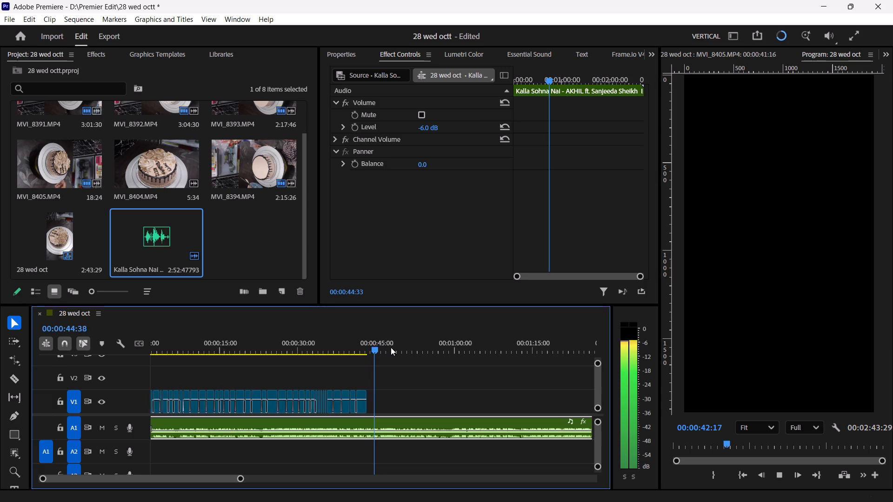
key("space")
left_click(407, 344)
key("space")
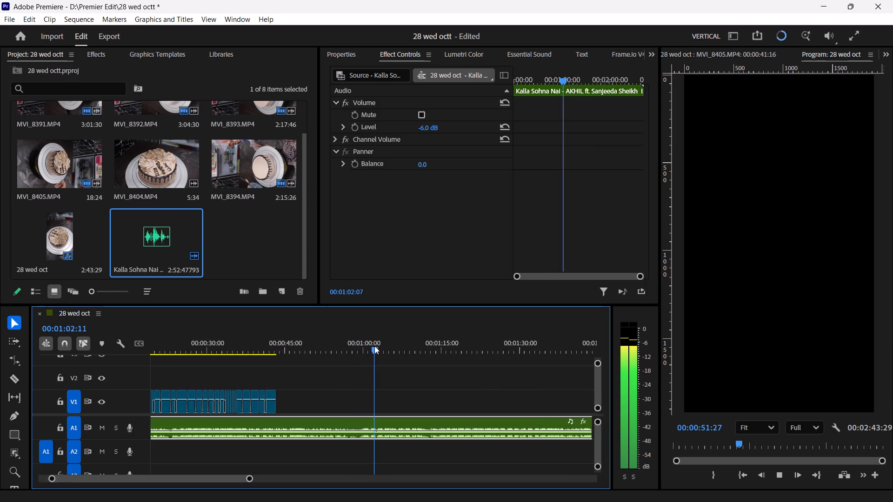
key("space")
left_click_drag(374, 346, 413, 349)
key("space")
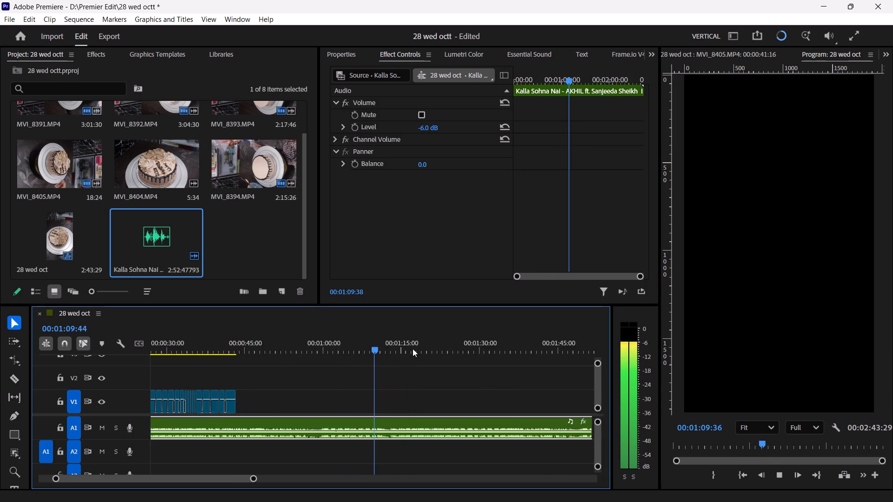
key("space")
left_click_drag(374, 344, 298, 379)
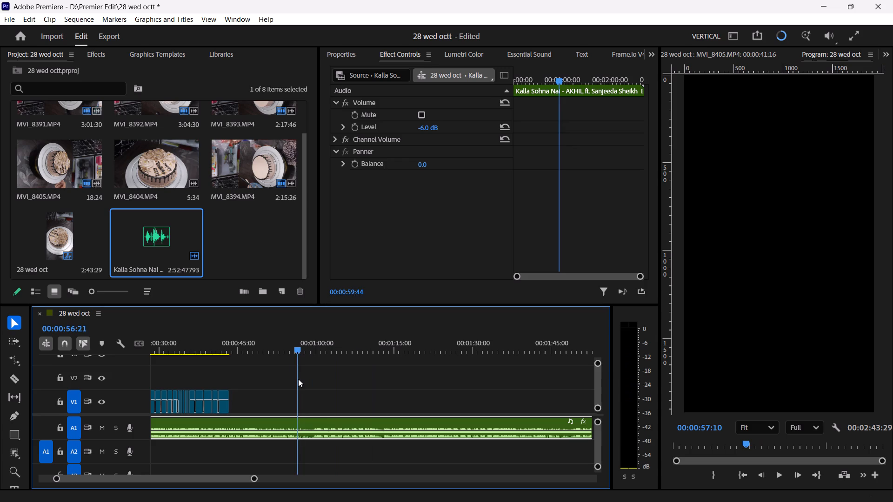
left_click_drag(298, 379, 303, 379)
key("space")
key("space")
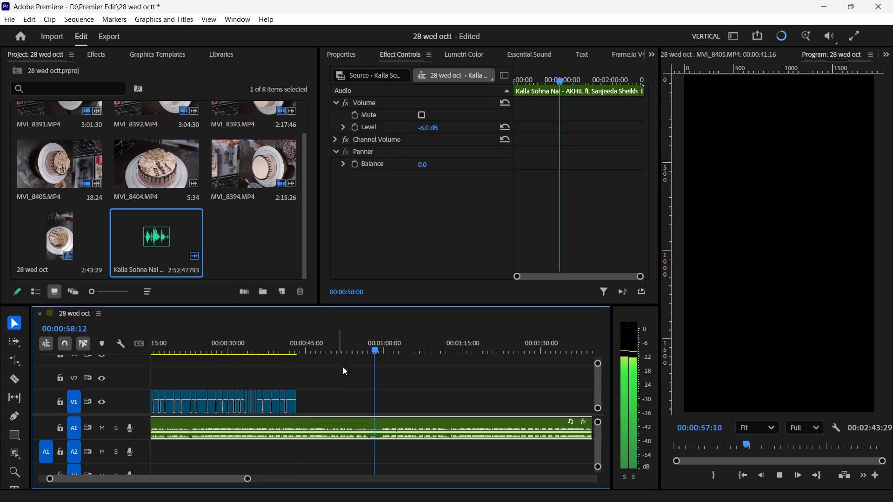
Split the song clip on A1 just after 00:00:58:00, beyond the end of the cake footage.
left_click(375, 346)
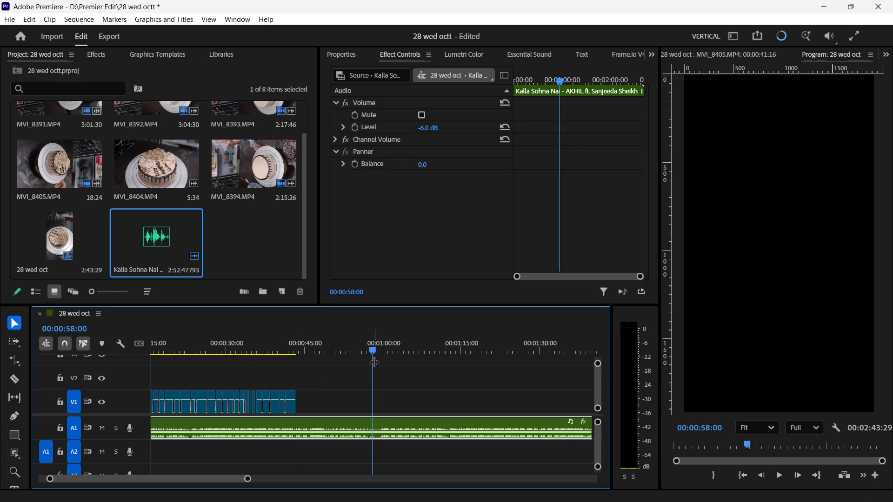
key("c")
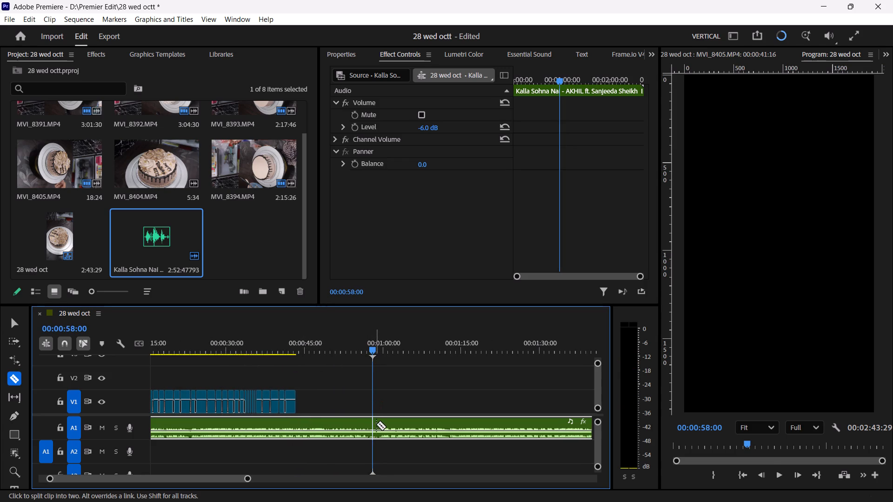
left_click(377, 425)
key("v")
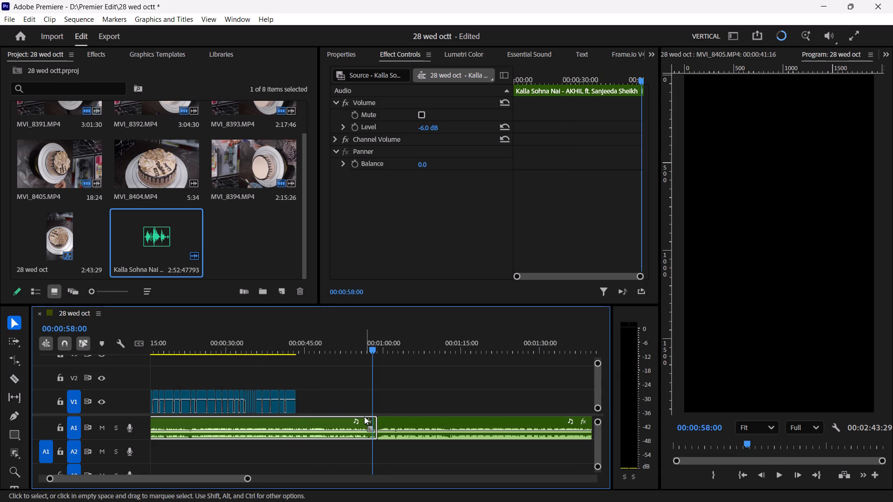
Delete the song section before the cut, move the remaining A1 clip to 00:00:00:00, and play the new opening to 00:00:09:28.
key("Delete")
left_click_drag(412, 420, 217, 415)
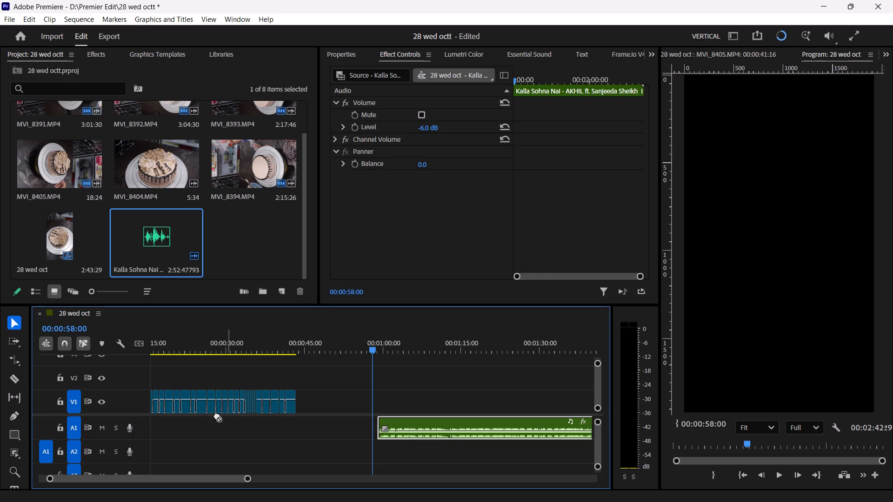
left_click_drag(217, 415, 147, 425)
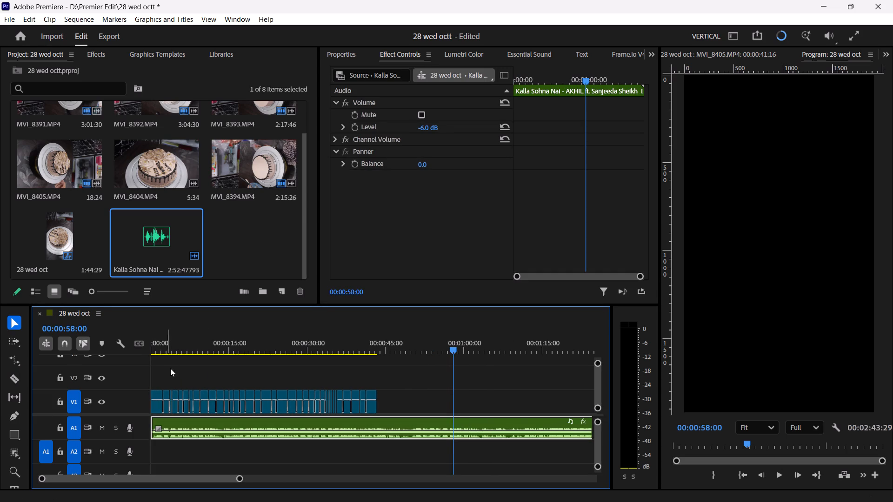
left_click_drag(166, 338, 137, 352)
key("space")
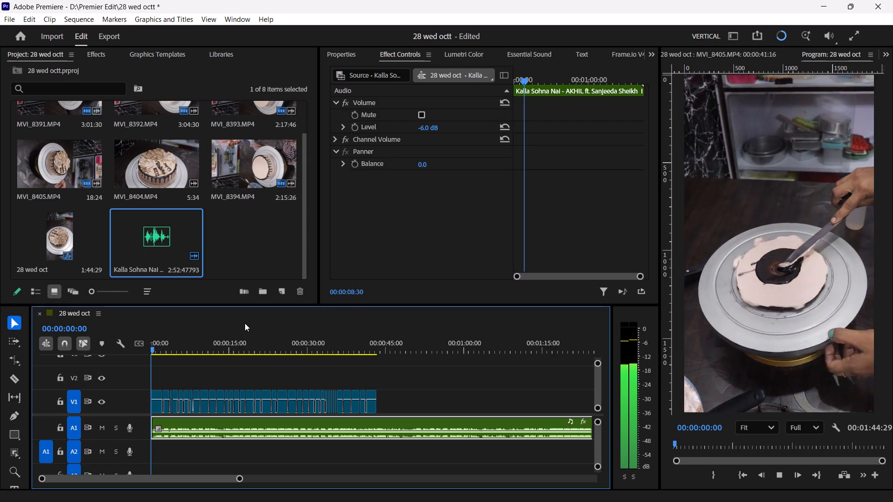
key("space")
Split the A1 song at the end of the V1 footage, listen to the closing section, and delete the excess song.
key("c")
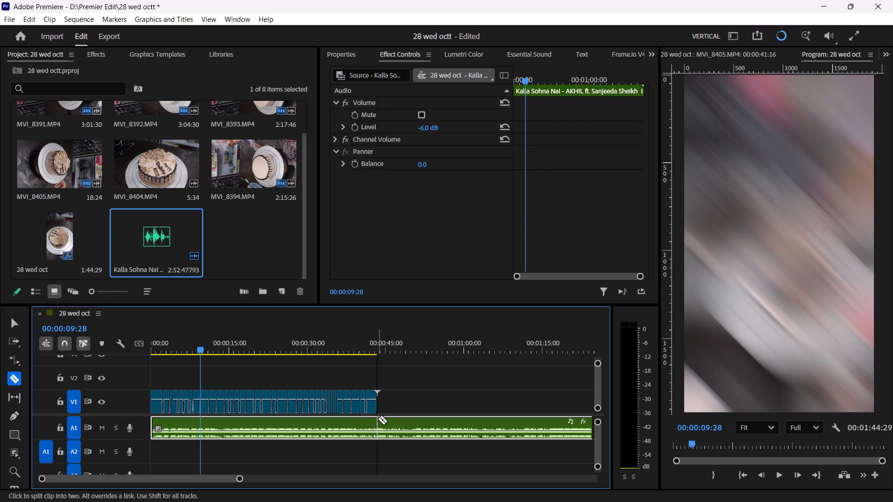
left_click(379, 423)
key("v")
key("v")
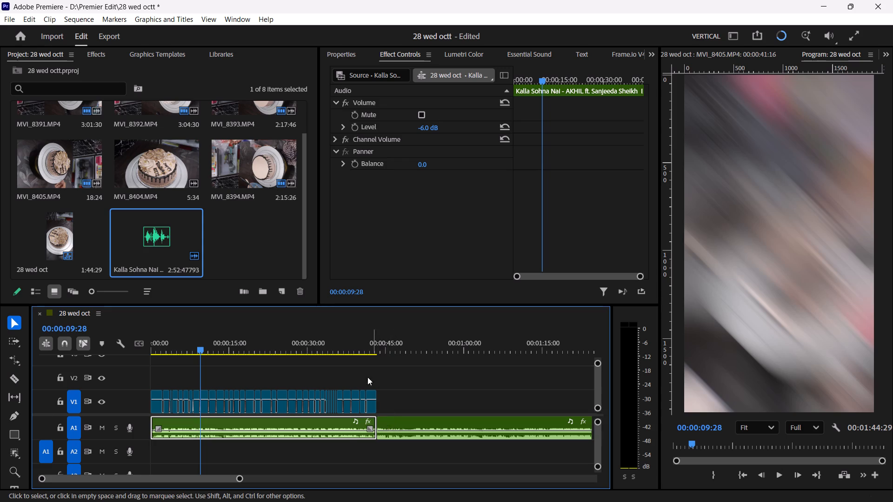
left_click(350, 341)
key("space")
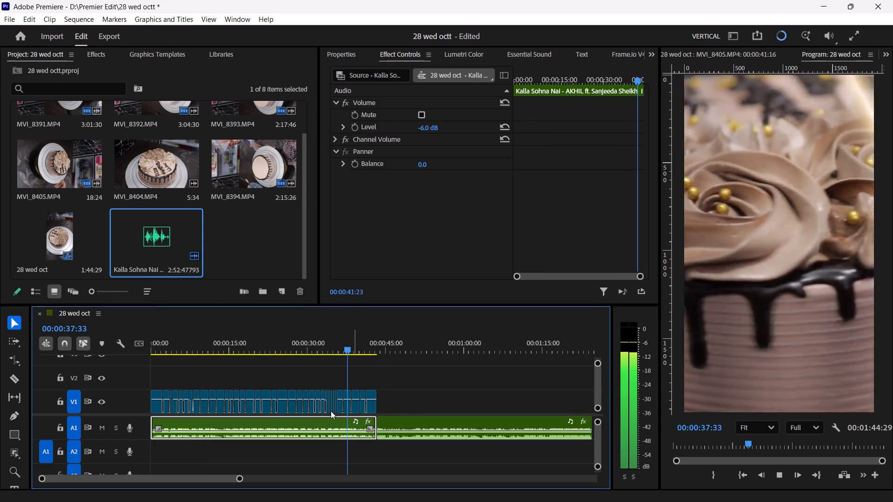
key("space")
key("space")
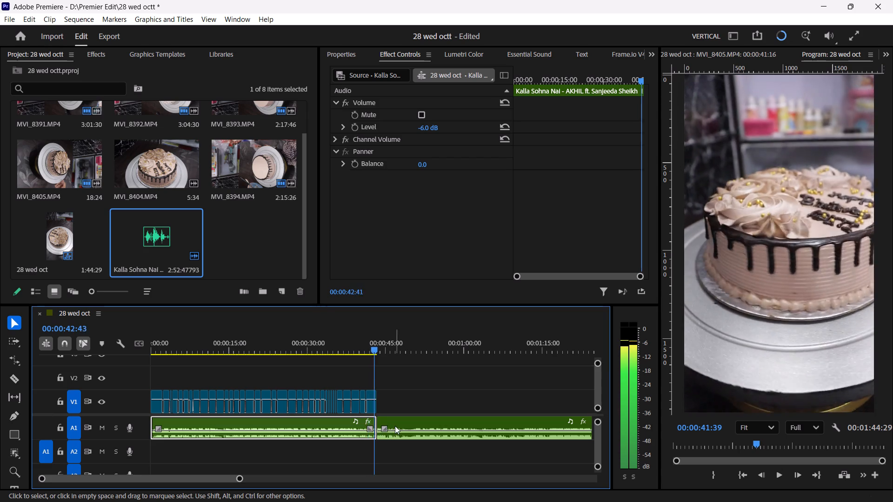
key("space")
left_click(393, 420)
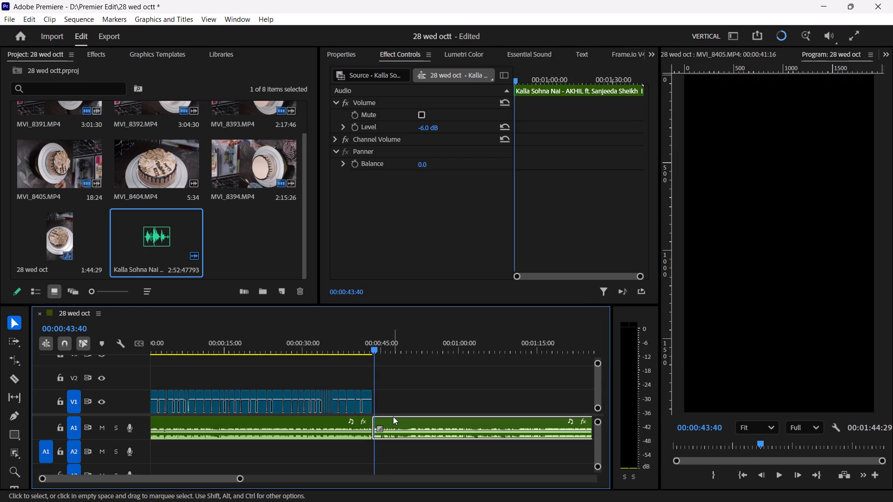
key("Delete")
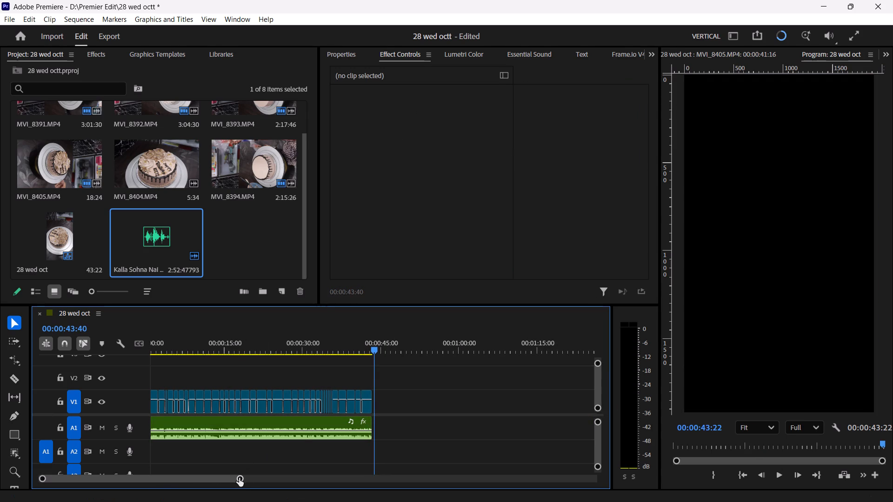
Keyframe the opacity of the last MVI_8405.MP4 clip on V1 from 100% at 00:00:42:29 to 20% at 00:00:43:18.
left_click_drag(239, 478, 115, 498)
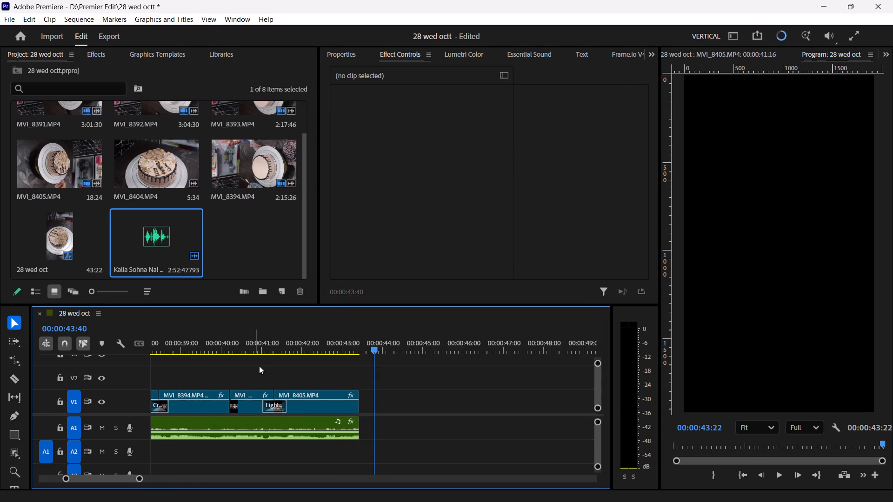
left_click_drag(345, 340, 303, 354)
key("space")
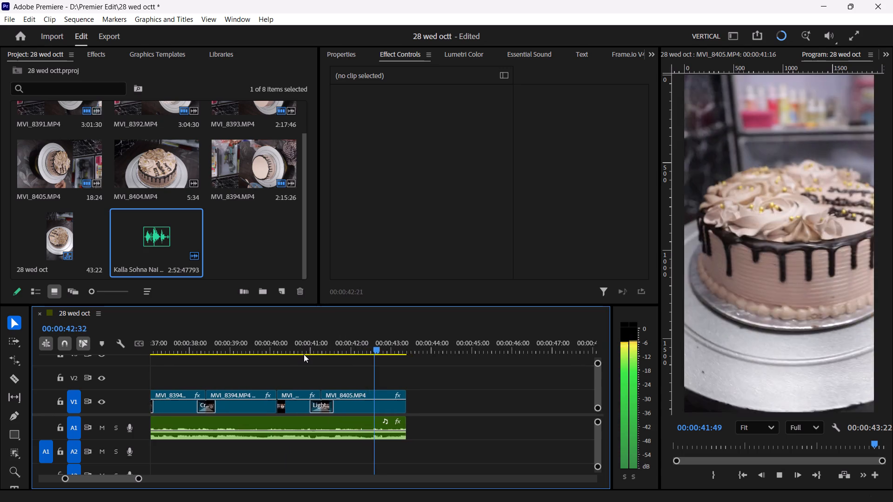
key("space")
left_click_drag(372, 345, 352, 363)
left_click(358, 403)
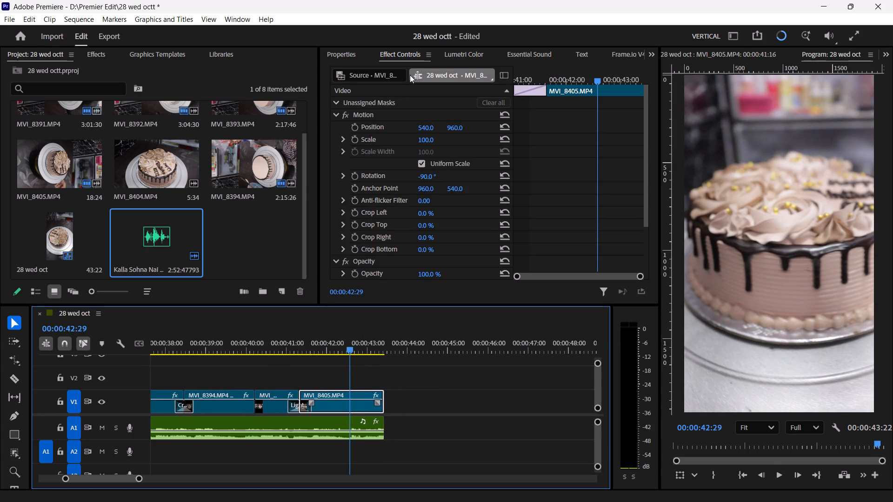
left_click(346, 53)
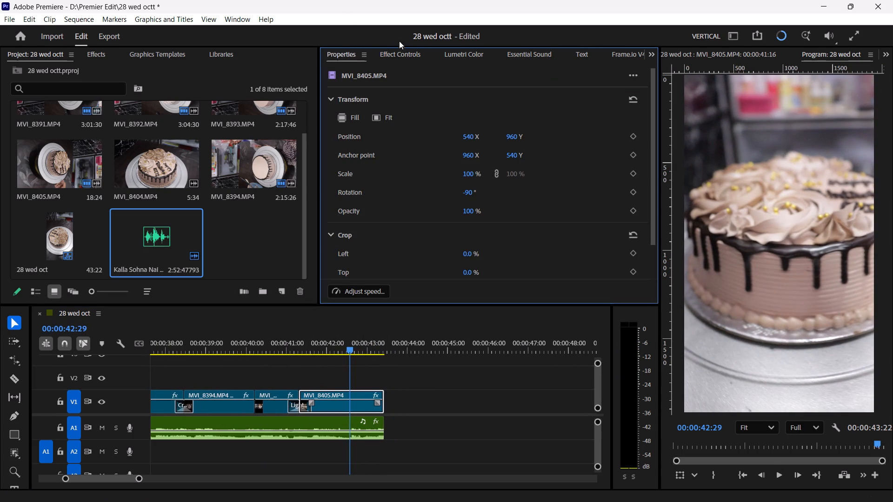
left_click(400, 51)
scroll(399, 221, "down", 4)
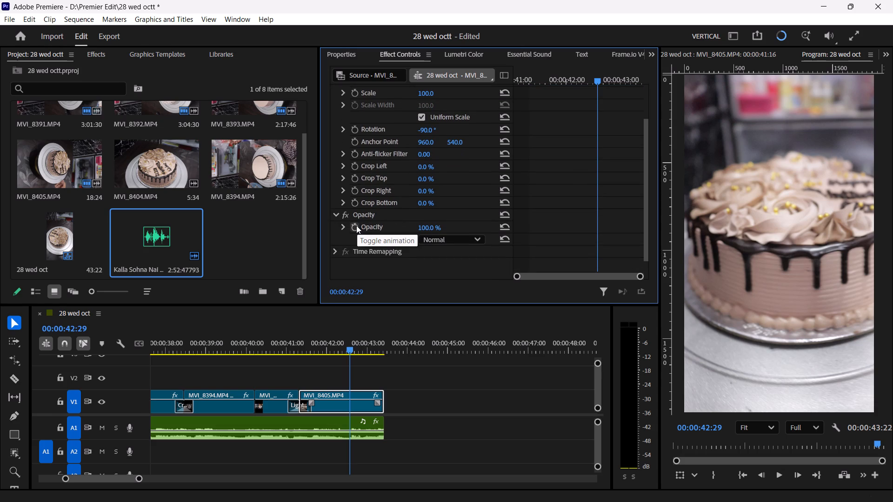
left_click(356, 225)
left_click(387, 346)
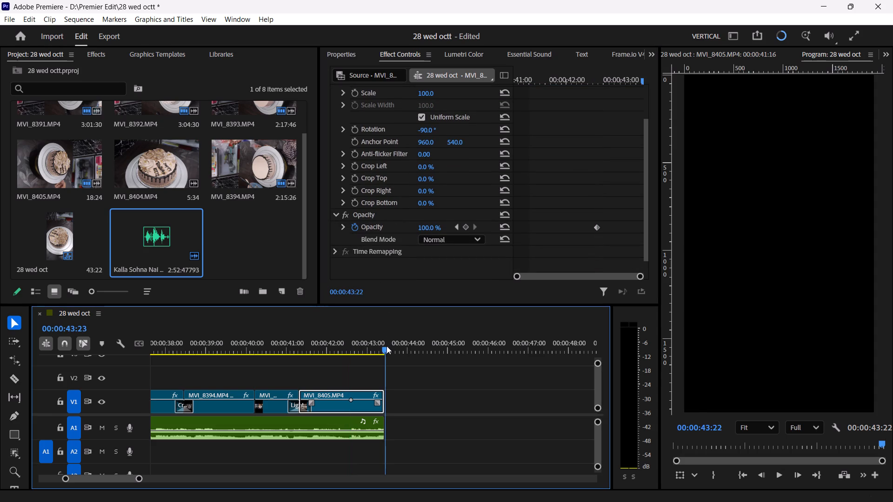
left_click(429, 225)
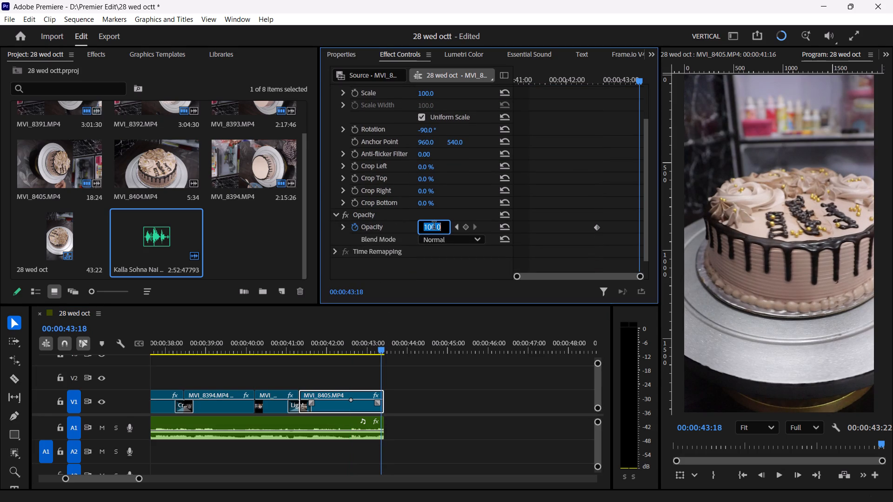
type("20")
key("Return")
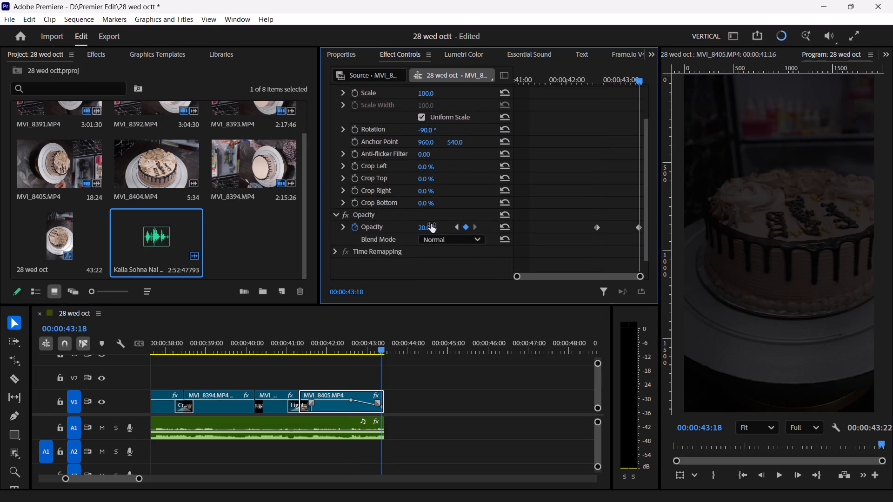
Add a volume level keyframe at -6 dB to the A1 song at 00:00:42:15, and move the playhead to 00:00:43:17.
left_click(340, 337)
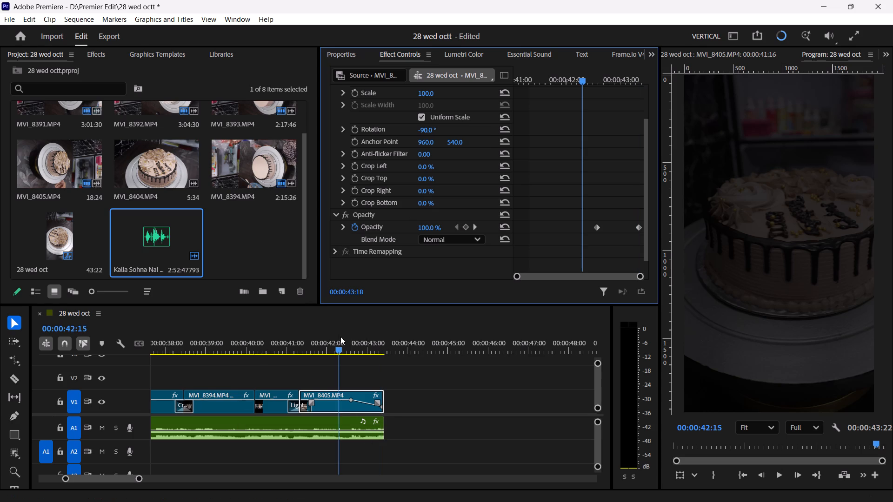
left_click(347, 418)
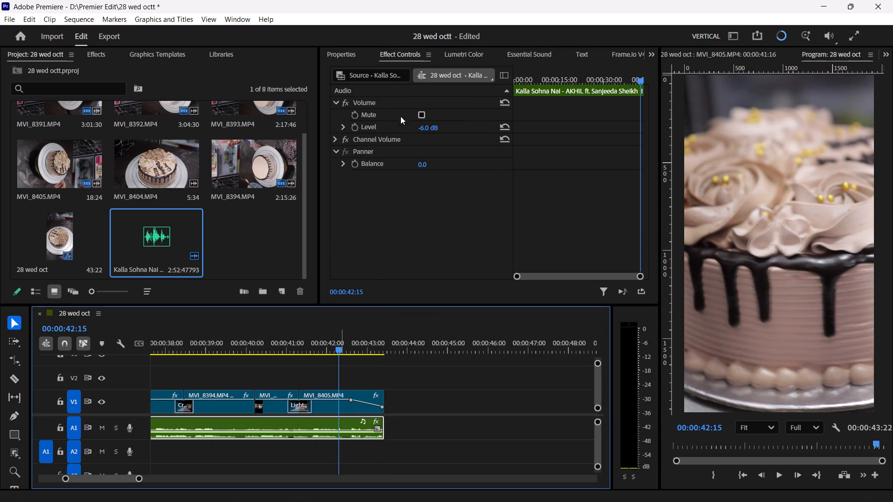
left_click(354, 125)
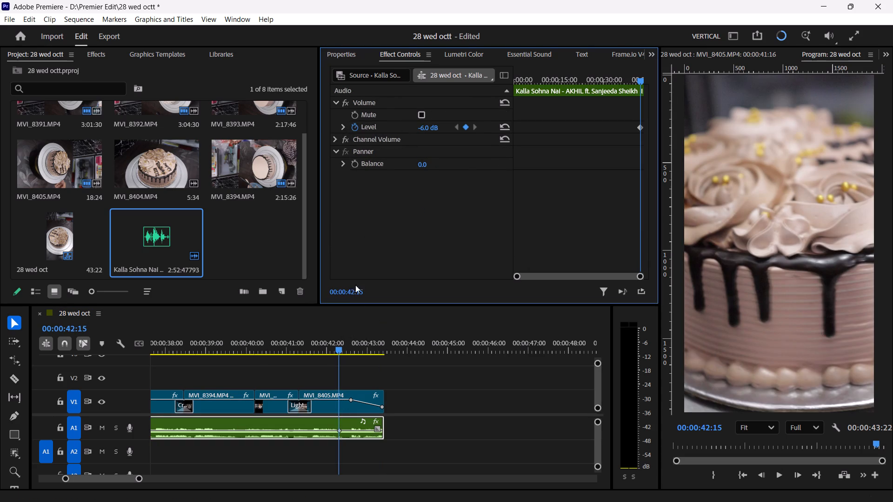
left_click(383, 344)
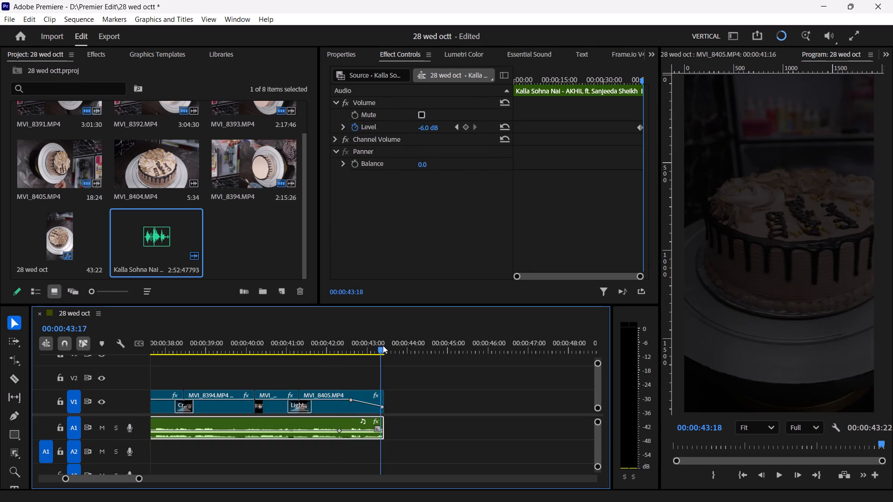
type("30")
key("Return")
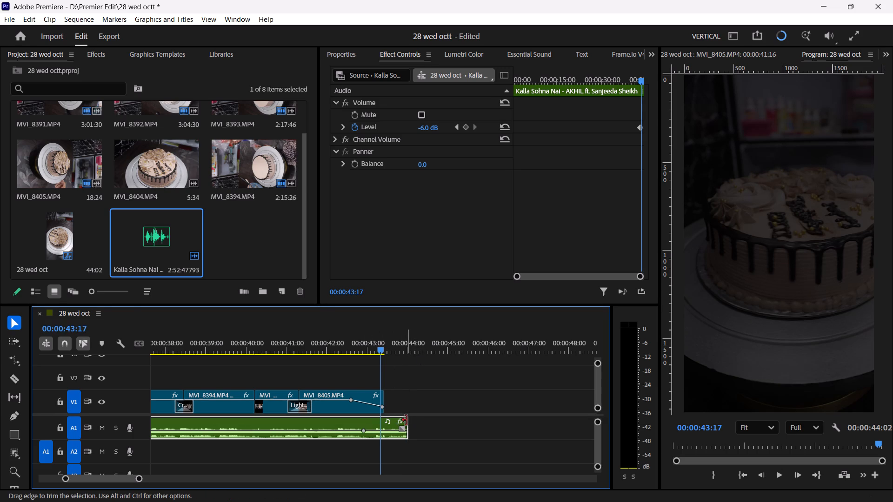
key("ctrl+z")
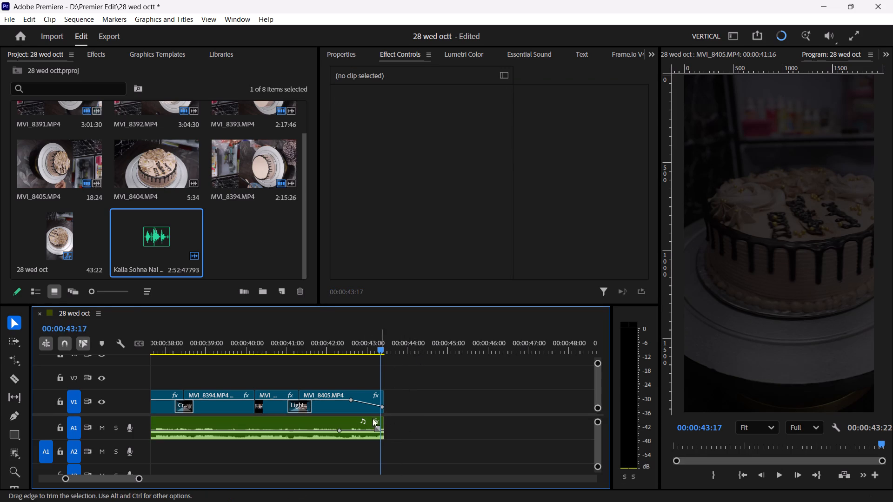
Set the A1 song's volume level to -30 dB at 00:00:43:17 and play the ending from about 00:00:42:10 to check the fade.
left_click(358, 418)
left_click(427, 130)
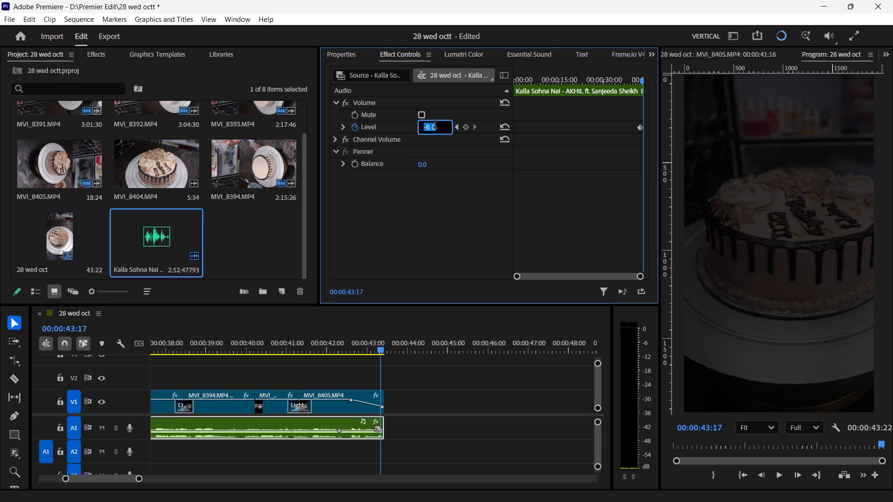
key("minus")
type("30")
key("Return")
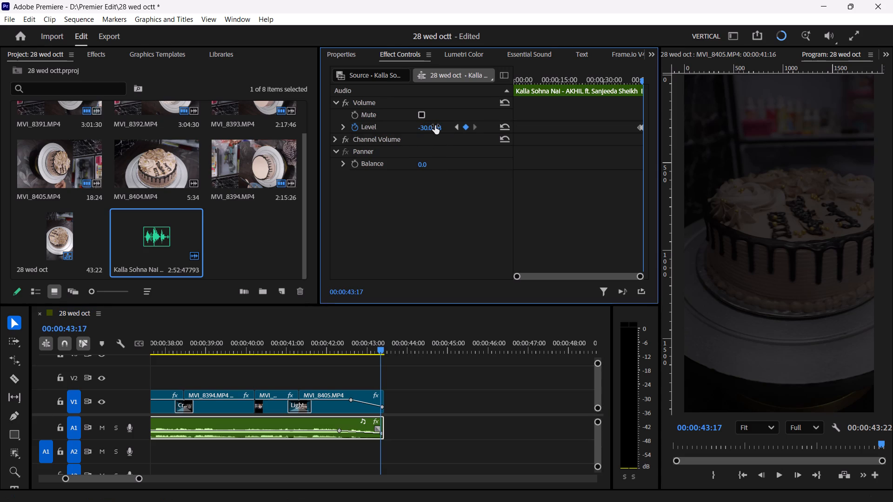
left_click(337, 344)
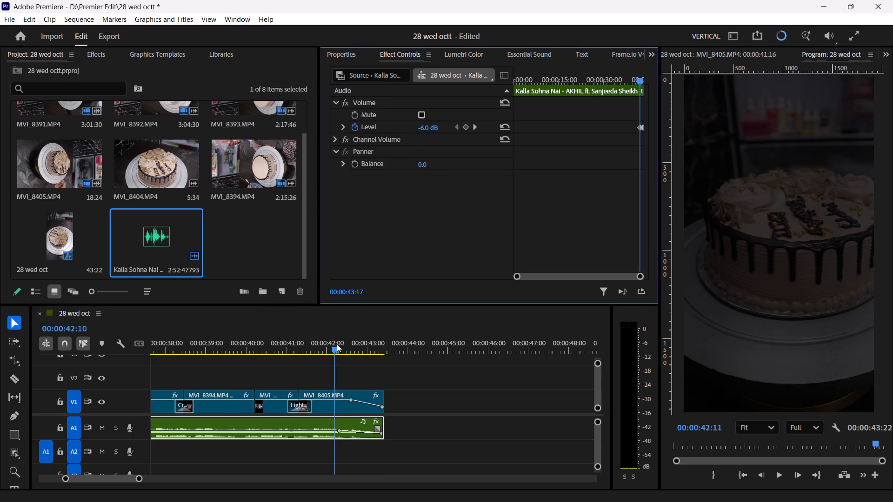
key("space")
key("space")
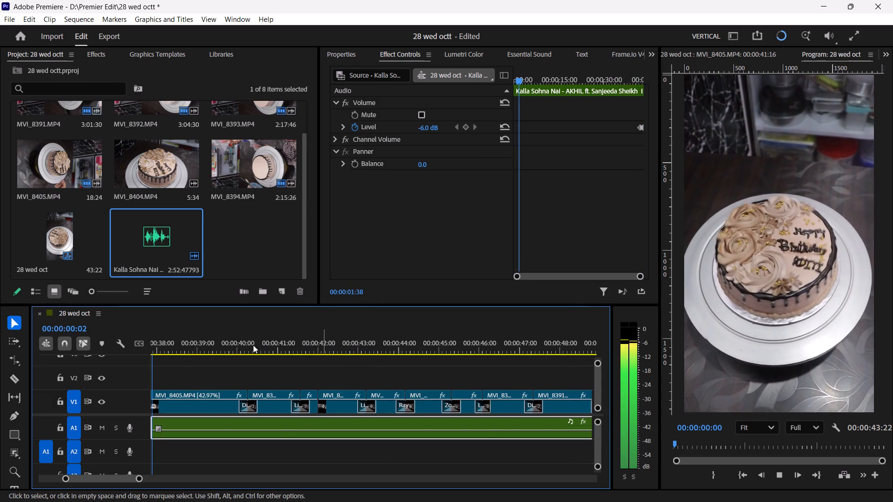
key("space")
Apply the Lens Blur transition to the start of the first MVI_8405.MP4 clip on V1 and play the opening to 00:00:01:38.
left_click_drag(174, 336, 120, 343)
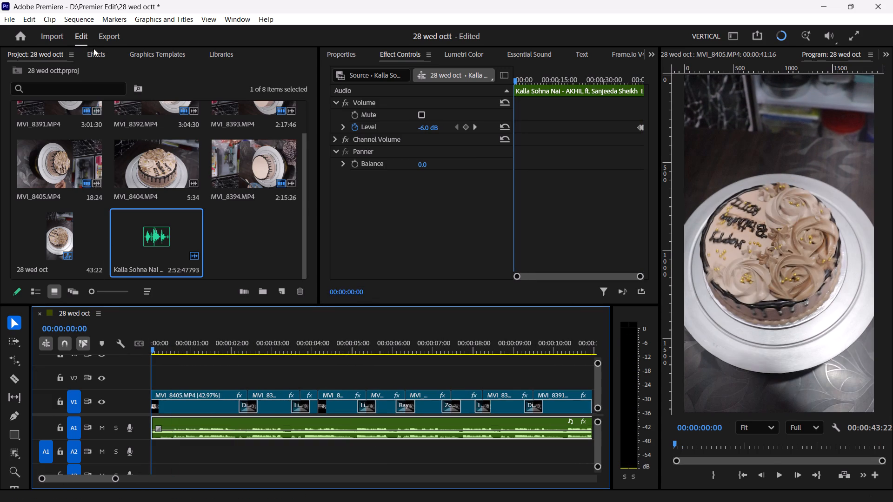
left_click(95, 48)
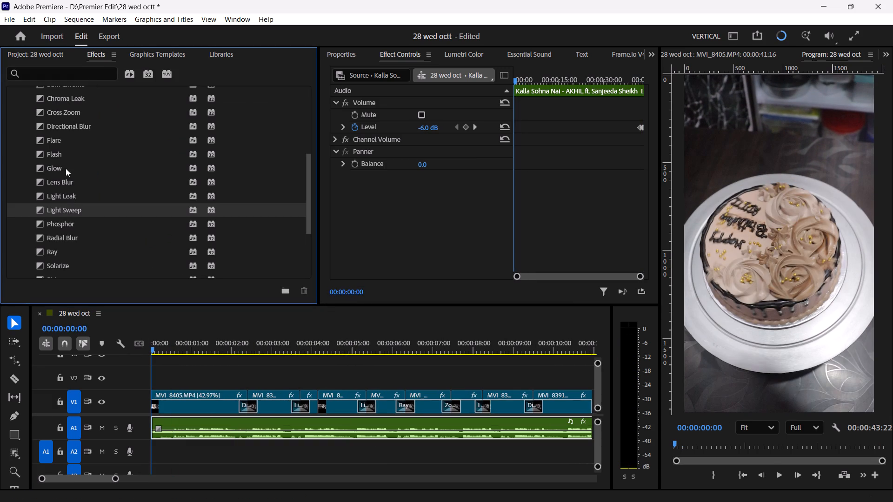
left_click_drag(63, 179, 169, 404)
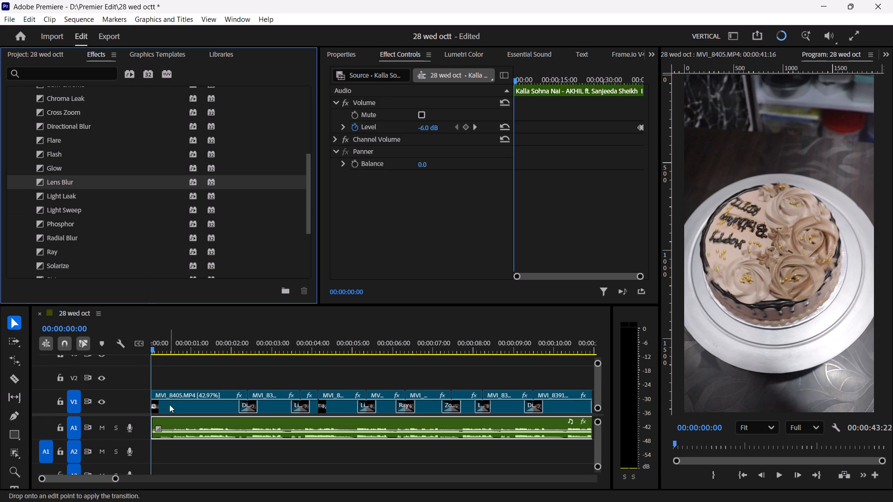
left_click_drag(169, 404, 154, 397)
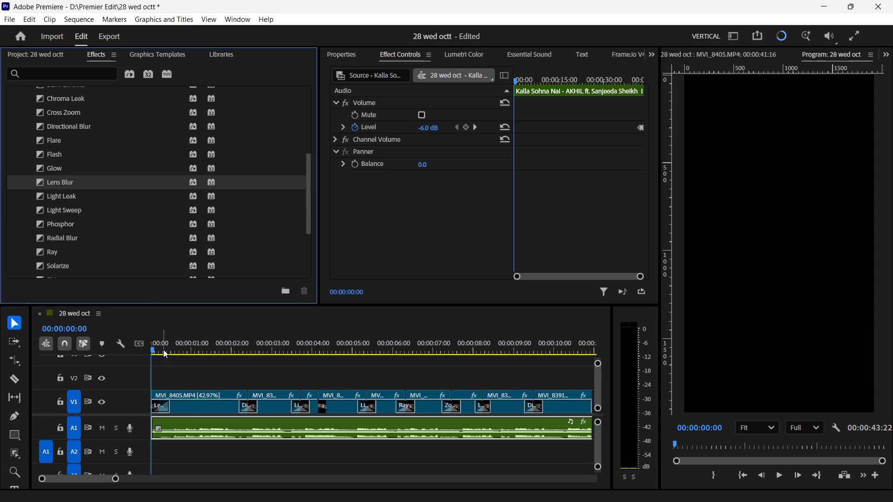
left_click_drag(163, 341, 140, 341)
key("space")
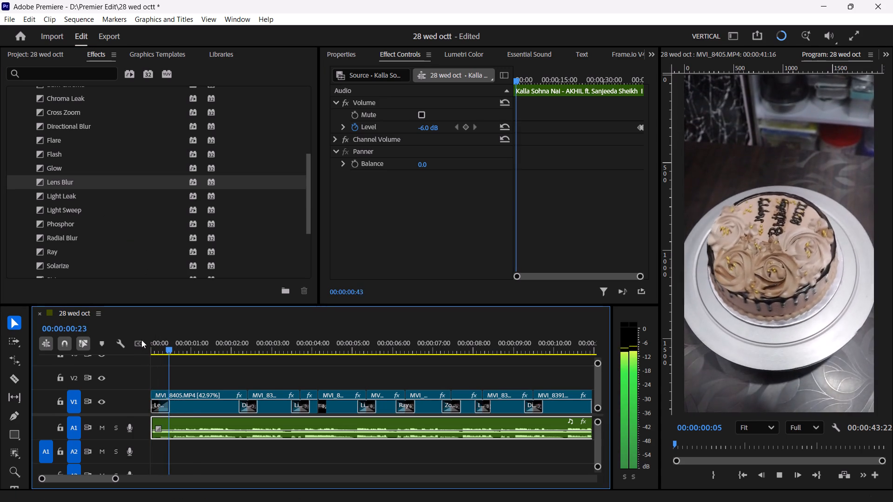
key("space")
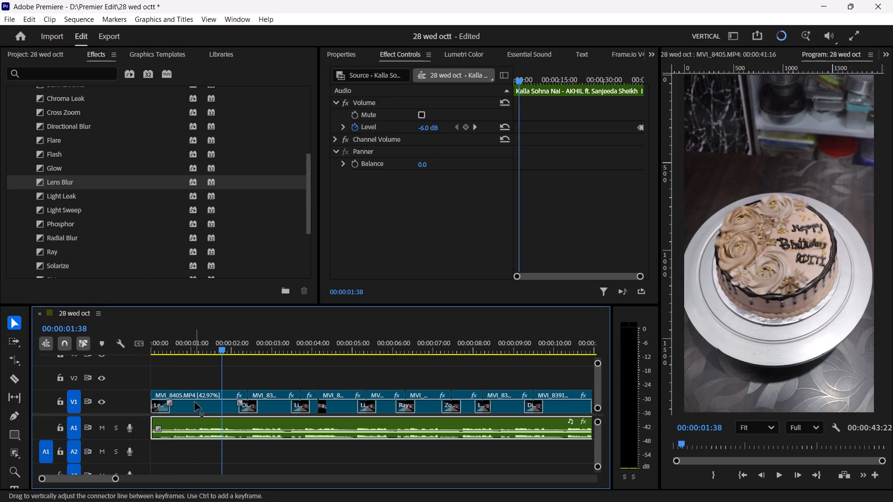
Set the time interpolation of the first MVI_8405.MP4 clip on V1 to Optical flow and save the project.
right_click(195, 402)
scroll(275, 279, "down", 4)
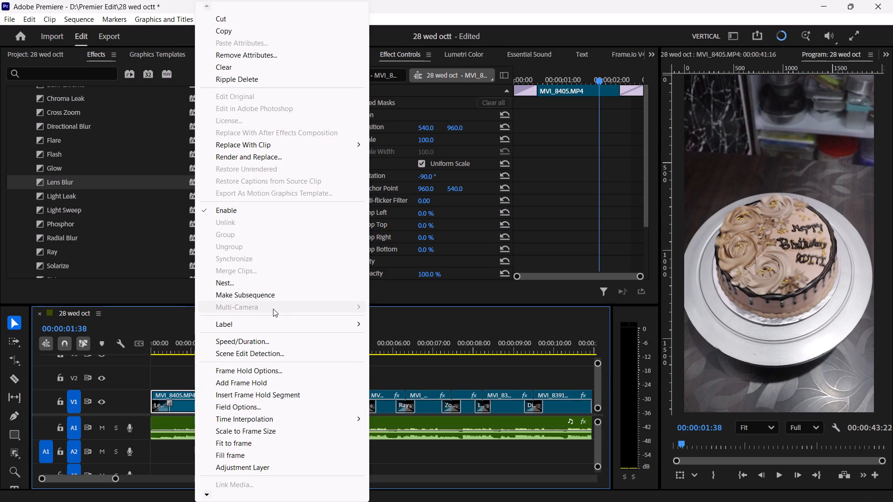
left_click(271, 343)
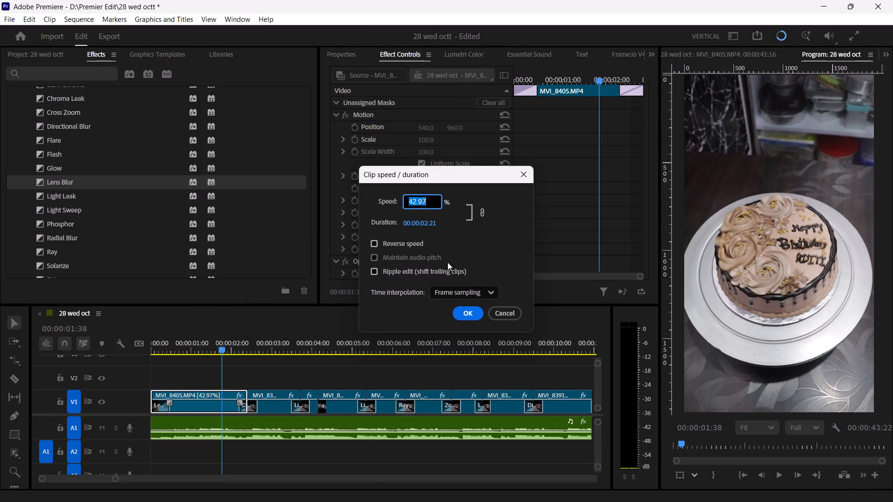
left_click(456, 290)
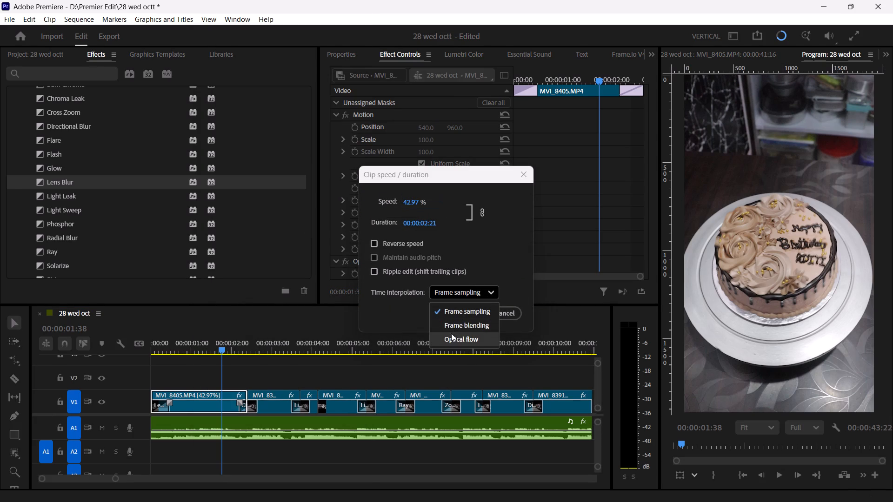
left_click(449, 337)
left_click(458, 315)
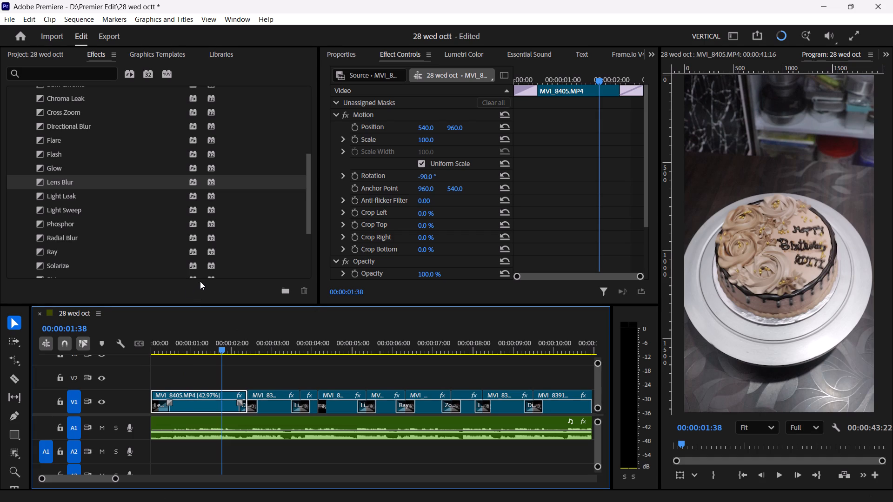
key("ctrl+s")
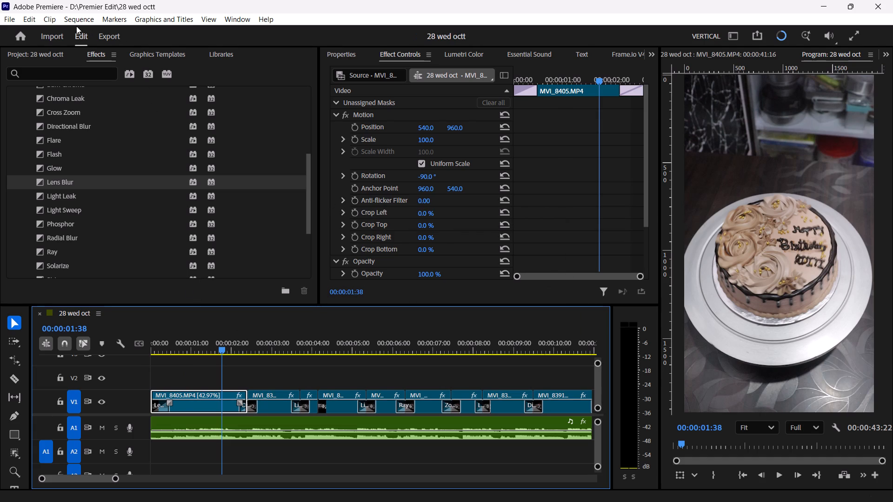
Open the recent project "26 mon oct" alongside the current one.
left_click(12, 30)
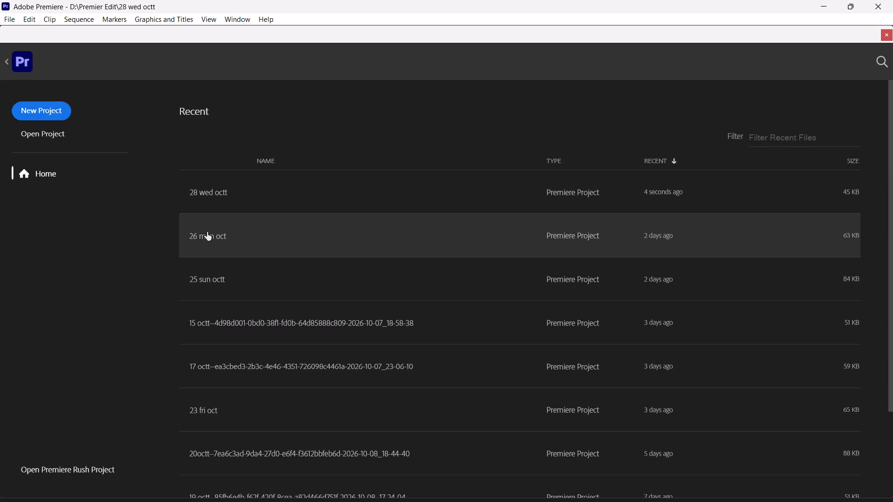
left_click(207, 232)
left_click(295, 231)
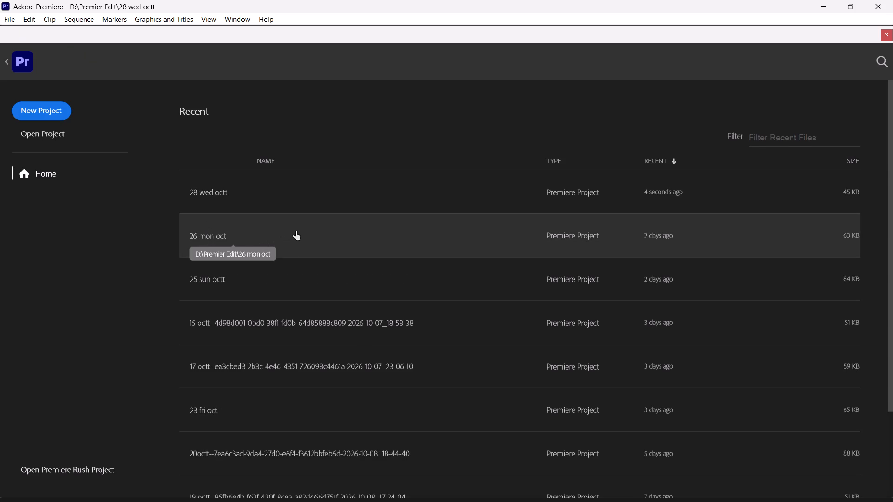
left_click(347, 226)
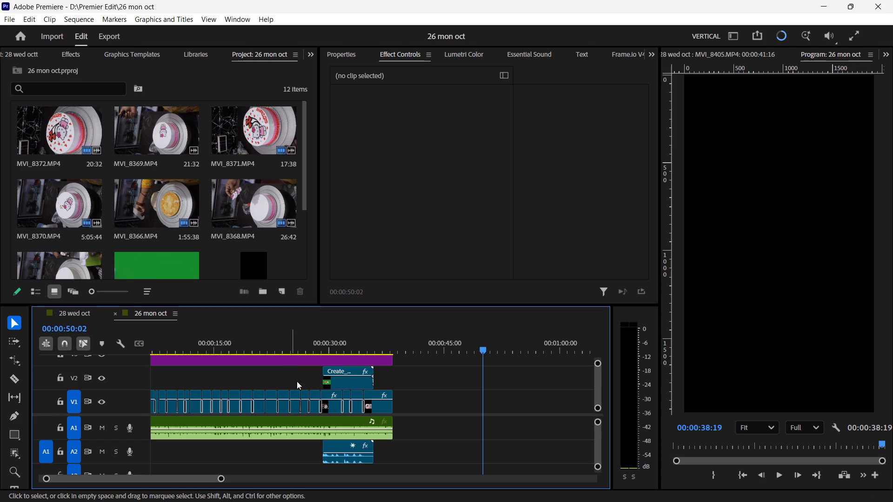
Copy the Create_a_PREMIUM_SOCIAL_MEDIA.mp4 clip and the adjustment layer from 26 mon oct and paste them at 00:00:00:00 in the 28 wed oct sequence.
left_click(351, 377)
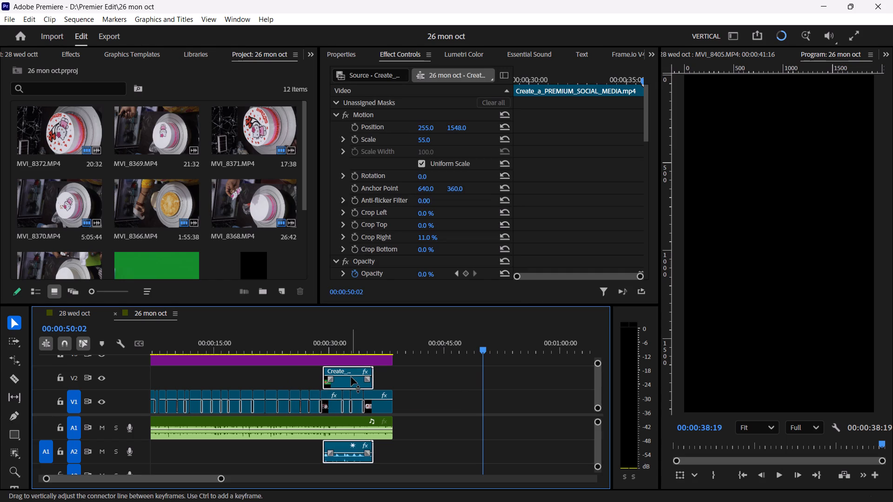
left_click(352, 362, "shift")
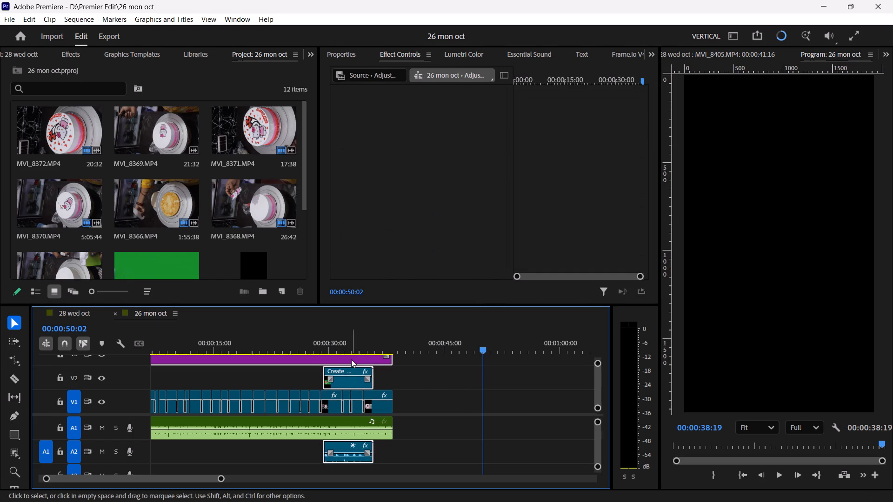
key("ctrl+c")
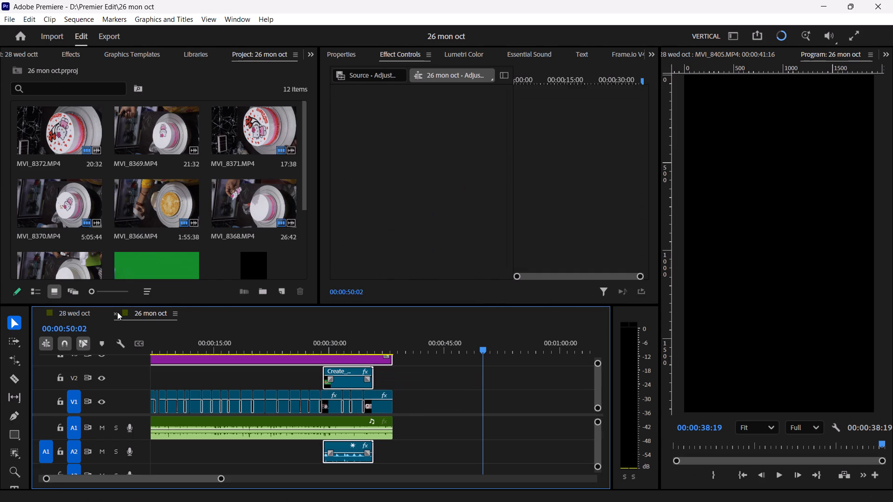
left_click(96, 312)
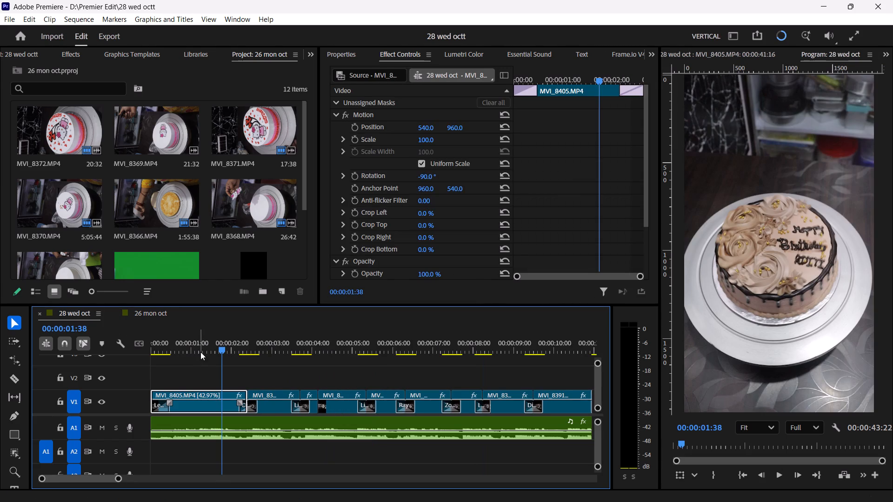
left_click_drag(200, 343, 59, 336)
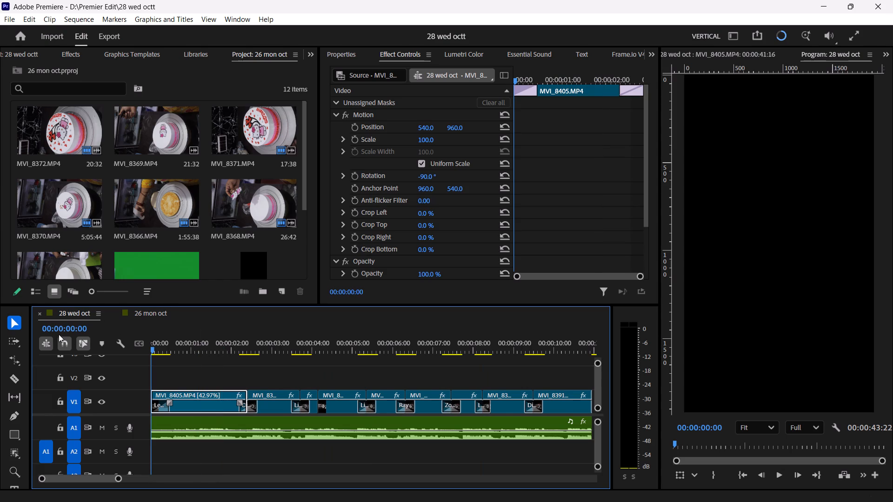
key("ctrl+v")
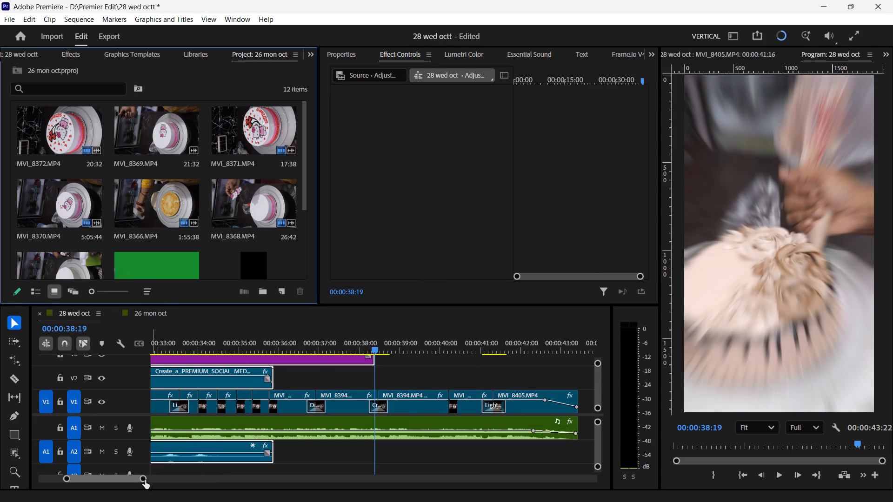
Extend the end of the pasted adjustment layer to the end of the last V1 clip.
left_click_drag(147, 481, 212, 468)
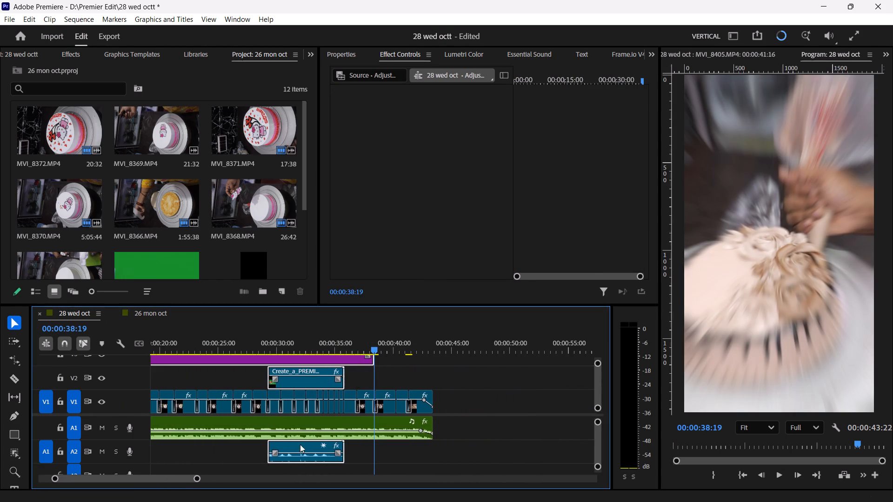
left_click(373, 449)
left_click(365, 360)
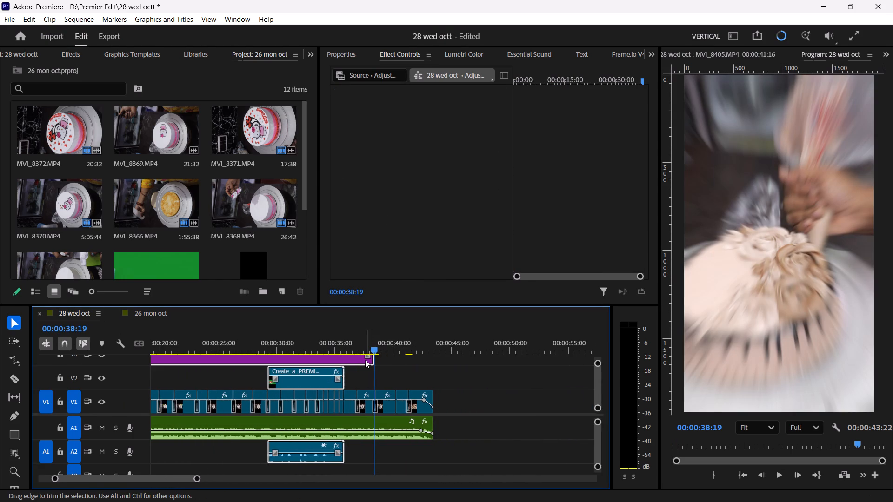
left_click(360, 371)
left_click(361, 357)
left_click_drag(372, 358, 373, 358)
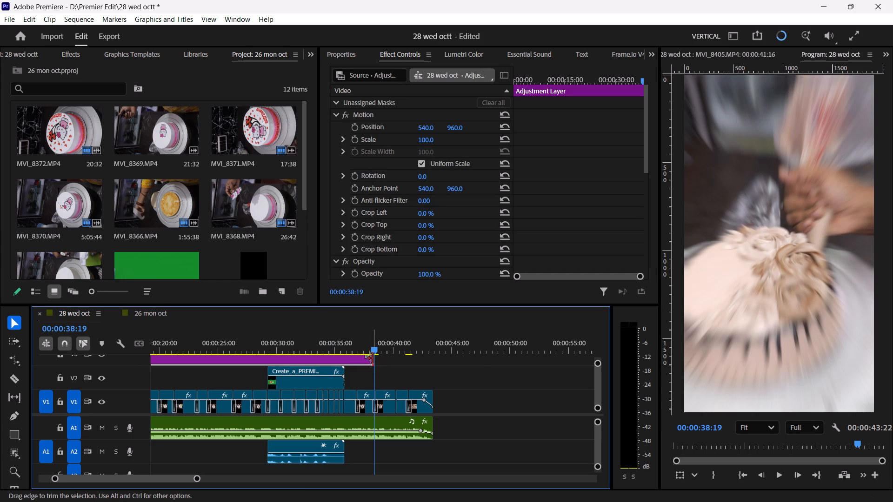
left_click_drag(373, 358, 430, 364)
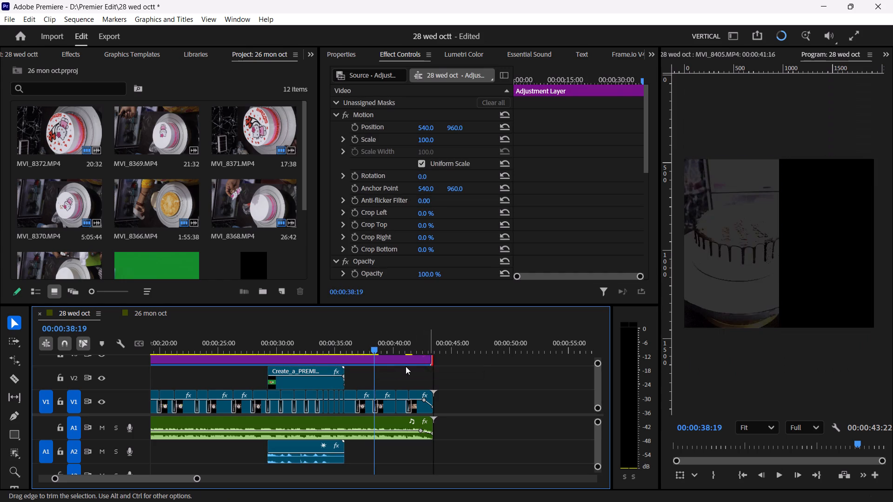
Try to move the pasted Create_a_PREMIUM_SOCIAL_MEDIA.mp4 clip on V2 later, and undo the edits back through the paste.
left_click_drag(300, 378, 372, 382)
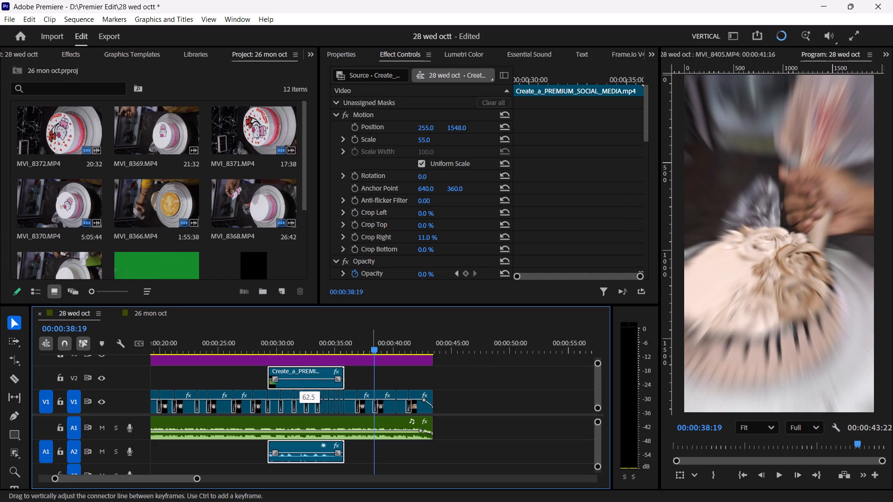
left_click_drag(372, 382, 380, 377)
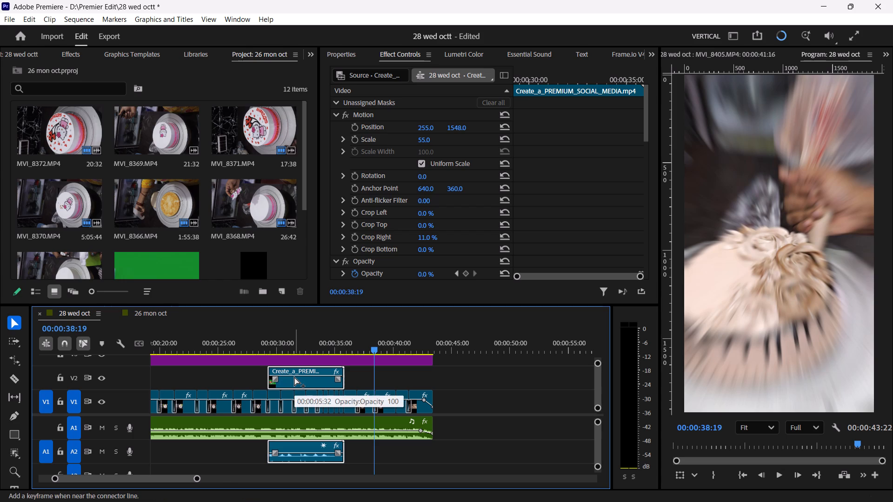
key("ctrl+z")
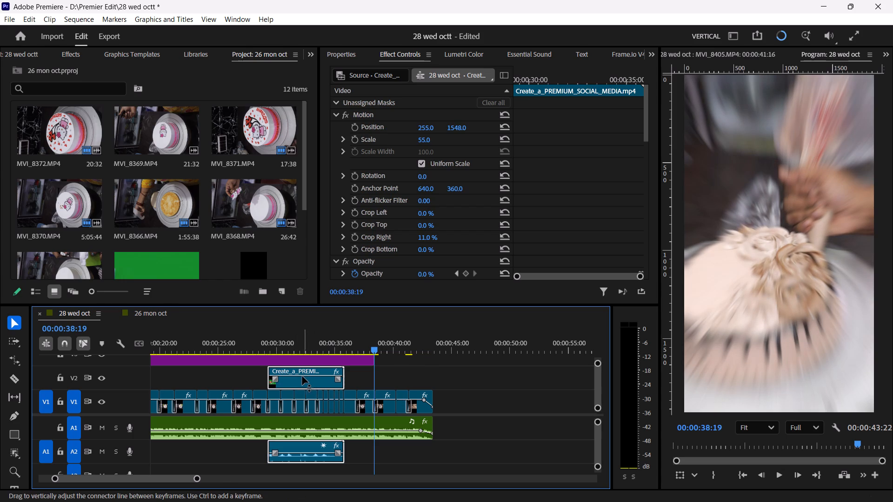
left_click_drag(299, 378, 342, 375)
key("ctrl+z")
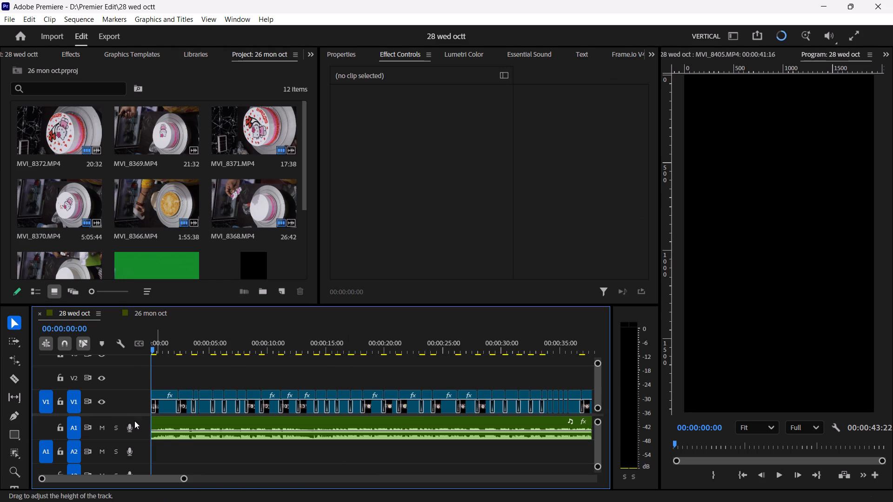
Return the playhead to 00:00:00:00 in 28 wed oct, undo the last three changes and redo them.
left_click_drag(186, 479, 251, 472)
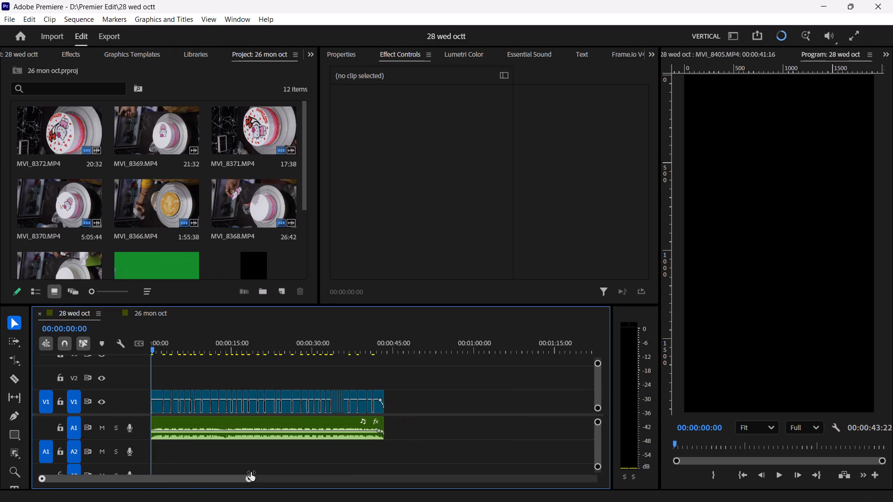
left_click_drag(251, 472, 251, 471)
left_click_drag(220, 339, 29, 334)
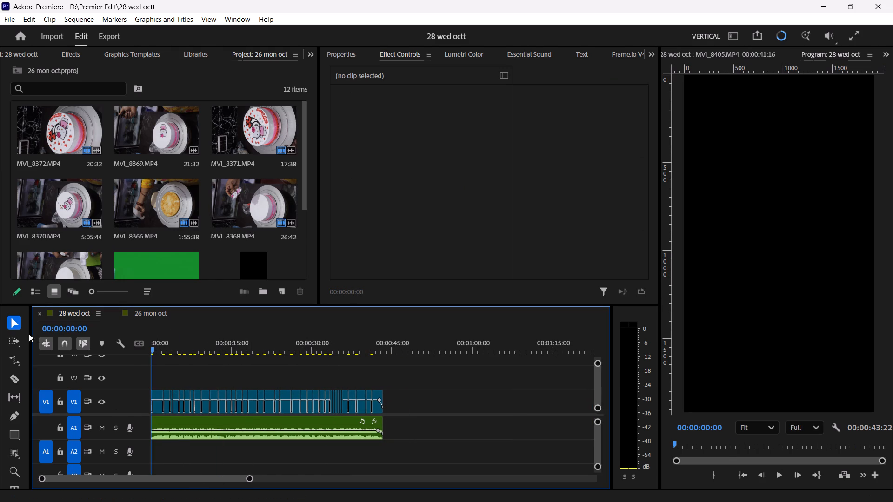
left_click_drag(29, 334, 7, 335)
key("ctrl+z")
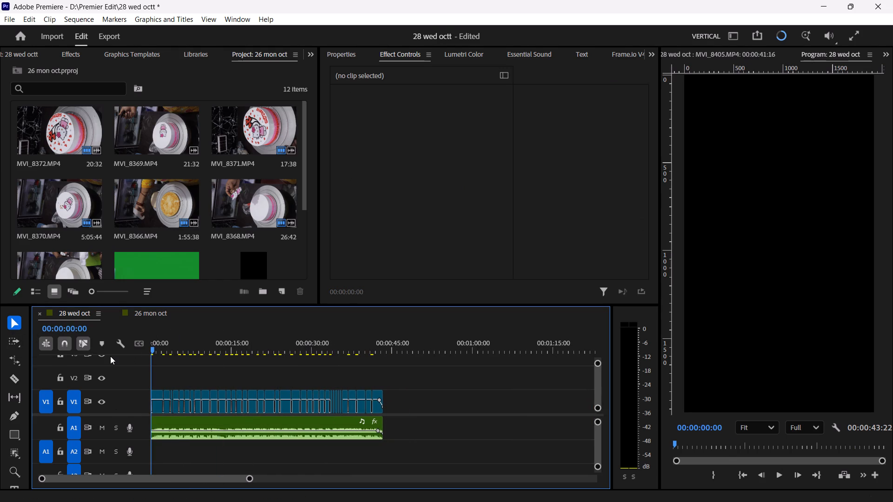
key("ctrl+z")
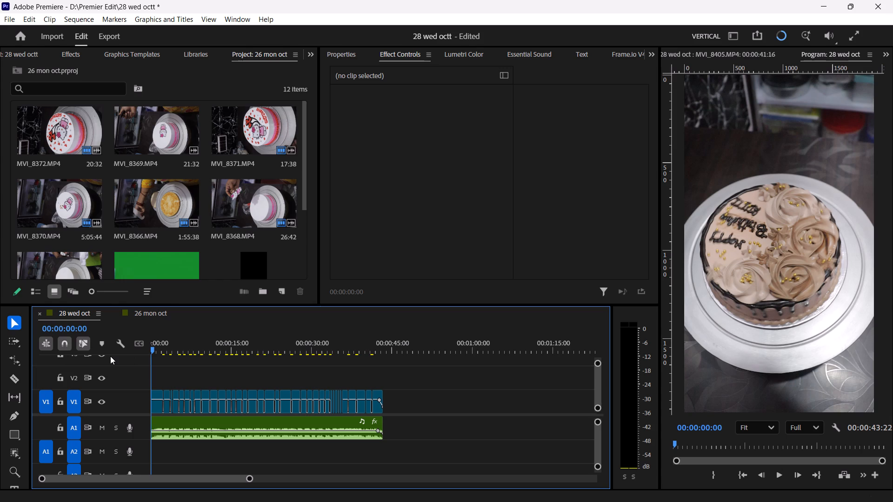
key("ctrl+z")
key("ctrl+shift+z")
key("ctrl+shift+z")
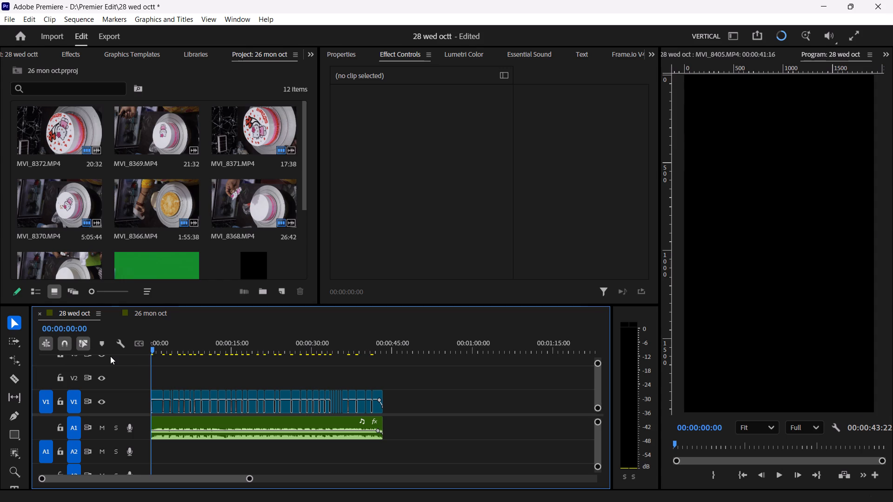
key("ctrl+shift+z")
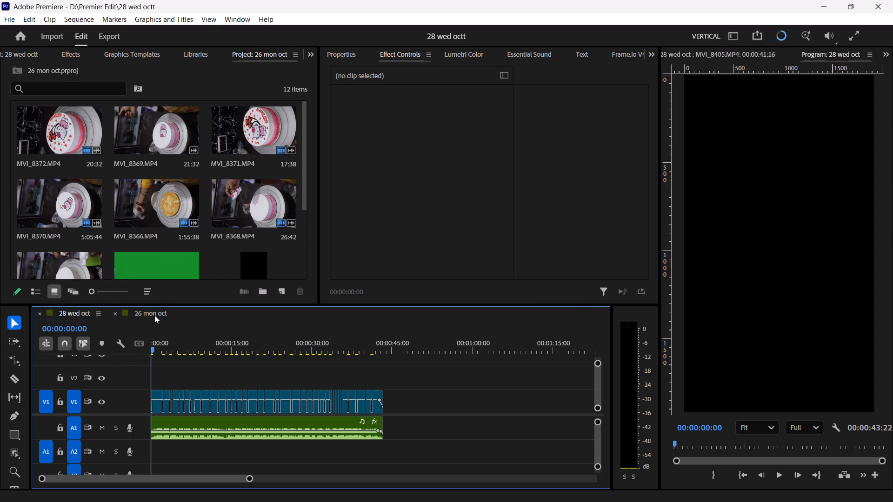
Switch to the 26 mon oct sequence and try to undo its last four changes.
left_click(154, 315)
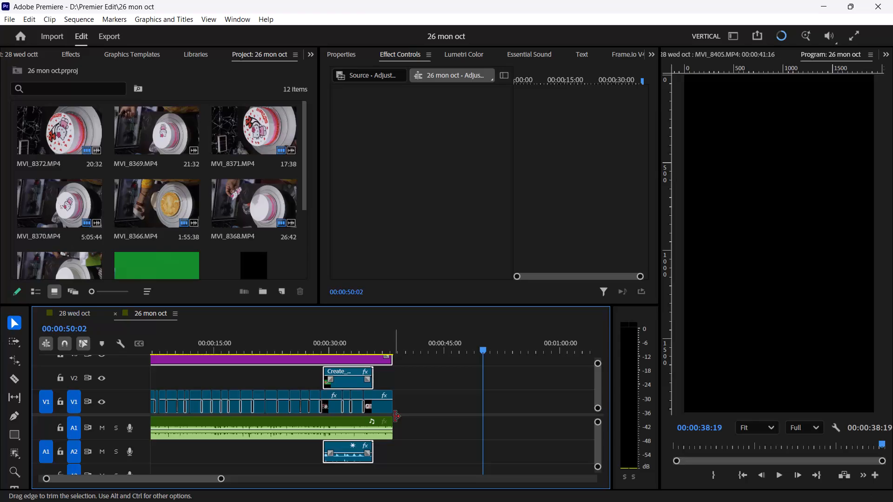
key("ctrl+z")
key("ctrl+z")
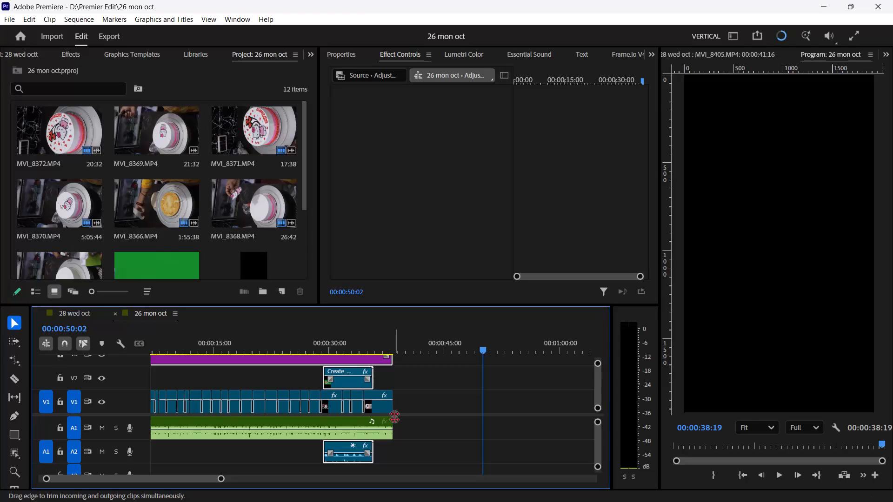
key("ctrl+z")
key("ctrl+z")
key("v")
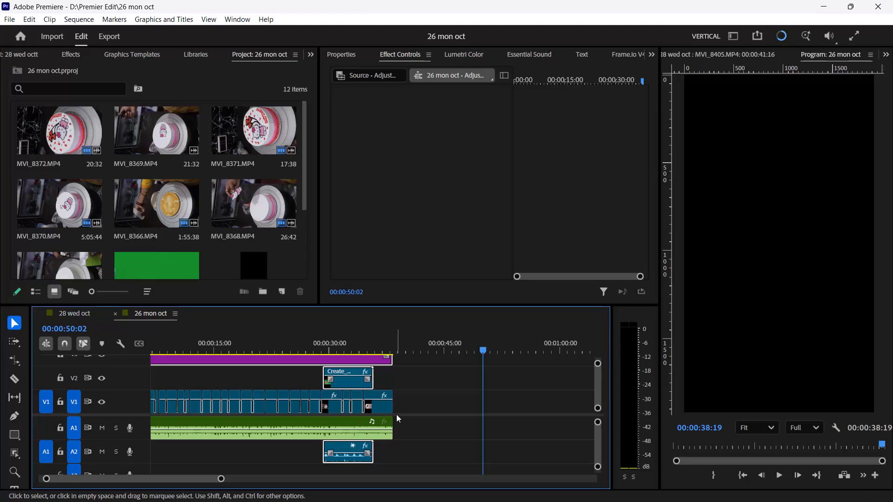
Move the Create_a_PREMIUM_SOCIAL_MEDIA.mp4 clip on V2 in 26 mon oct about 00:00:01:18 later and preview from about 00:00:29:10.
left_click(403, 381)
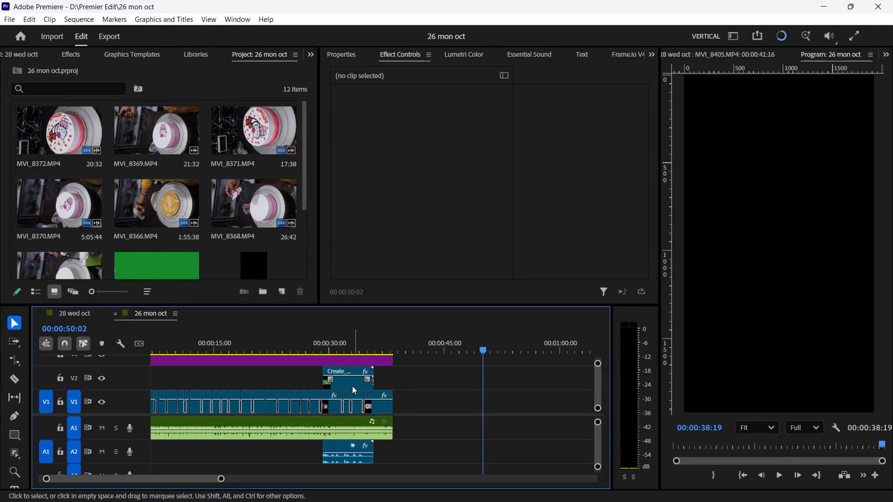
left_click_drag(346, 381, 374, 384)
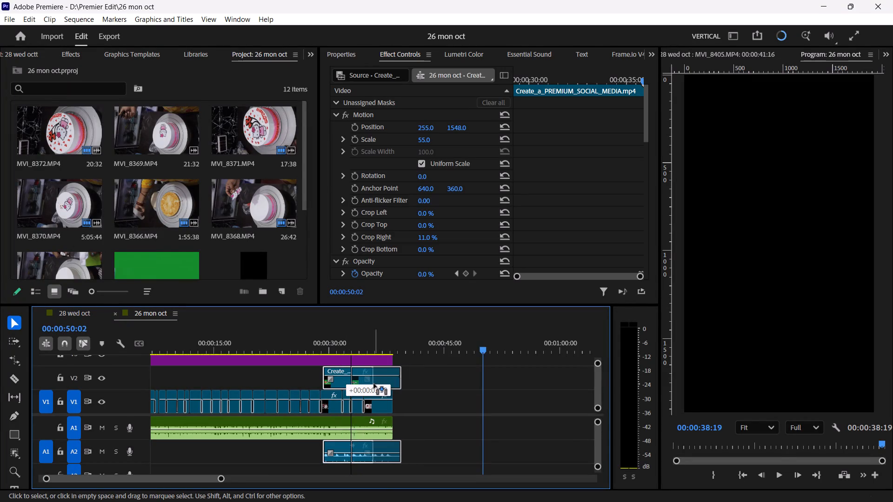
left_click_drag(374, 384, 359, 388)
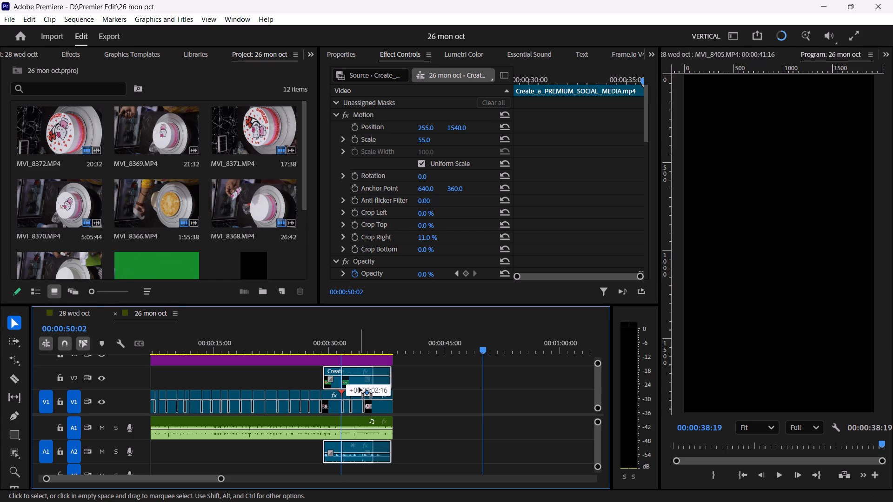
left_click_drag(359, 388, 357, 376)
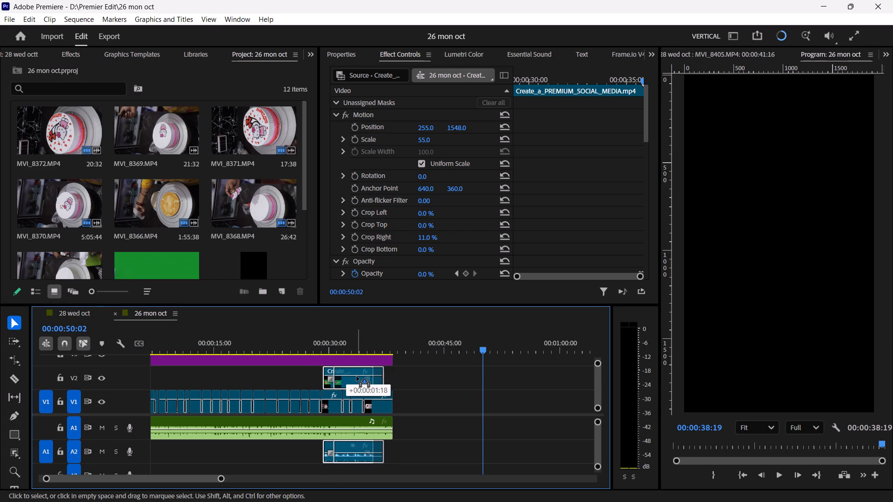
left_click_drag(340, 328, 323, 330)
left_click(325, 343)
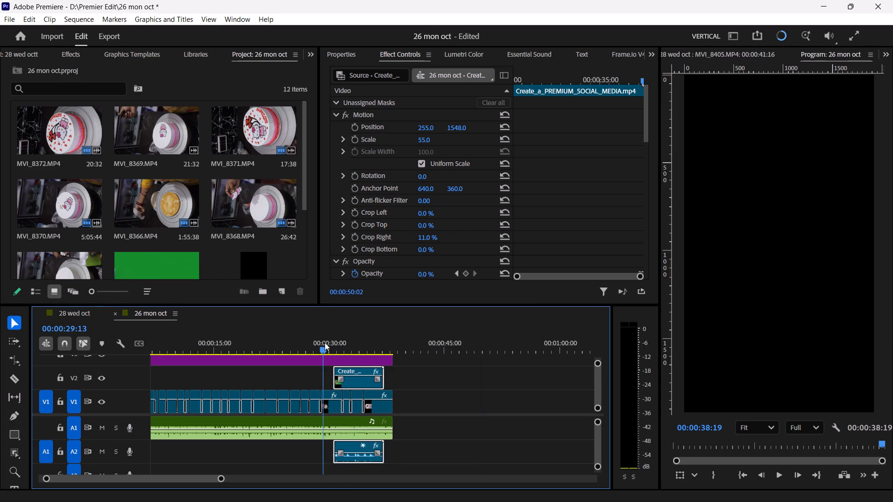
key("space")
key("space")
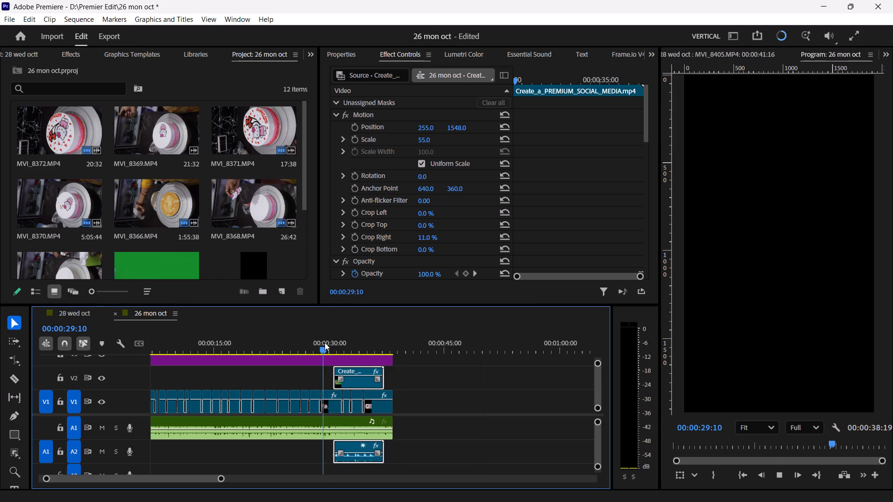
key("space")
key("space")
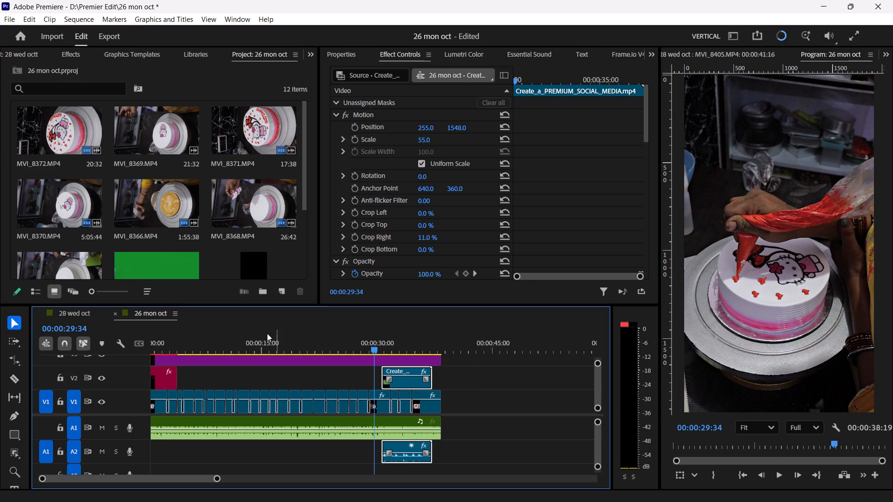
Redo all the undone edits in the 28 wed oct sequence to restore the pasted social-media clip and extended adjustment layer.
left_click(64, 311)
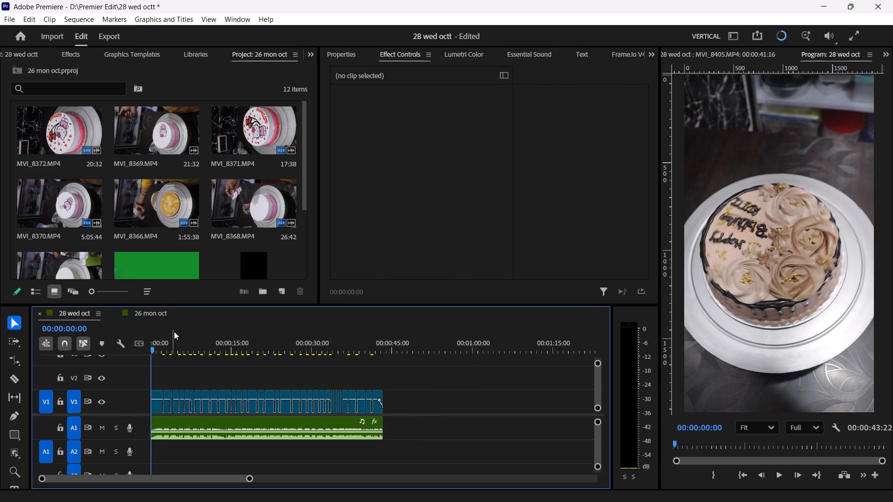
left_click_drag(181, 347, 40, 370)
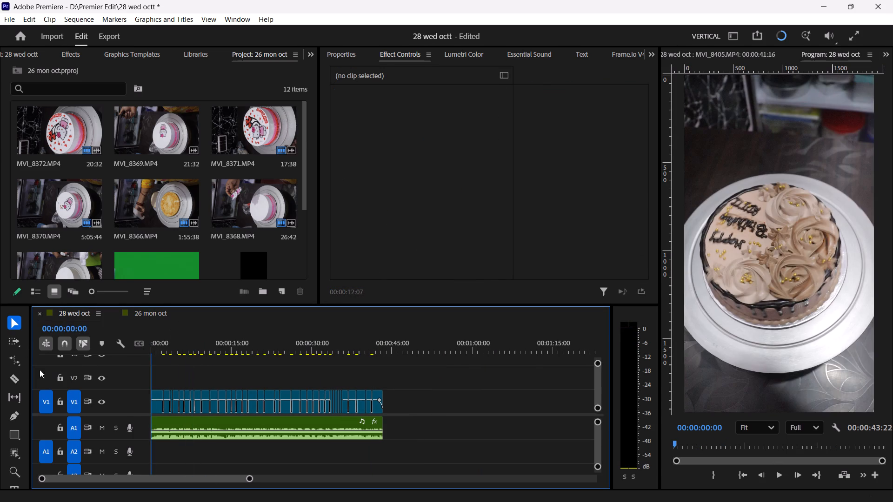
left_click_drag(40, 370, 28, 370)
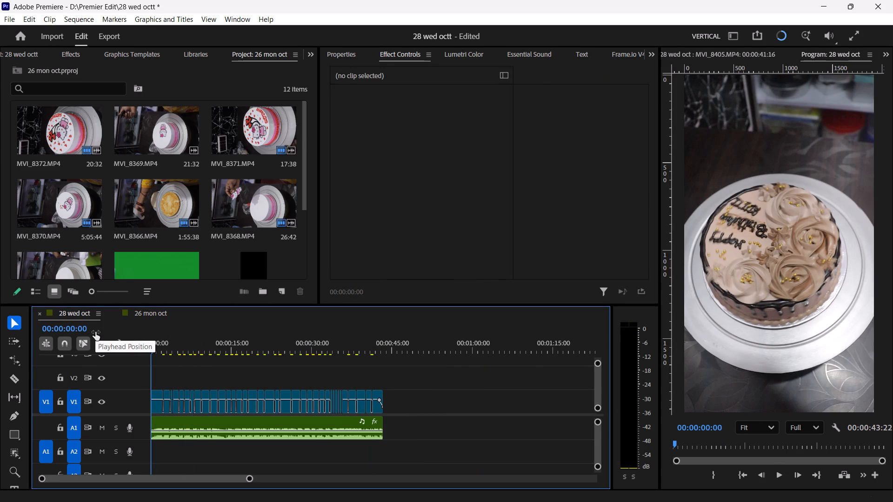
key("ctrl+shift+z")
key("ctrl+shift+z")
key("ctrl+shift+z")
key("ctrl+shift+z")
key("ctrl+shift+z")
key("ctrl+shift+z")
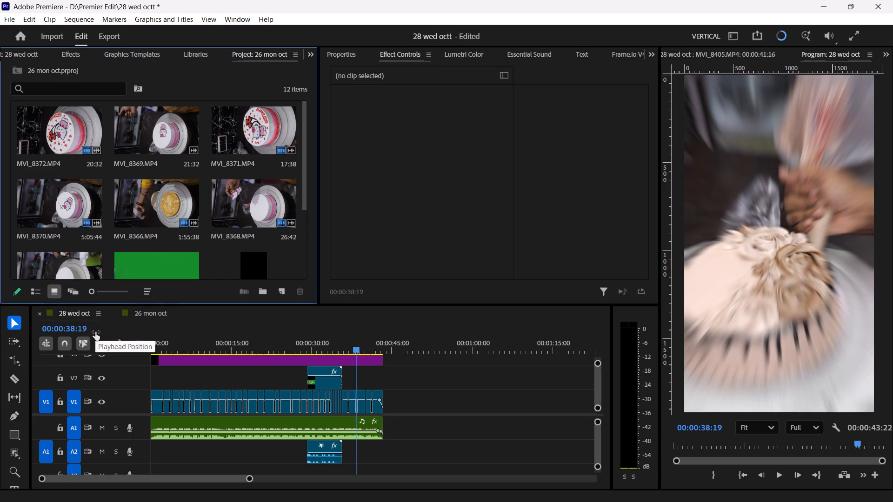
key("ctrl+shift+z")
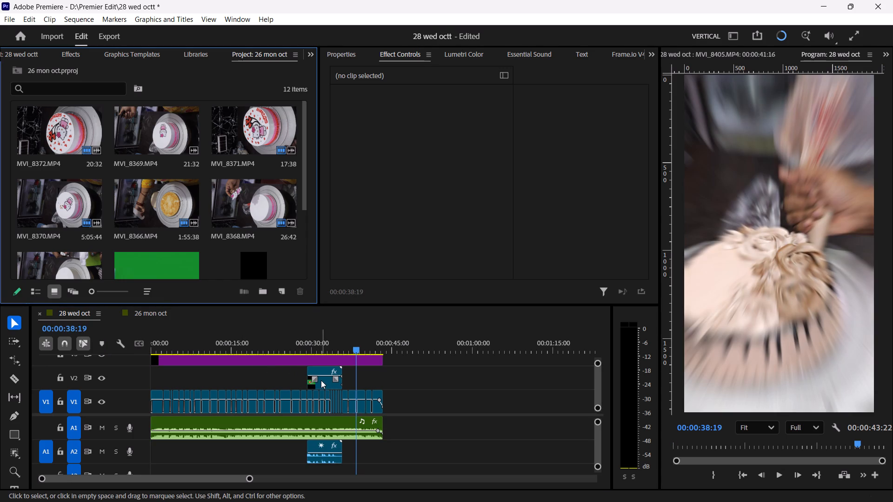
Move the Create_a_PREMIUM_SOCIAL_MEDIA.mp4 clip on V2 later to start at about 00:00:34, and play the sequence from 00:00:28:31.
left_click_drag(321, 380, 347, 385)
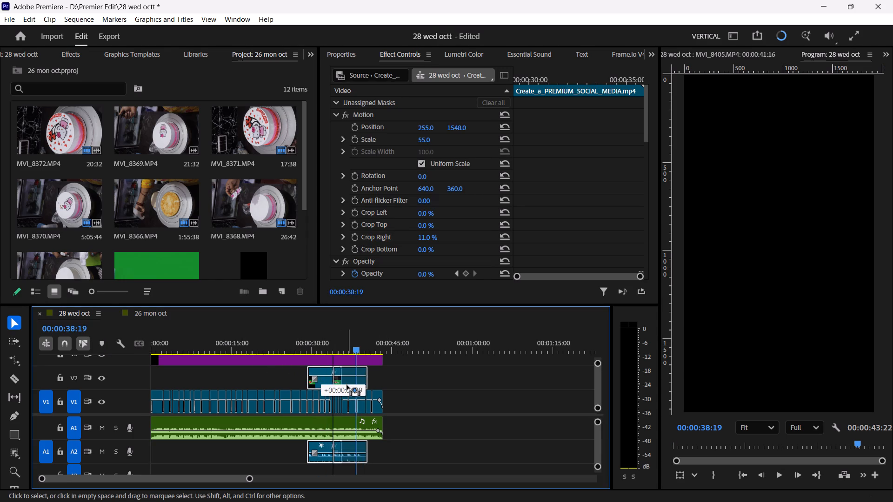
left_click_drag(347, 385, 350, 388)
left_click_drag(317, 338, 305, 337)
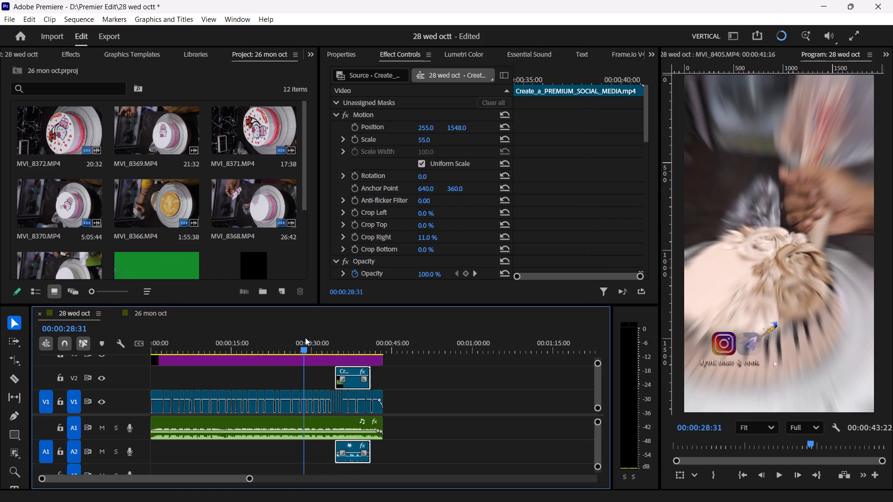
key("space")
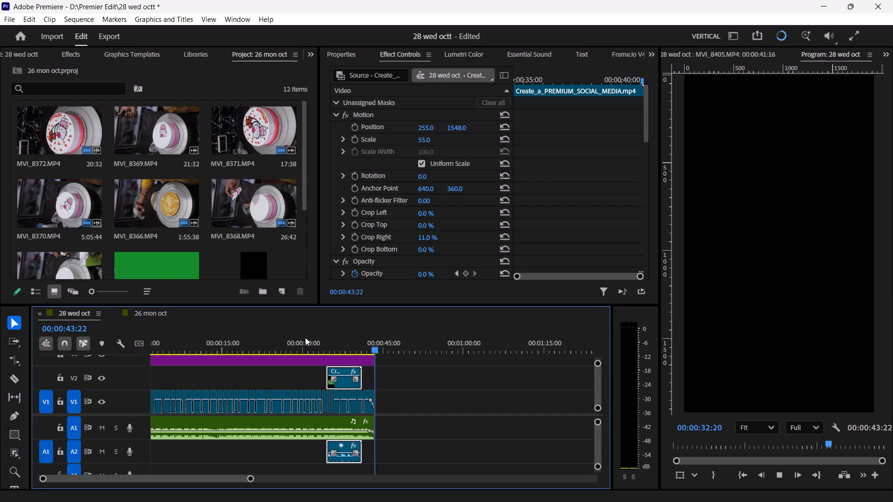
key("space")
key("space")
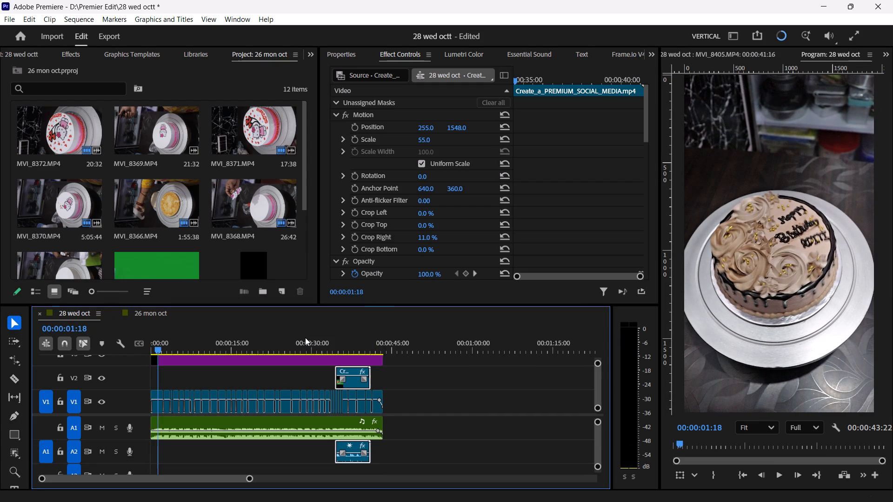
Save the 28 wed octt project and preview the sequence from 00:00:01:18 and at the social-media overlay near 00:00:36:49.
key("ctrl+s")
key("space")
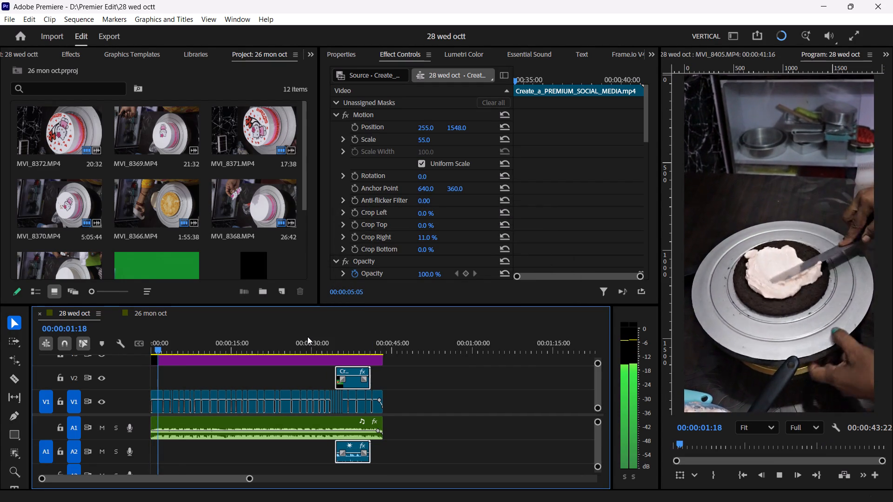
key("space")
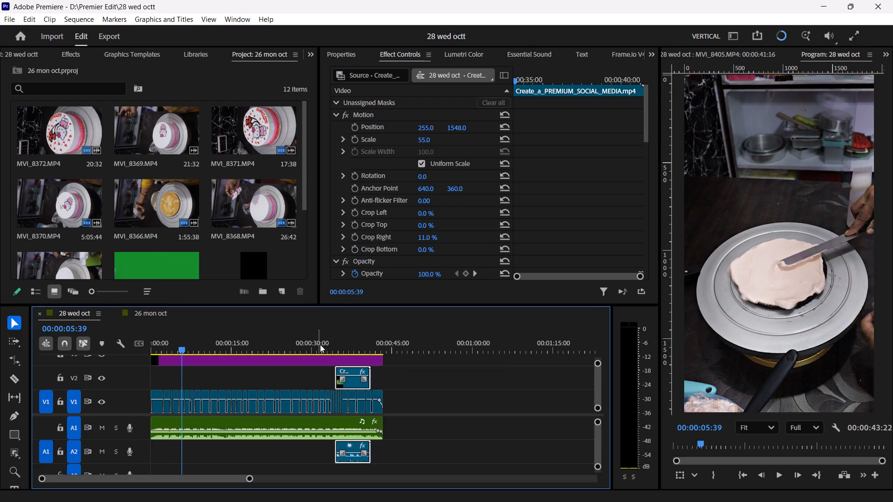
left_click_drag(327, 341, 350, 350)
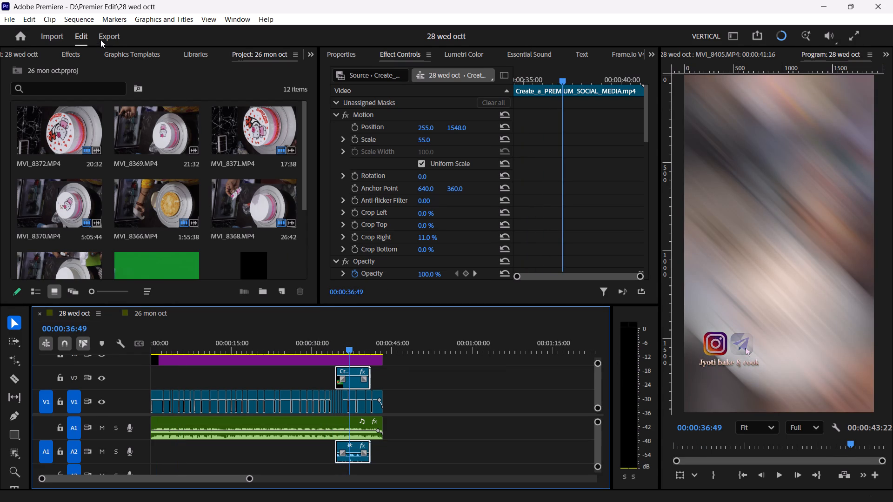
Export the 28 wed oct sequence as 28 wed oct-.mp4 in H.264 with the 1080p 60 fps preset.
left_click(109, 36)
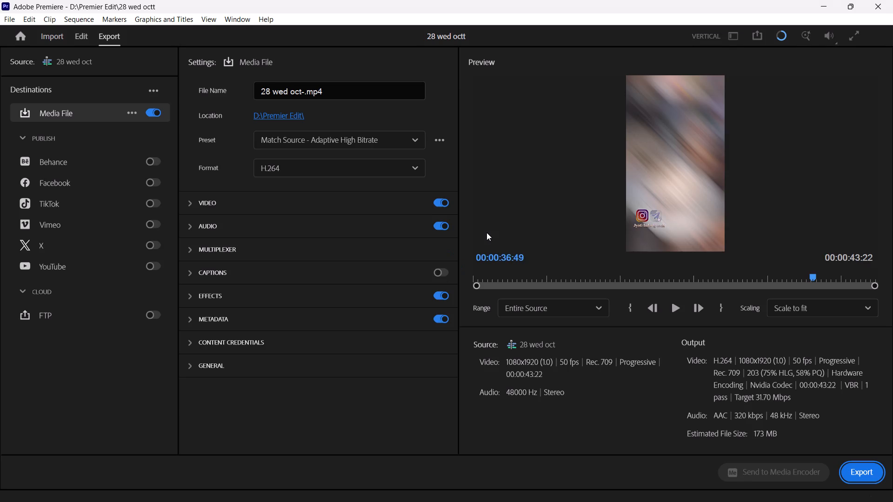
left_click(408, 139)
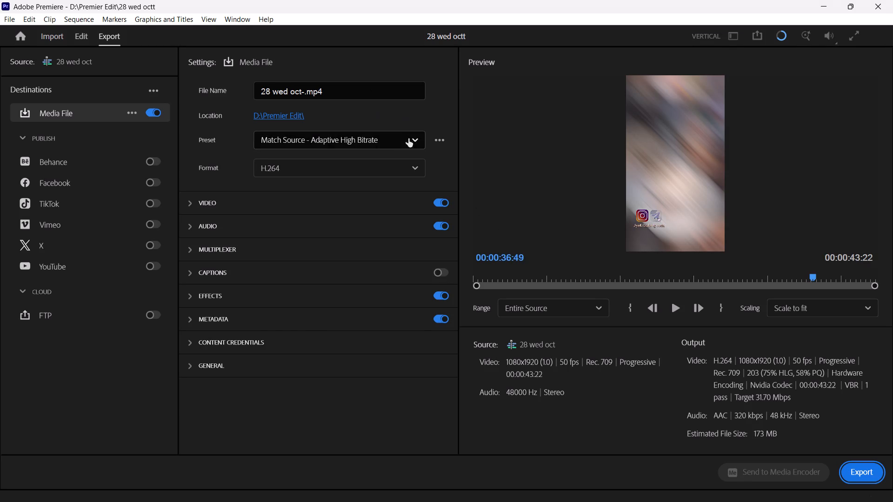
left_click(324, 186)
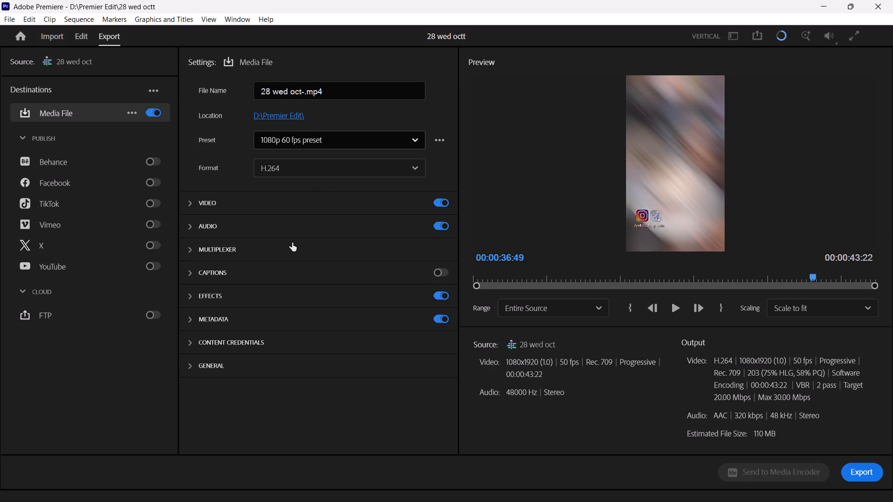
left_click(867, 477)
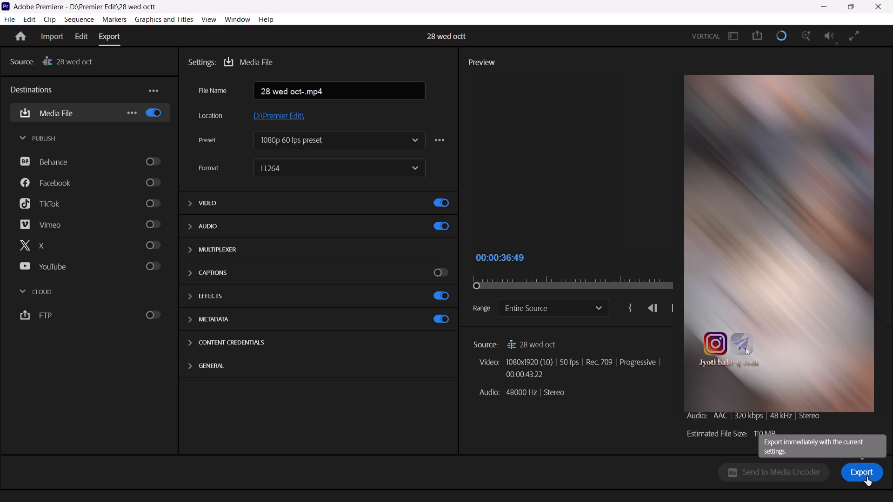
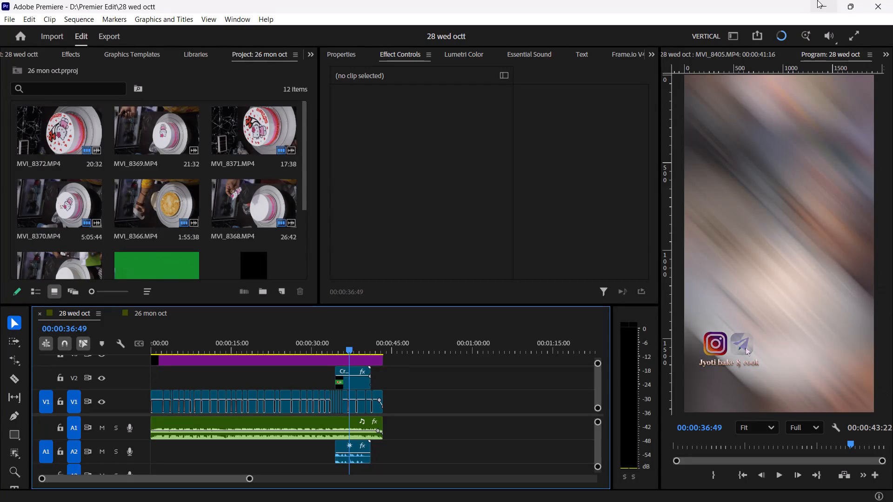
Minimize Premiere and close the leftover Speakers Properties and Sound dialogs on the desktop.
left_click(819, 4)
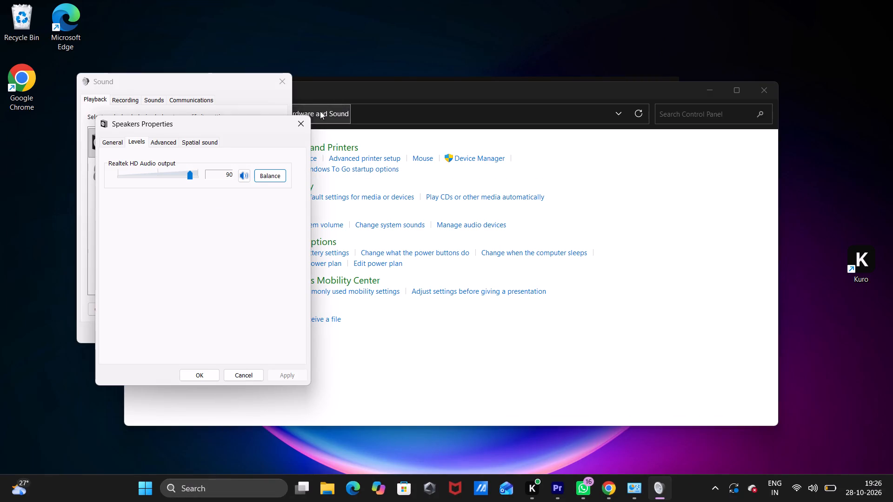
left_click(307, 119)
left_click(286, 78)
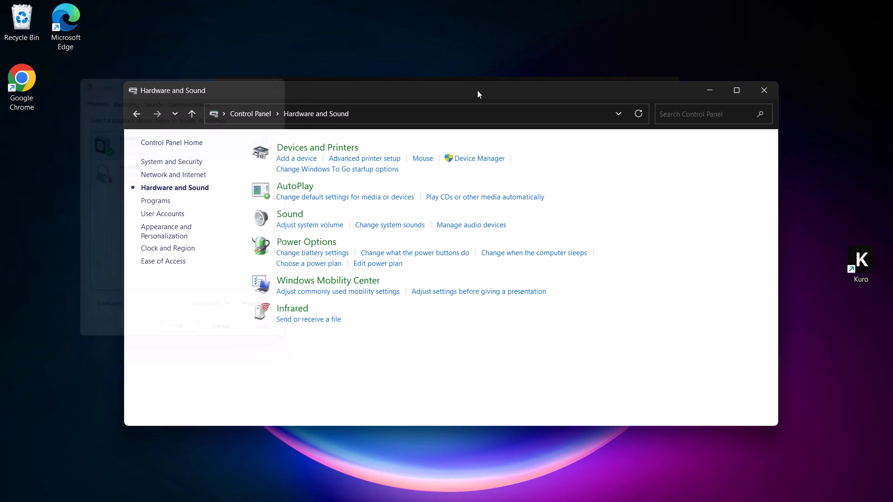